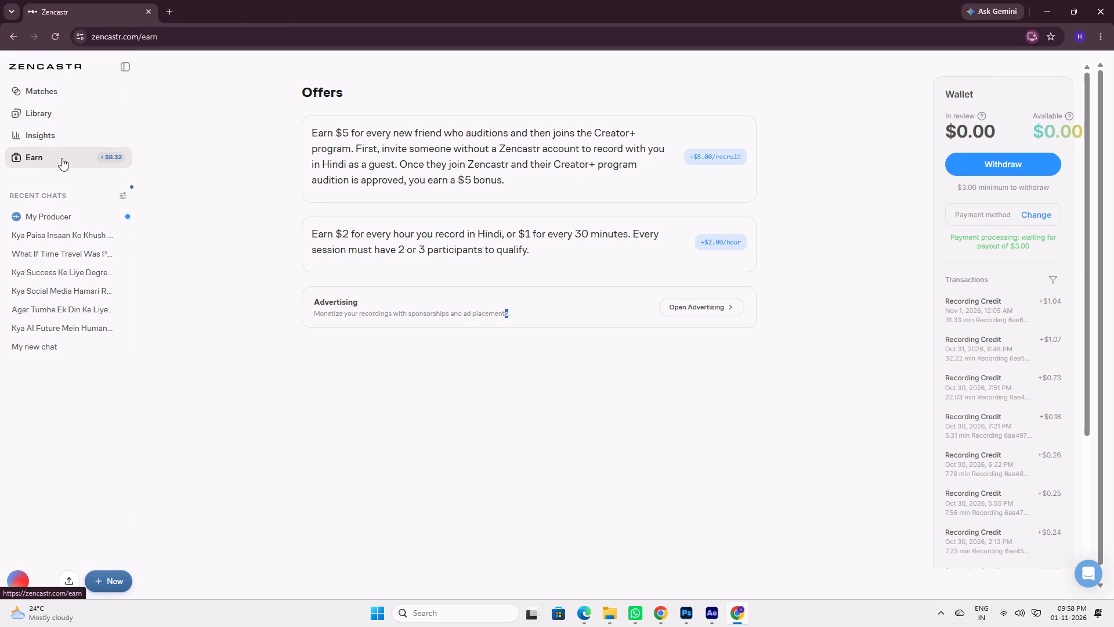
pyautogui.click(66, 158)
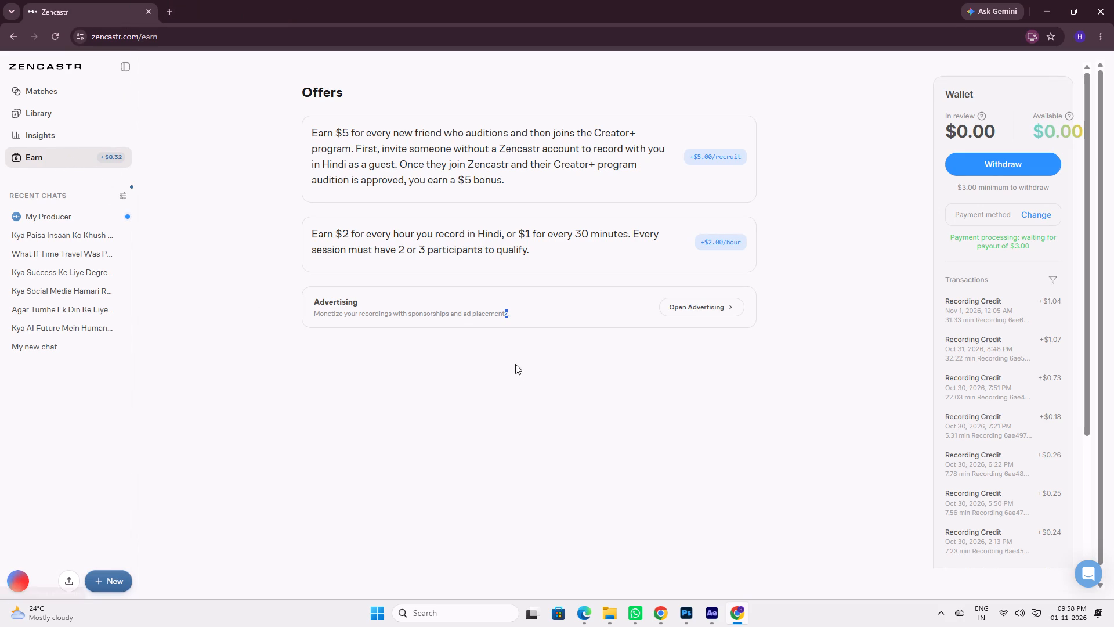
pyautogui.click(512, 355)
# Check the wallet and transaction list on the Zencastr earnings page, reloading the page for the latest entries.
pyautogui.click(725, 417)
pyautogui.click(77, 157)
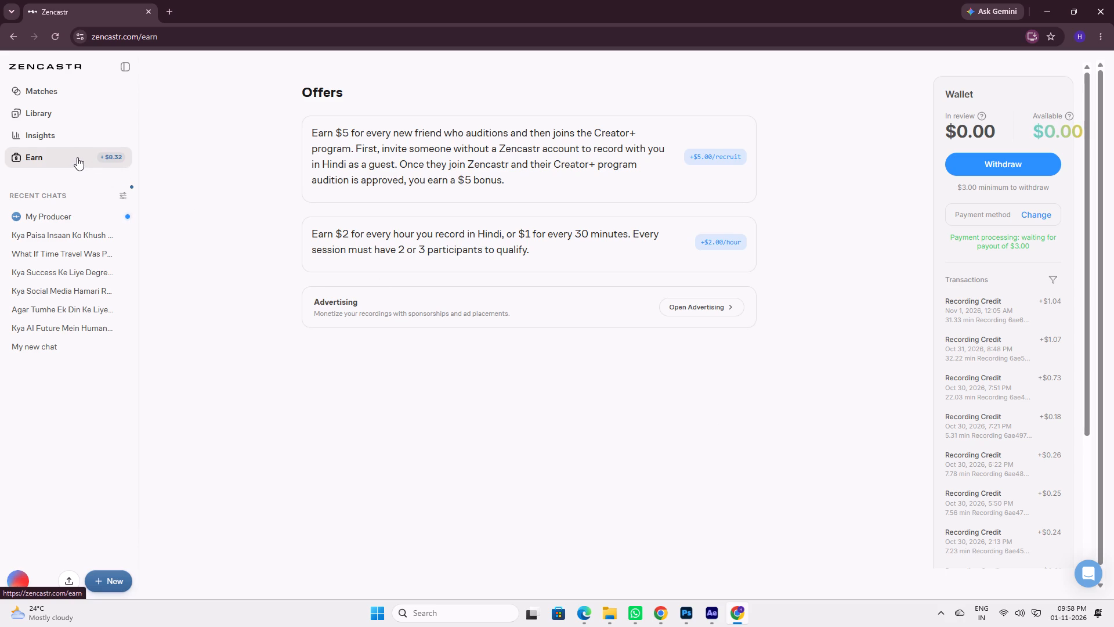
pyautogui.scroll(-5, 976, 453)
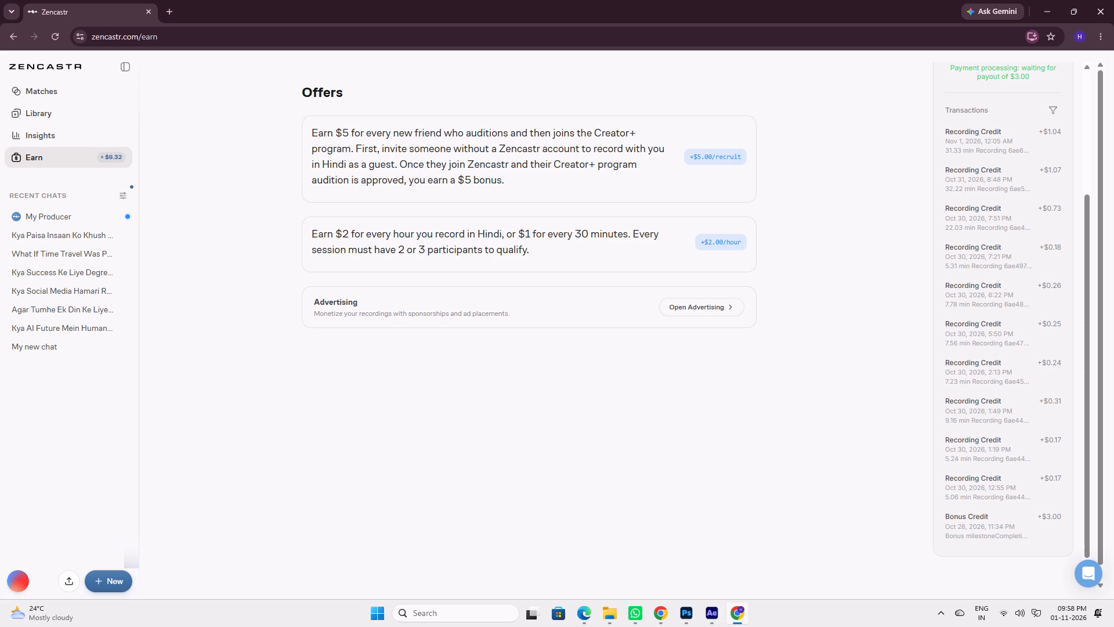
pyautogui.click(990, 139)
pyautogui.scroll(5, 899, 283)
pyautogui.scroll(4, 299, 241)
pyautogui.click(53, 36)
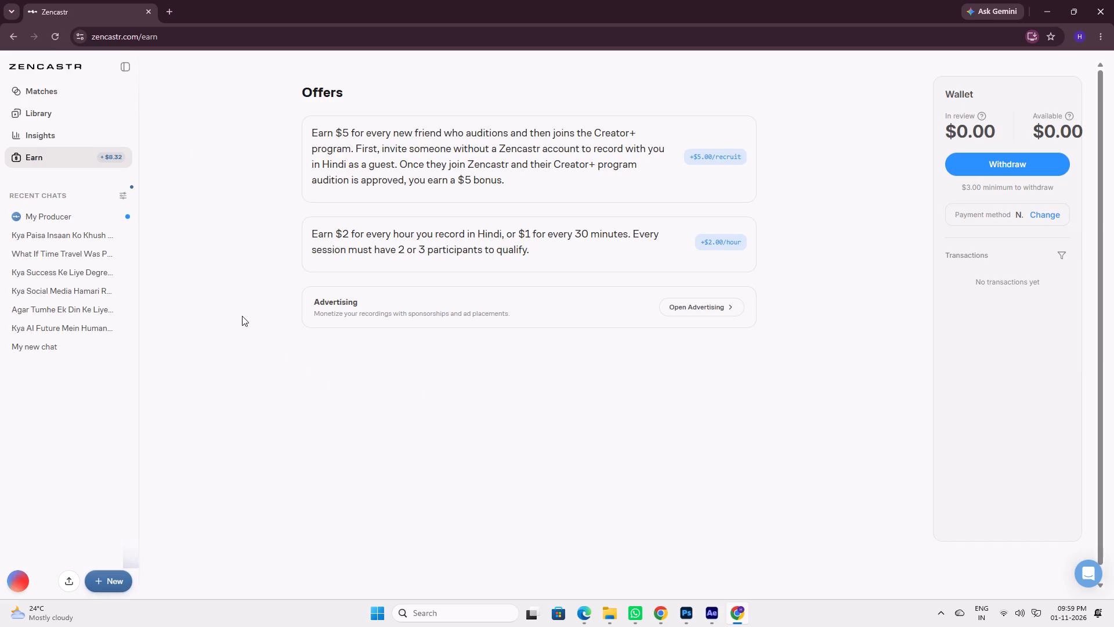
pyautogui.click(240, 271)
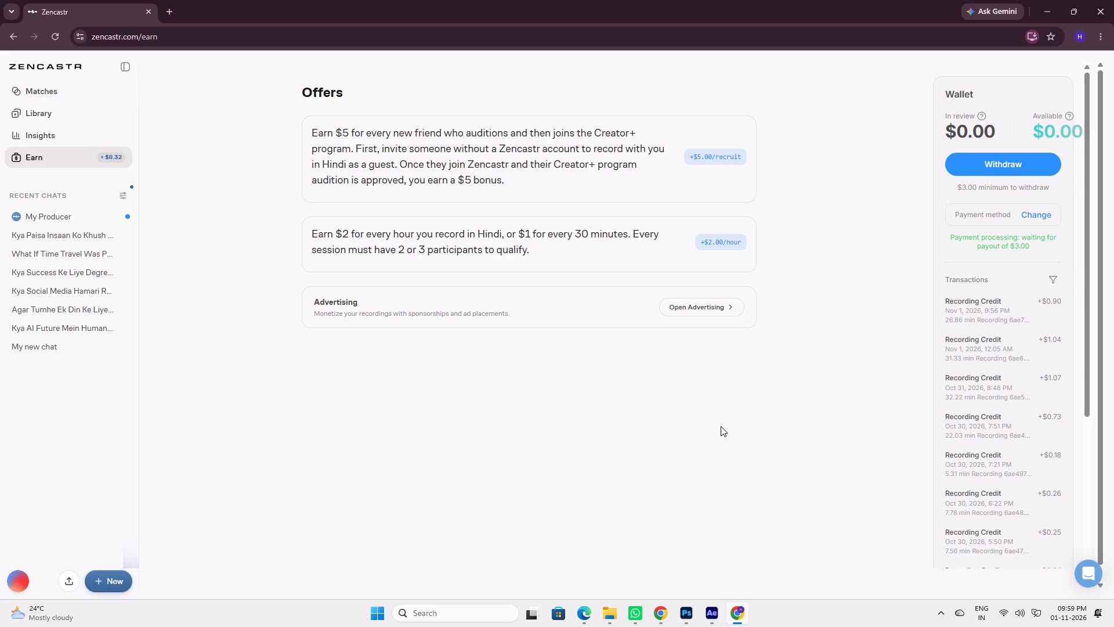
# Close the Zencastr tab together with its blank companion tab, returning to the PNG image browsing window.
pyautogui.click(167, 13)
pyautogui.moveTo(143, 127); pyautogui.dragTo(140, 140)
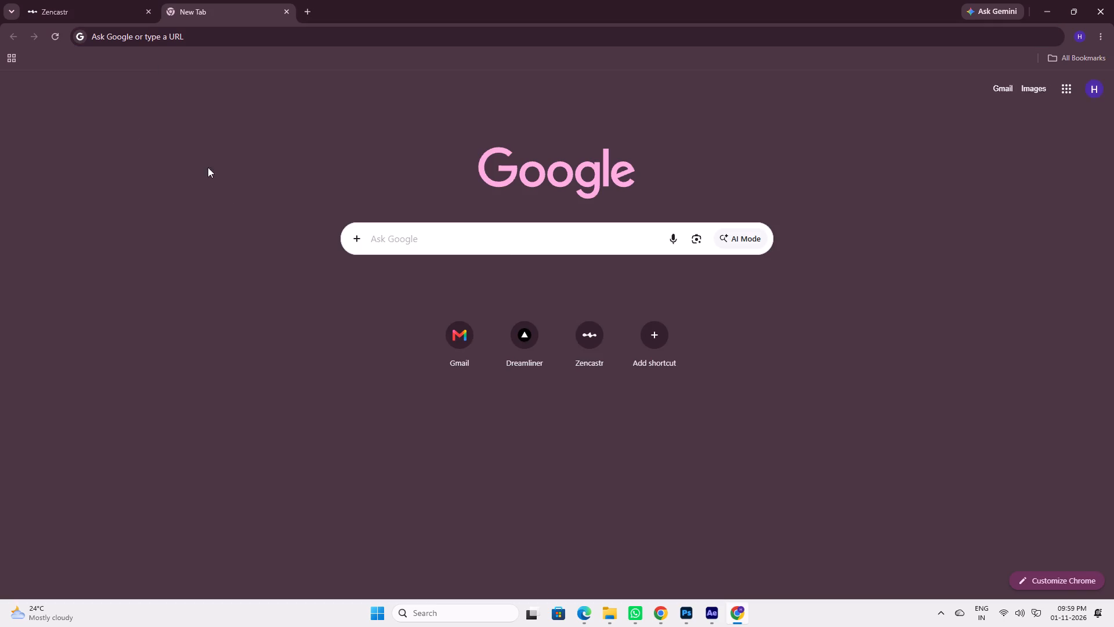
pyautogui.click(247, 256)
pyautogui.click(85, 0)
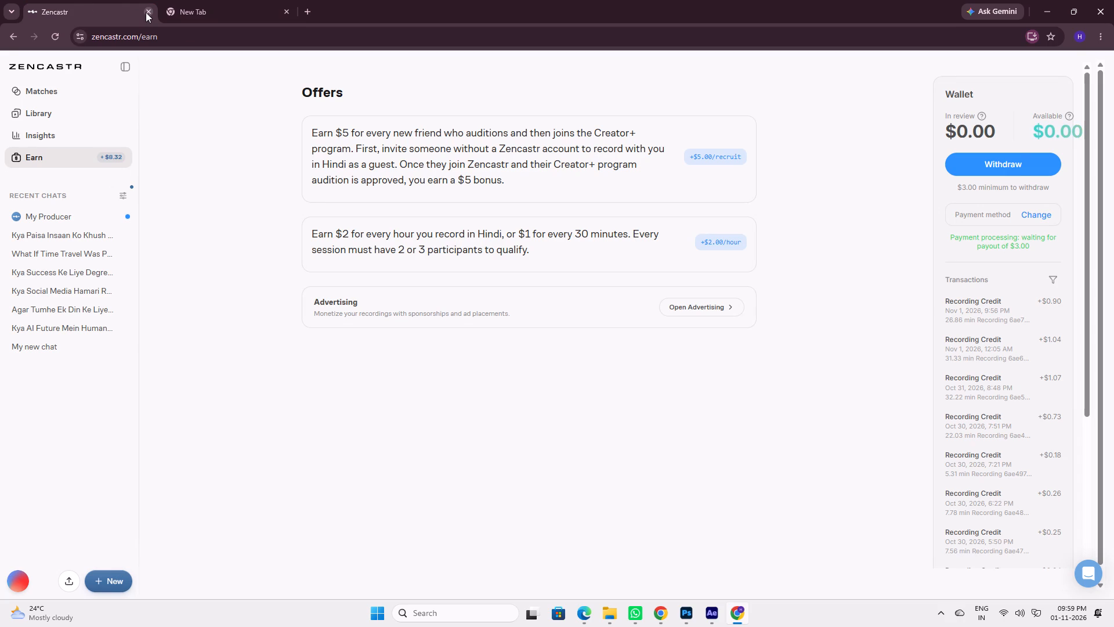
pyautogui.click(146, 12)
pyautogui.click(146, 12)
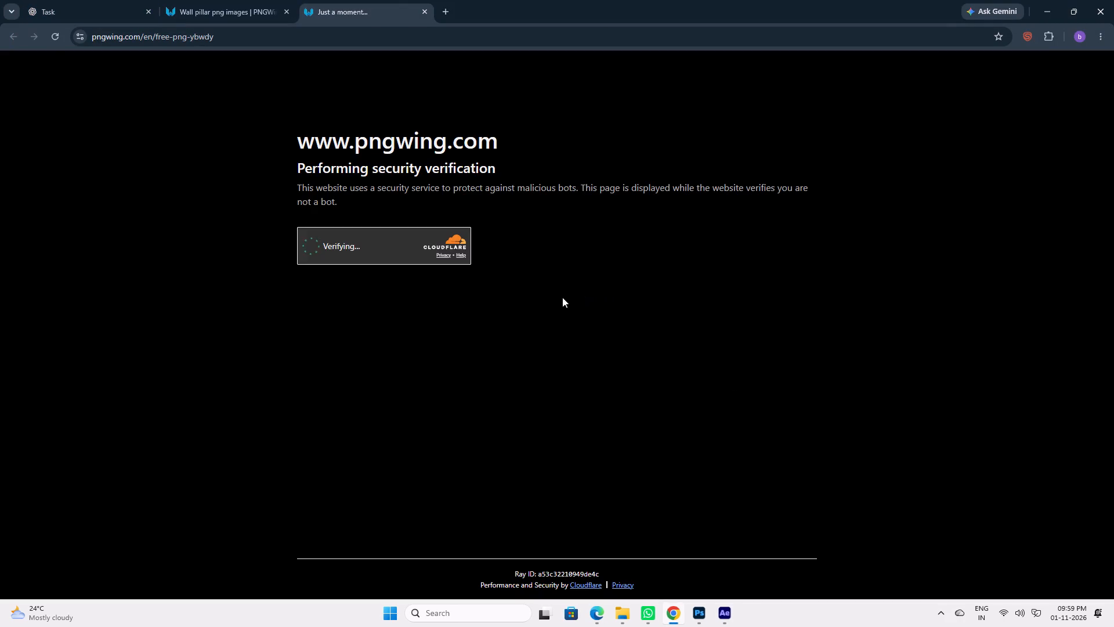
# Open the download page of the brown stone pier column PNG on PNGWing and start its download verification.
pyautogui.click(236, 0)
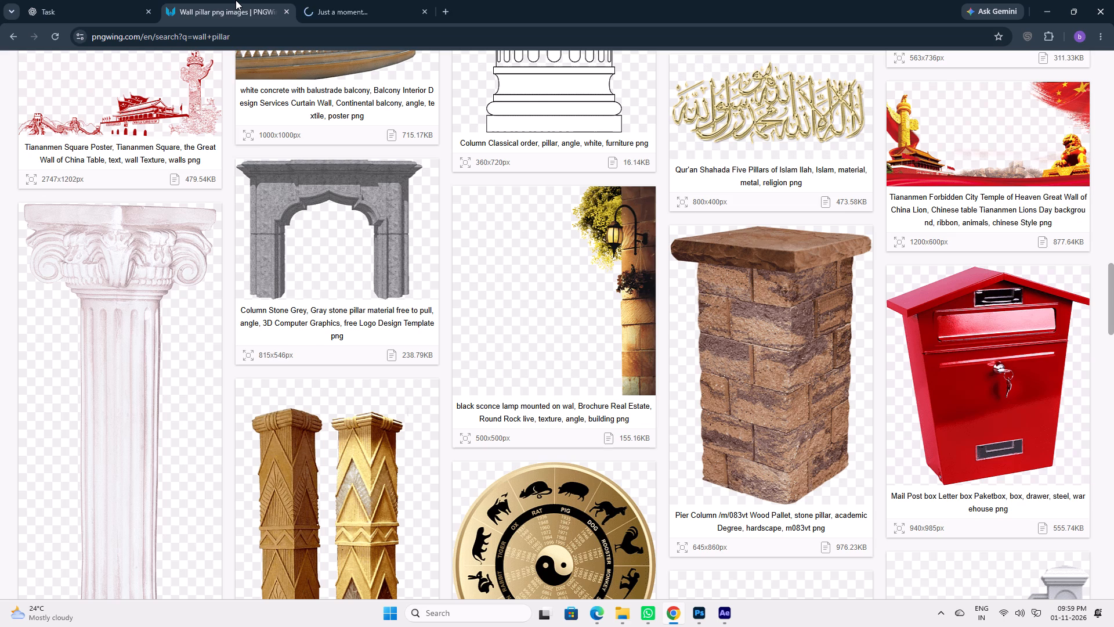
pyautogui.click(362, 0)
pyautogui.scroll(-6, 519, 324)
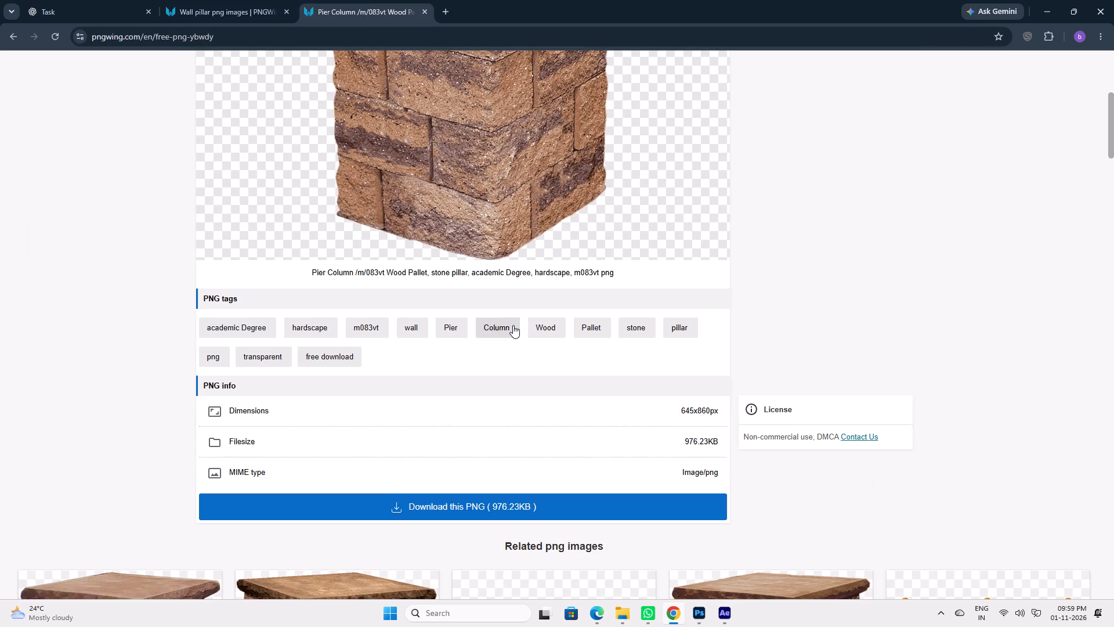
pyautogui.scroll(-9, 519, 340)
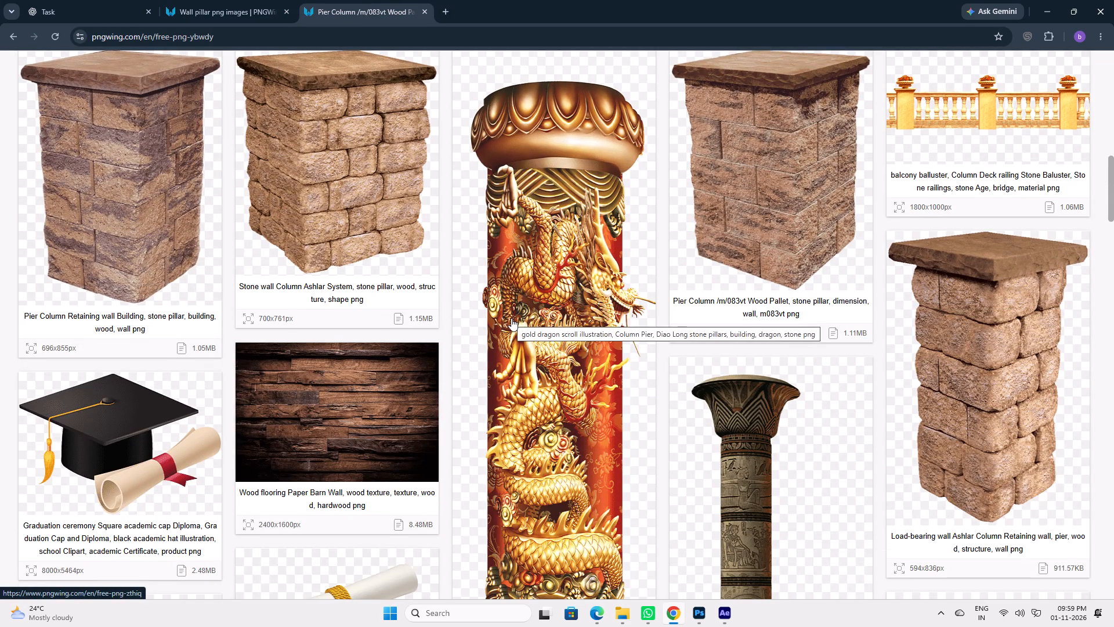
pyautogui.scroll(14, 511, 318)
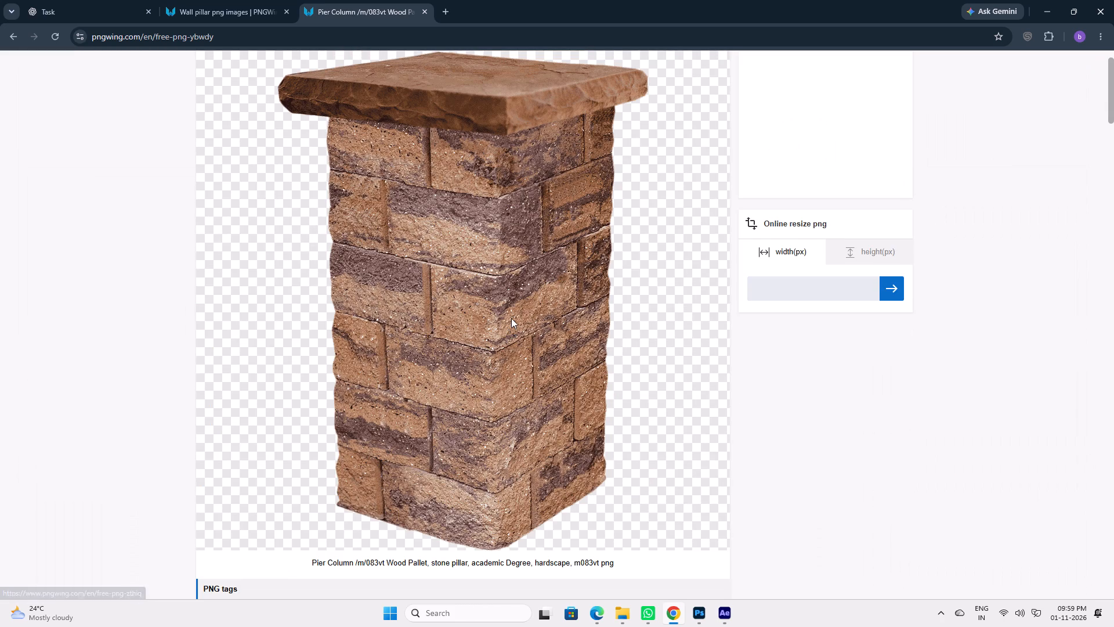
pyautogui.scroll(-7, 511, 318)
pyautogui.click(511, 384)
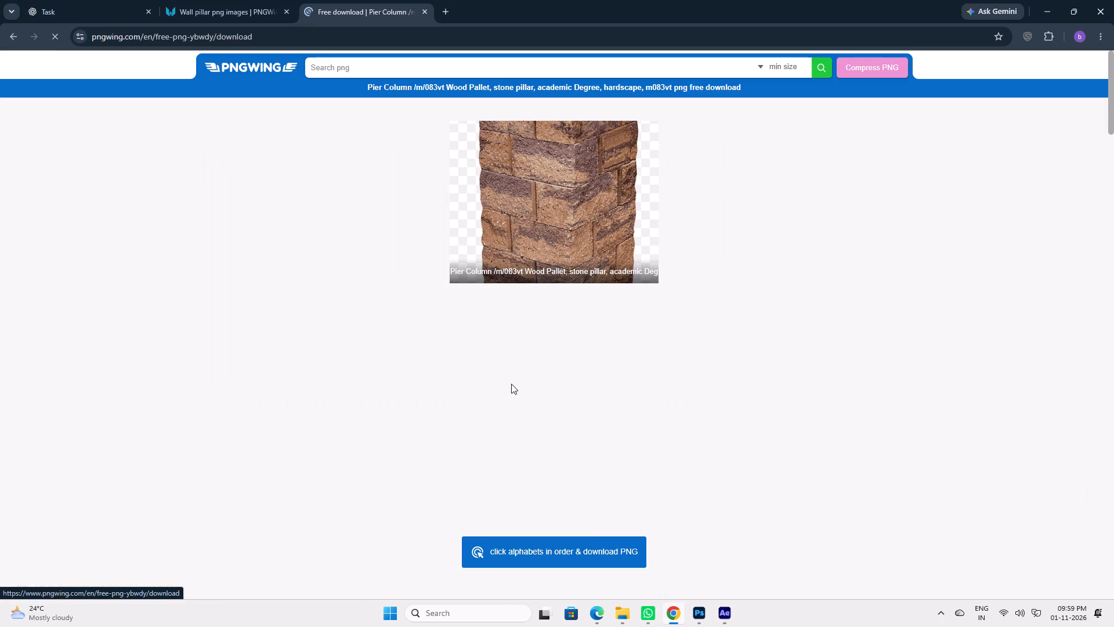
pyautogui.click(578, 549)
pyautogui.scroll(-4, 566, 451)
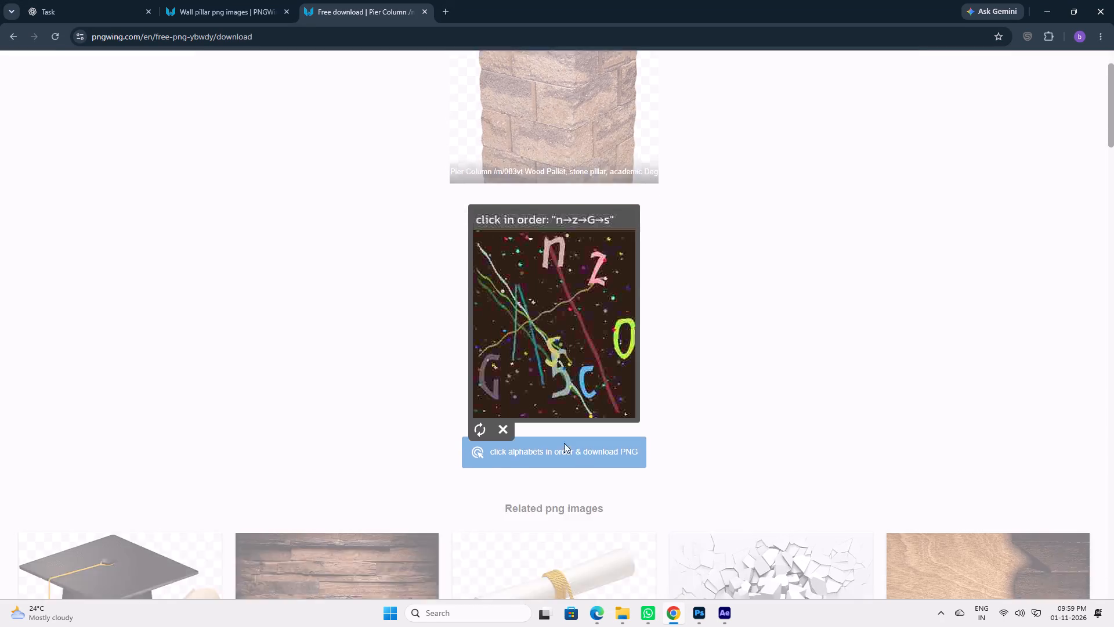
pyautogui.scroll(-2, 564, 443)
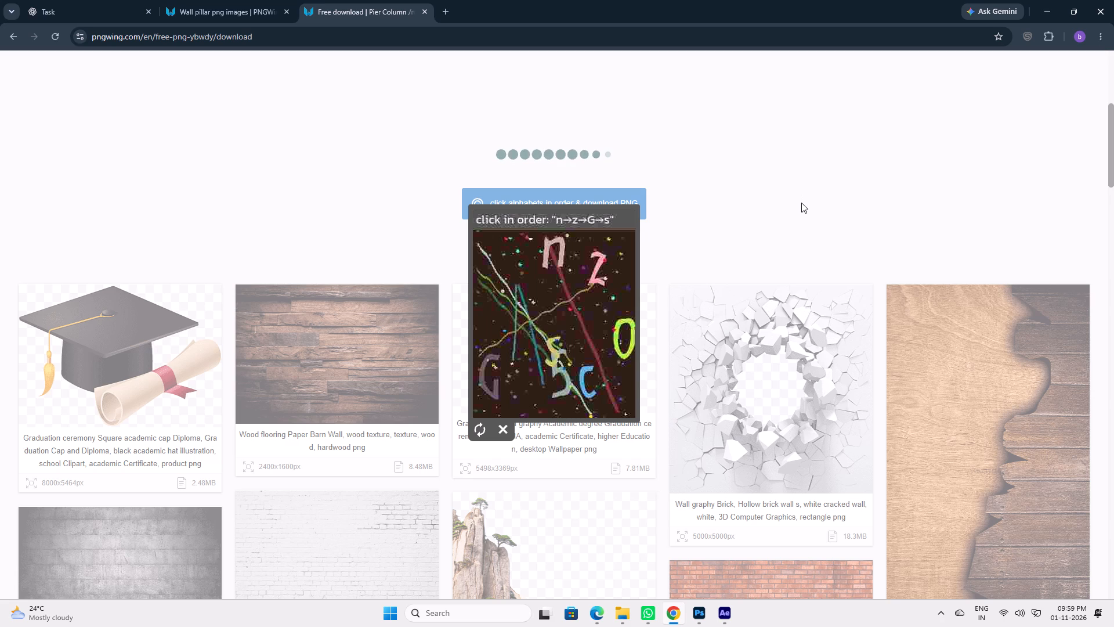
# Switch to After Effects and scrub scene 1 between about 8 and 11 seconds to review the camera move.
pyautogui.click(727, 616)
pyautogui.moveTo(739, 389); pyautogui.dragTo(737, 389)
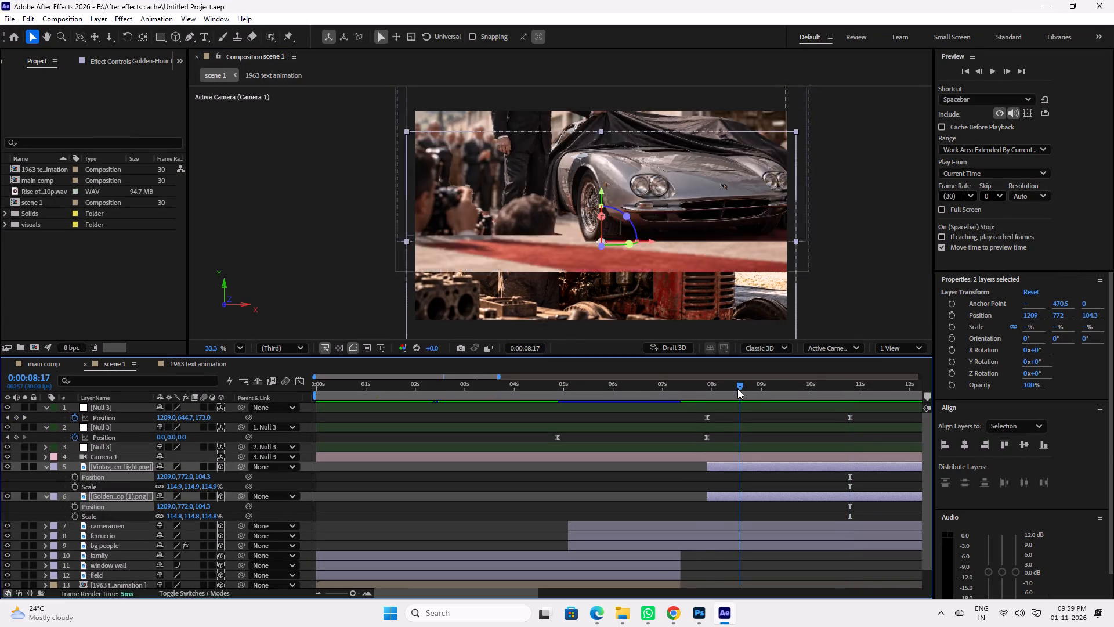
pyautogui.moveTo(737, 389); pyautogui.dragTo(790, 390)
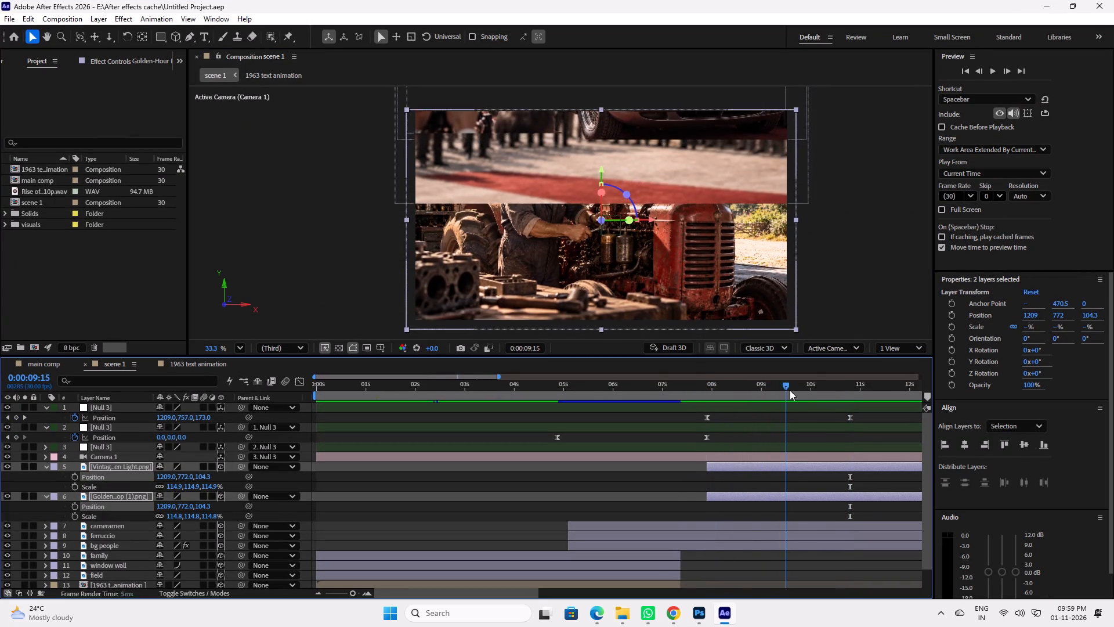
pyautogui.moveTo(790, 390); pyautogui.dragTo(834, 381)
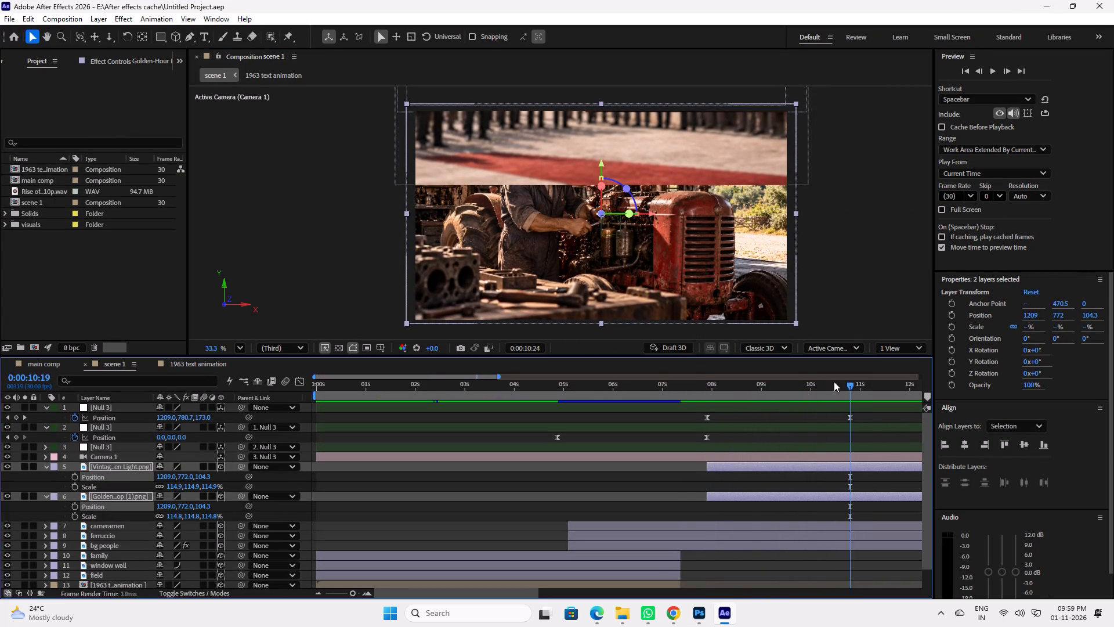
pyautogui.moveTo(834, 381); pyautogui.dragTo(802, 383)
# Return to Chrome and complete the letter-order verification to download the stone pier column PNG.
pyautogui.click(675, 621)
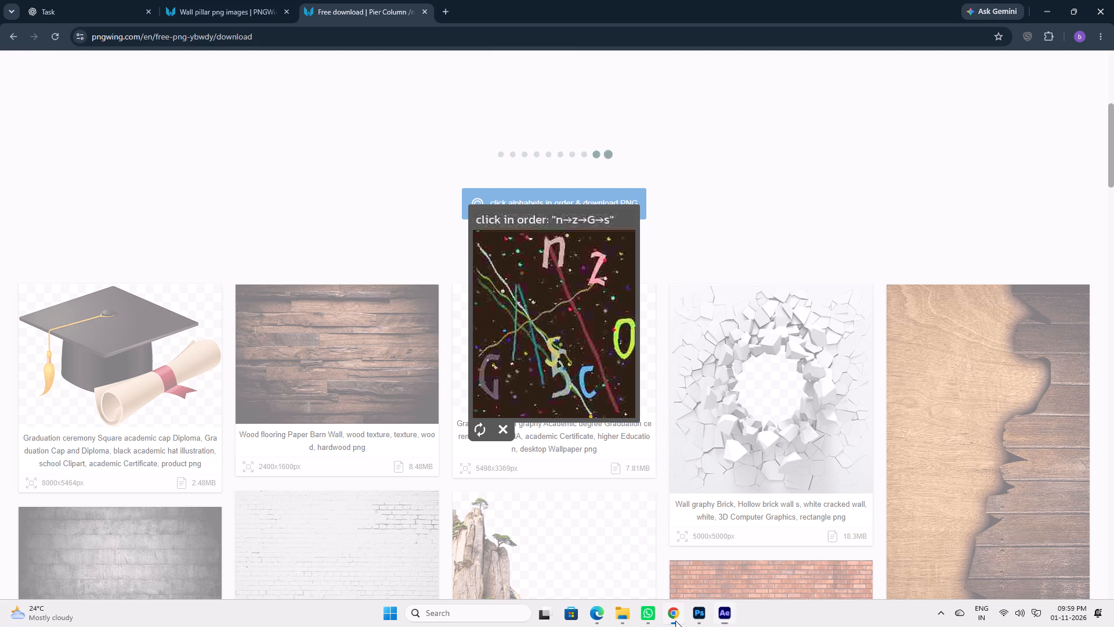
pyautogui.scroll(4, 569, 359)
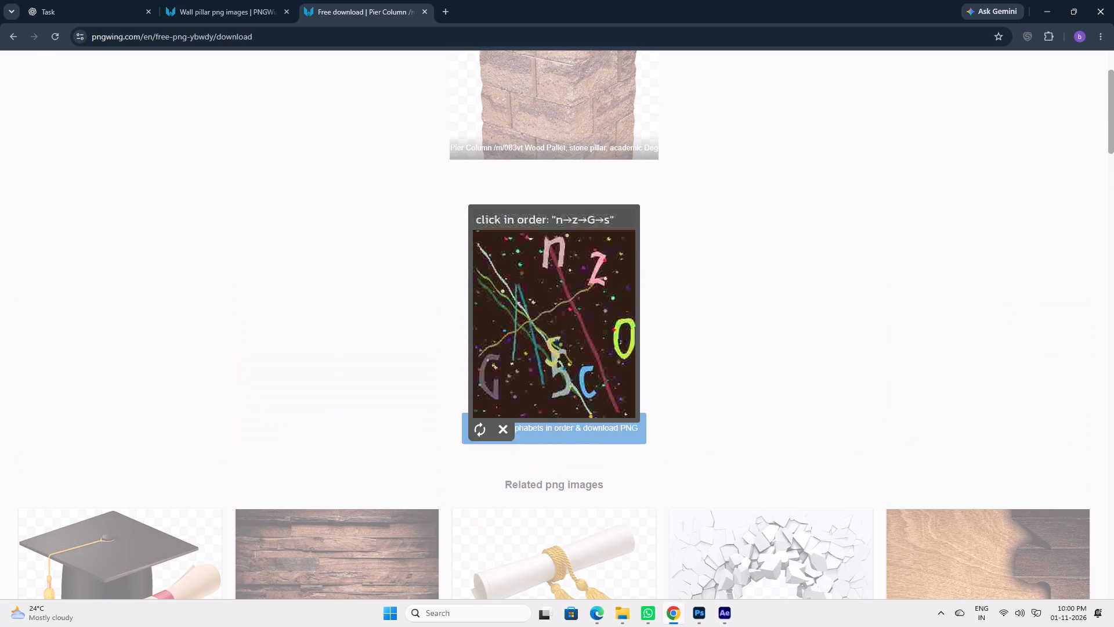
pyautogui.click(563, 248)
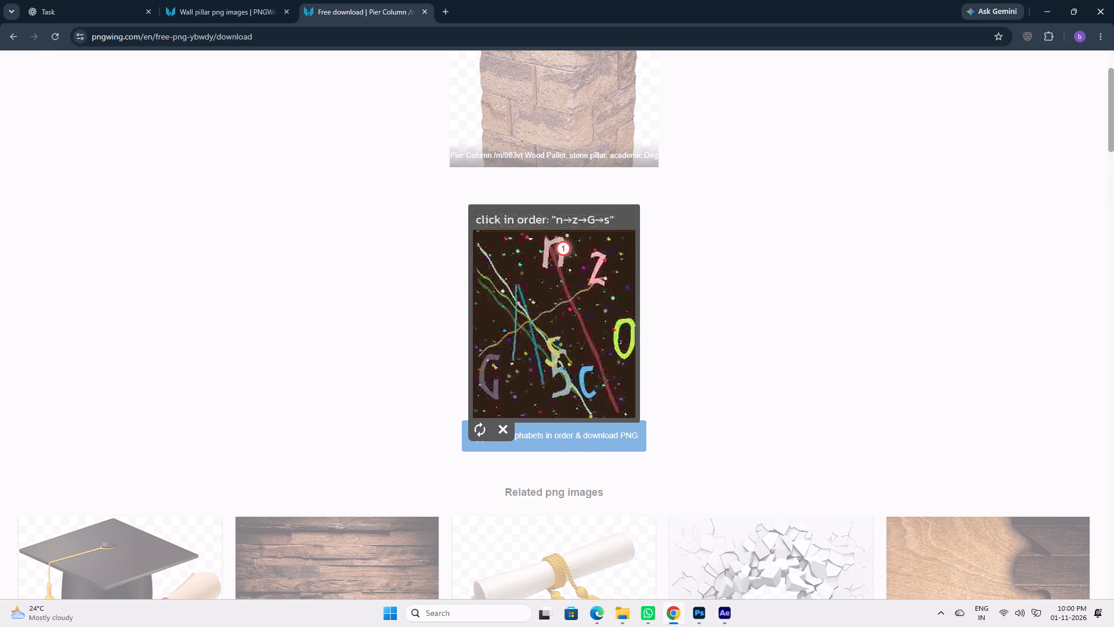
pyautogui.click(594, 280)
pyautogui.click(496, 394)
pyautogui.click(551, 342)
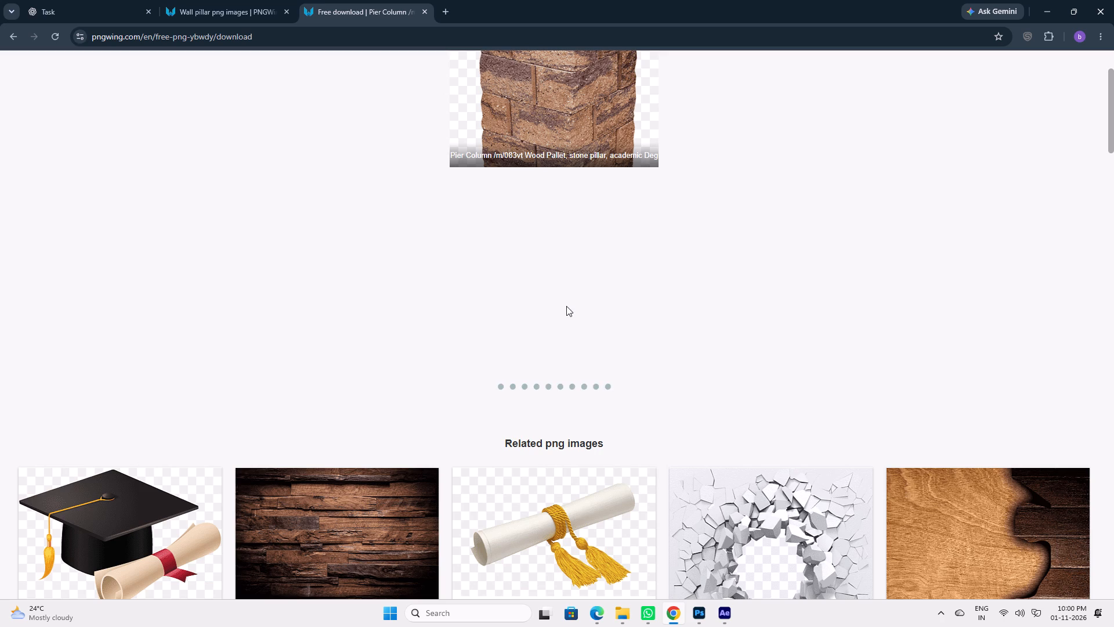
# Browse the related PNG images for further wall, stone and pillar elements.
pyautogui.scroll(-11, 595, 282)
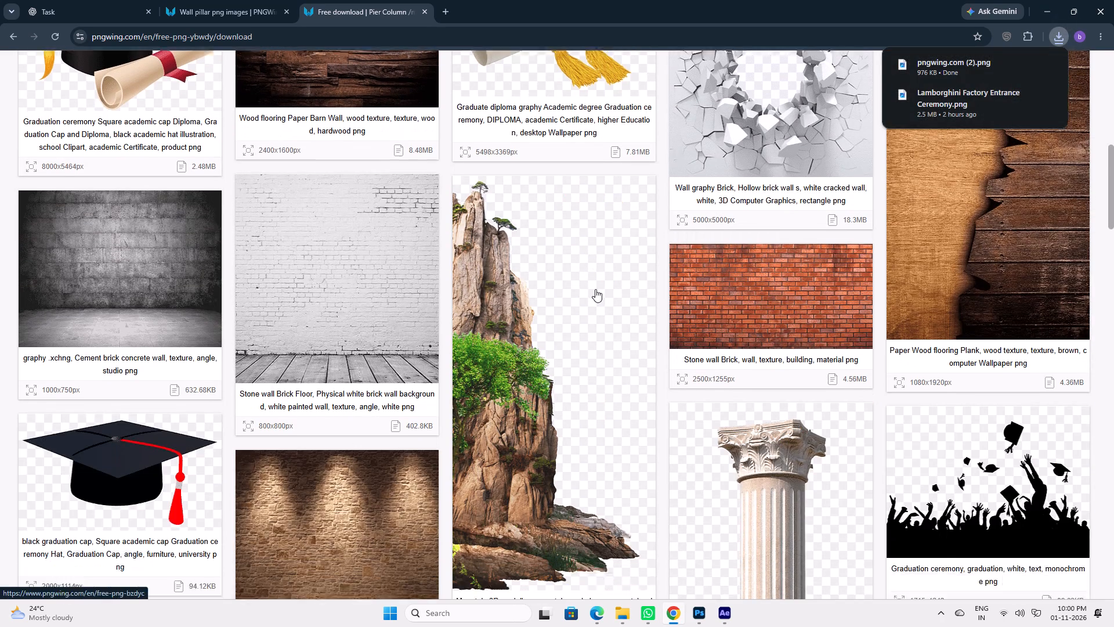
pyautogui.scroll(1, 623, 344)
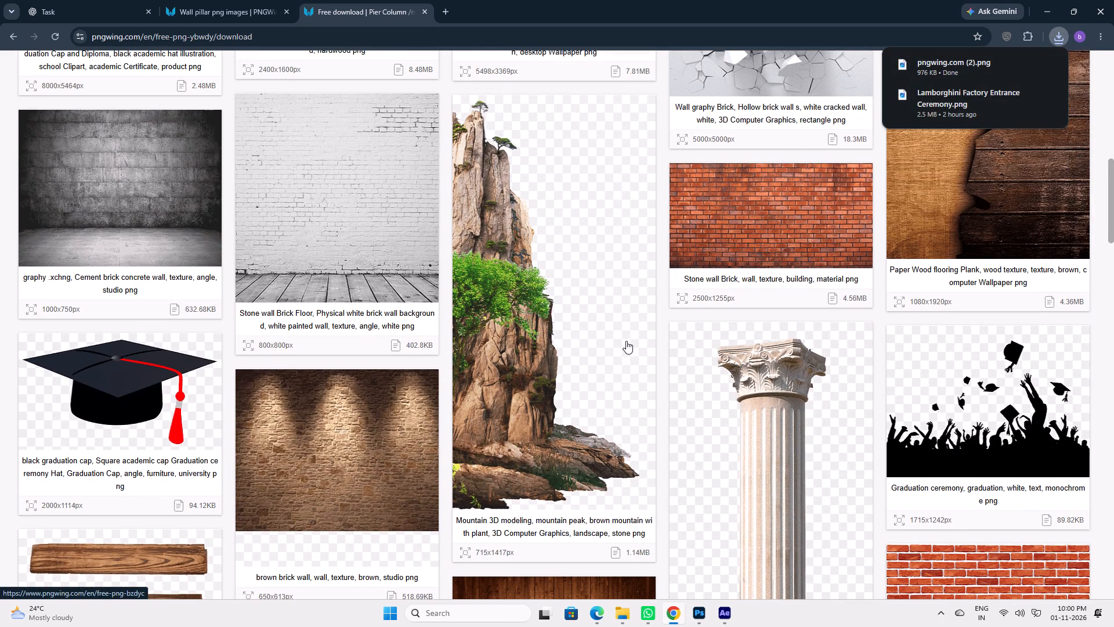
pyautogui.scroll(-7, 626, 341)
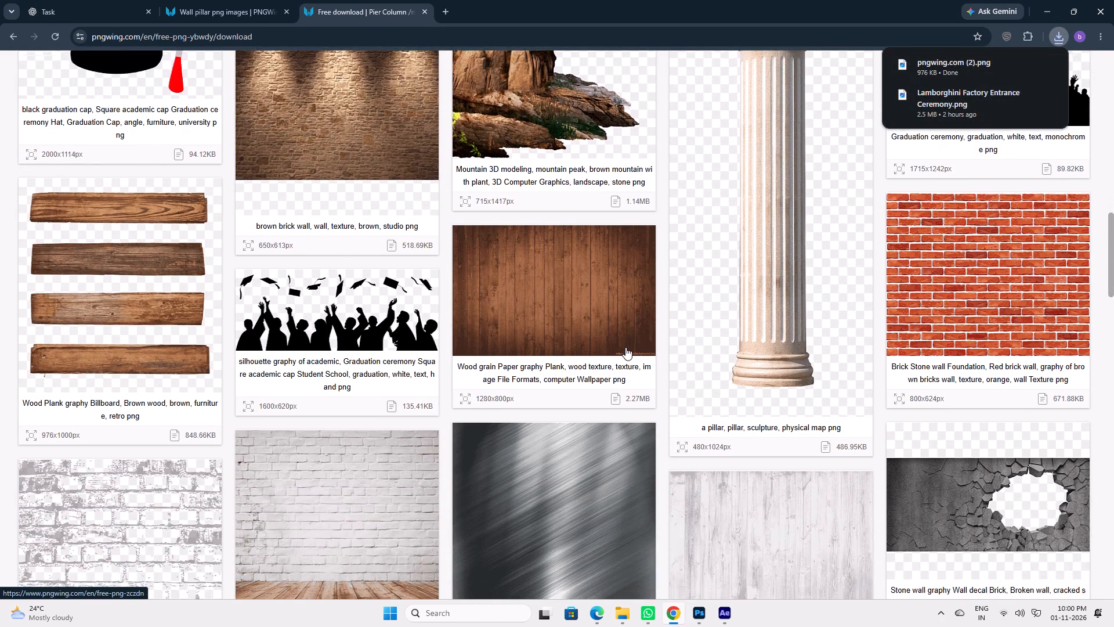
pyautogui.scroll(-4, 625, 347)
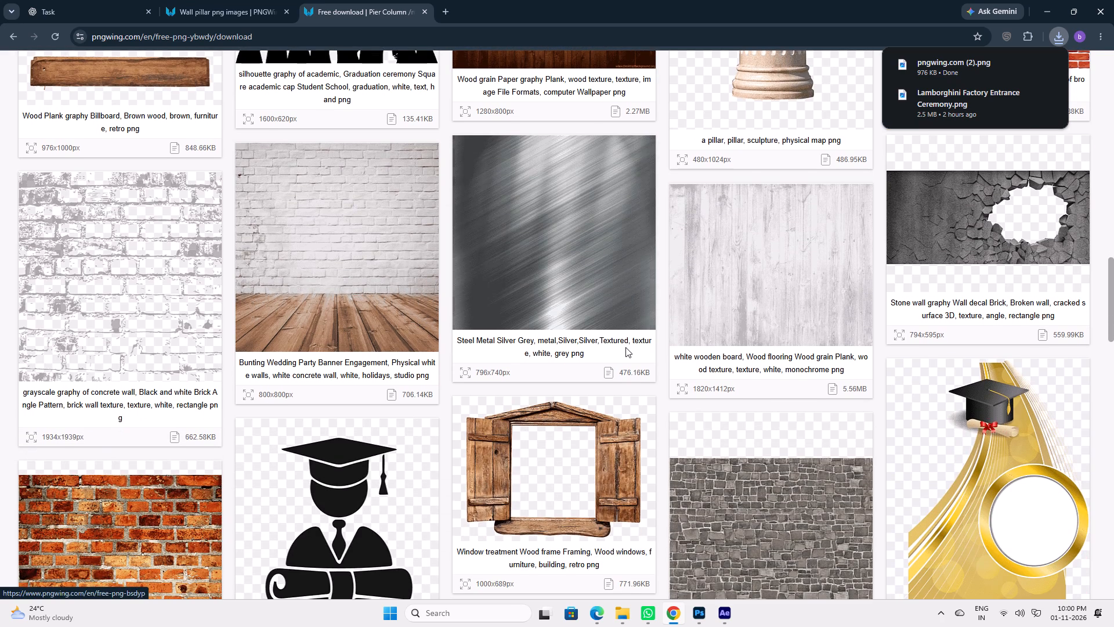
pyautogui.scroll(-5, 625, 347)
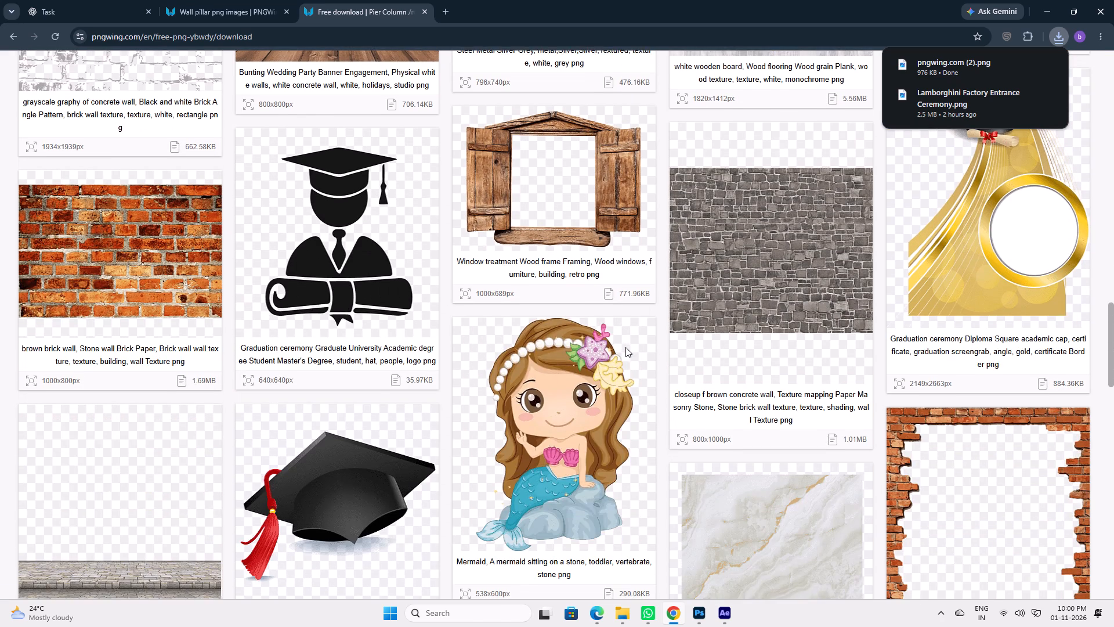
pyautogui.scroll(-1, 625, 347)
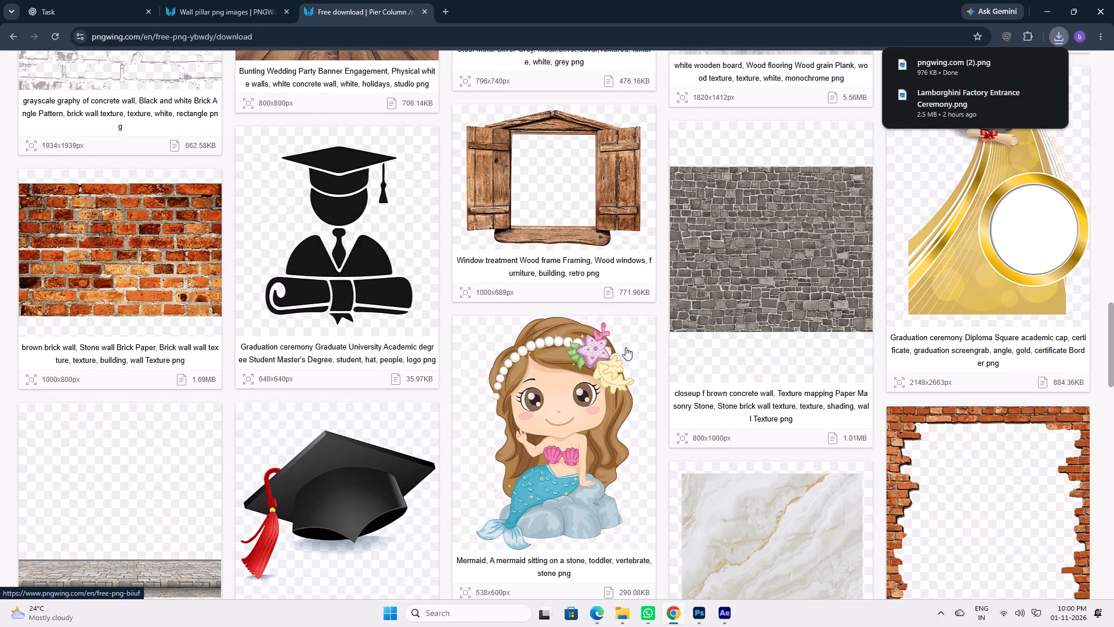
pyautogui.scroll(-6, 625, 347)
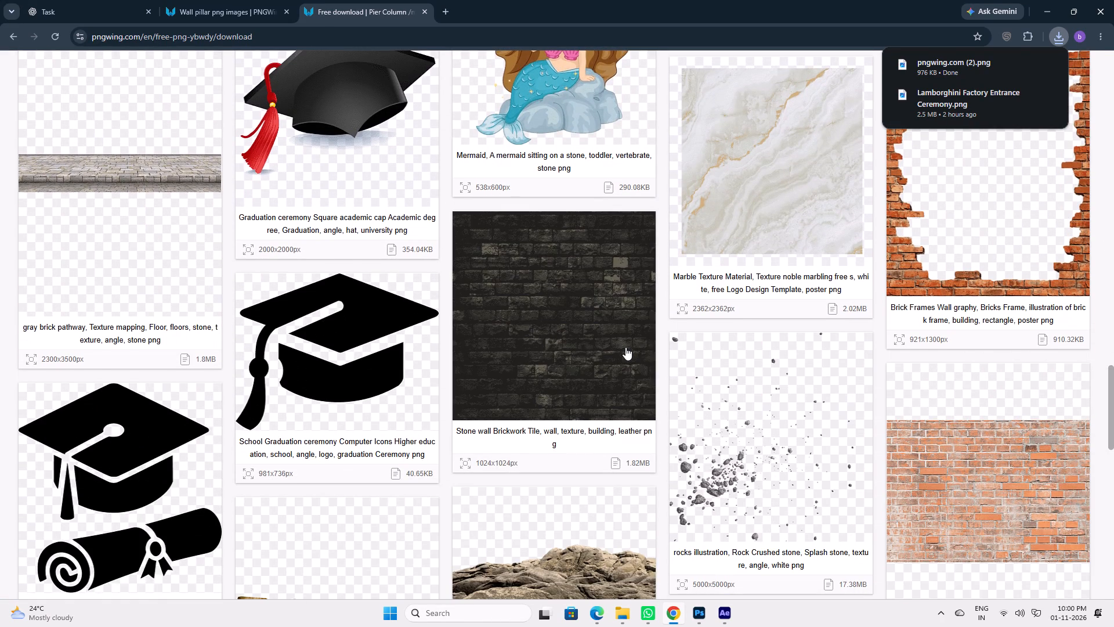
pyautogui.scroll(-8, 625, 347)
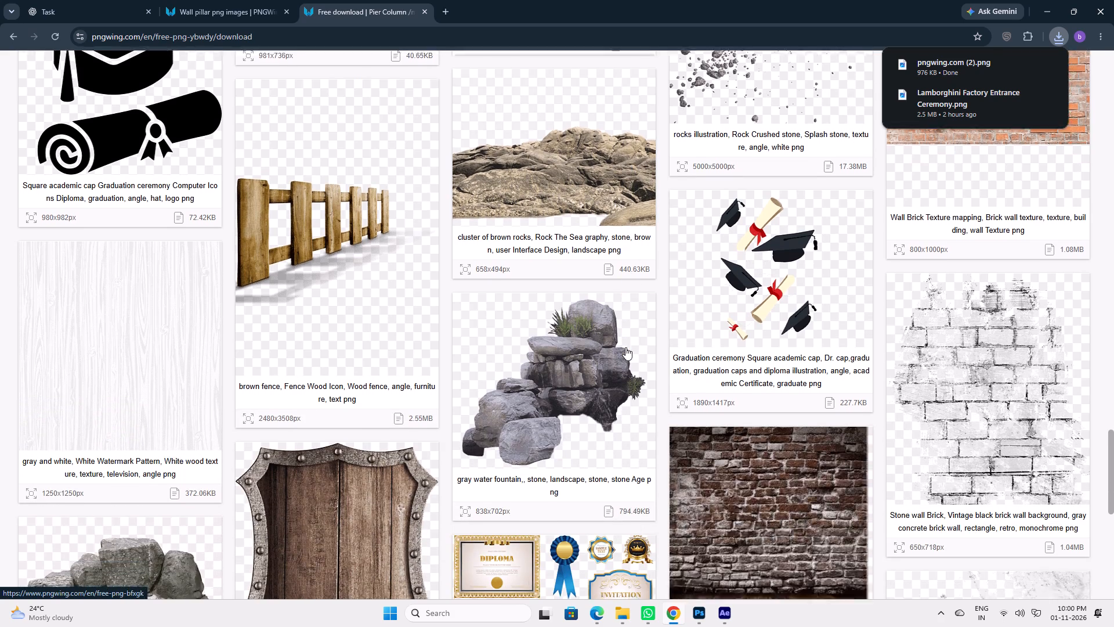
pyautogui.scroll(-1, 625, 347)
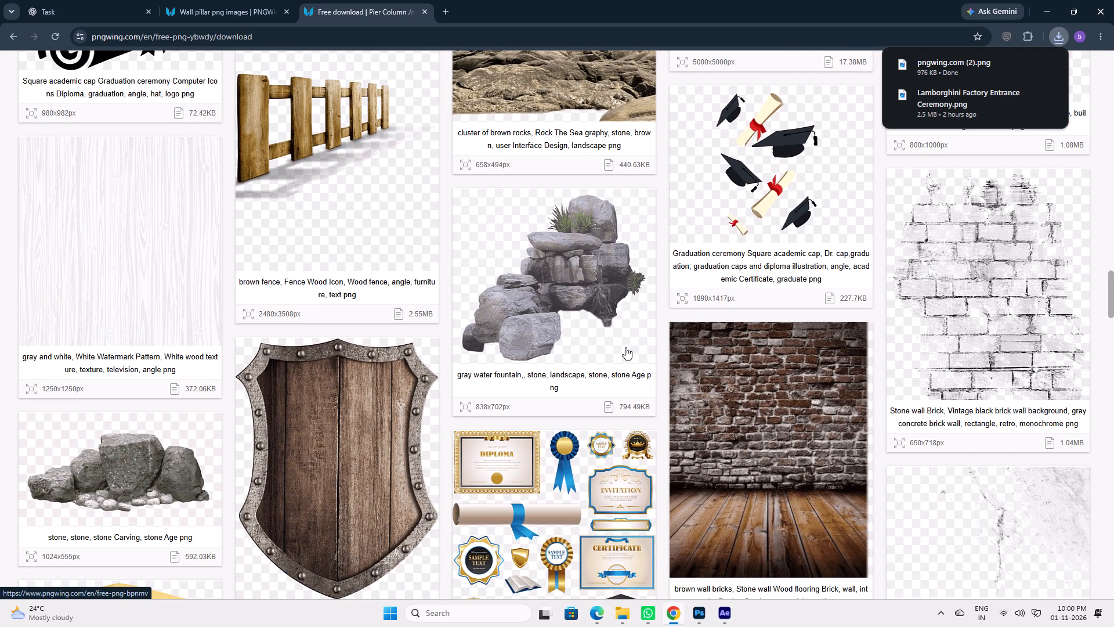
pyautogui.scroll(-1, 625, 347)
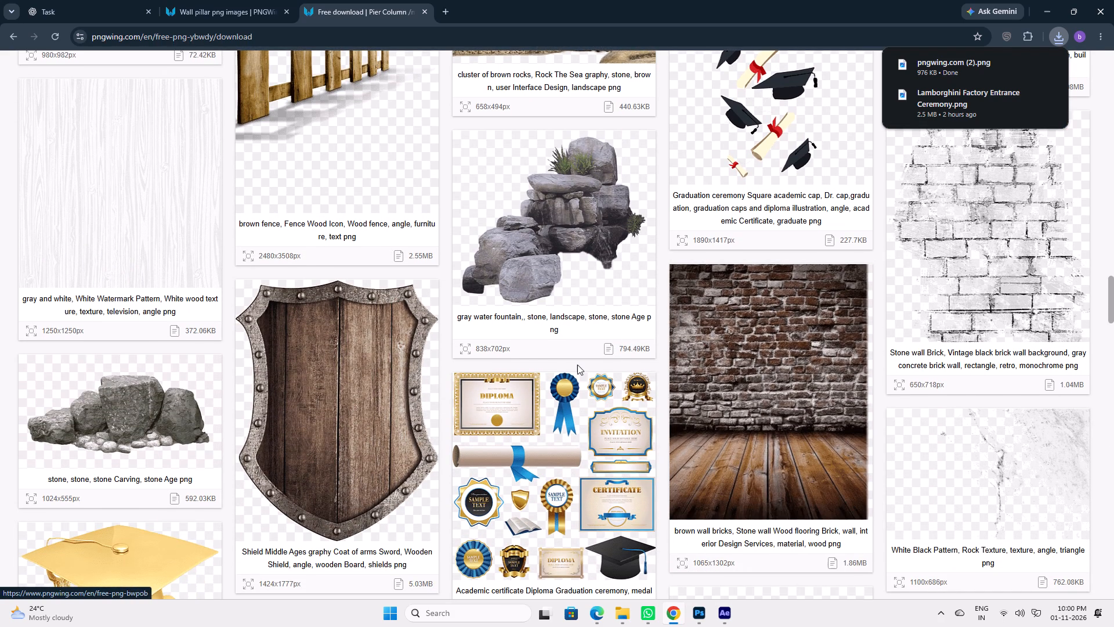
# Return to the top of the pier column page and close both the PNGWing download page and the wall pillar search page.
pyautogui.scroll(6, 568, 363)
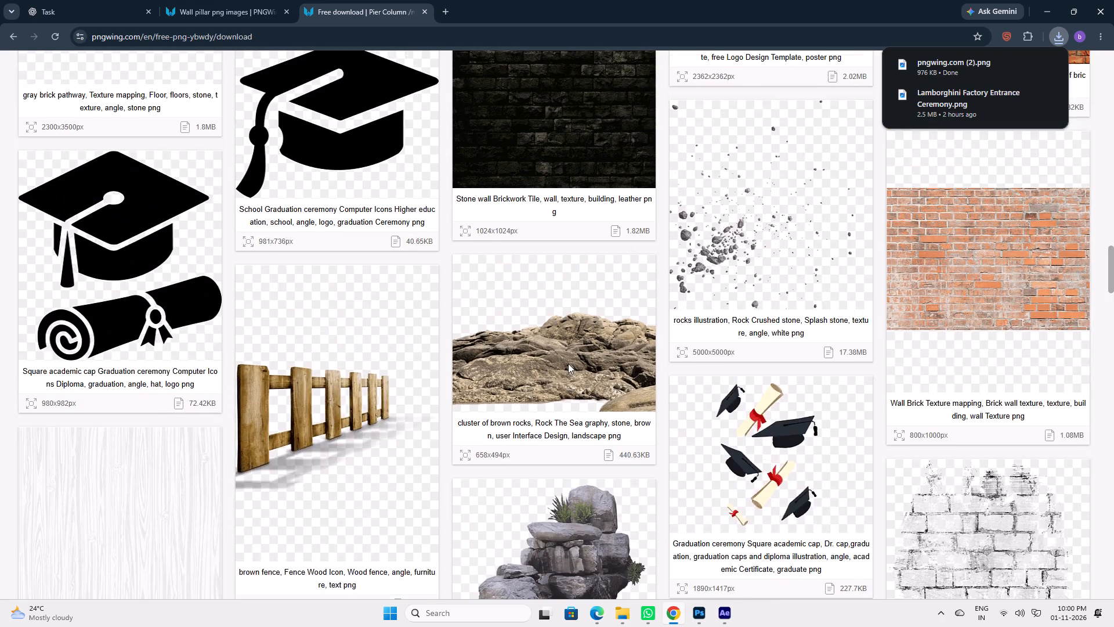
pyautogui.scroll(4, 568, 363)
pyautogui.scroll(20, 568, 363)
pyautogui.scroll(11, 568, 363)
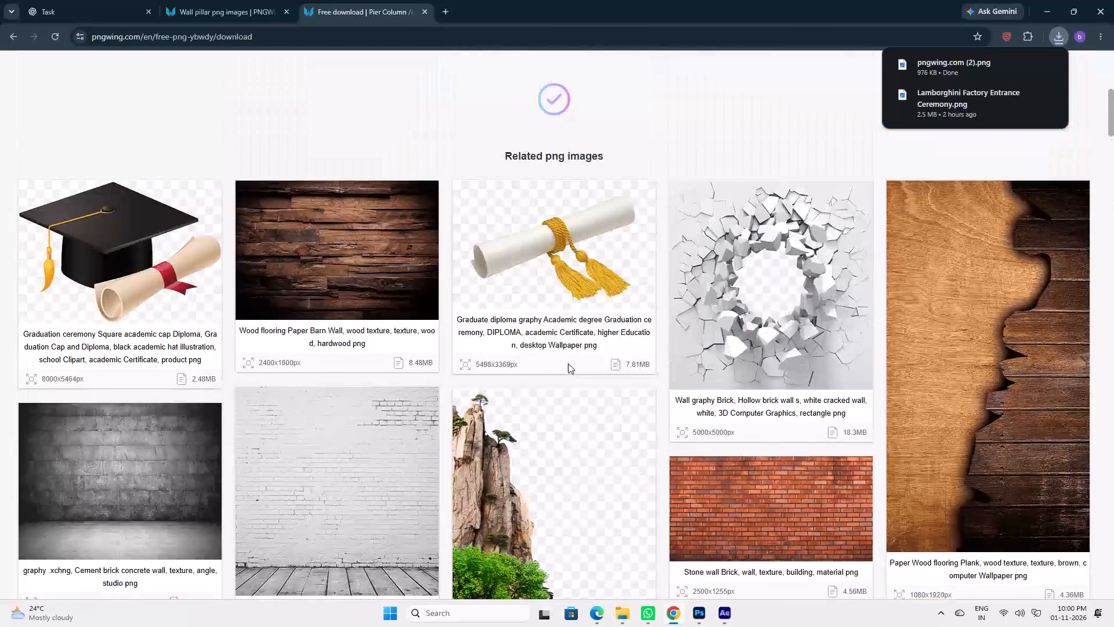
pyautogui.scroll(6, 568, 363)
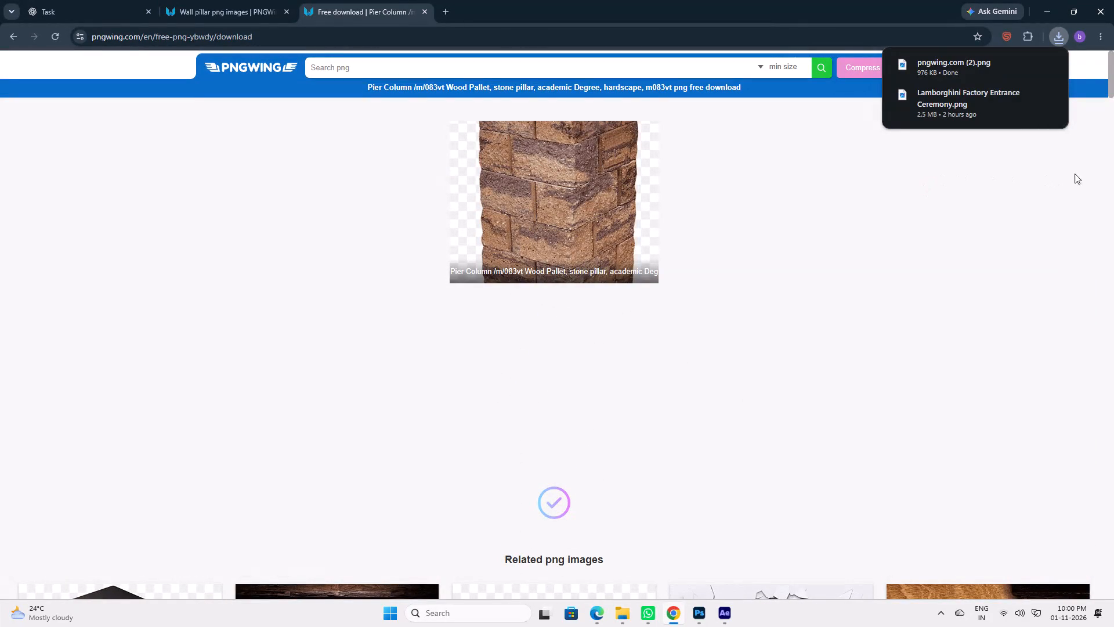
pyautogui.click(1081, 171)
pyautogui.click(263, 0)
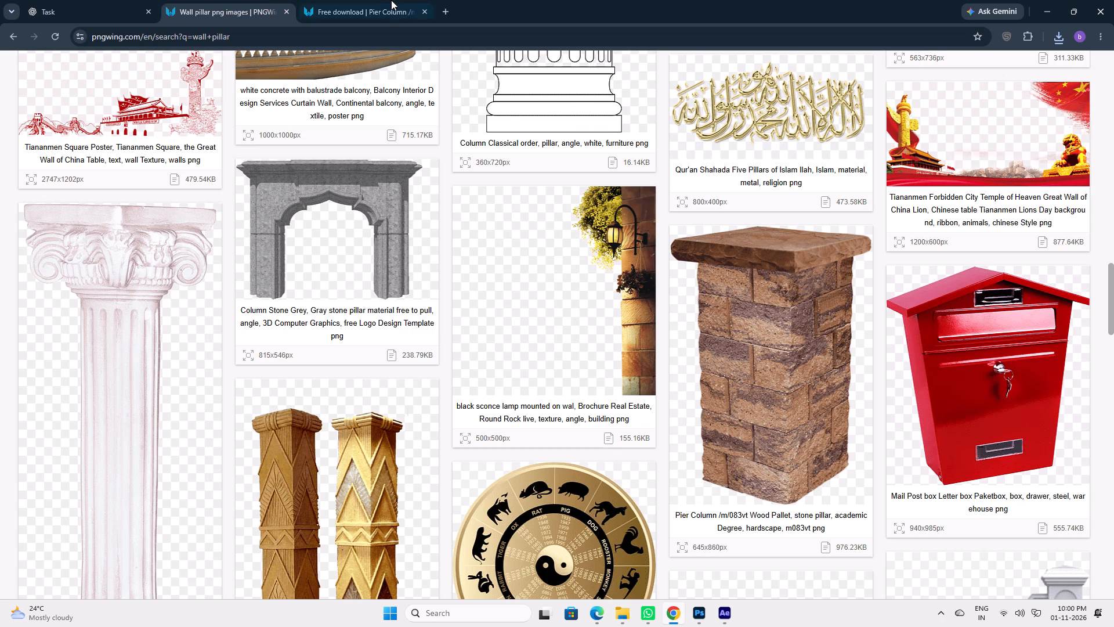
pyautogui.click(396, 0)
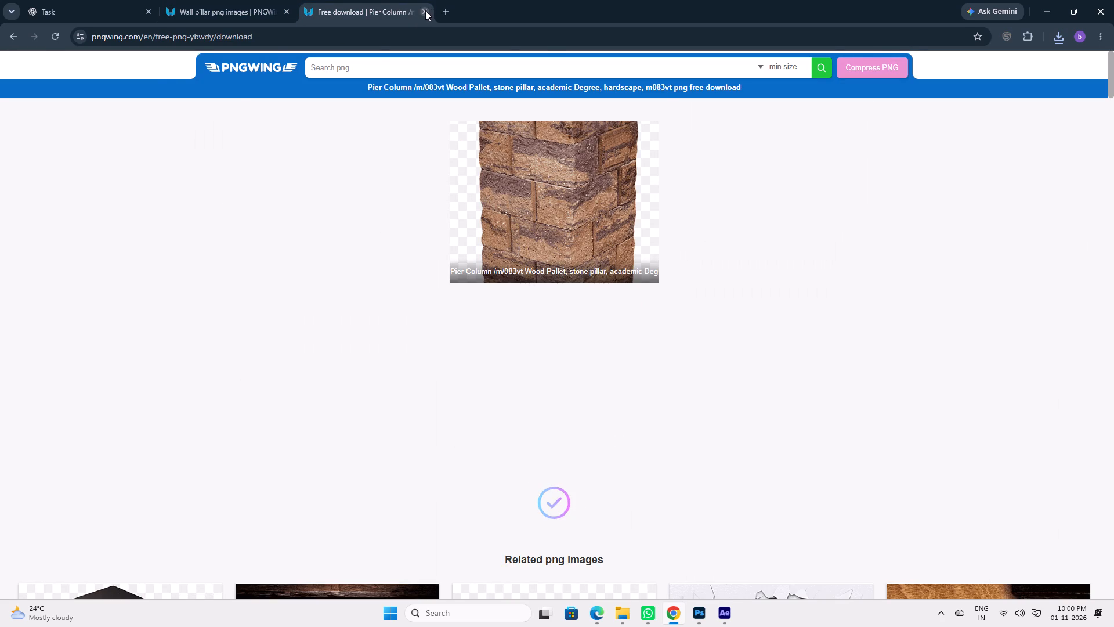
pyautogui.click(425, 10)
pyautogui.click(209, 0)
pyautogui.click(286, 12)
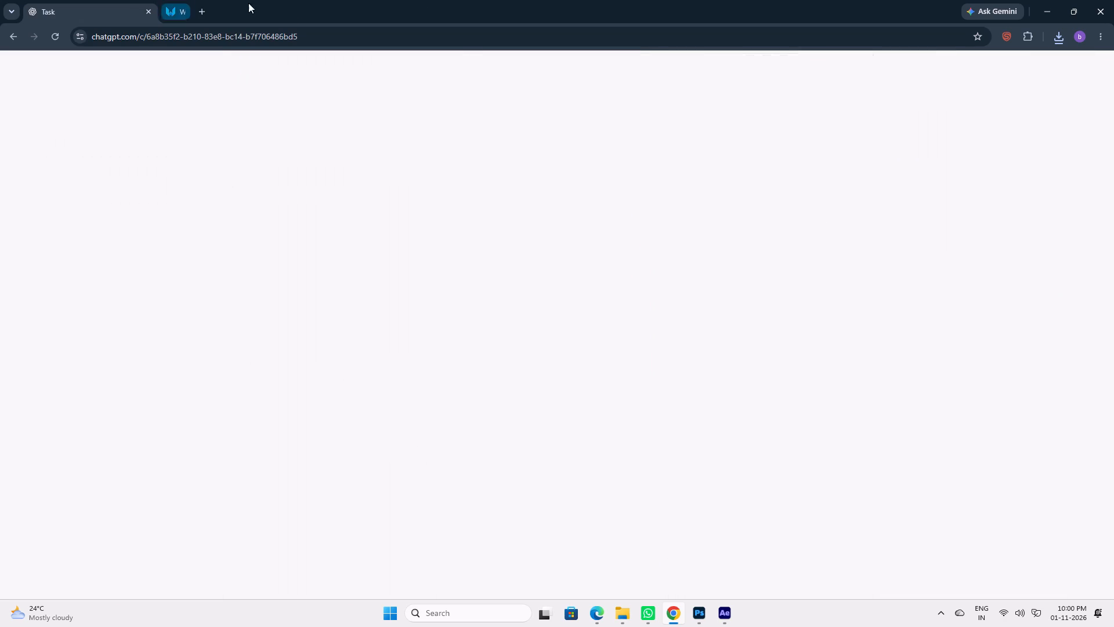
pyautogui.click(129, 0)
# Switch to After Effects and preview scene 1 from the start and again from 0:00:07:27 to review the camera move.
pyautogui.click(725, 614)
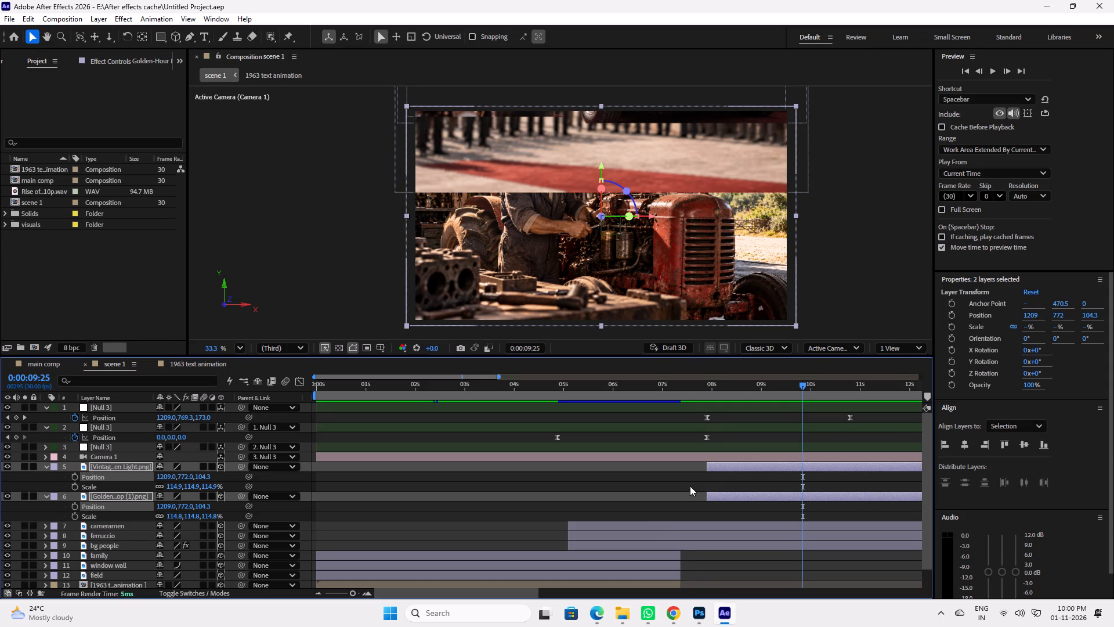
pyautogui.moveTo(678, 391); pyautogui.dragTo(617, 398)
pyautogui.press('space')
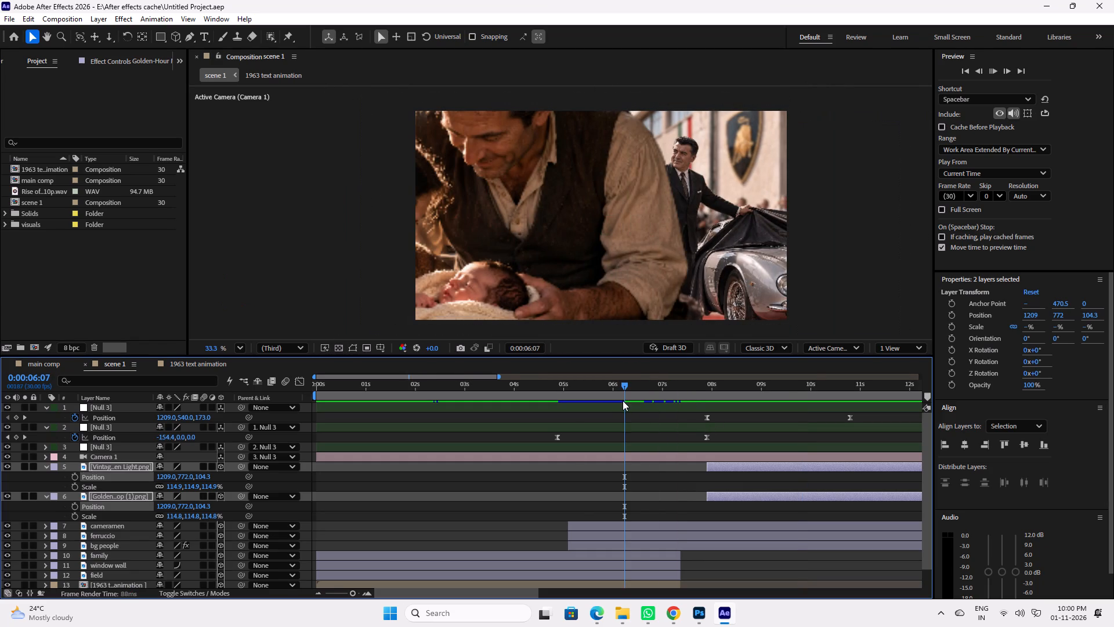
pyautogui.moveTo(601, 386); pyautogui.dragTo(422, 392)
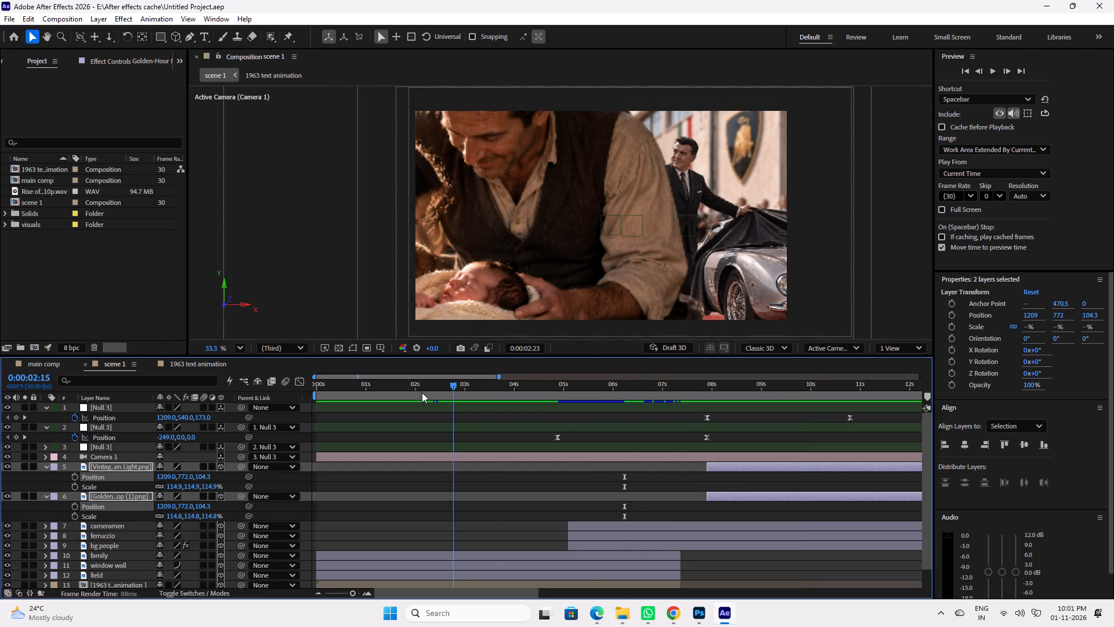
pyautogui.moveTo(422, 392); pyautogui.dragTo(301, 394)
pyautogui.press('space')
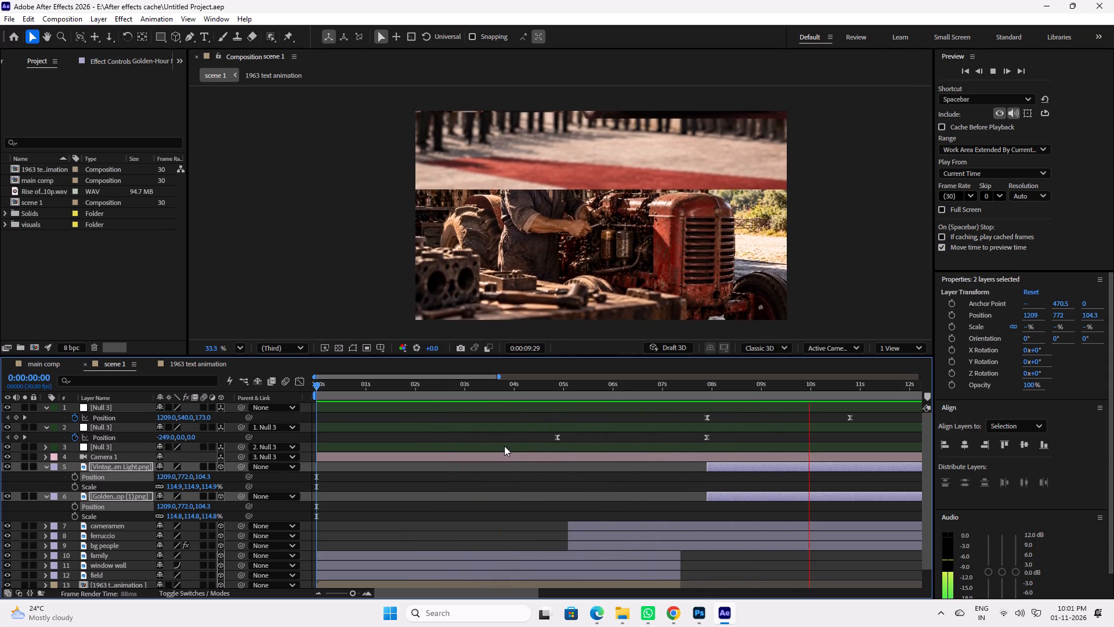
pyautogui.press('space')
pyautogui.moveTo(721, 390); pyautogui.dragTo(706, 392)
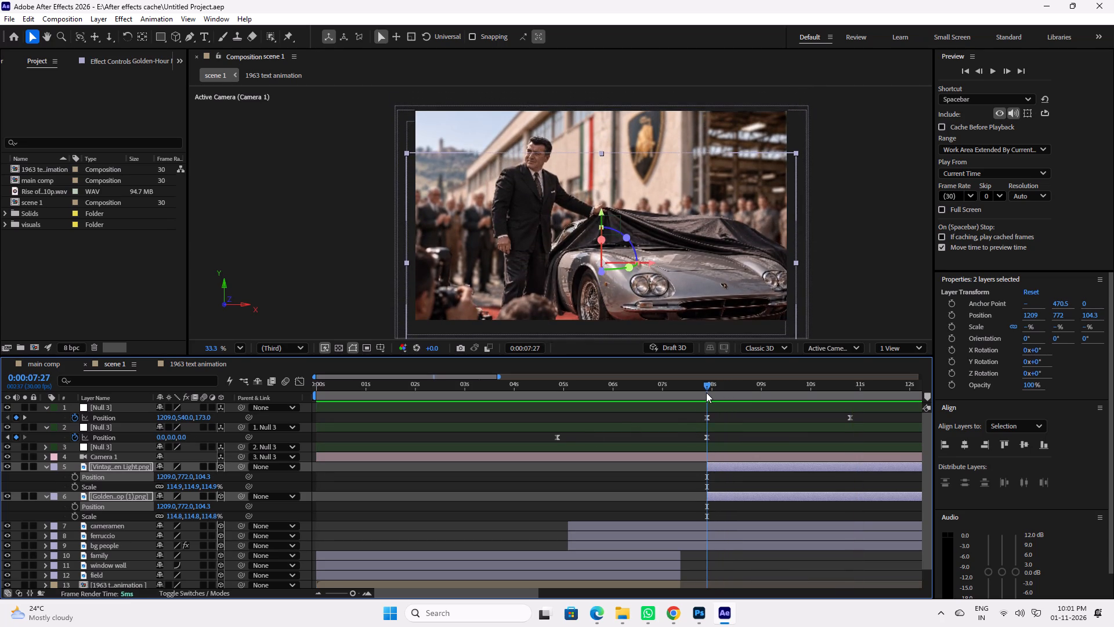
pyautogui.press('space')
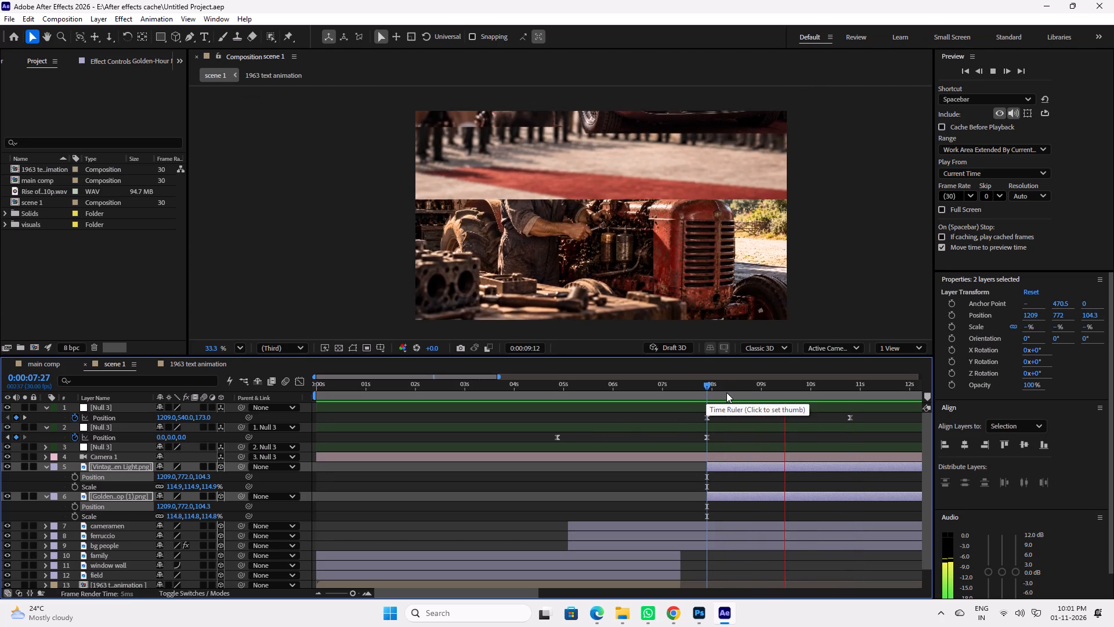
pyautogui.press('space')
pyautogui.click(708, 387)
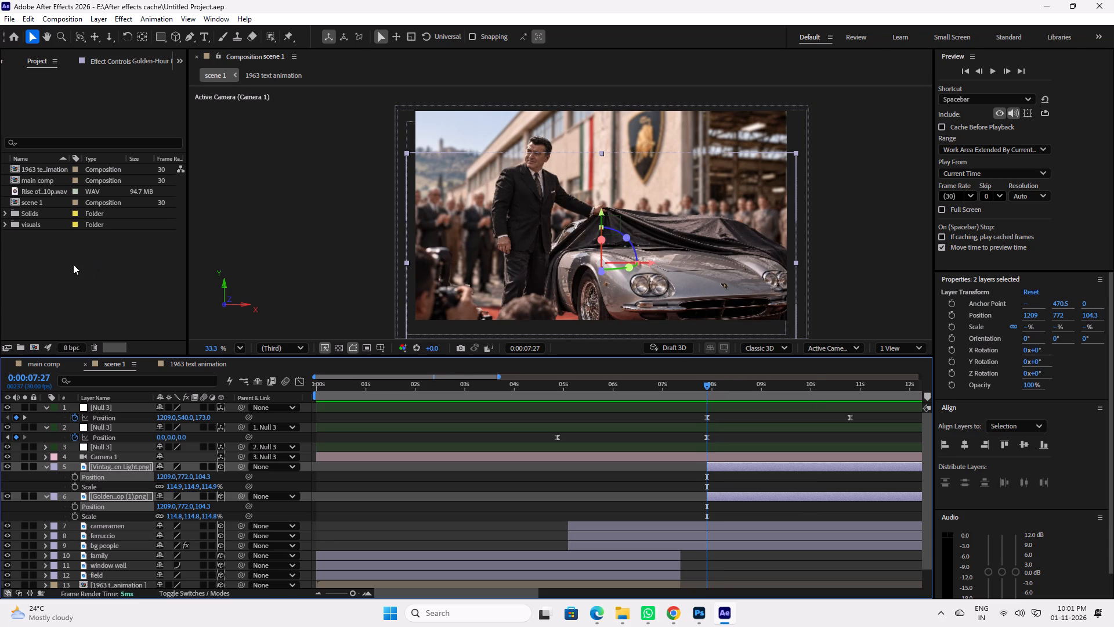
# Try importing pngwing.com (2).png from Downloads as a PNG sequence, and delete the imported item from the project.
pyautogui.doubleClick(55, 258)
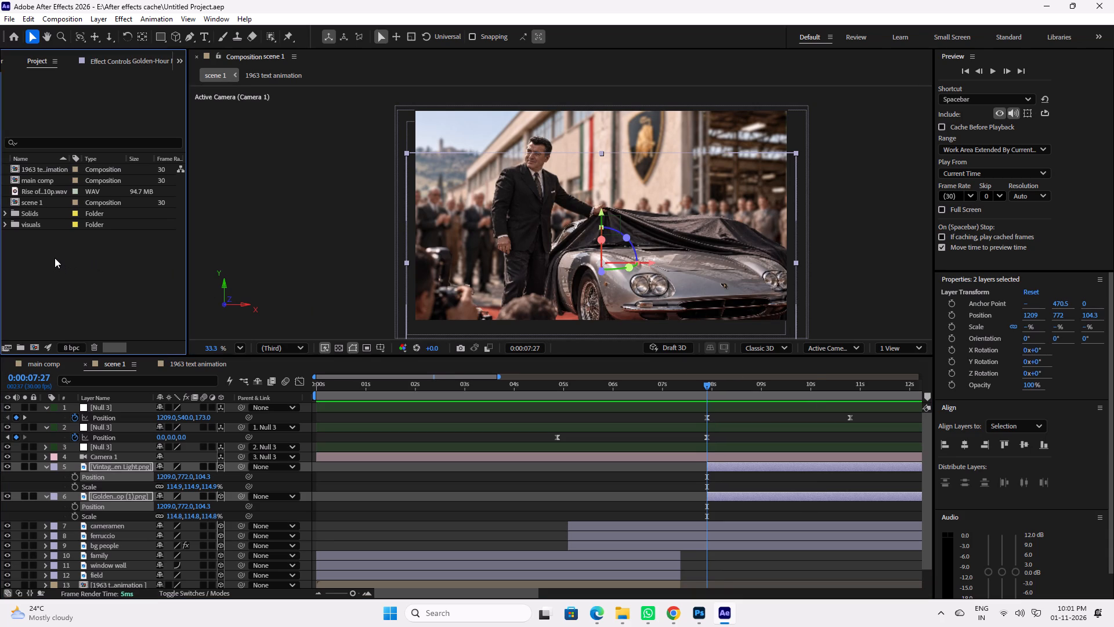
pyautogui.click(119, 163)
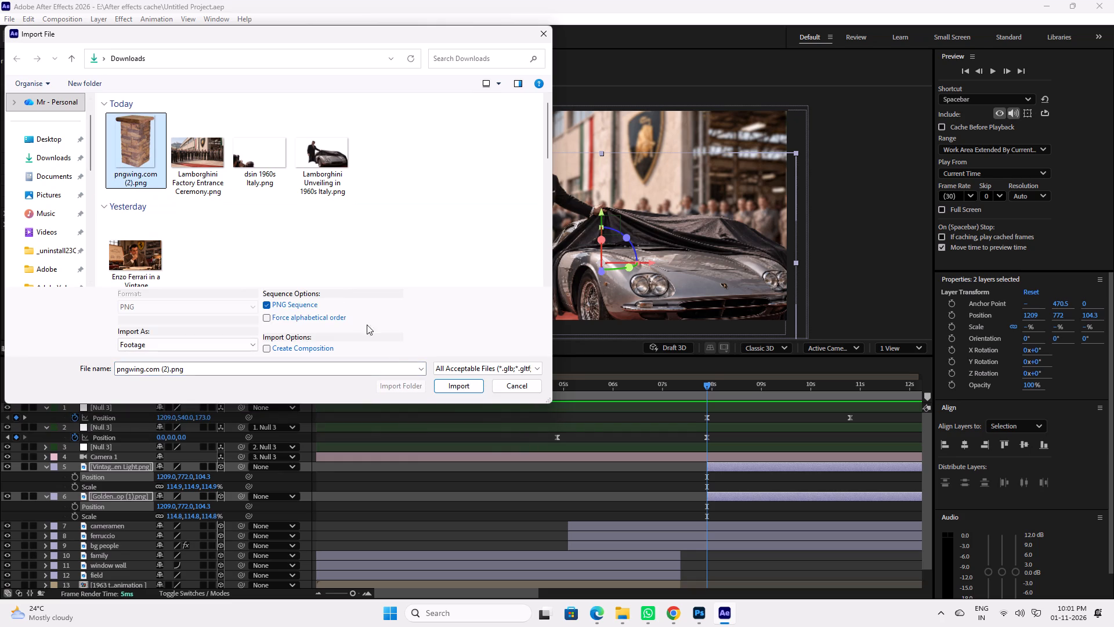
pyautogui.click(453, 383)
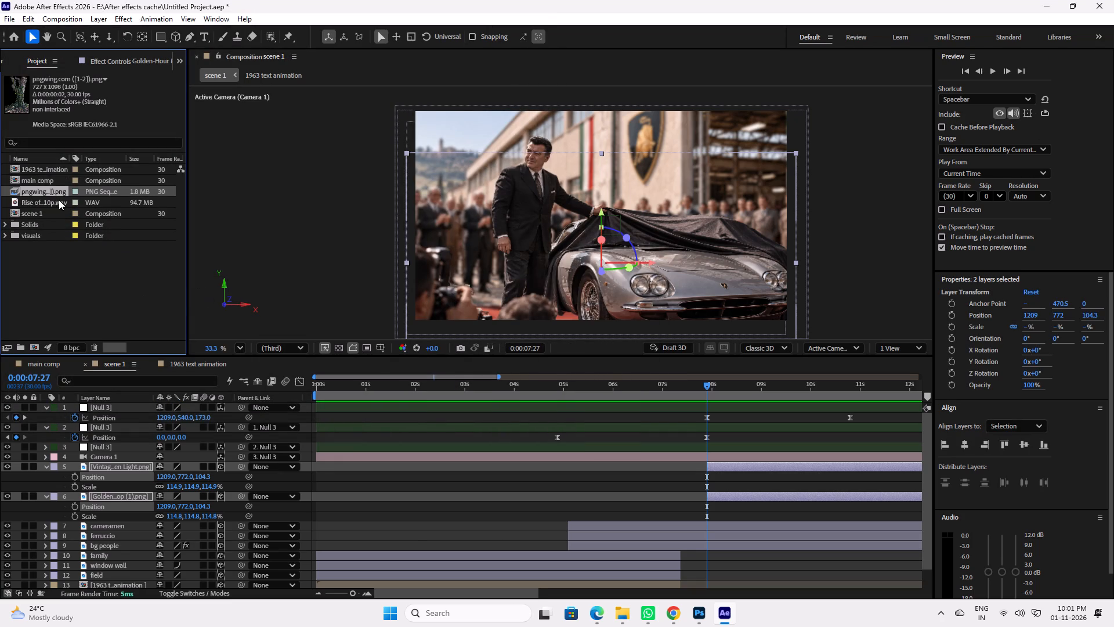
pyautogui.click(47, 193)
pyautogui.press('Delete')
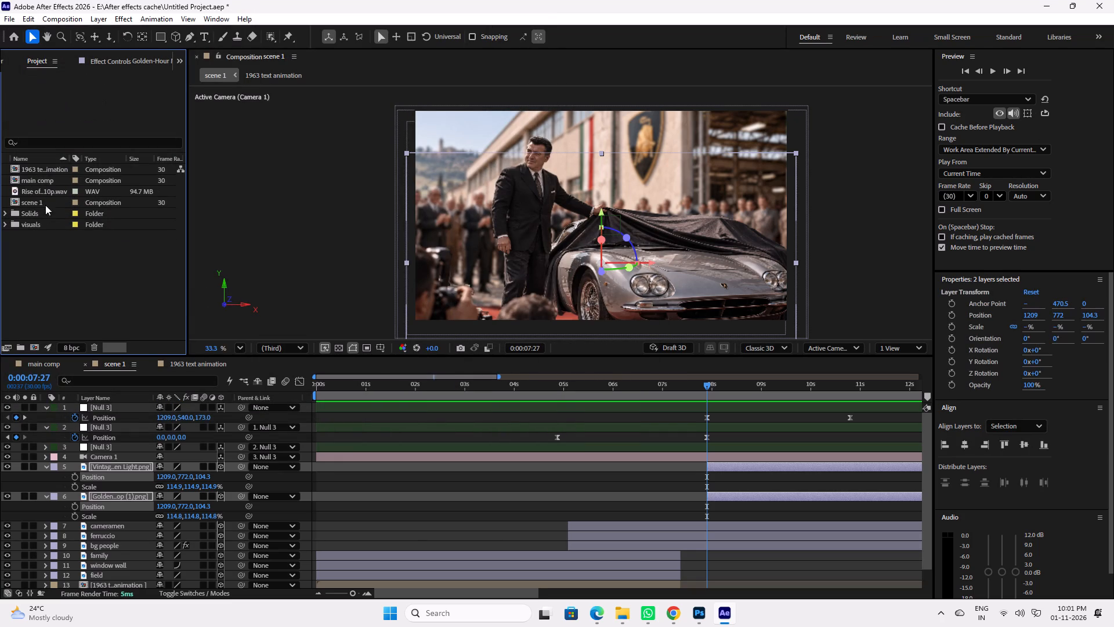
# Expand the visuals folder and rename the stone pillar image pngwing.com (2).png in Downloads as d54f while importing.
pyautogui.click(5, 225)
pyautogui.doubleClick(13, 248)
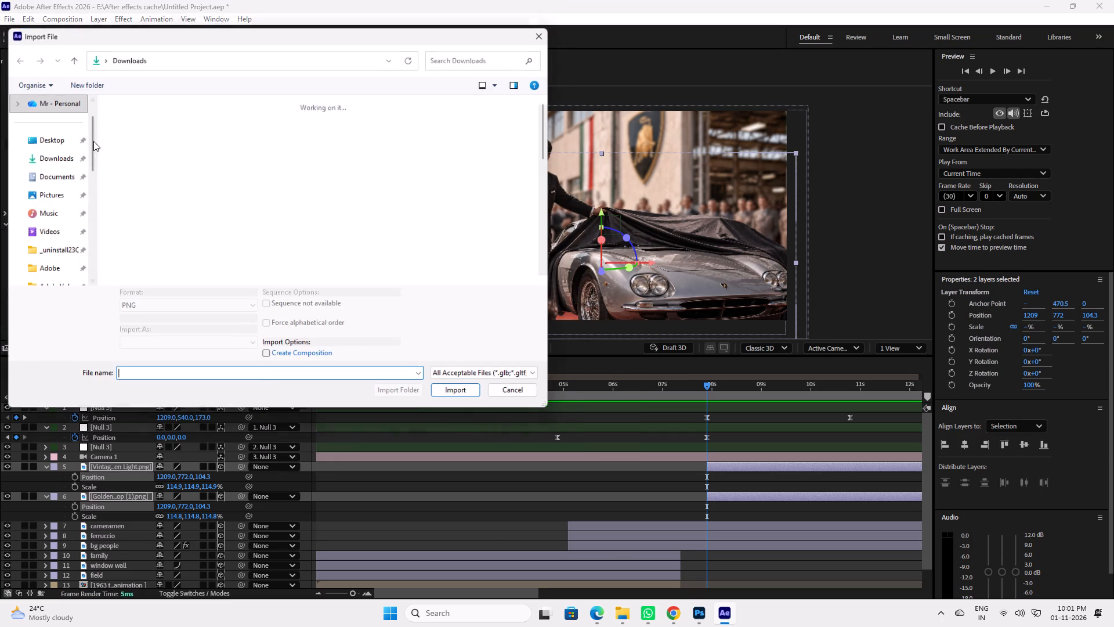
pyautogui.click(137, 172)
pyautogui.click(130, 181)
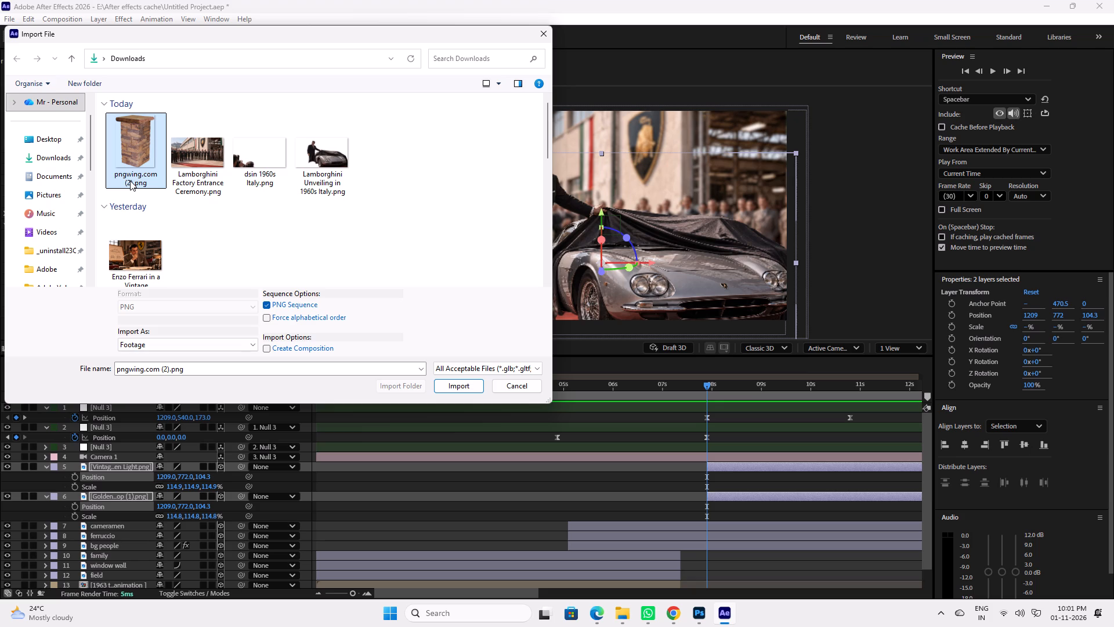
pyautogui.write('d54f')
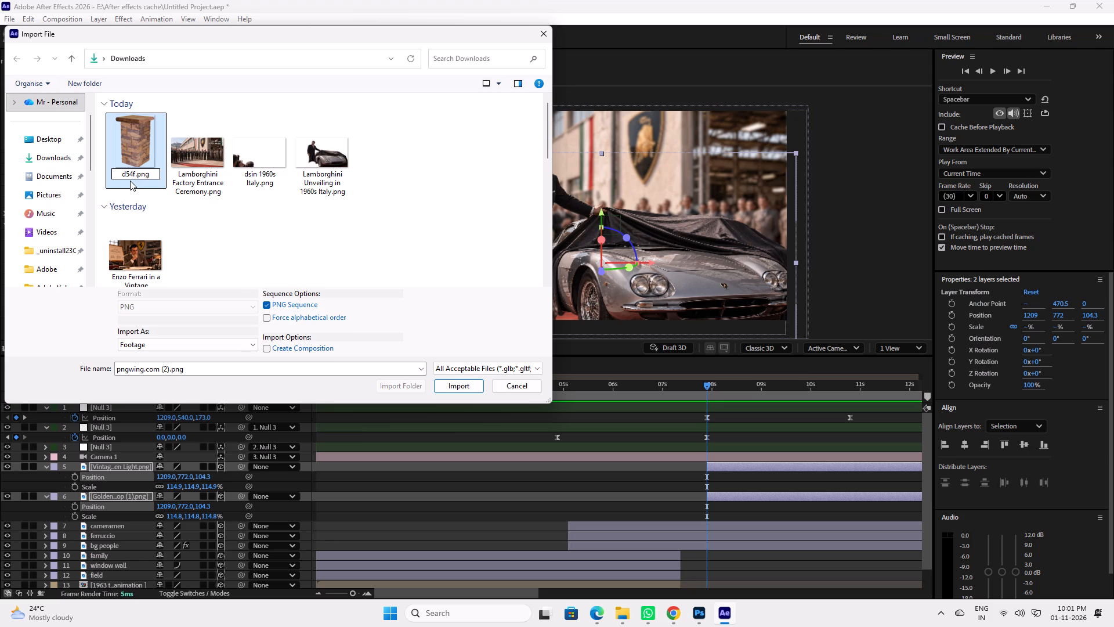
pyautogui.press('Return')
# Import d54f.png as single-image footage and move it into the project's visuals folder.
pyautogui.click(132, 172)
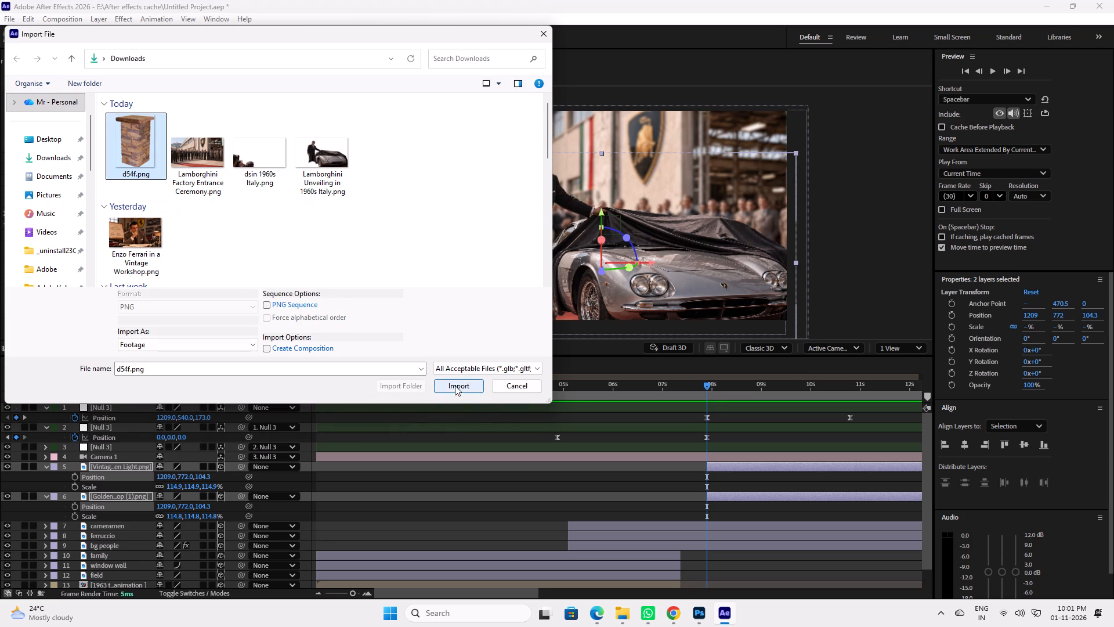
pyautogui.click(455, 385)
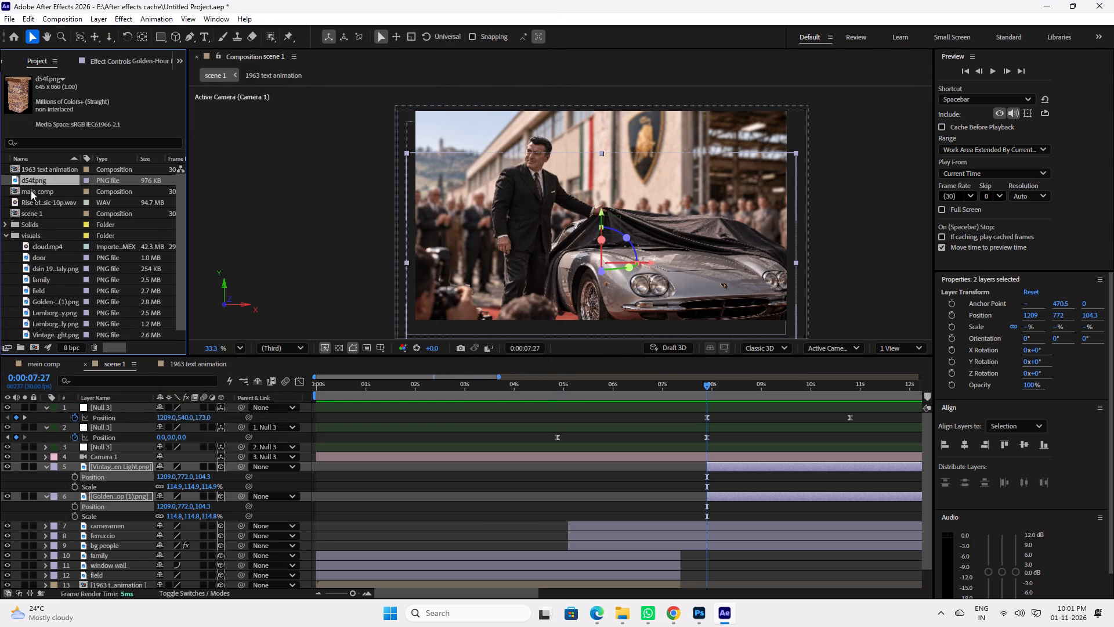
pyautogui.moveTo(31, 181); pyautogui.dragTo(30, 231)
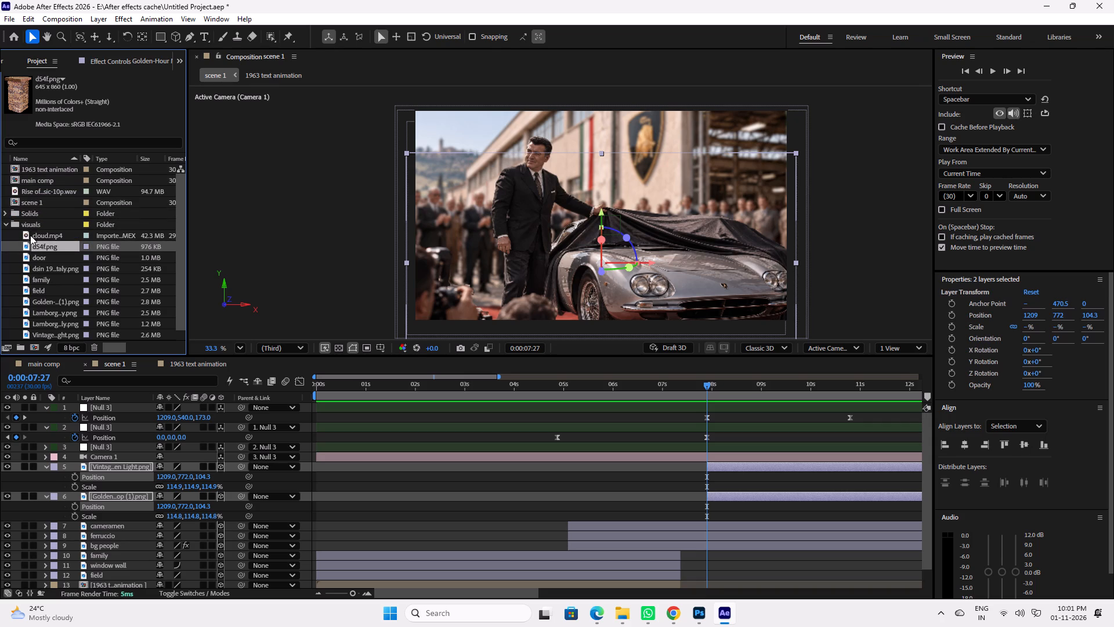
# Add d54f.png to scene 1 directly below Camera 1, starting at 0:00:07:27, and collapse the two image layers beneath it.
pyautogui.moveTo(37, 246); pyautogui.dragTo(707, 463)
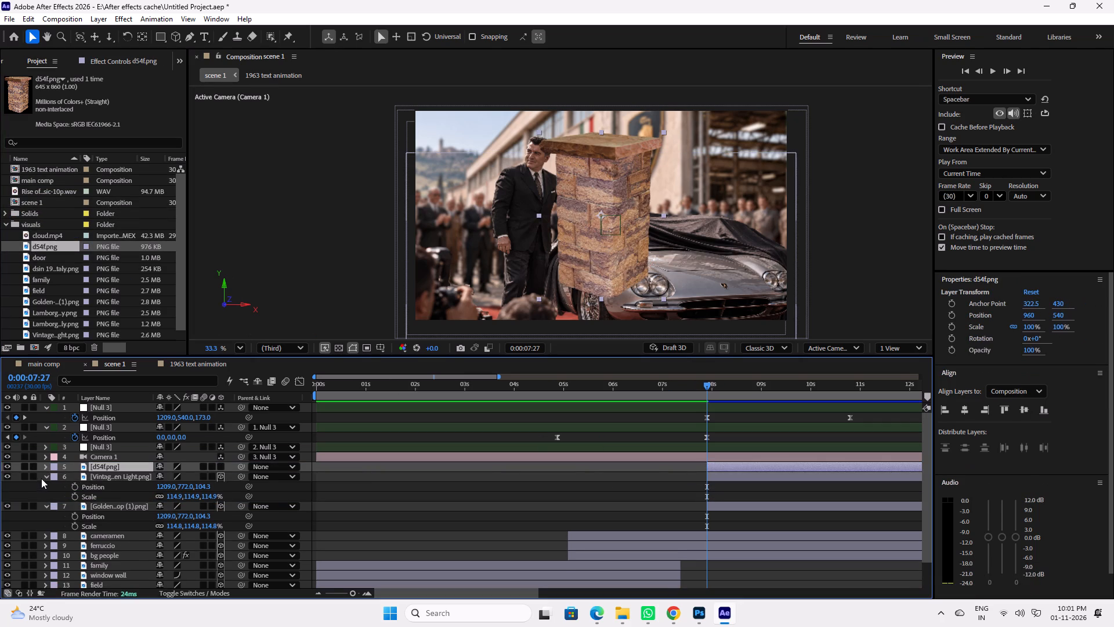
pyautogui.click(47, 477)
pyautogui.click(46, 489)
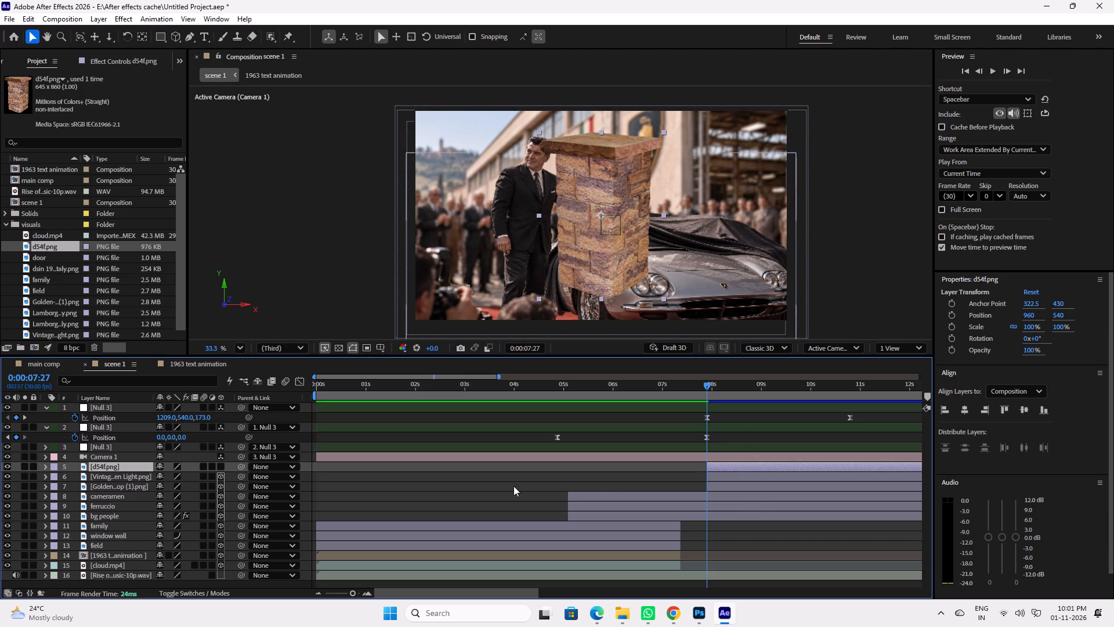
# Scale the d54f.png pillar layer to 104% and make it a 3D layer.
pyautogui.press('s')
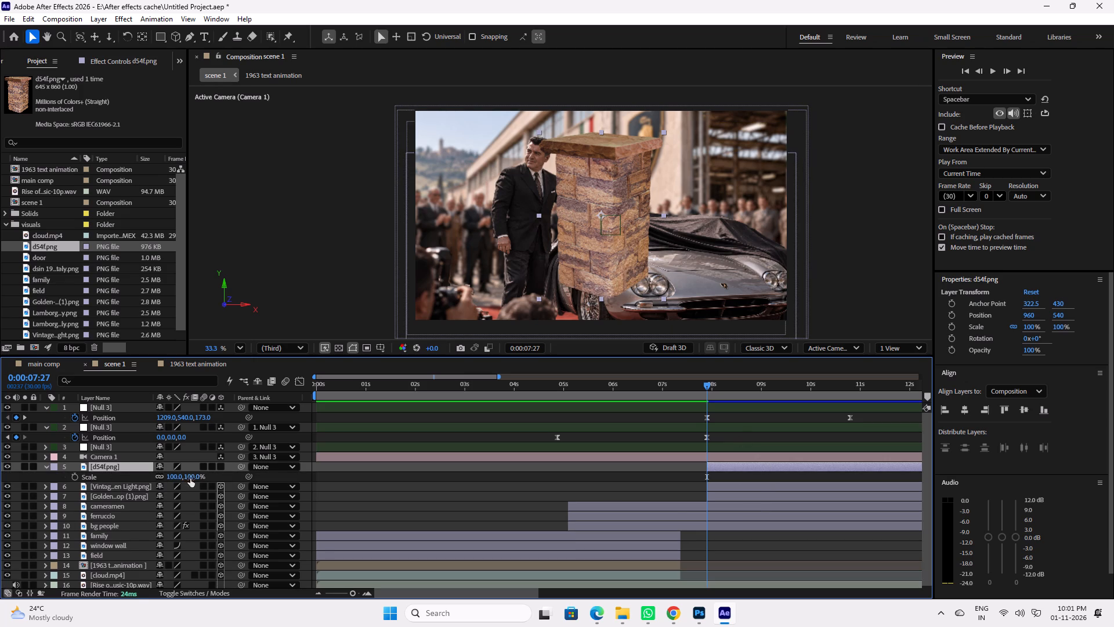
pyautogui.click(190, 478)
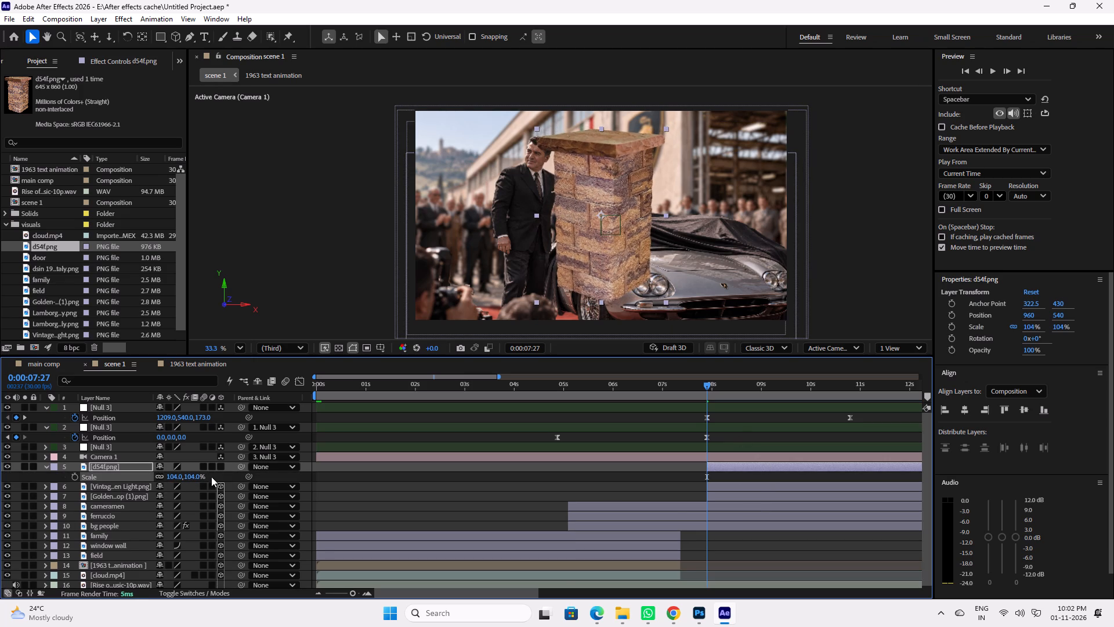
pyautogui.click(218, 469)
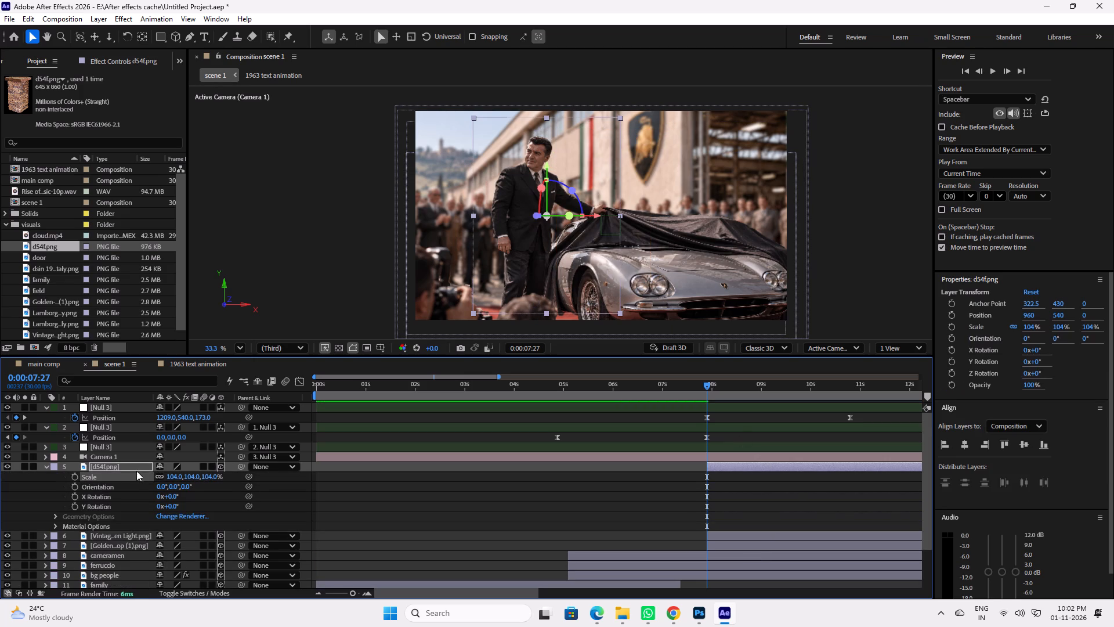
# Apply the Center In View transform to the d54f.png pillar layer.
pyautogui.click(126, 467)
pyautogui.rightClick(126, 467)
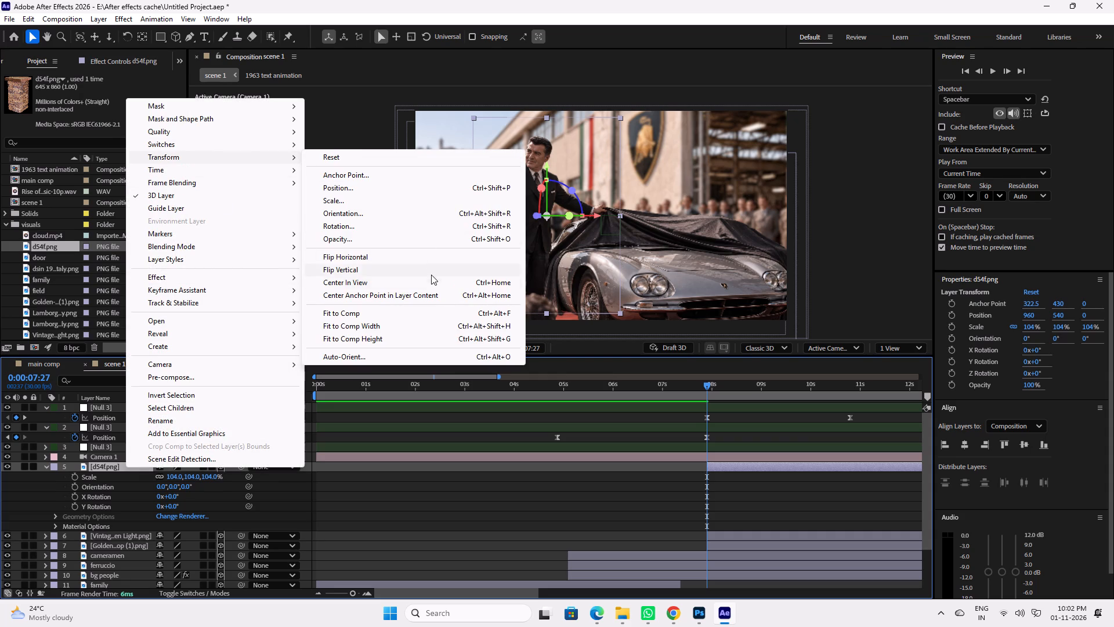
pyautogui.click(431, 279)
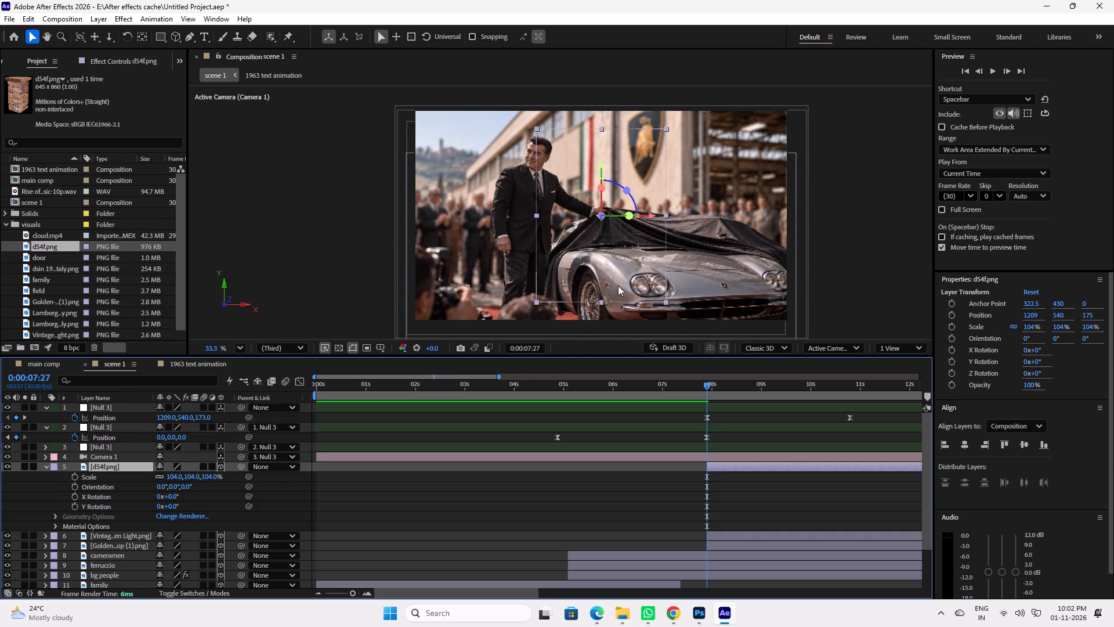
# Move the d54f.png pillar layer along its Z axis towards the camera to a Z position of about -1025.
pyautogui.moveTo(601, 217); pyautogui.dragTo(607, 244)
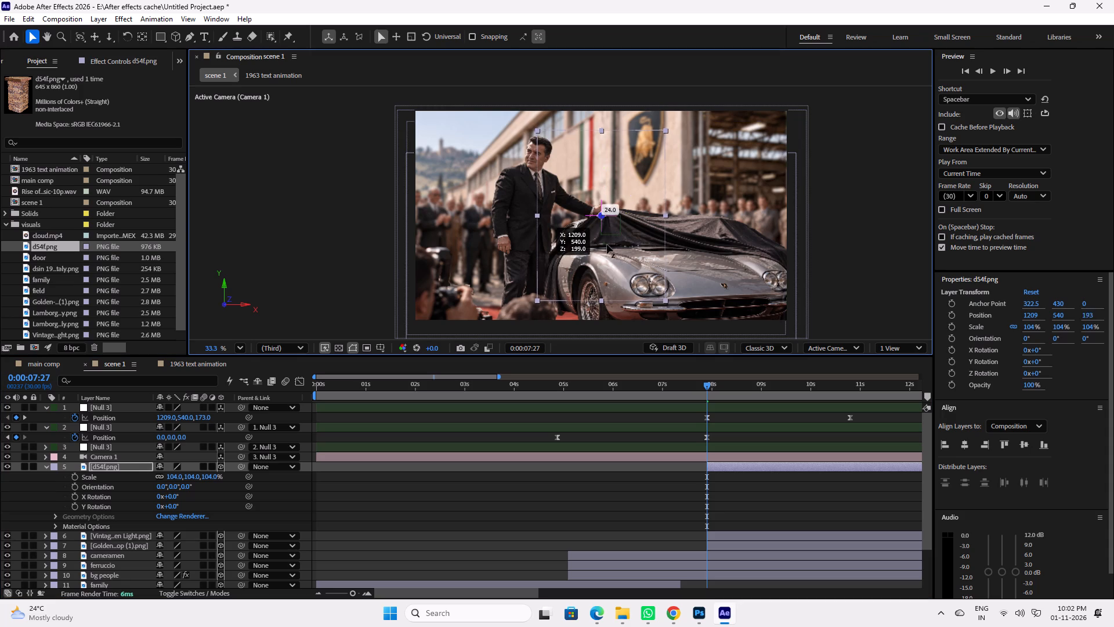
pyautogui.moveTo(607, 244); pyautogui.dragTo(758, 173)
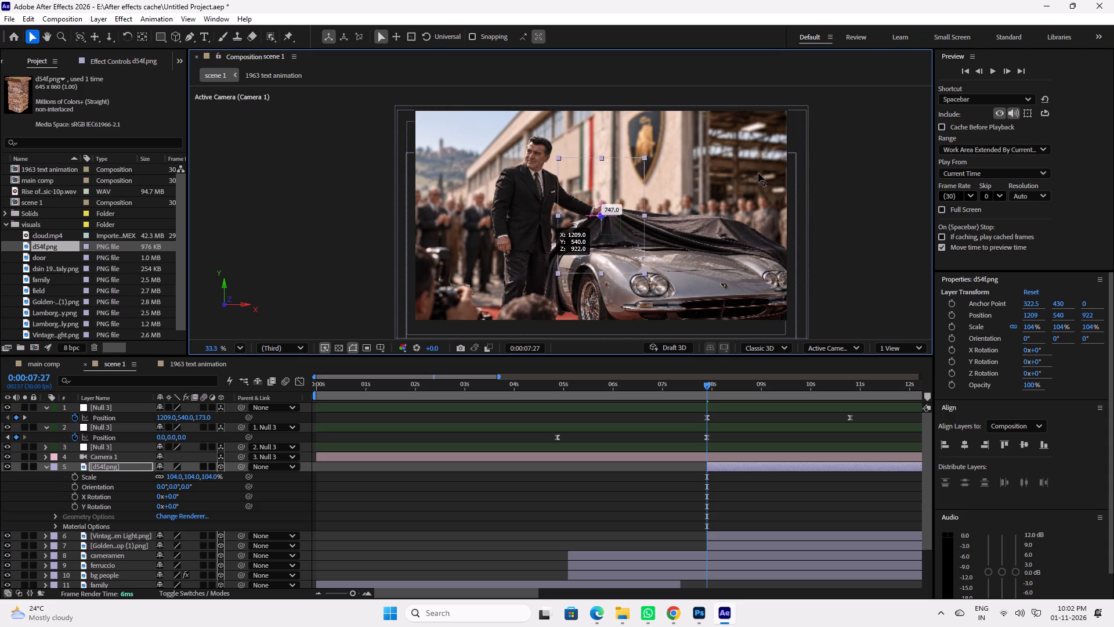
pyautogui.moveTo(758, 173); pyautogui.dragTo(349, 171)
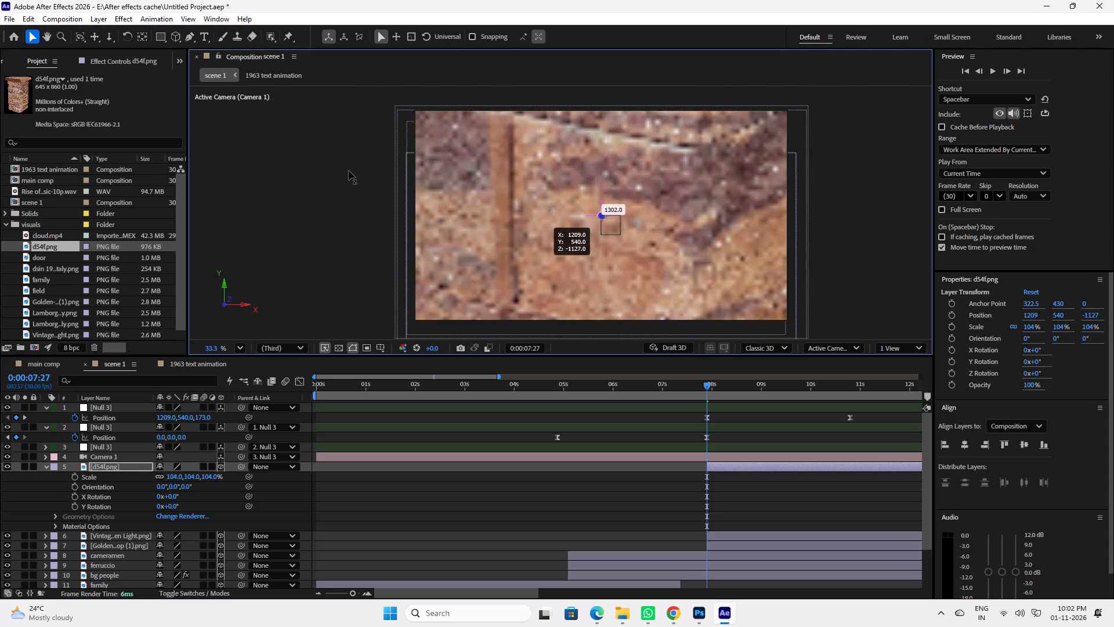
pyautogui.moveTo(349, 171); pyautogui.dragTo(368, 175)
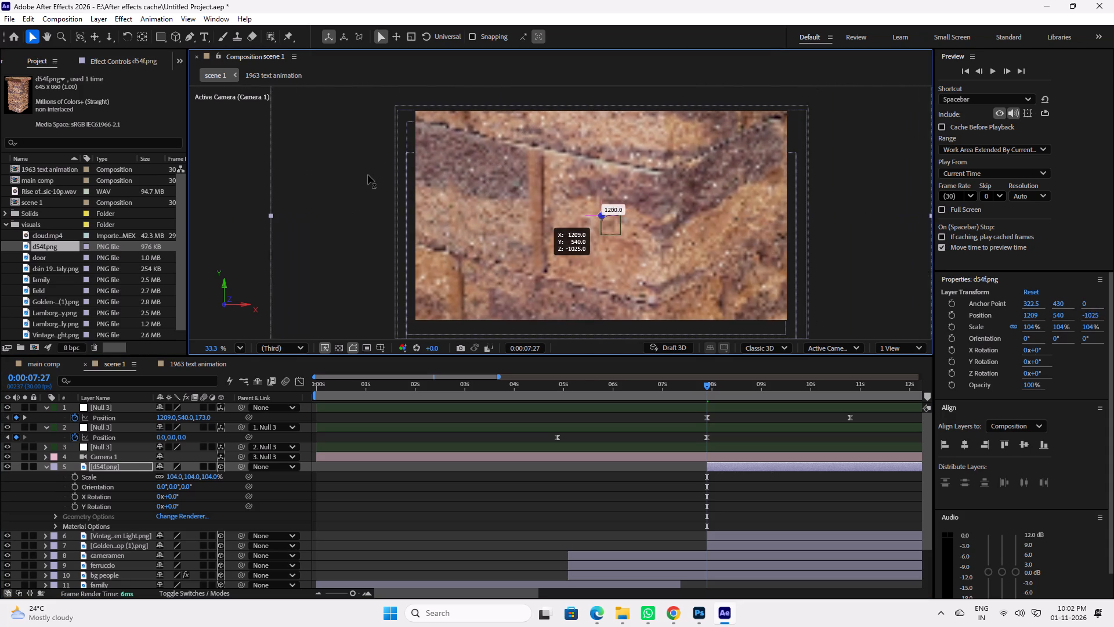
pyautogui.moveTo(368, 175); pyautogui.dragTo(368, 175)
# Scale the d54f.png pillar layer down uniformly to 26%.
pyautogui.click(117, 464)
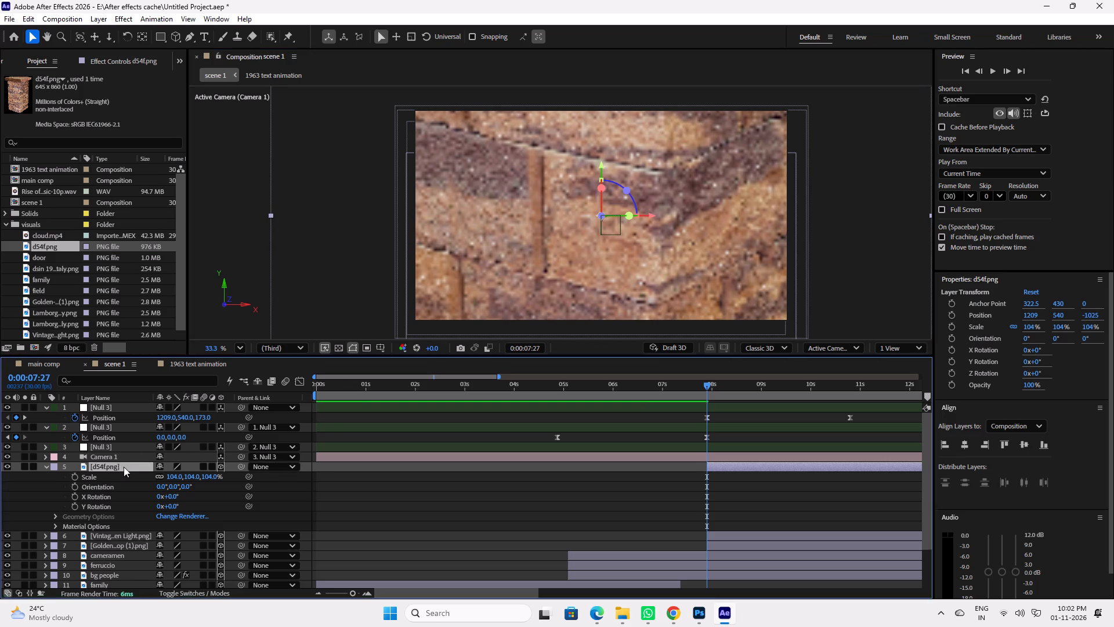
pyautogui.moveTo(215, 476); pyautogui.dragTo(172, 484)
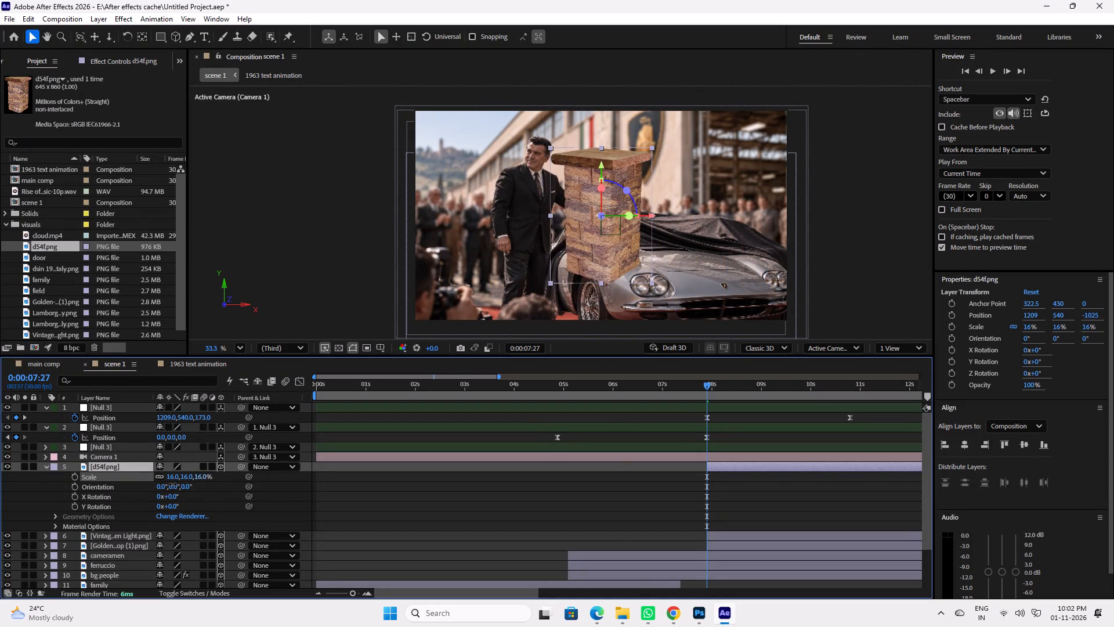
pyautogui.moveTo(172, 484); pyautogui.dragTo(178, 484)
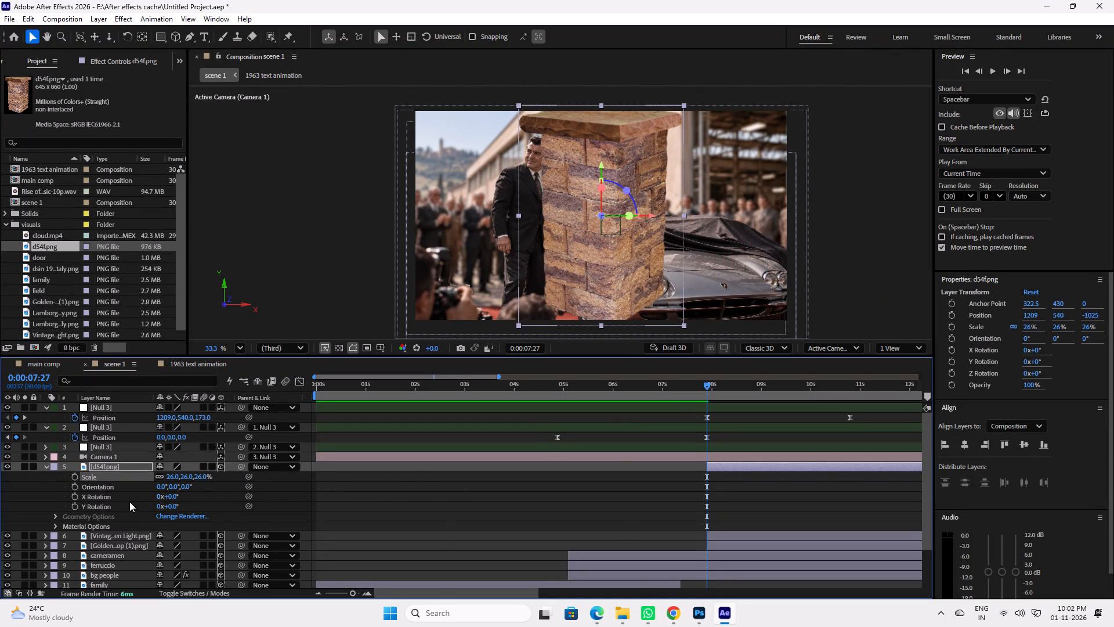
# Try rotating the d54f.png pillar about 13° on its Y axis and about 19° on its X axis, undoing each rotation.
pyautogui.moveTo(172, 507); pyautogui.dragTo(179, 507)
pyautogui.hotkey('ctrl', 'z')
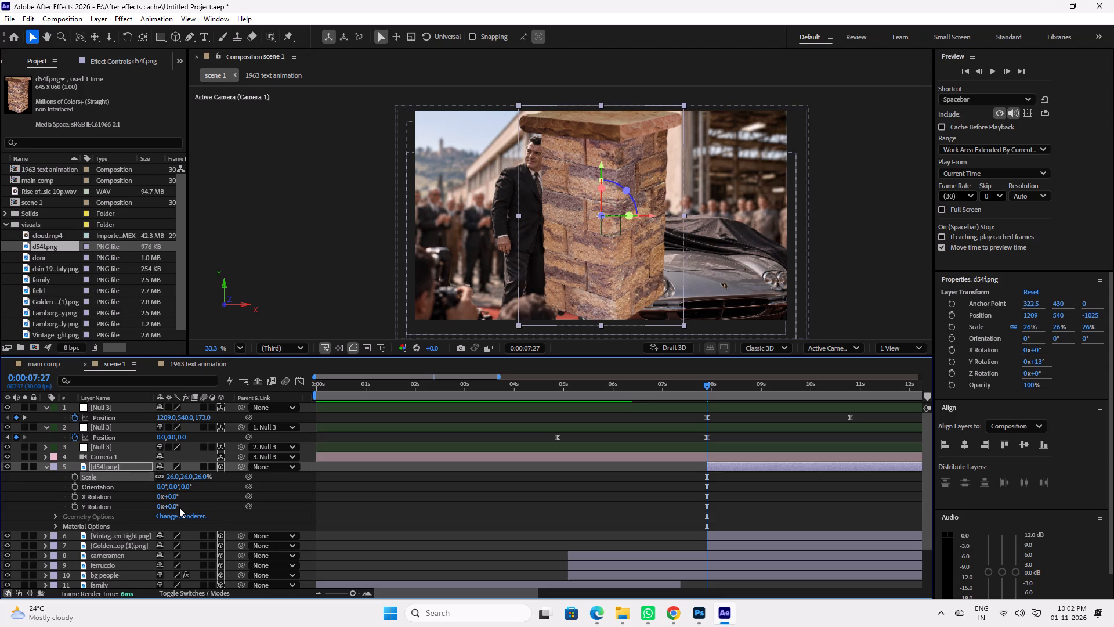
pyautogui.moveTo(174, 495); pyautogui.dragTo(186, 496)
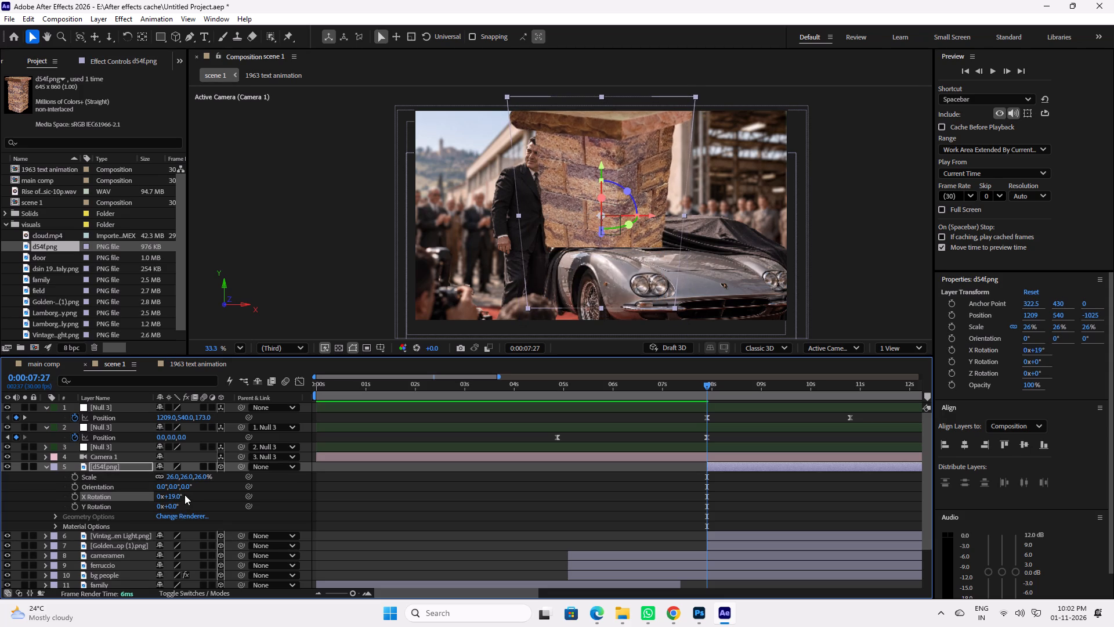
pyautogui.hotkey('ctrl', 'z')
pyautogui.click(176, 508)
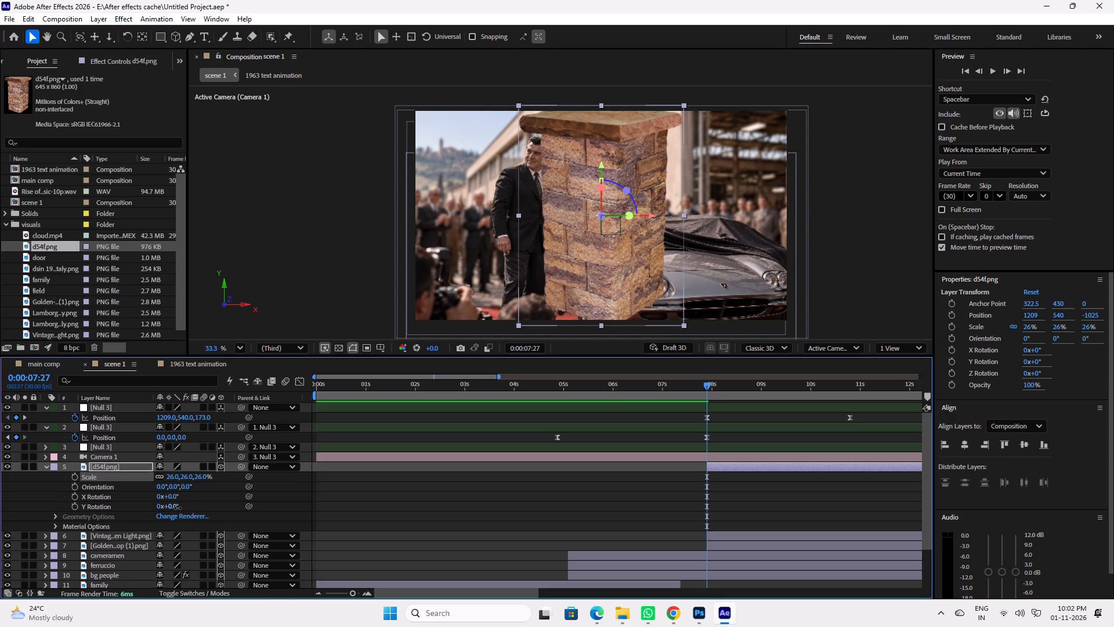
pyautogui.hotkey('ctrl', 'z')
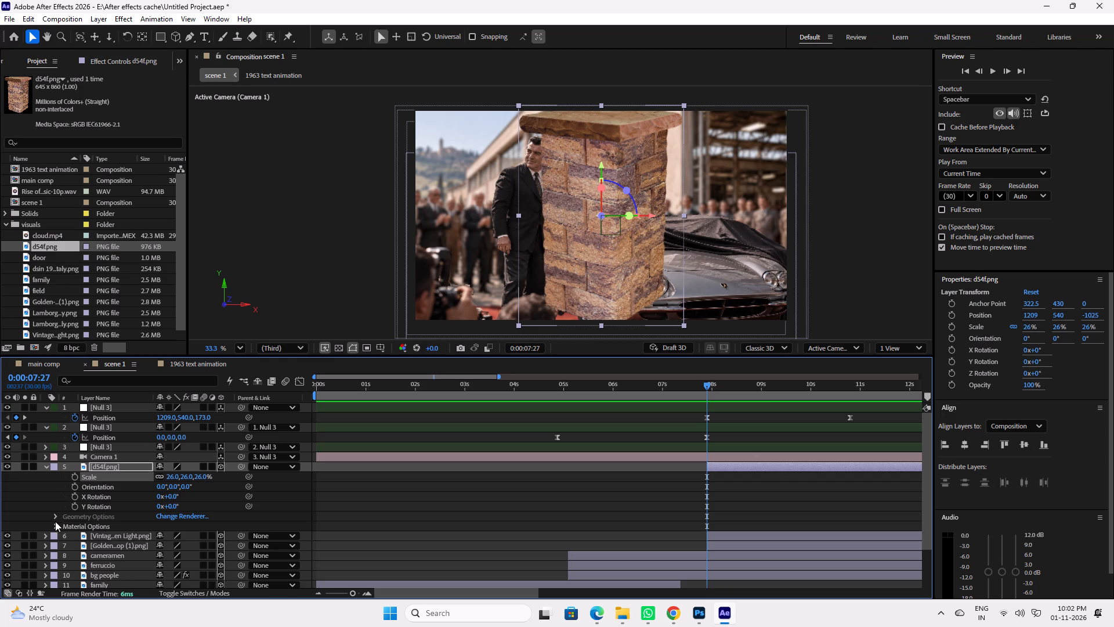
# Set the d54f.png pillar layer's scale to 28% on all axes.
pyautogui.click(111, 469)
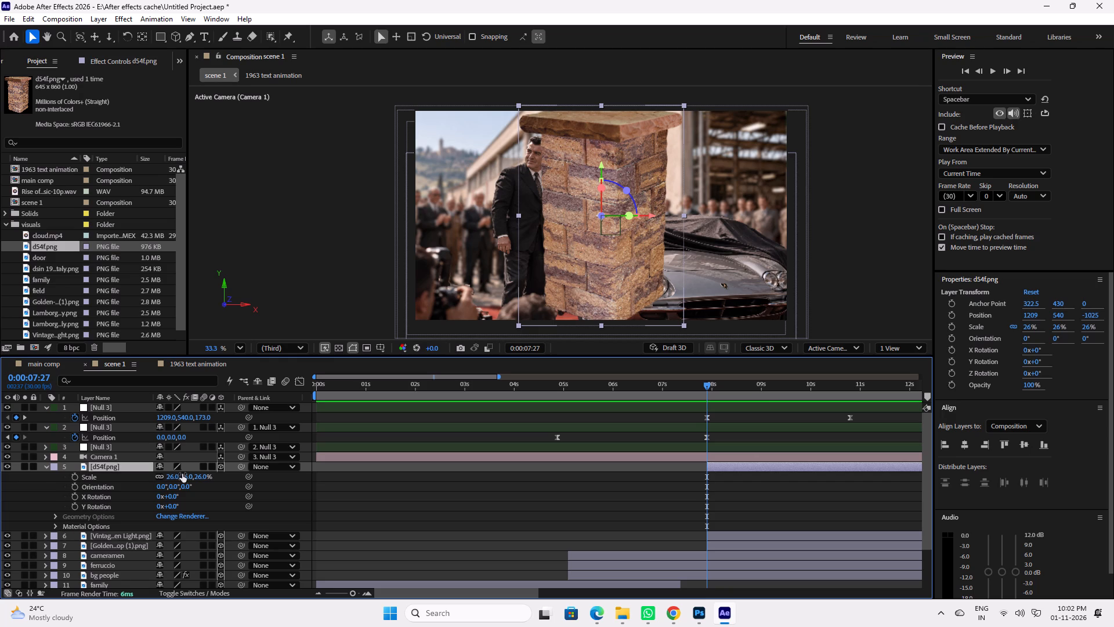
pyautogui.click(197, 474)
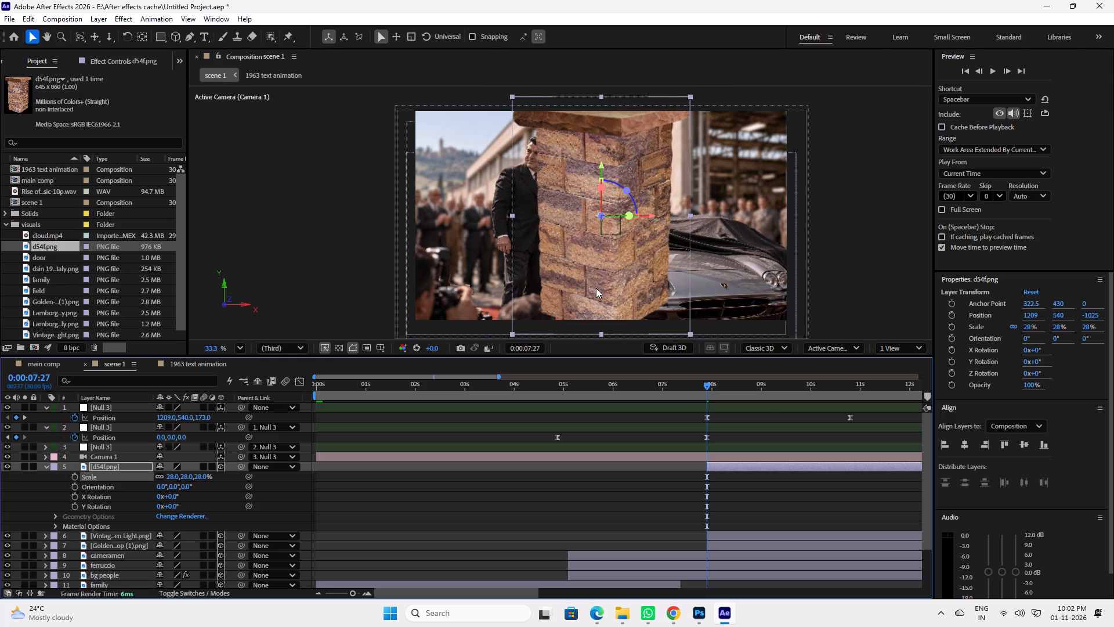
# Rotate the d54f.png pillar around its Z axis to lie horizontally, at a Z orientation of about 269.6°.
pyautogui.moveTo(629, 189); pyautogui.dragTo(635, 200)
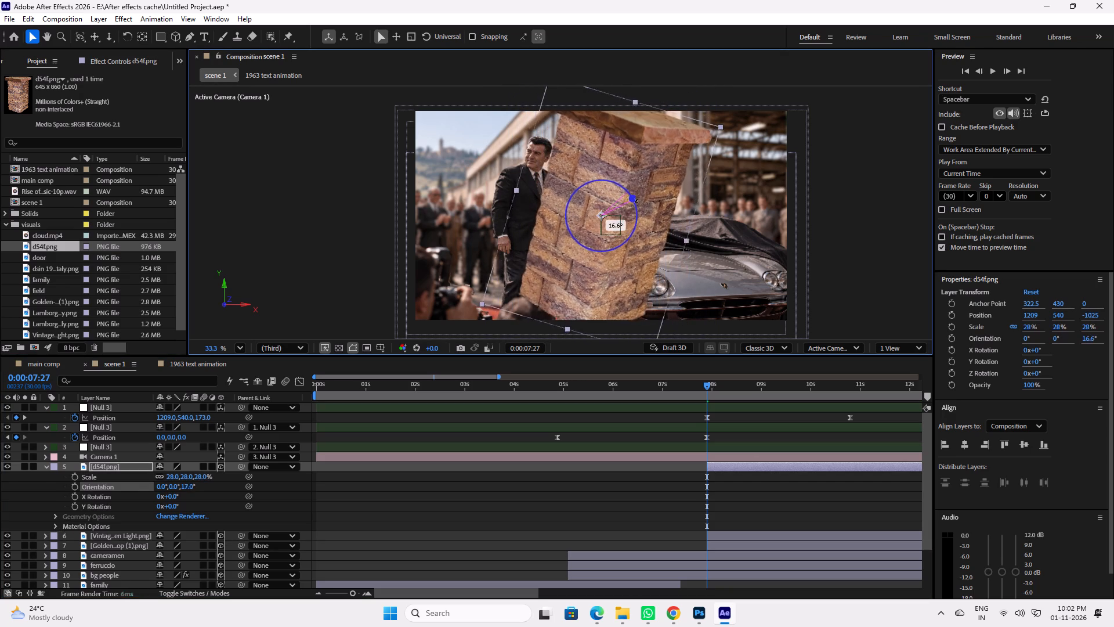
pyautogui.moveTo(635, 200); pyautogui.dragTo(636, 238)
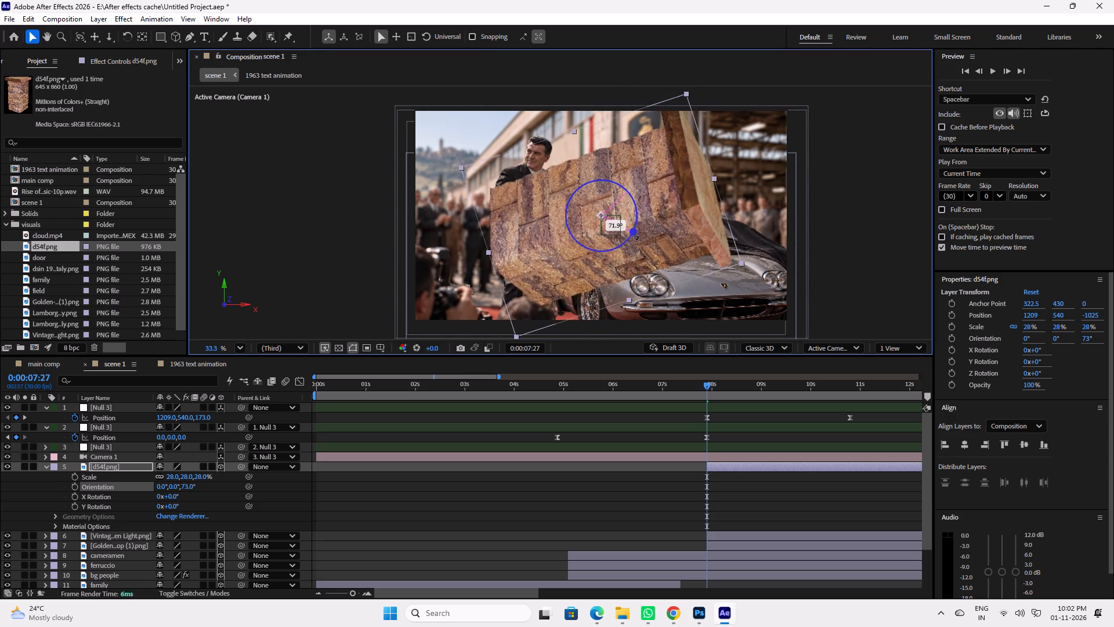
pyautogui.moveTo(636, 238); pyautogui.dragTo(638, 250)
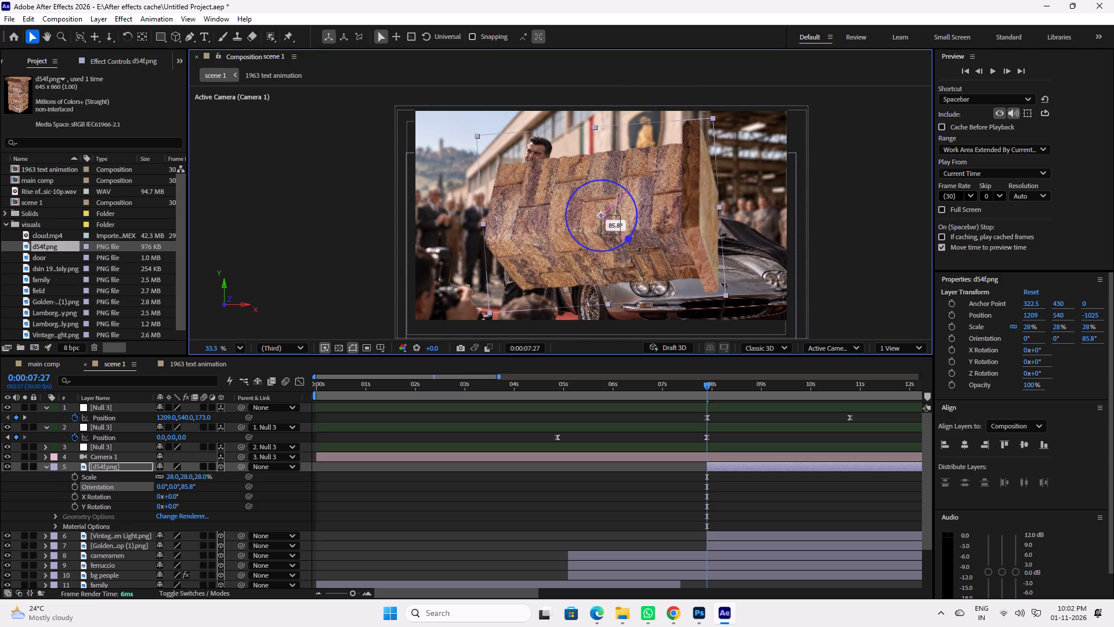
pyautogui.moveTo(638, 250); pyautogui.dragTo(638, 251)
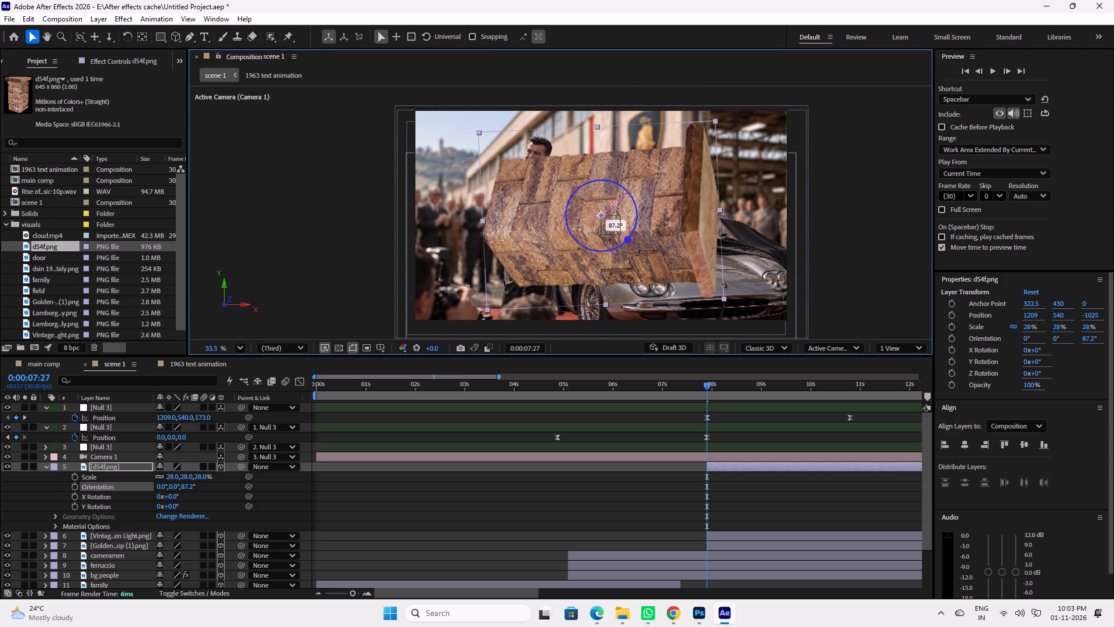
pyautogui.moveTo(638, 251); pyautogui.dragTo(578, 176)
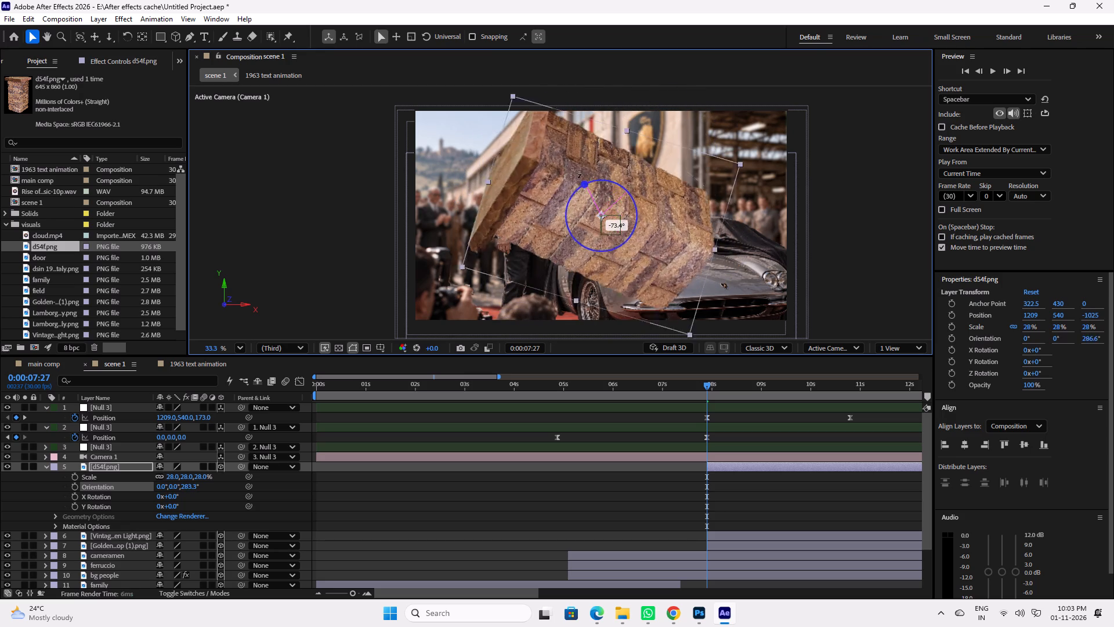
pyautogui.moveTo(578, 176); pyautogui.dragTo(567, 181)
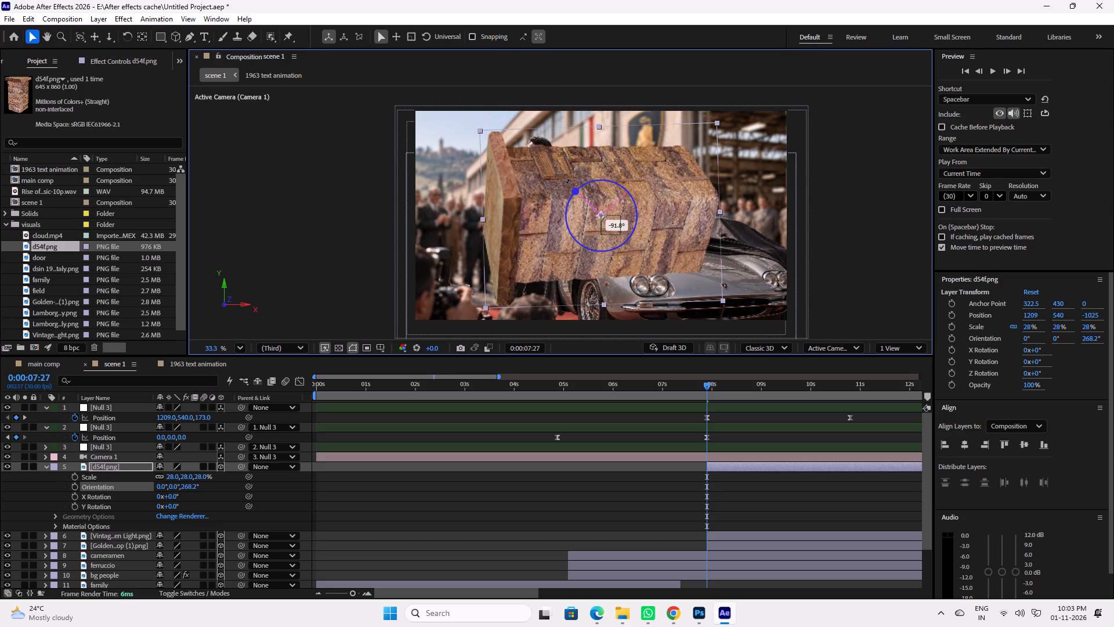
pyautogui.moveTo(567, 181); pyautogui.dragTo(569, 181)
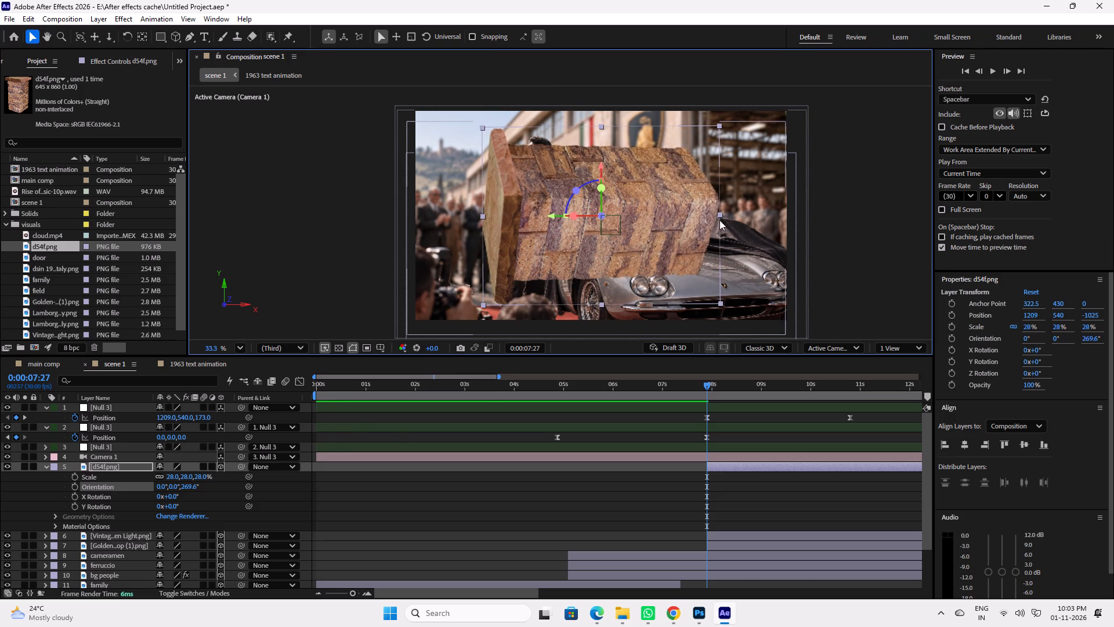
# Stretch the horizontal pillar lengthwise past the frame edges and slim it slightly, to a scale of about 25.6% X and 51.1% Y.
pyautogui.moveTo(720, 215); pyautogui.dragTo(838, 217)
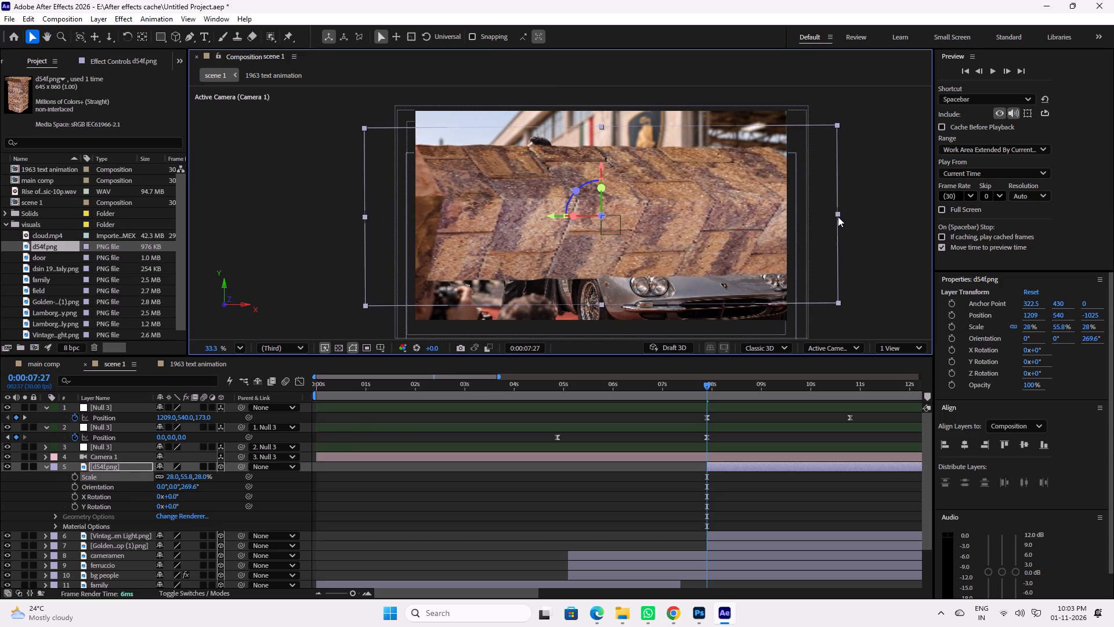
pyautogui.moveTo(838, 217); pyautogui.dragTo(848, 218)
pyautogui.moveTo(602, 127); pyautogui.dragTo(602, 135)
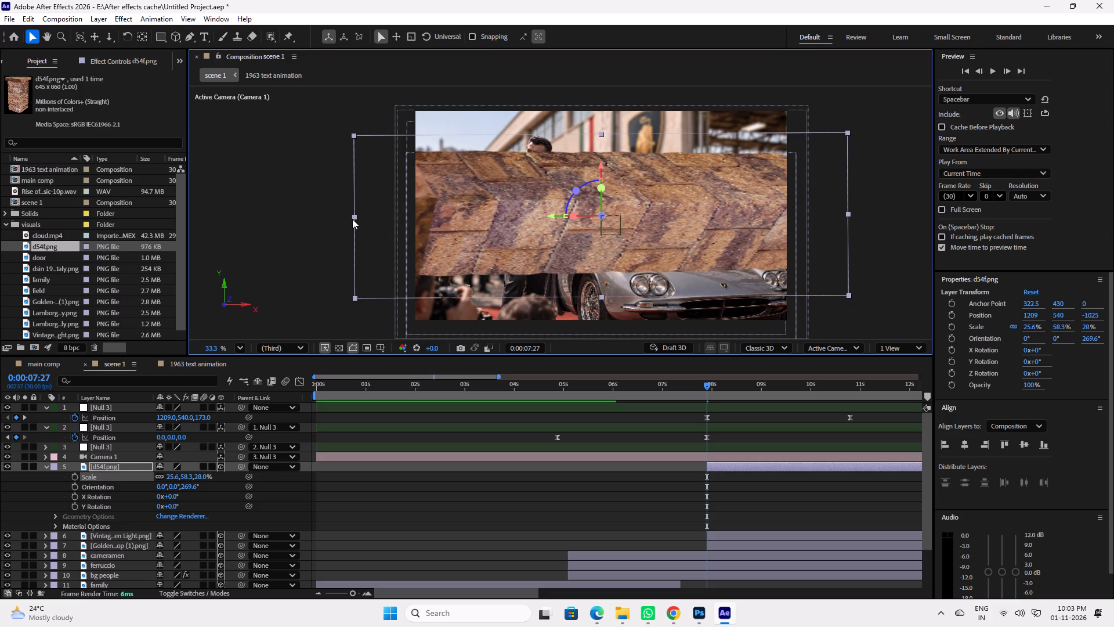
pyautogui.moveTo(352, 219); pyautogui.dragTo(389, 221)
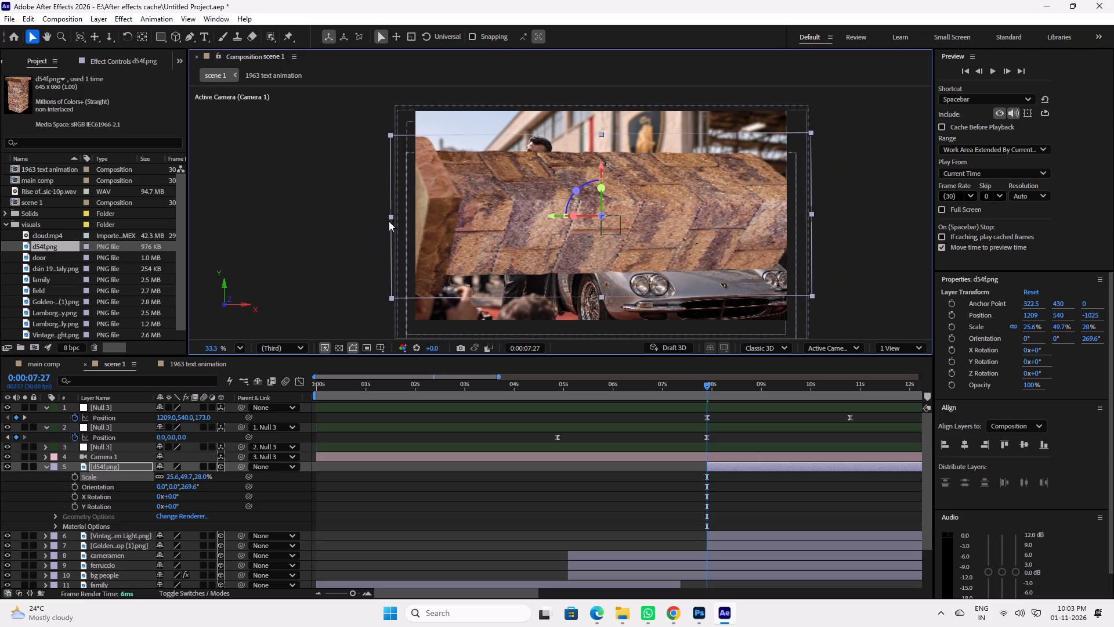
pyautogui.moveTo(389, 221); pyautogui.dragTo(313, 221)
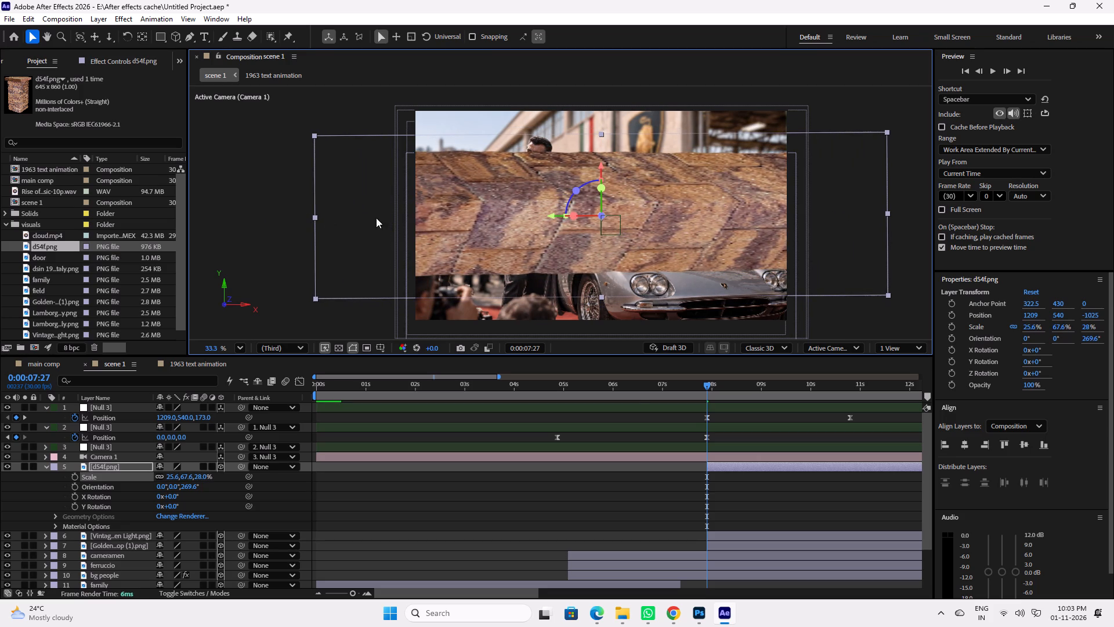
pyautogui.moveTo(886, 210); pyautogui.dragTo(821, 216)
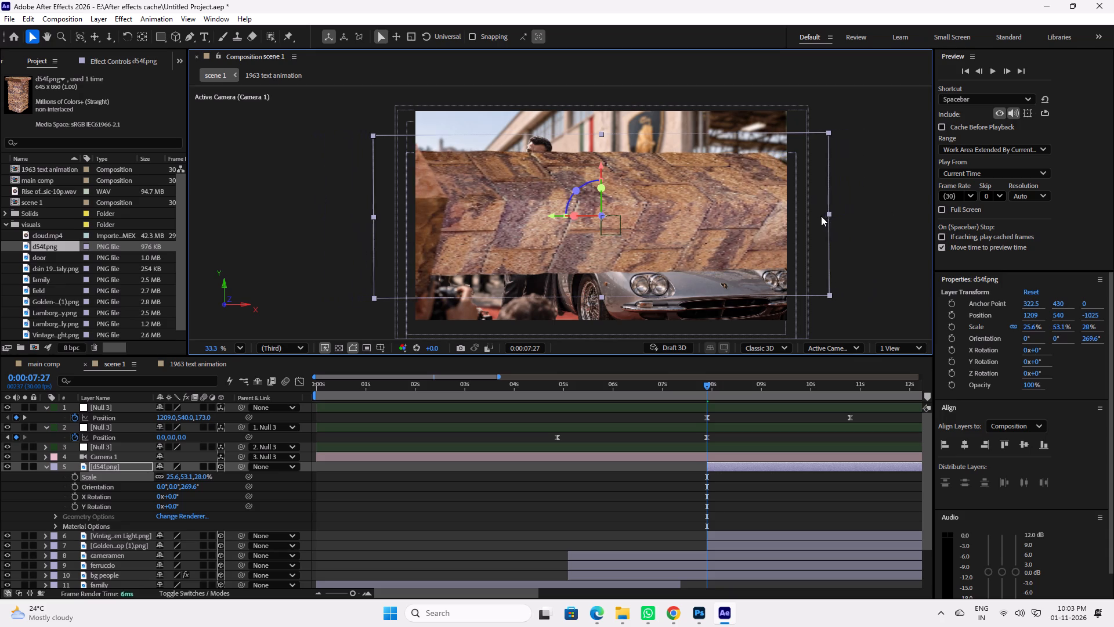
pyautogui.moveTo(821, 216); pyautogui.dragTo(816, 217)
# Reposition the horizontal pillar slightly below the middle of the frame, at about X 1212.5, Y 558.3.
pyautogui.moveTo(689, 215); pyautogui.dragTo(693, 215)
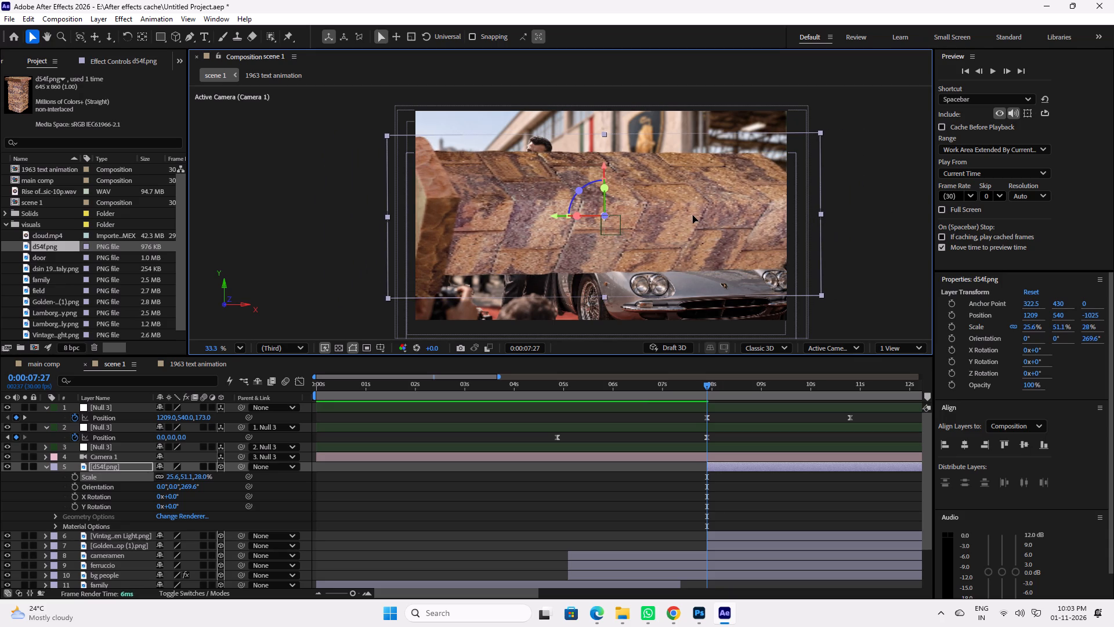
pyautogui.moveTo(693, 215); pyautogui.dragTo(693, 216)
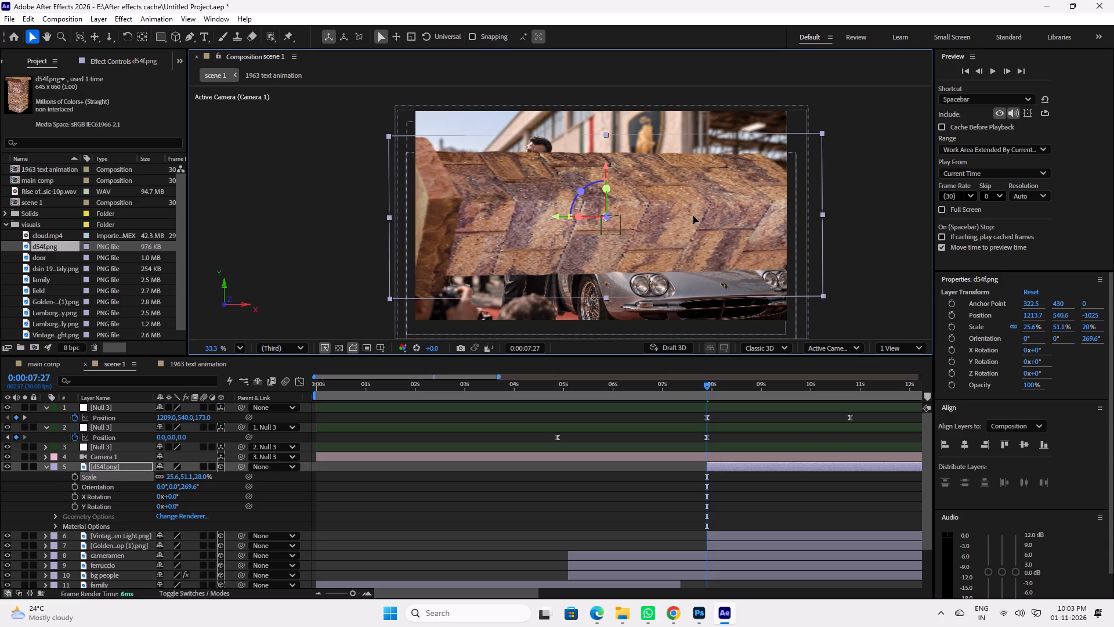
pyautogui.moveTo(693, 216); pyautogui.dragTo(699, 355)
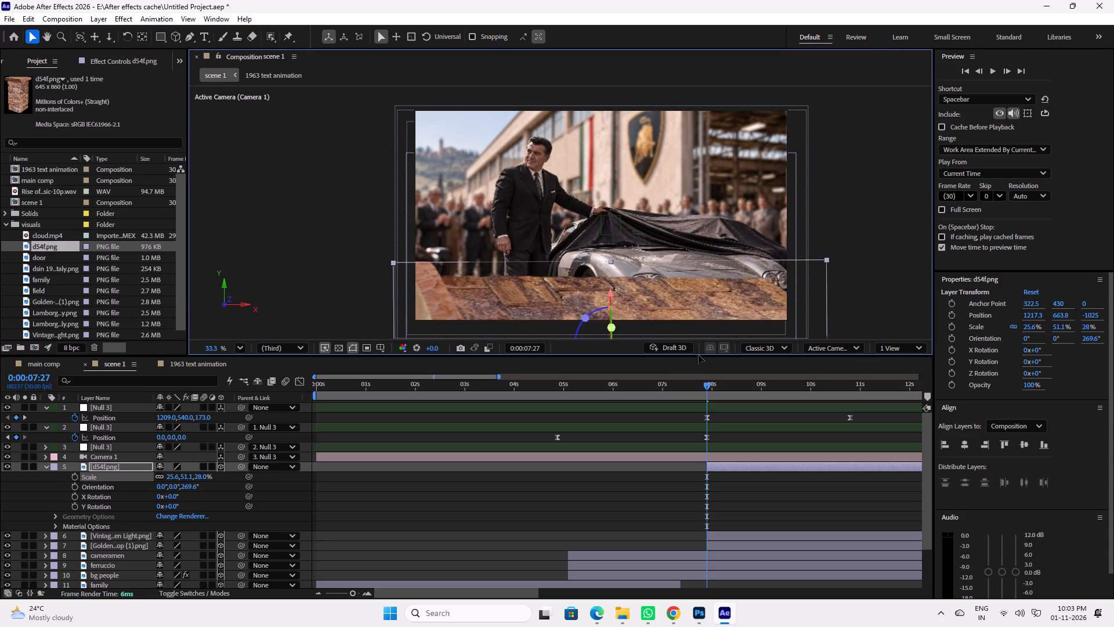
pyautogui.moveTo(699, 355); pyautogui.dragTo(703, 380)
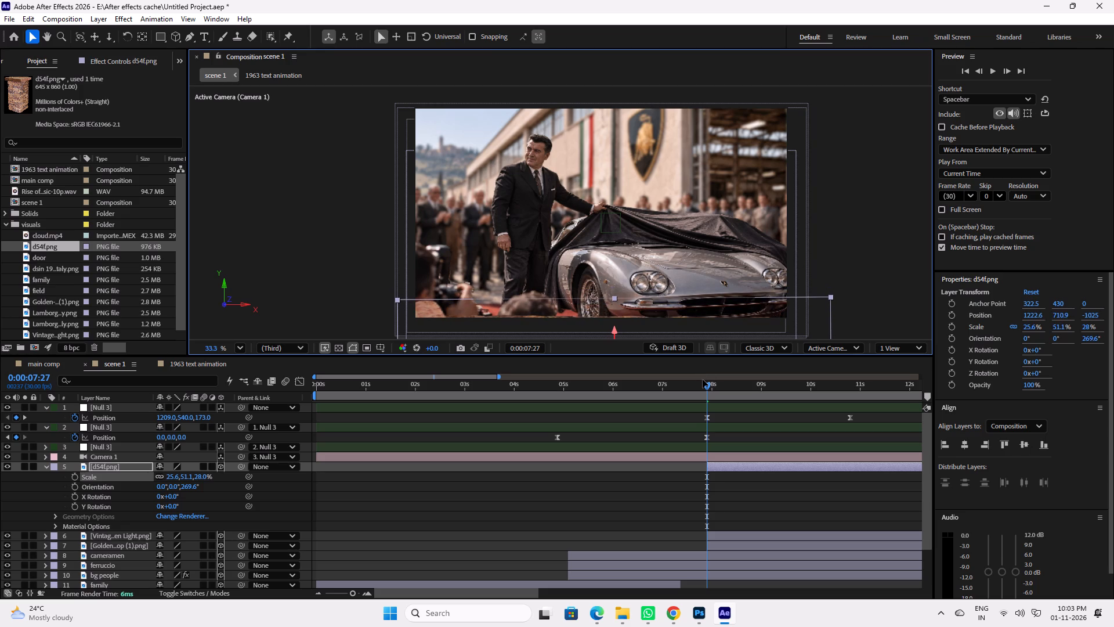
pyautogui.moveTo(703, 380); pyautogui.dragTo(701, 378)
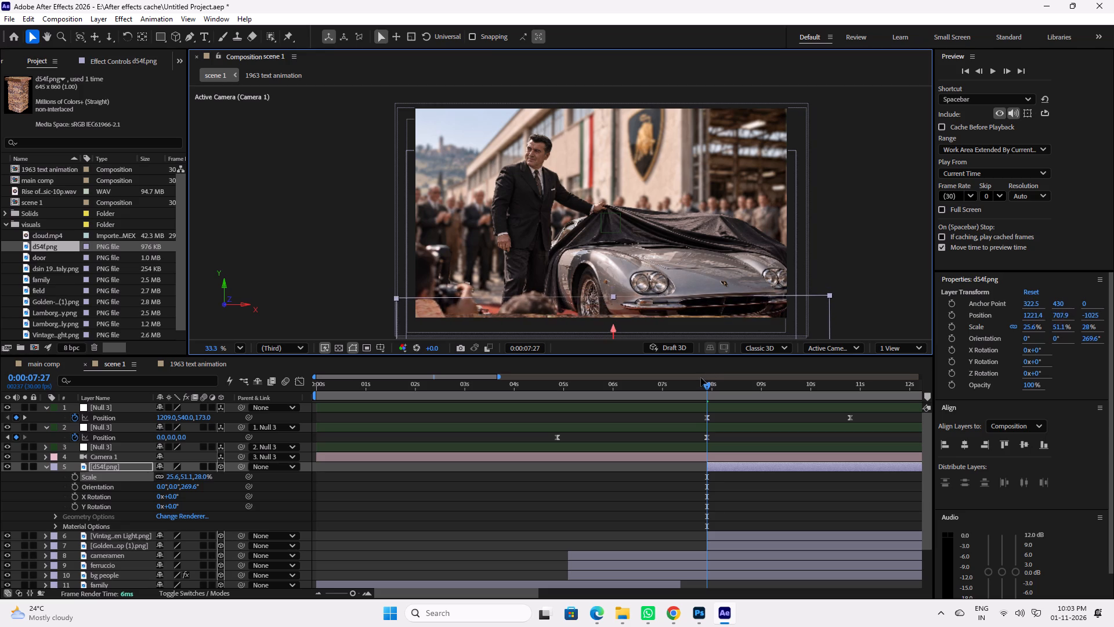
pyautogui.moveTo(701, 378); pyautogui.dragTo(692, 231)
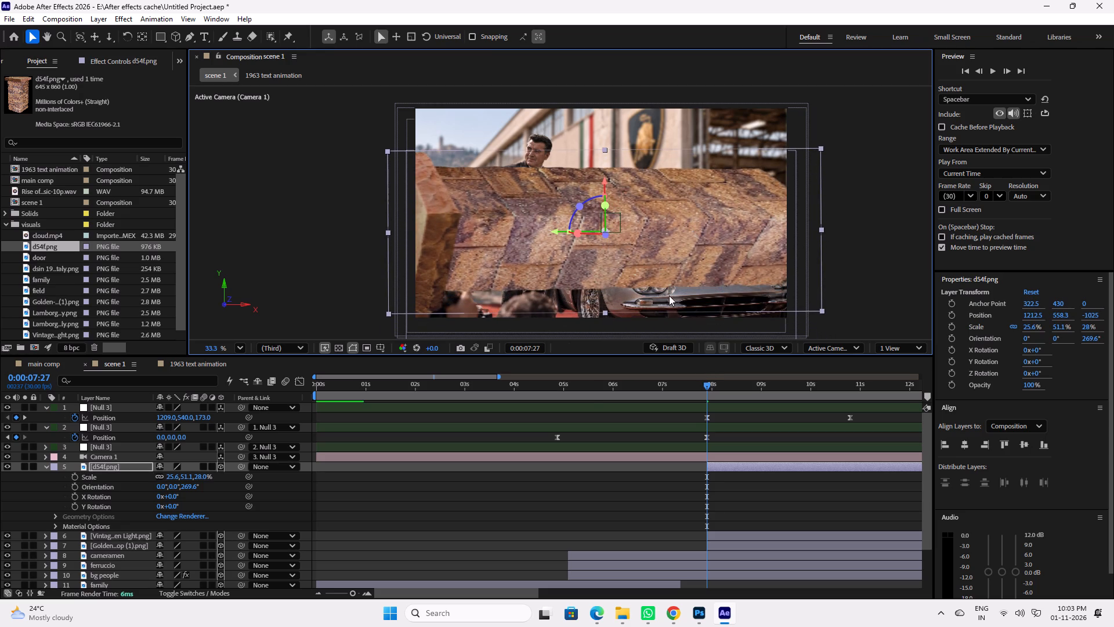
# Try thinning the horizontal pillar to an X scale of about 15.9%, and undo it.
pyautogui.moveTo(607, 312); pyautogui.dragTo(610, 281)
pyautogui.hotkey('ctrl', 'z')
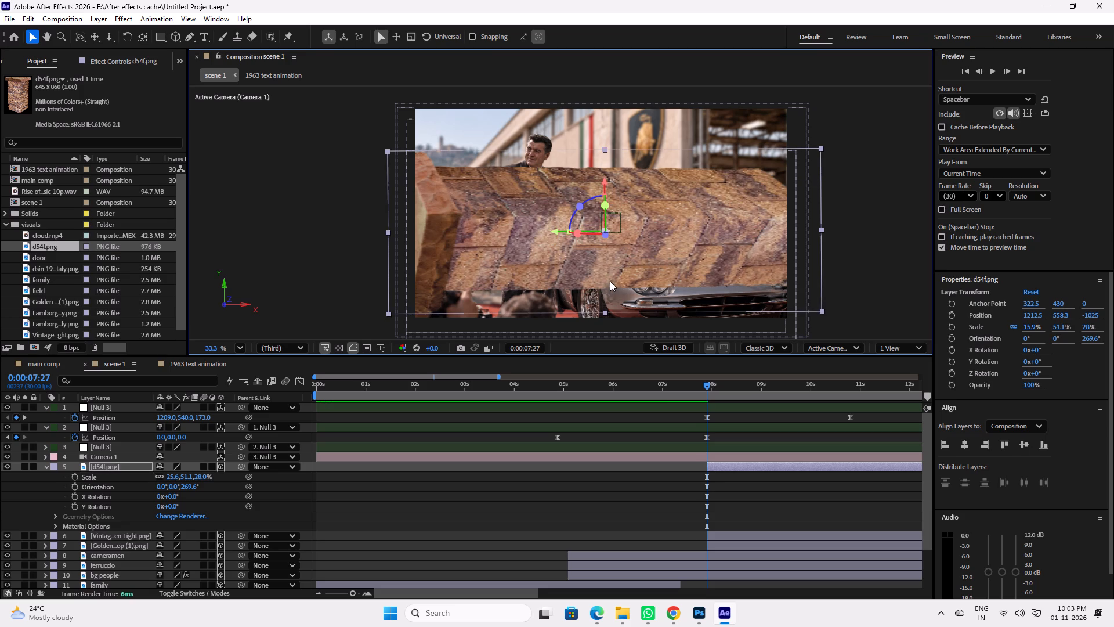
# Tilt the horizontal pillar in 3D around its long axis to an X orientation of about 26.7°.
pyautogui.click(604, 210)
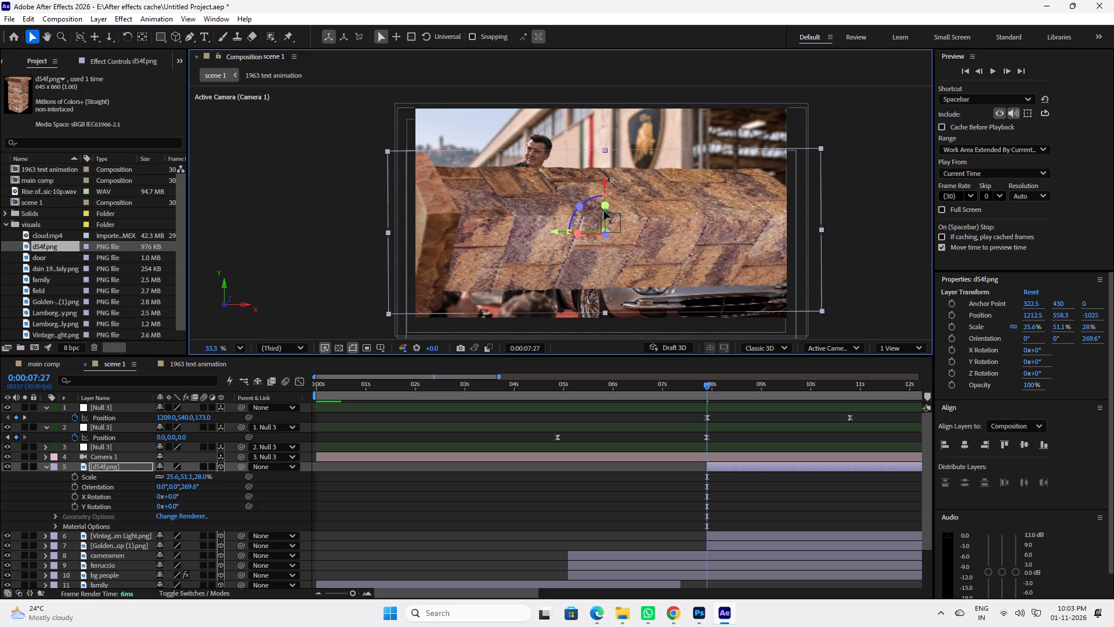
pyautogui.moveTo(606, 210); pyautogui.dragTo(606, 218)
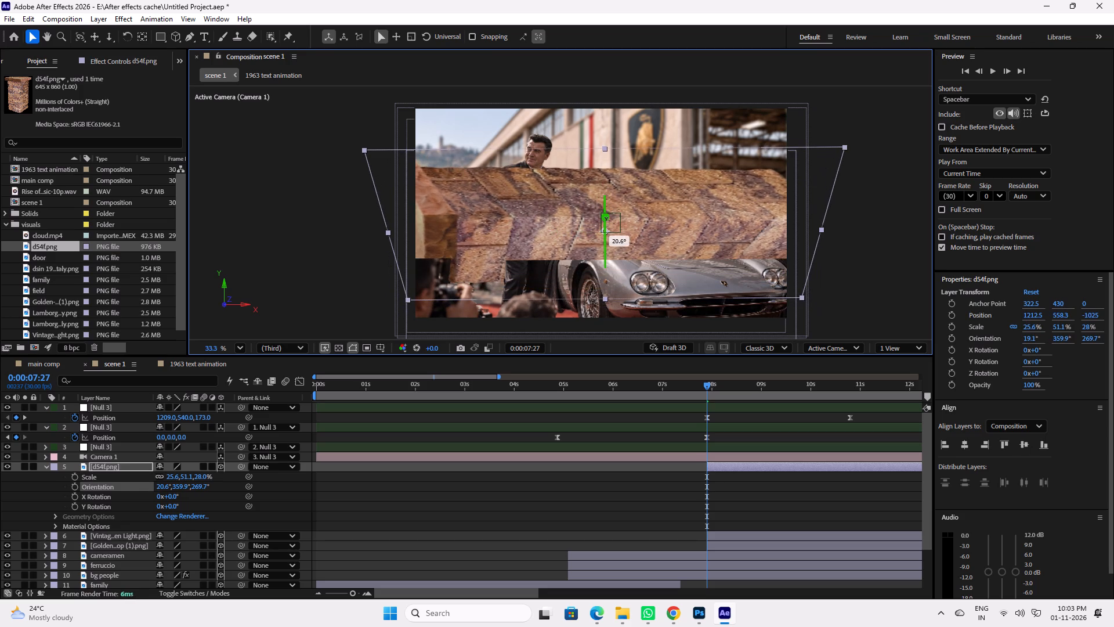
pyautogui.moveTo(606, 218); pyautogui.dragTo(606, 221)
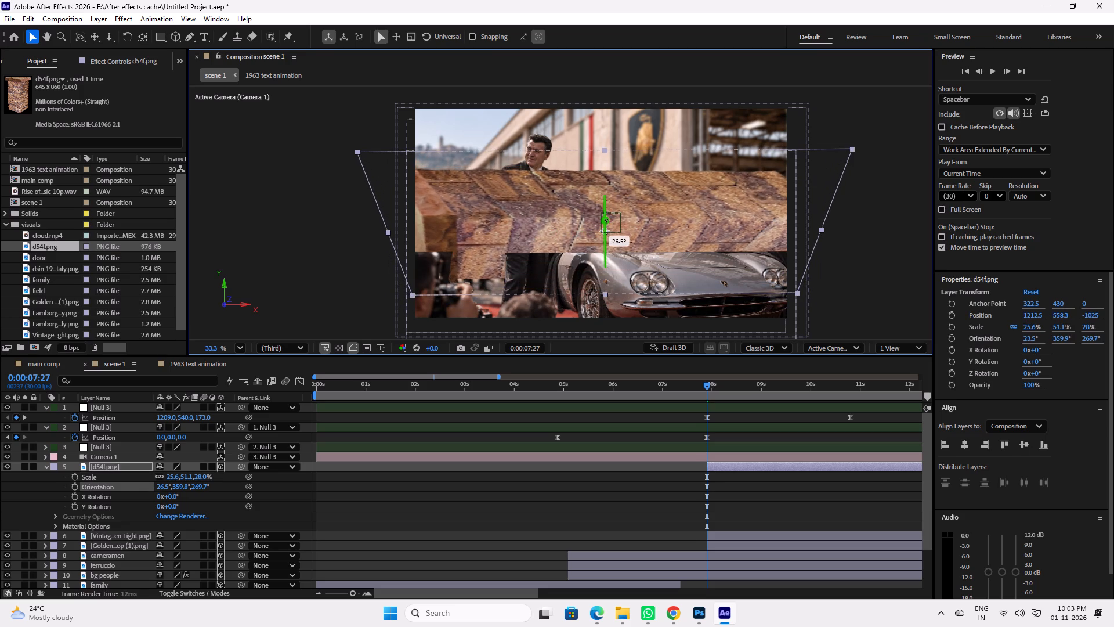
pyautogui.moveTo(606, 221); pyautogui.dragTo(614, 200)
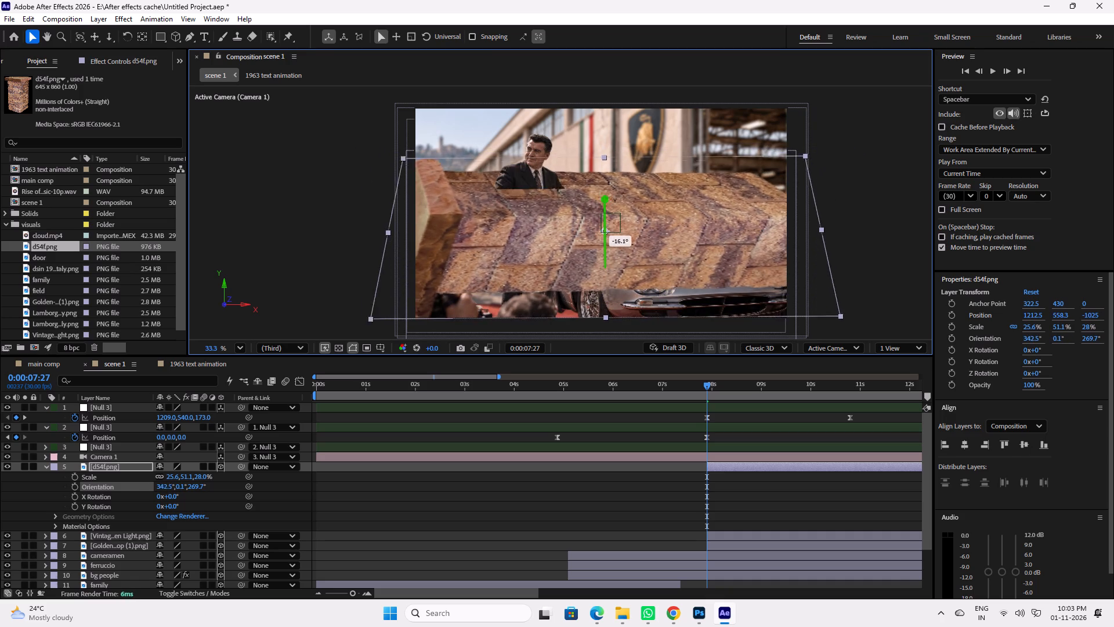
pyautogui.moveTo(614, 200); pyautogui.dragTo(616, 197)
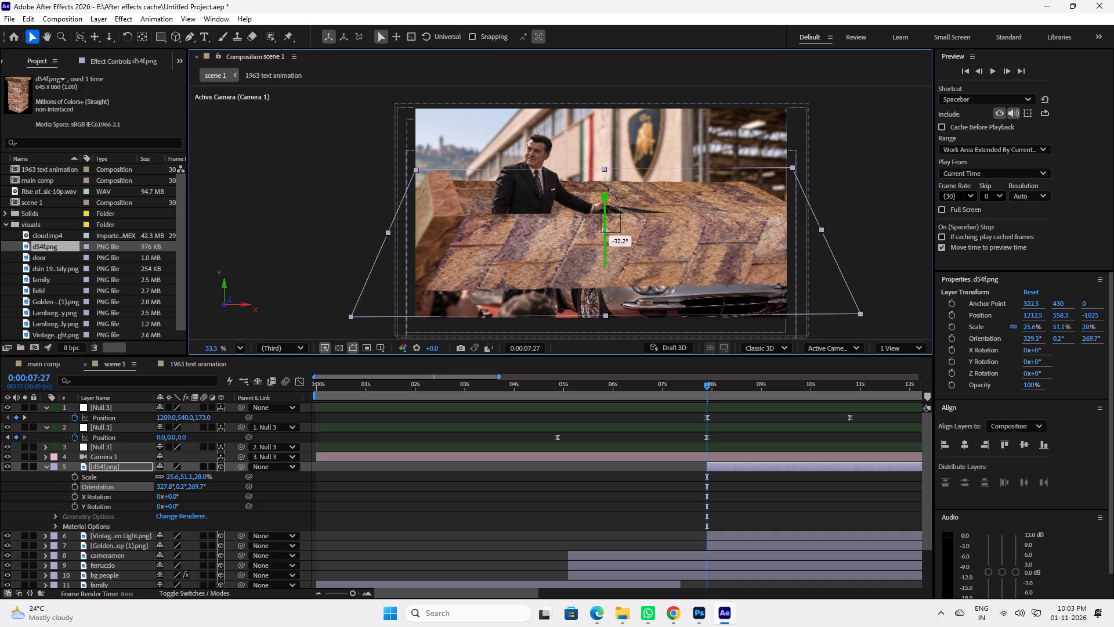
pyautogui.moveTo(616, 197); pyautogui.dragTo(619, 213)
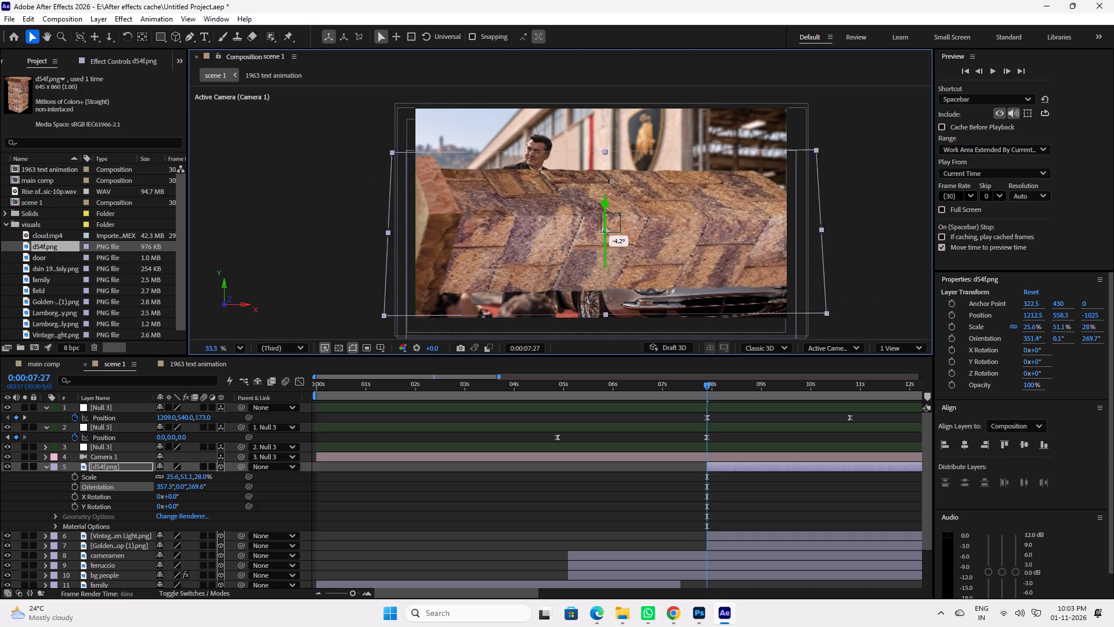
pyautogui.moveTo(619, 213); pyautogui.dragTo(620, 221)
# Move the horizontal pillar slightly toward the camera and down to the frame's lower edge, to about Y 669.8, Z -1033.8.
pyautogui.moveTo(607, 186); pyautogui.dragTo(606, 224)
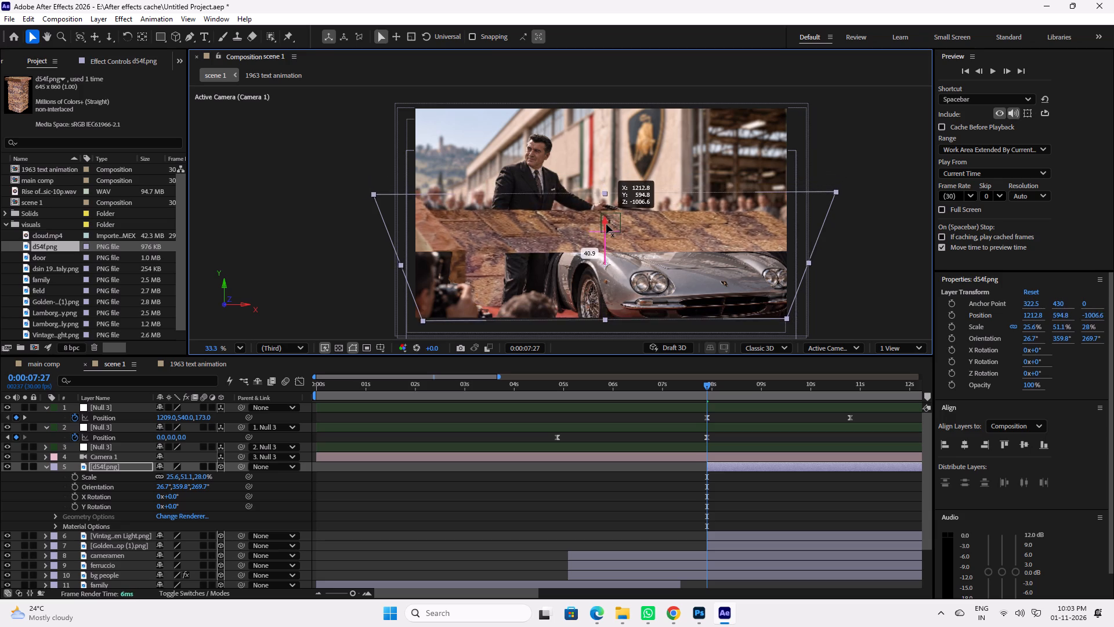
pyautogui.moveTo(606, 224); pyautogui.dragTo(606, 169)
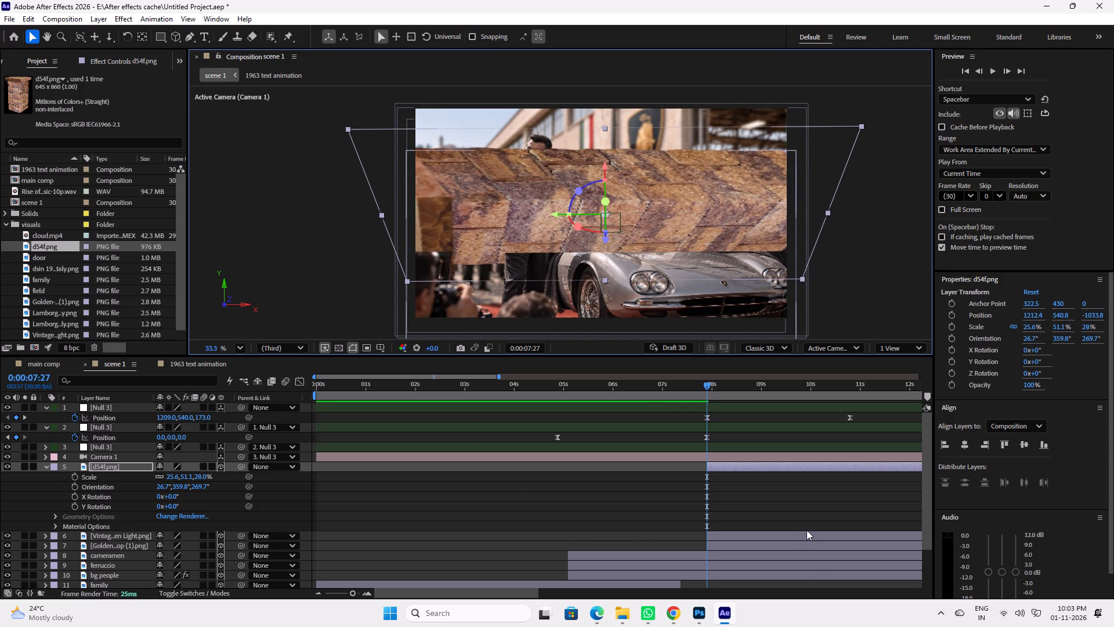
pyautogui.press('Down')
pyautogui.press('Down')
pyautogui.press('Down')
pyautogui.press('Down')
pyautogui.press('Down')
pyautogui.press('Down')
pyautogui.press('Down')
pyautogui.press('Down')
pyautogui.press('Down')
pyautogui.press('Down')
pyautogui.press('Down')
pyautogui.press('Down')
pyautogui.press('Down')
pyautogui.press('Down')
pyautogui.press('Down')
pyautogui.press('Down')
pyautogui.press('Down')
pyautogui.press('Down')
pyautogui.press('Down')
pyautogui.press('Down')
pyautogui.press('Down')
pyautogui.press('Down')
pyautogui.press('Down')
pyautogui.press('Down')
pyautogui.press('Down')
pyautogui.press('Down')
pyautogui.press('Down')
pyautogui.press('Down')
pyautogui.press('Down')
pyautogui.press('Down')
pyautogui.press('Down')
pyautogui.press('Down')
pyautogui.press('Down')
pyautogui.press('Down')
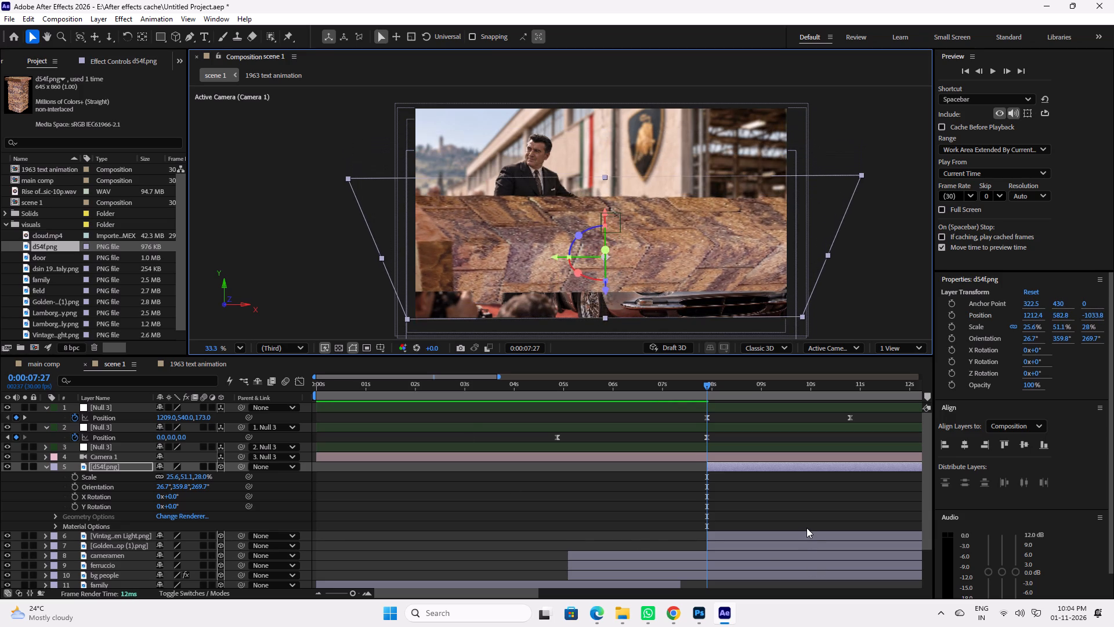
pyautogui.press('Down')
pyautogui.press('Down')
pyautogui.press('Down')
pyautogui.press('Down')
pyautogui.press('Down')
pyautogui.press('Down')
pyautogui.press('Down')
pyautogui.press('Down')
pyautogui.press('Down')
pyautogui.press('Down')
pyautogui.press('Down')
pyautogui.press('Down')
pyautogui.press('Down')
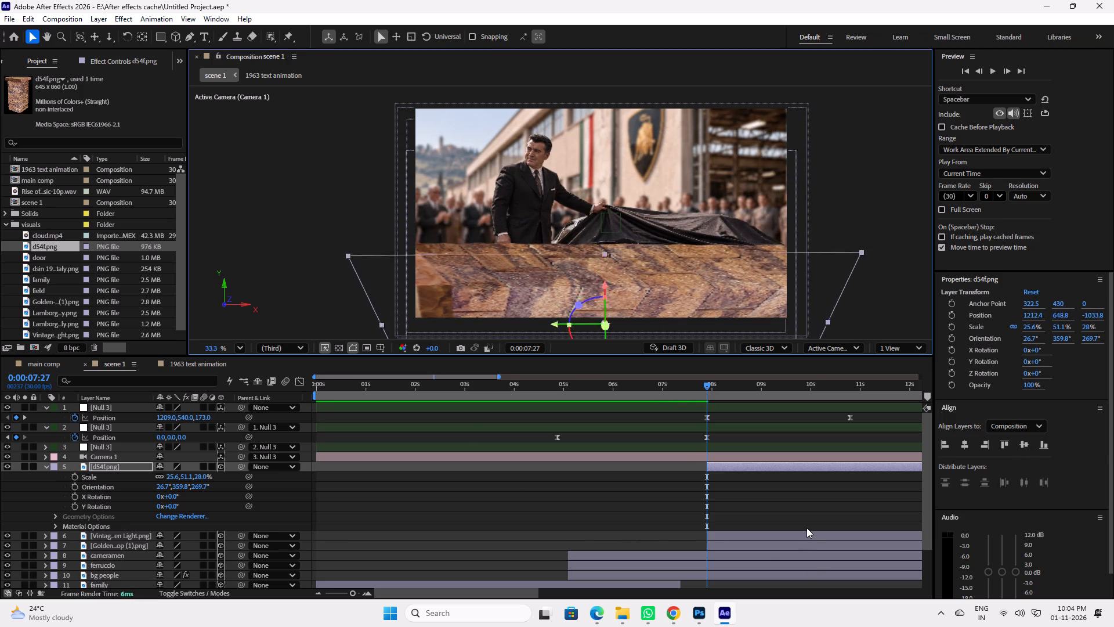
pyautogui.press('Down')
pyautogui.press('Down')
pyautogui.press('Down')
pyautogui.press('Down')
pyautogui.press('Down')
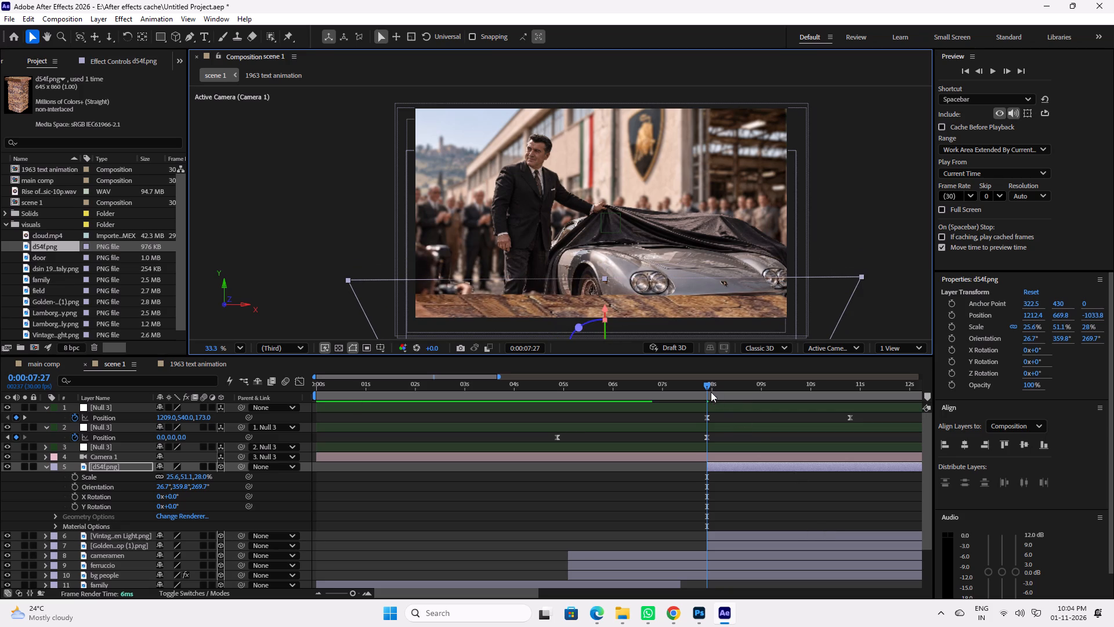
# At about 0:00:08:20, slide the horizontal pillar up along its tilted axis to about Y 642.3, Z -1047.6.
pyautogui.moveTo(706, 387); pyautogui.dragTo(772, 390)
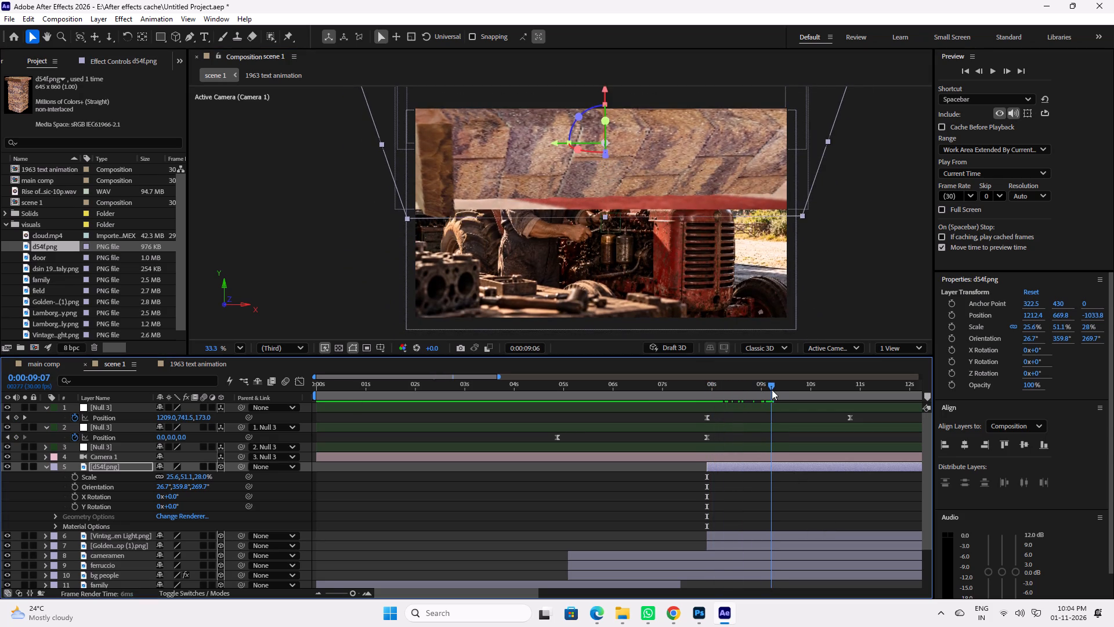
pyautogui.moveTo(772, 390); pyautogui.dragTo(744, 390)
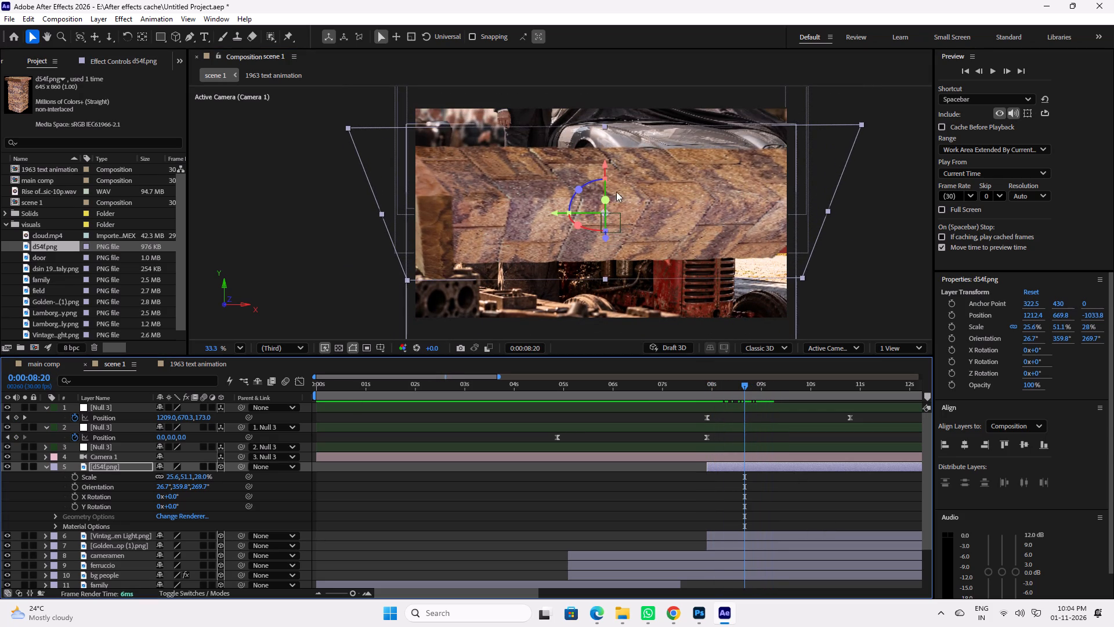
pyautogui.moveTo(606, 161); pyautogui.dragTo(604, 191)
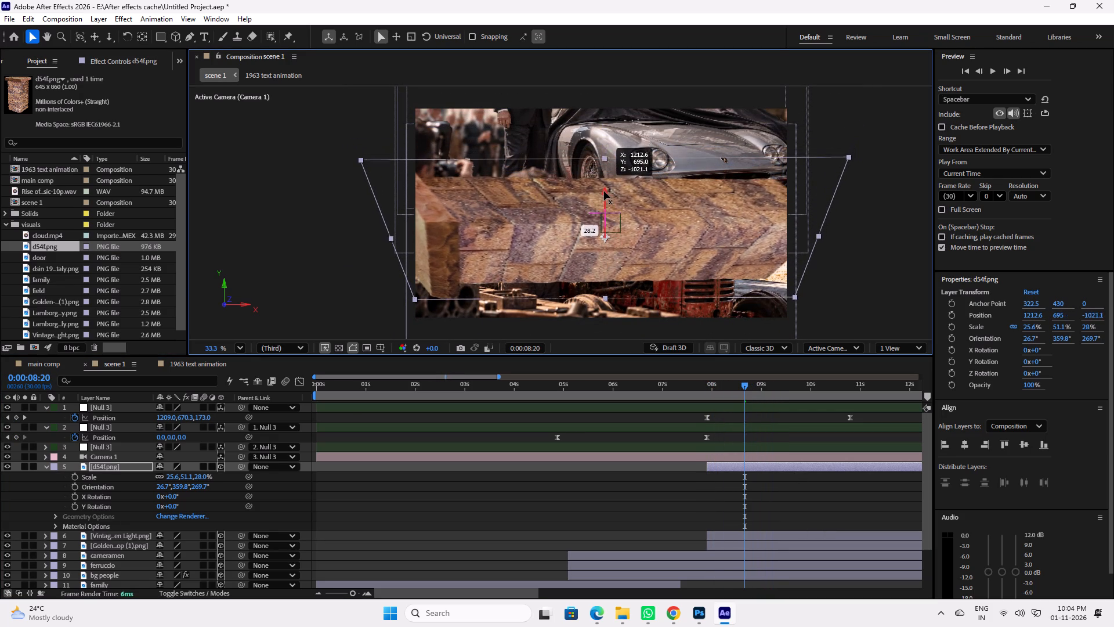
pyautogui.moveTo(604, 191); pyautogui.dragTo(607, 188)
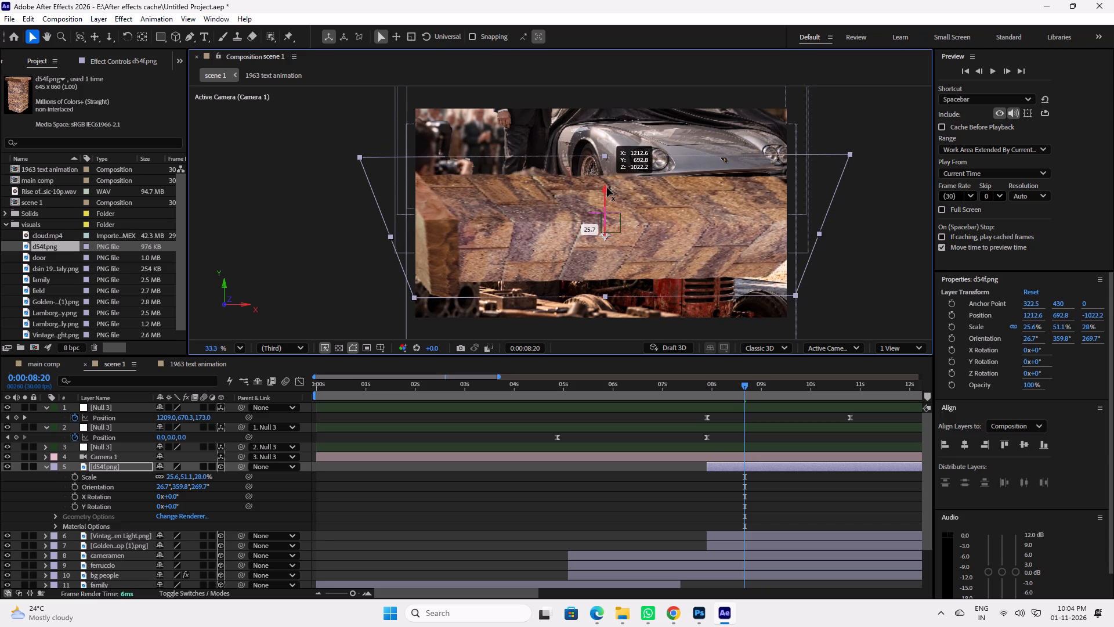
pyautogui.moveTo(607, 188); pyautogui.dragTo(607, 108)
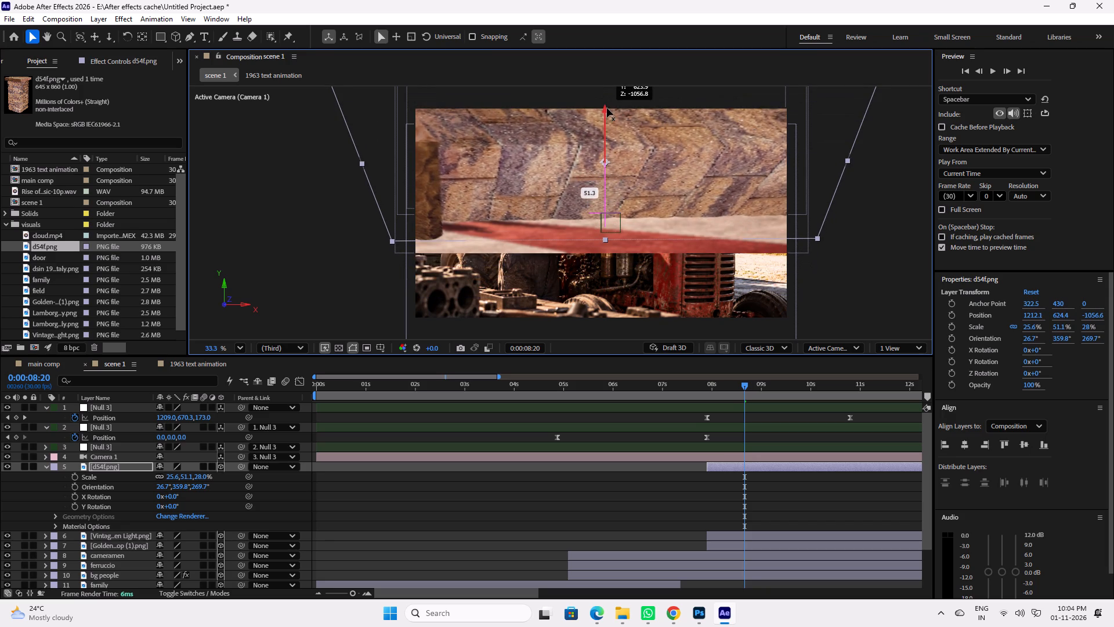
pyautogui.moveTo(607, 108); pyautogui.dragTo(607, 131)
# Scrub between about 7 and 11 seconds to examine how the pillar crosses the frame during the camera move.
pyautogui.moveTo(735, 387); pyautogui.dragTo(721, 387)
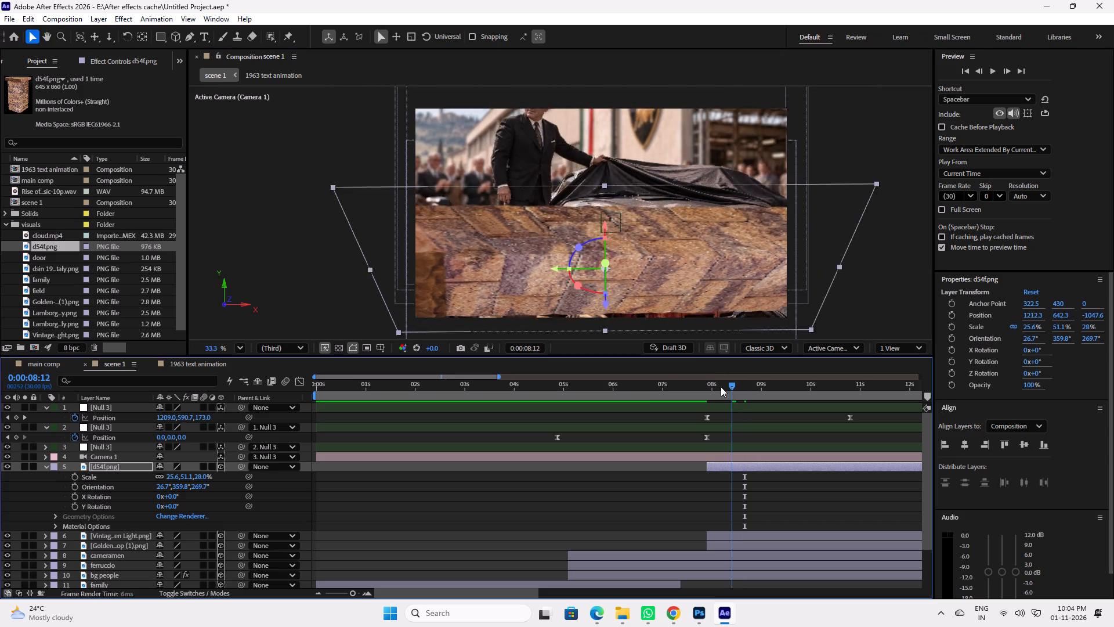
pyautogui.moveTo(721, 387); pyautogui.dragTo(718, 389)
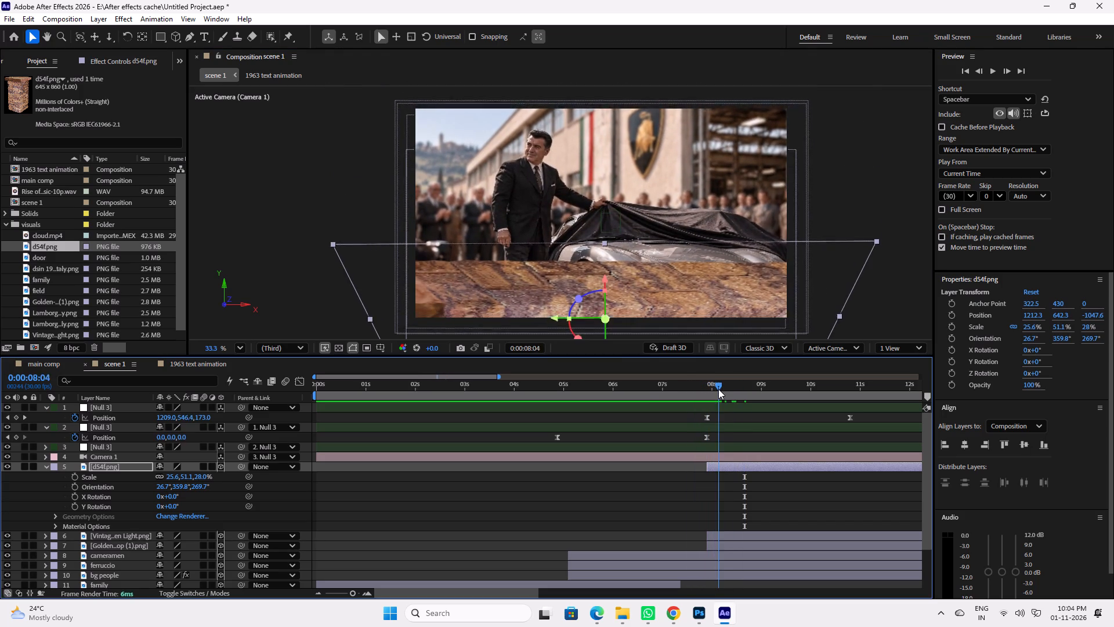
pyautogui.moveTo(718, 389); pyautogui.dragTo(769, 387)
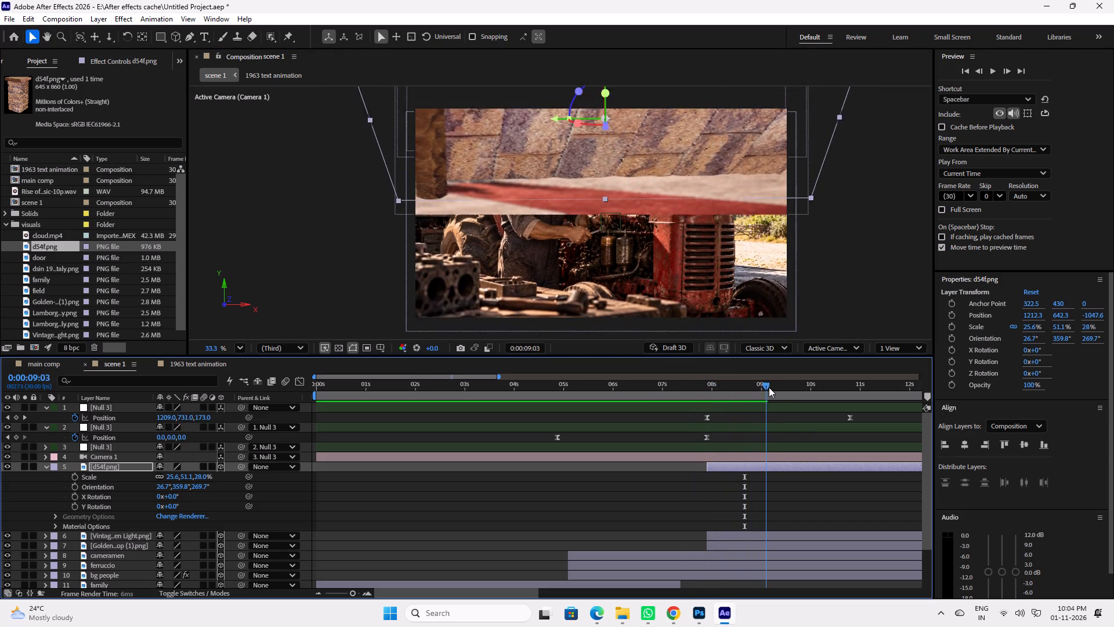
pyautogui.moveTo(769, 387); pyautogui.dragTo(860, 376)
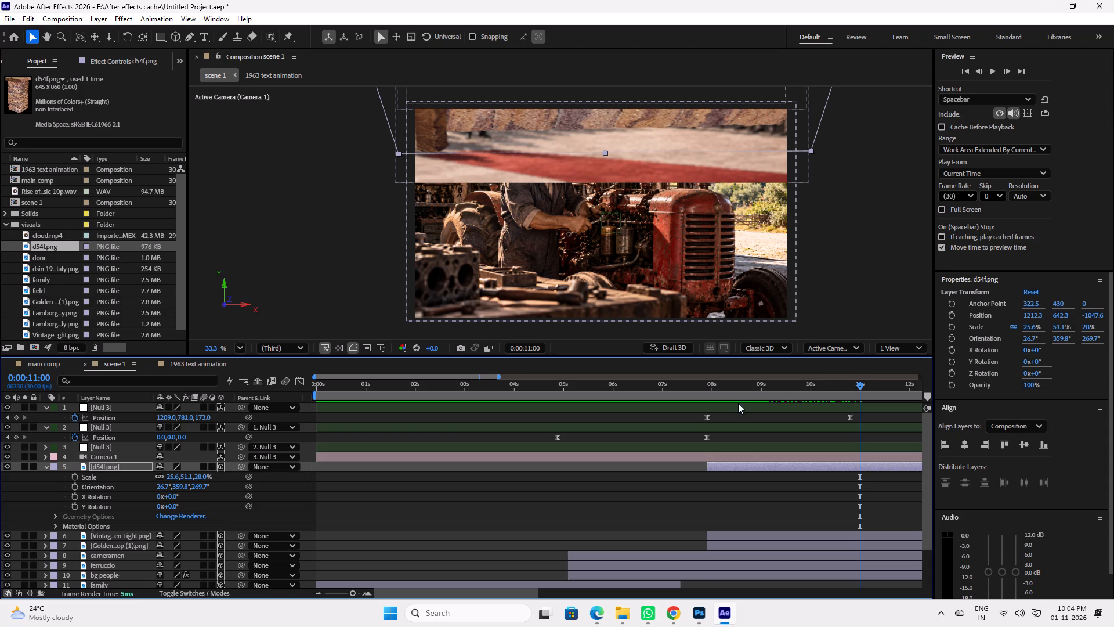
pyautogui.moveTo(715, 390); pyautogui.dragTo(749, 390)
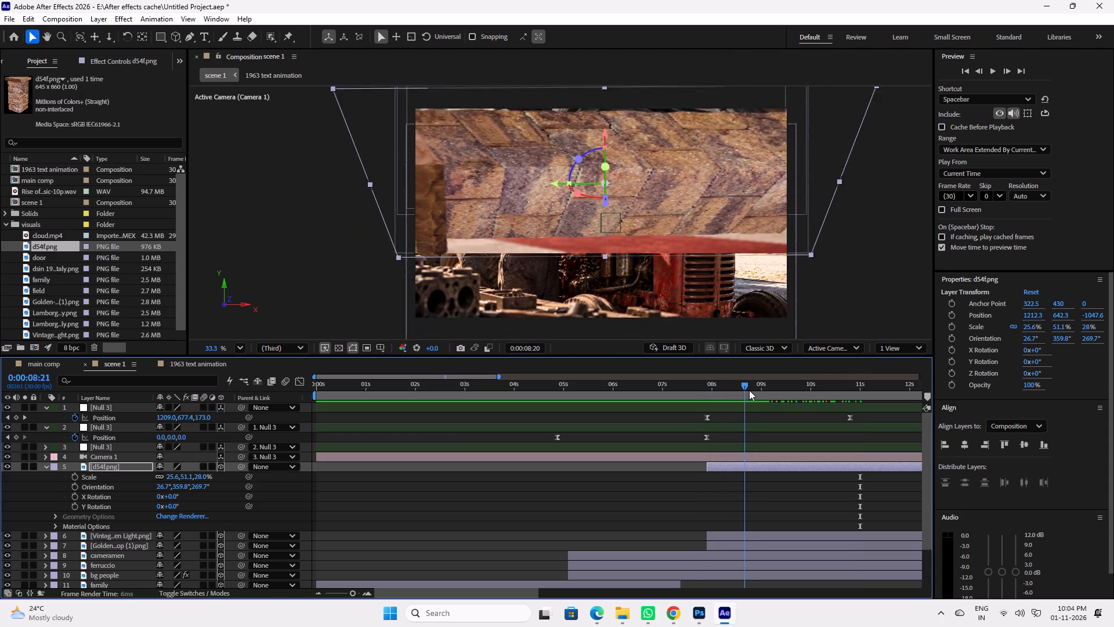
pyautogui.moveTo(749, 390); pyautogui.dragTo(832, 383)
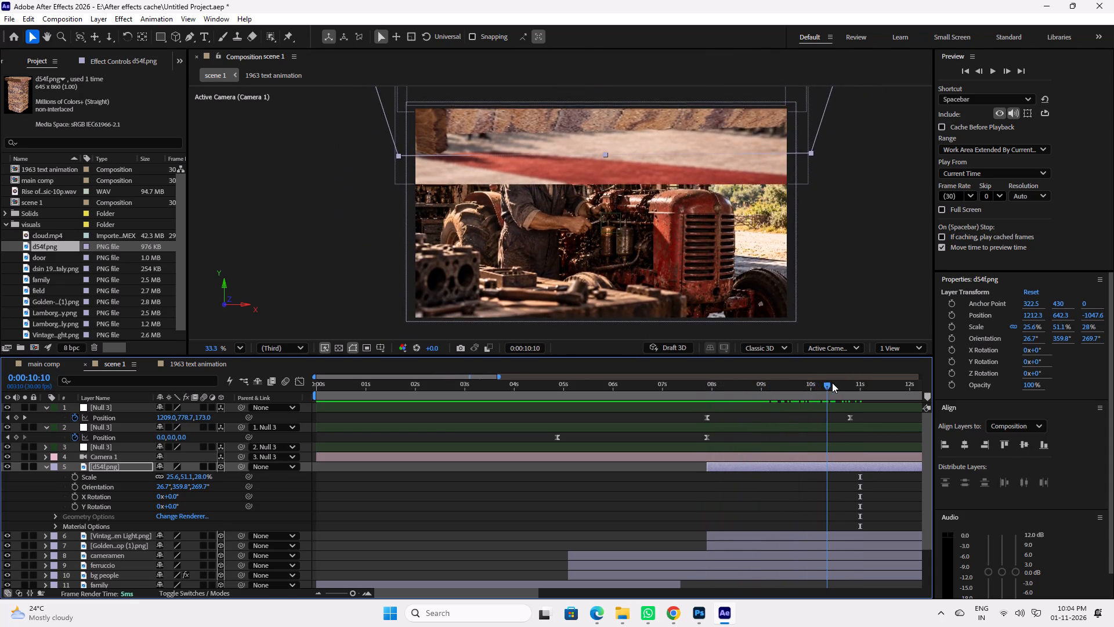
pyautogui.moveTo(832, 383); pyautogui.dragTo(696, 387)
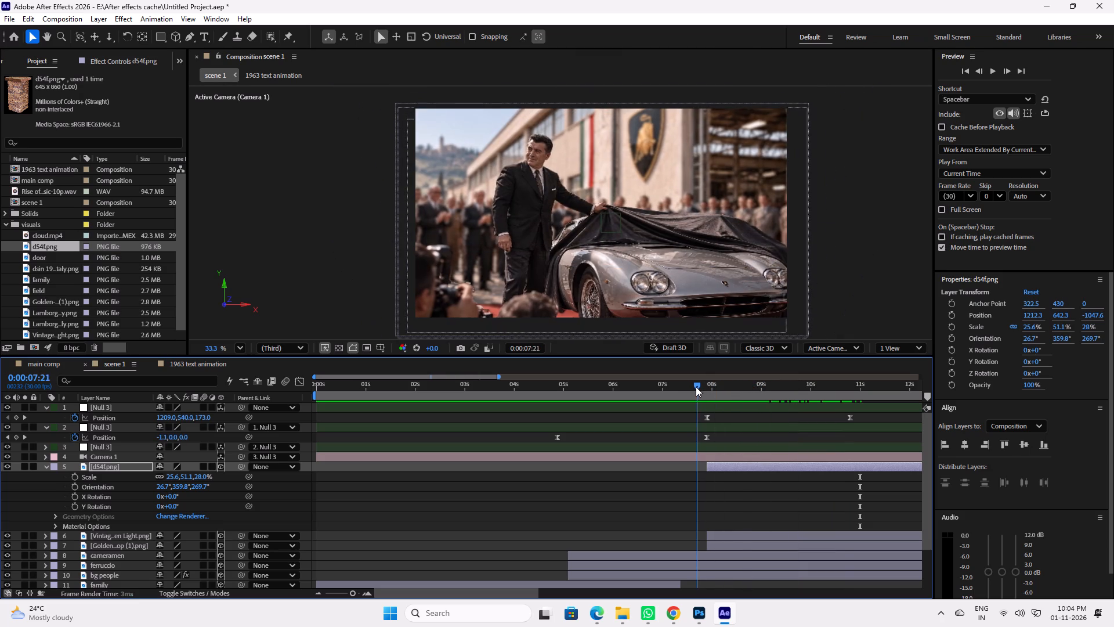
pyautogui.moveTo(696, 387); pyautogui.dragTo(711, 391)
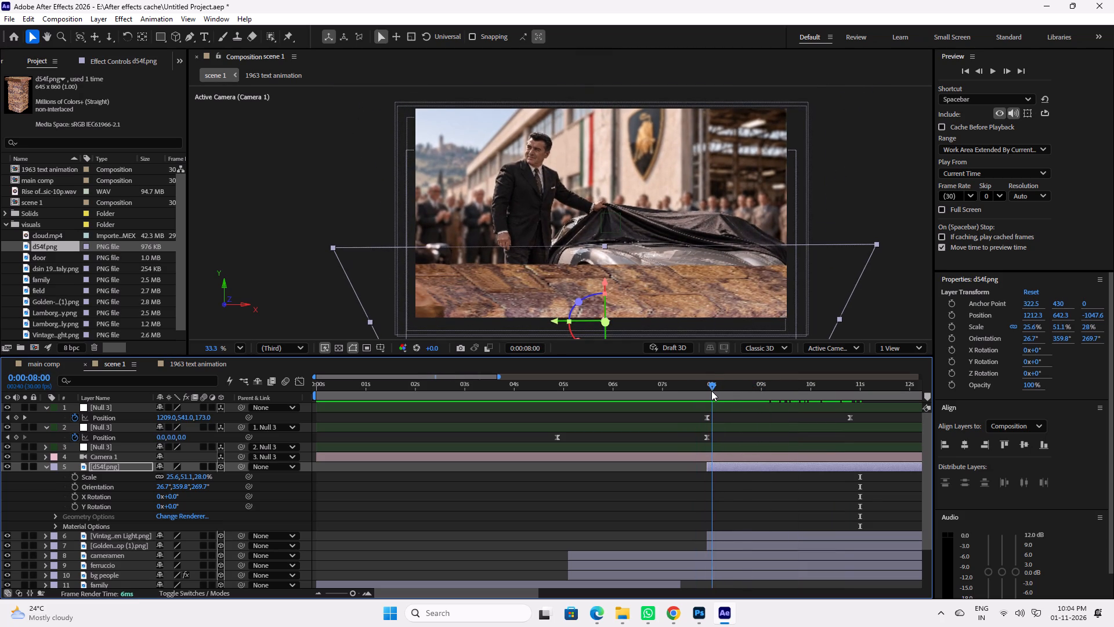
pyautogui.moveTo(711, 391); pyautogui.dragTo(742, 390)
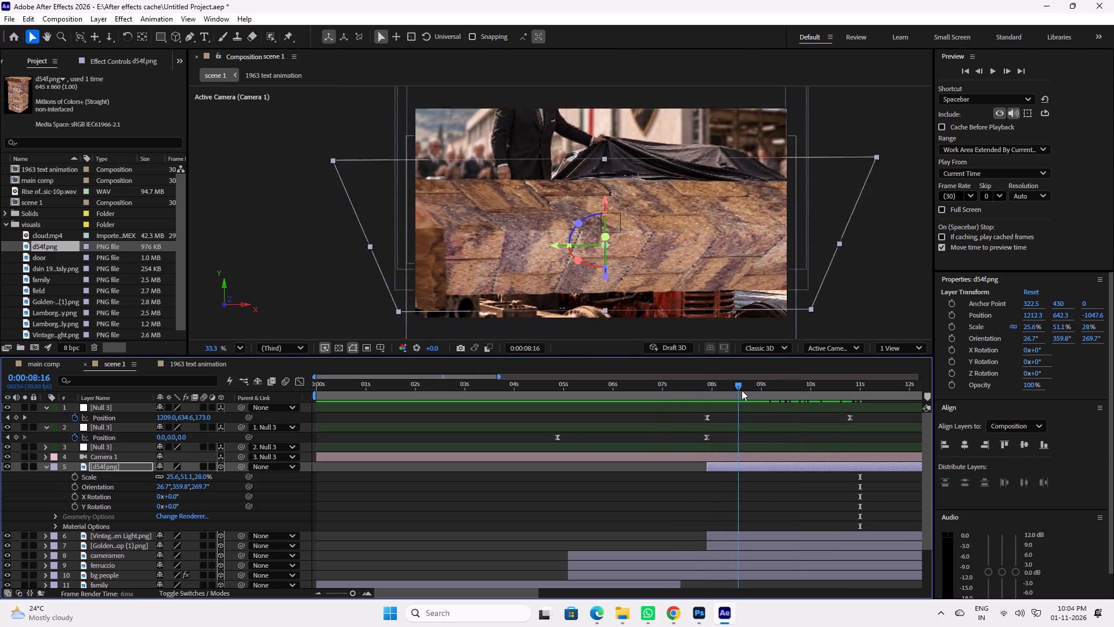
pyautogui.moveTo(742, 390); pyautogui.dragTo(665, 392)
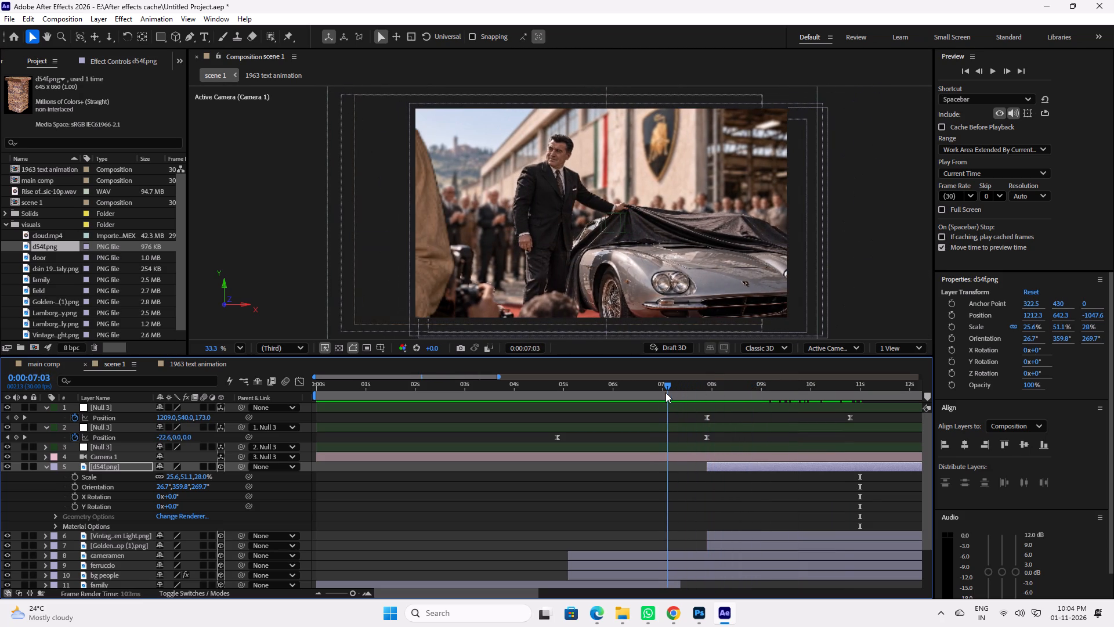
pyautogui.moveTo(665, 392); pyautogui.dragTo(716, 387)
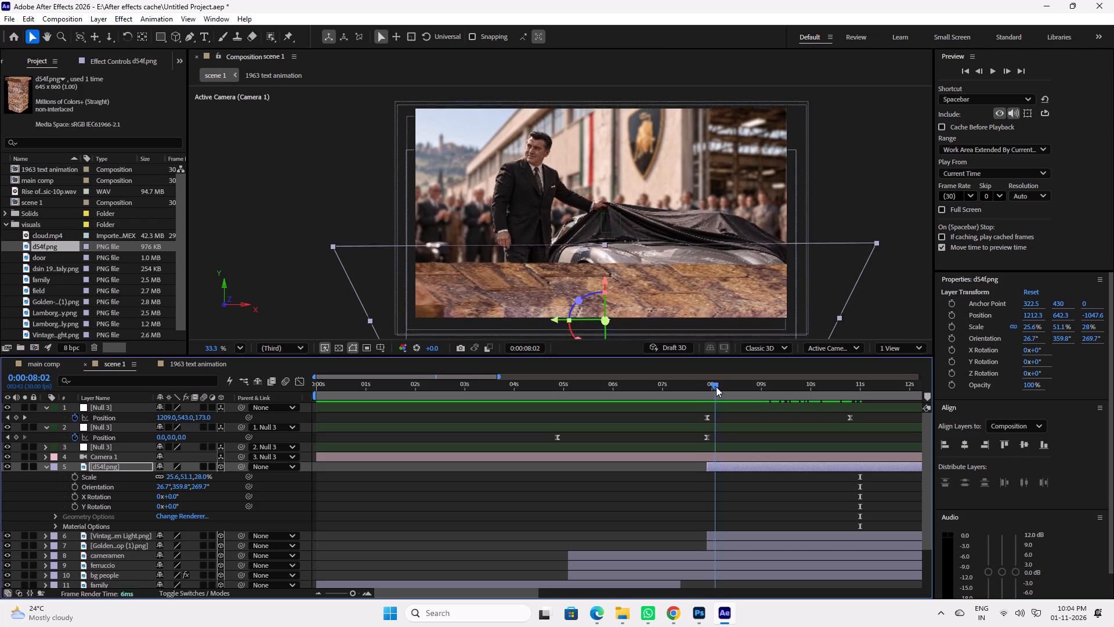
pyautogui.moveTo(716, 387); pyautogui.dragTo(668, 379)
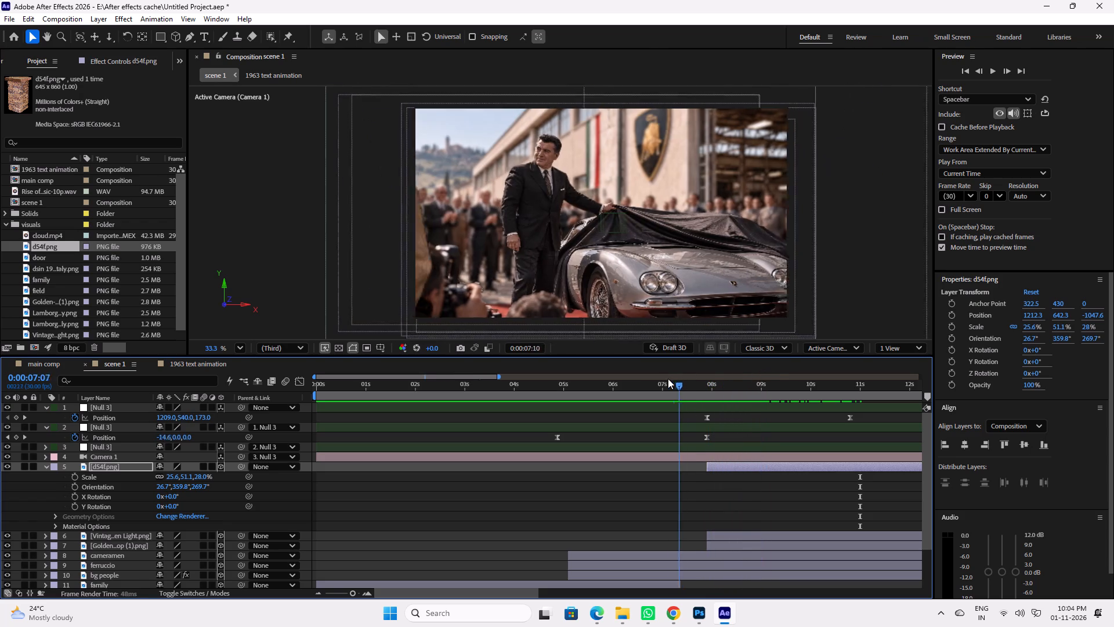
pyautogui.moveTo(668, 379); pyautogui.dragTo(689, 381)
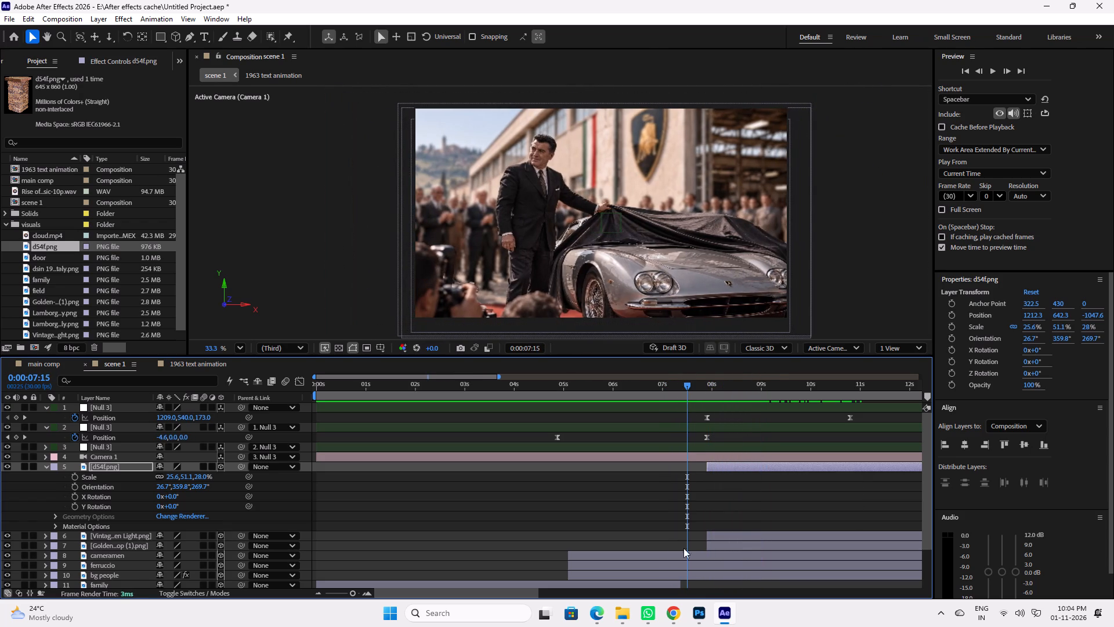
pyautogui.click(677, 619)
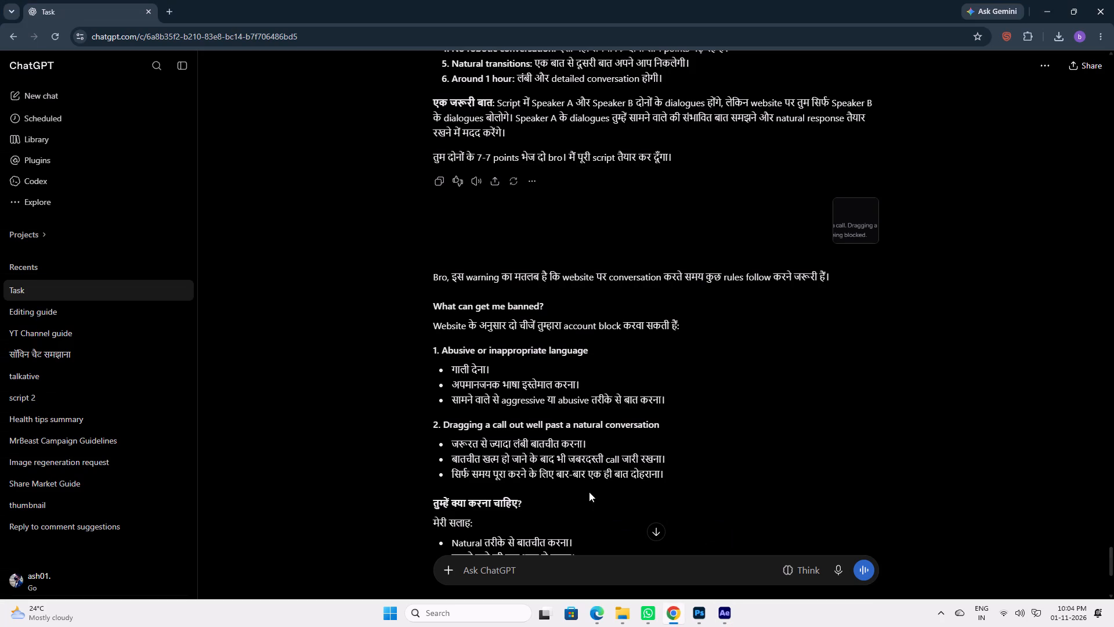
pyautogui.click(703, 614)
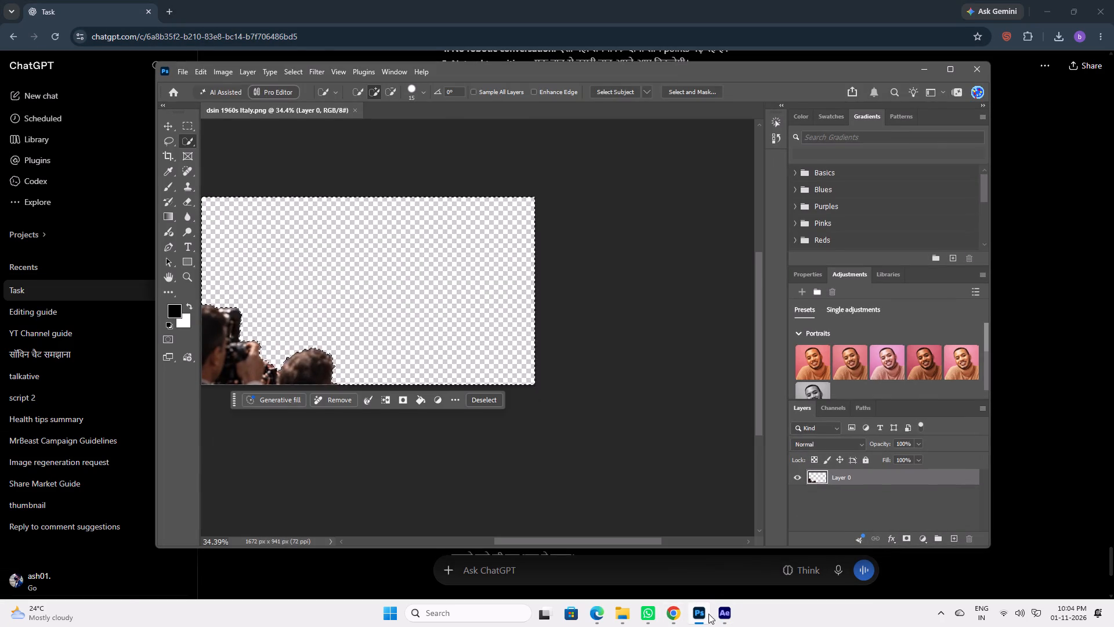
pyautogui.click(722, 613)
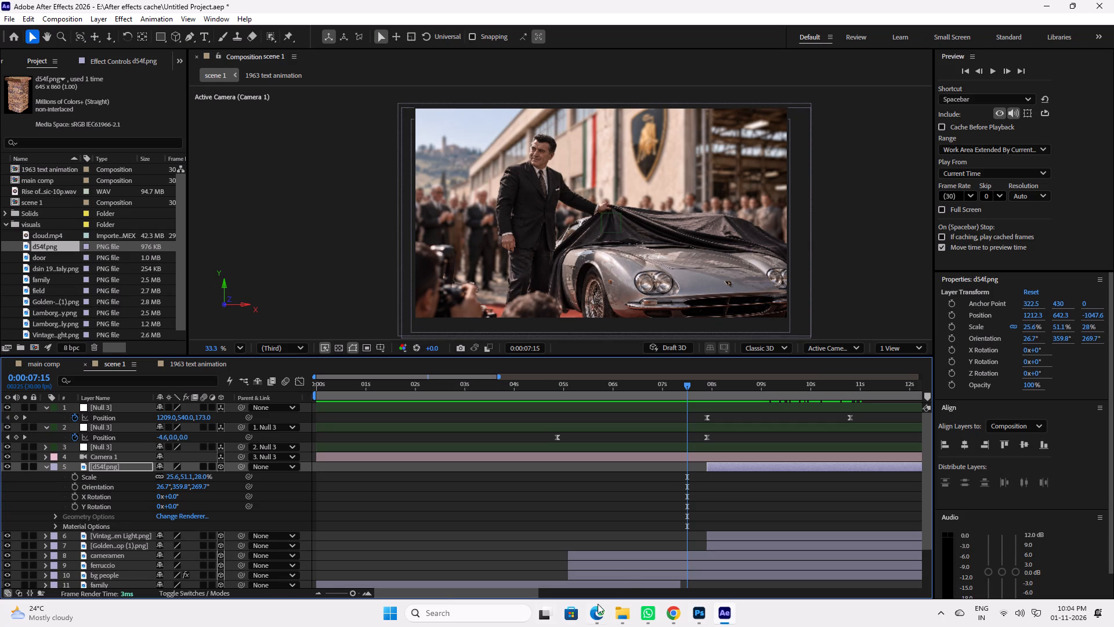
# Switch to Chrome and open a new browser tab.
pyautogui.click(666, 609)
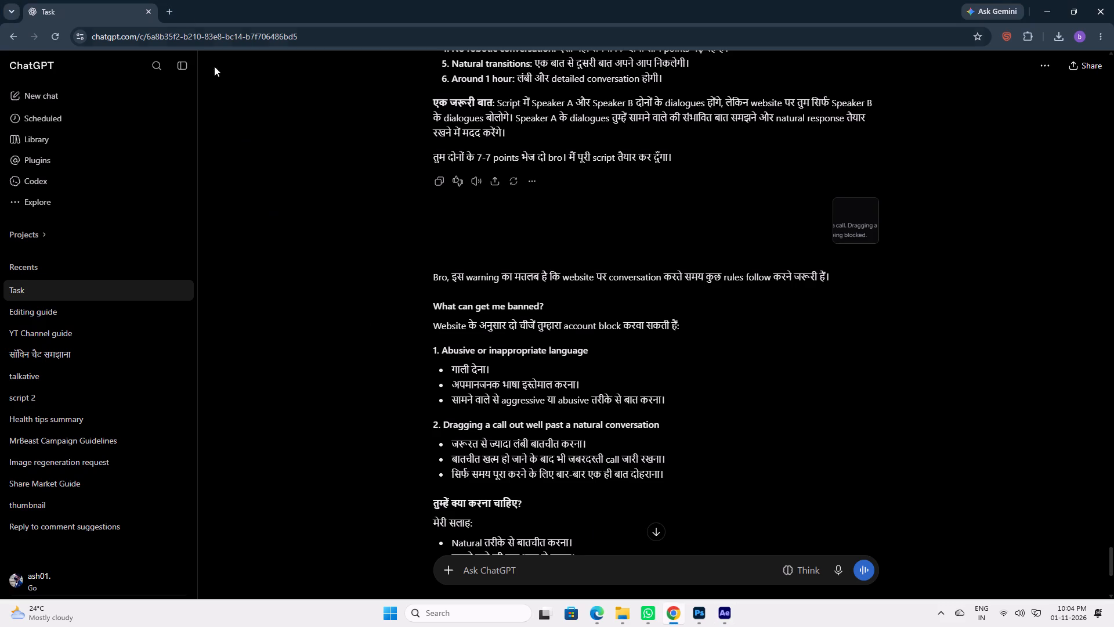
pyautogui.click(169, 12)
pyautogui.click(163, 164)
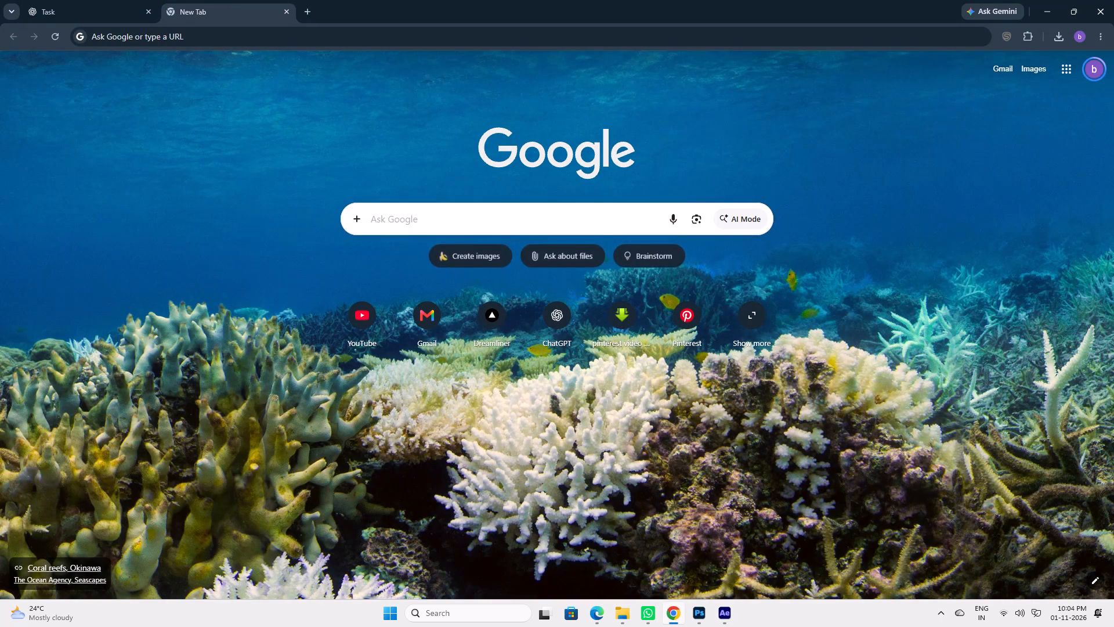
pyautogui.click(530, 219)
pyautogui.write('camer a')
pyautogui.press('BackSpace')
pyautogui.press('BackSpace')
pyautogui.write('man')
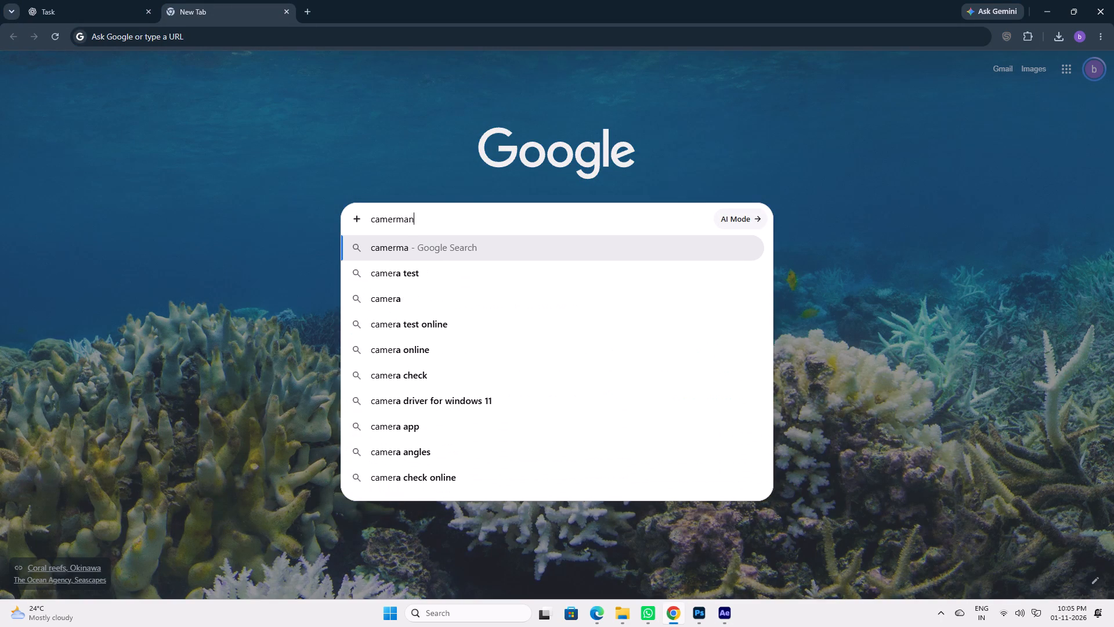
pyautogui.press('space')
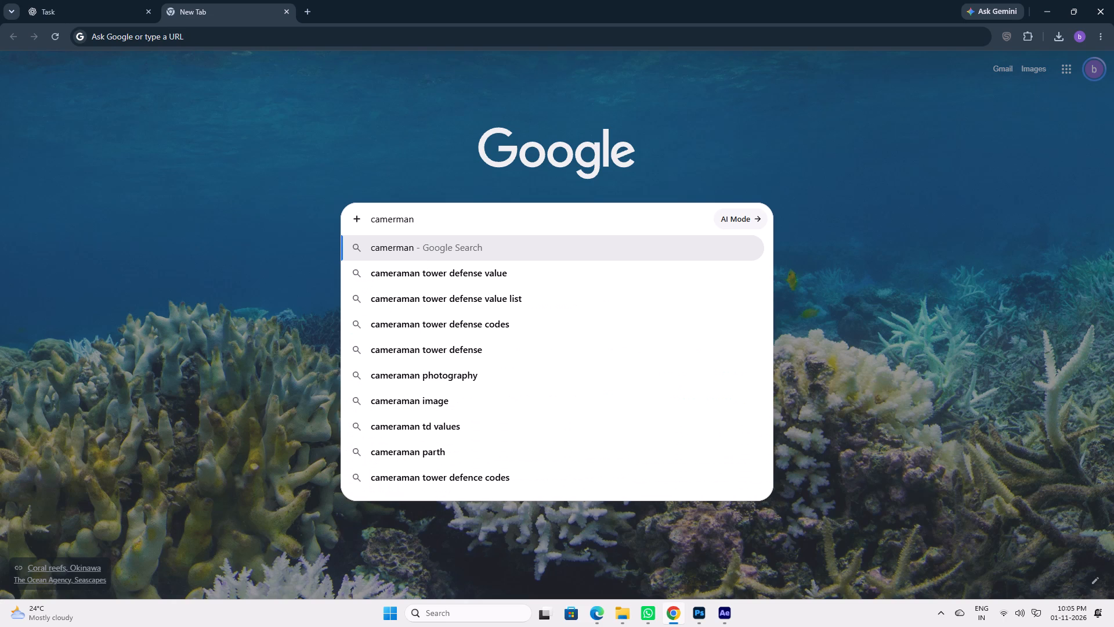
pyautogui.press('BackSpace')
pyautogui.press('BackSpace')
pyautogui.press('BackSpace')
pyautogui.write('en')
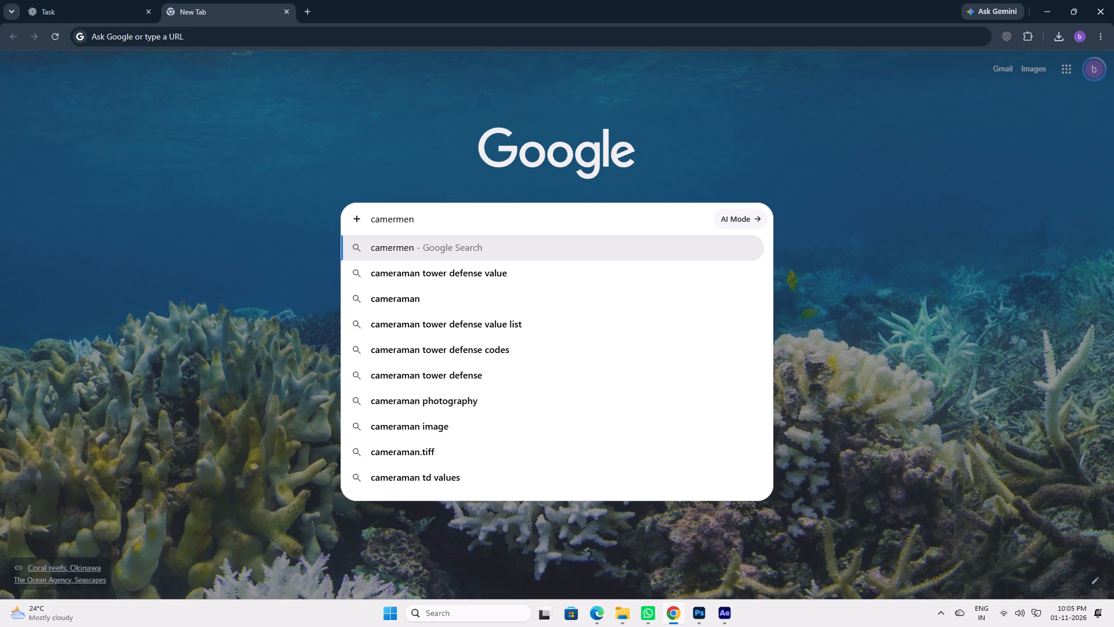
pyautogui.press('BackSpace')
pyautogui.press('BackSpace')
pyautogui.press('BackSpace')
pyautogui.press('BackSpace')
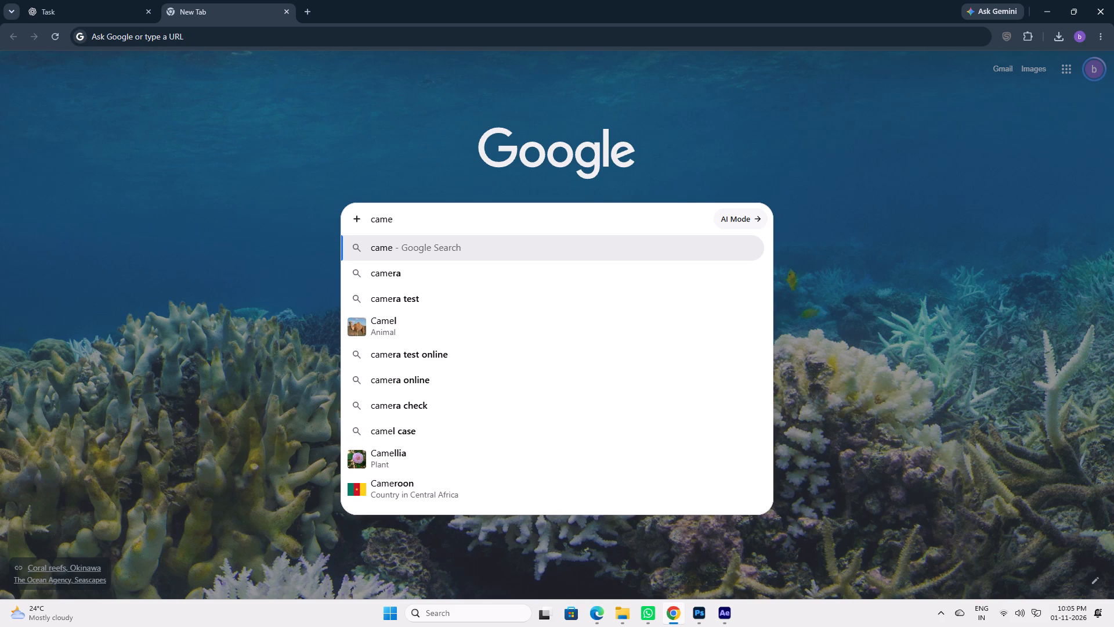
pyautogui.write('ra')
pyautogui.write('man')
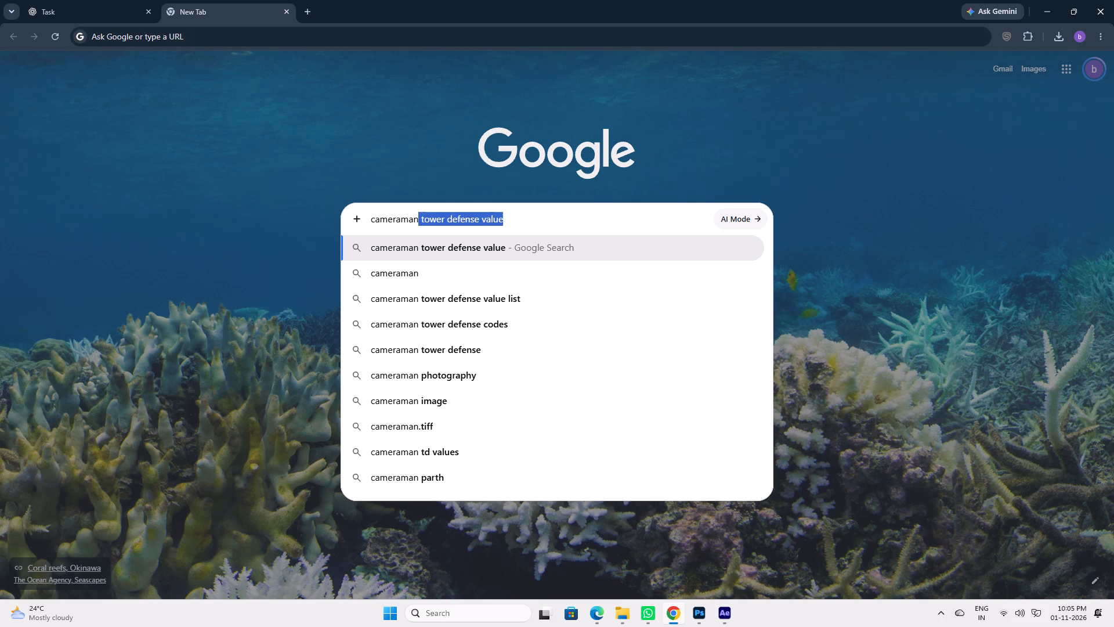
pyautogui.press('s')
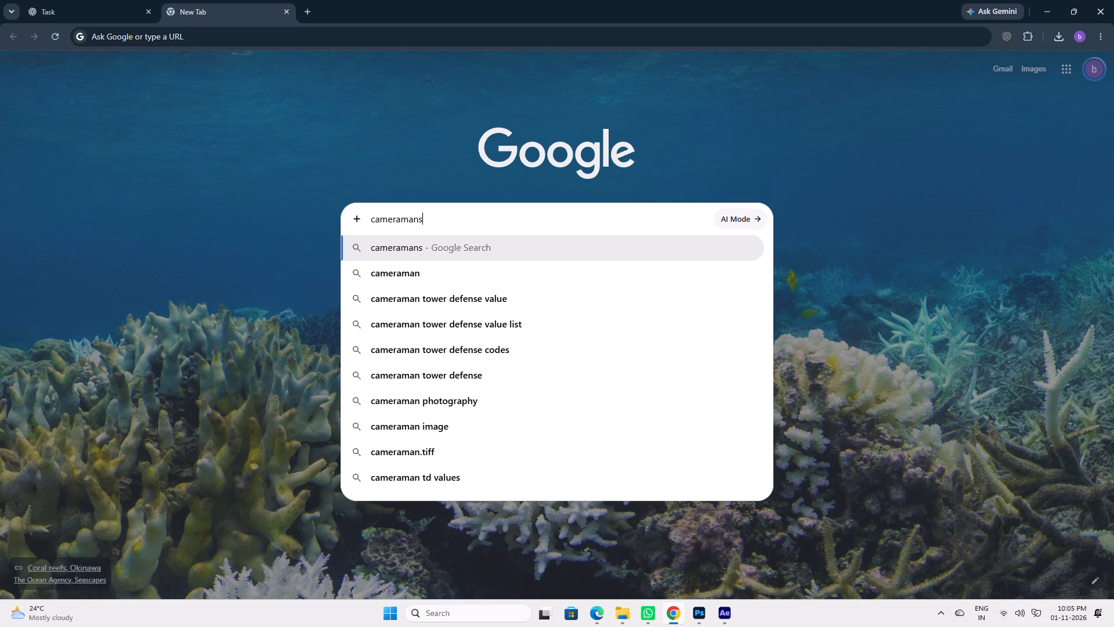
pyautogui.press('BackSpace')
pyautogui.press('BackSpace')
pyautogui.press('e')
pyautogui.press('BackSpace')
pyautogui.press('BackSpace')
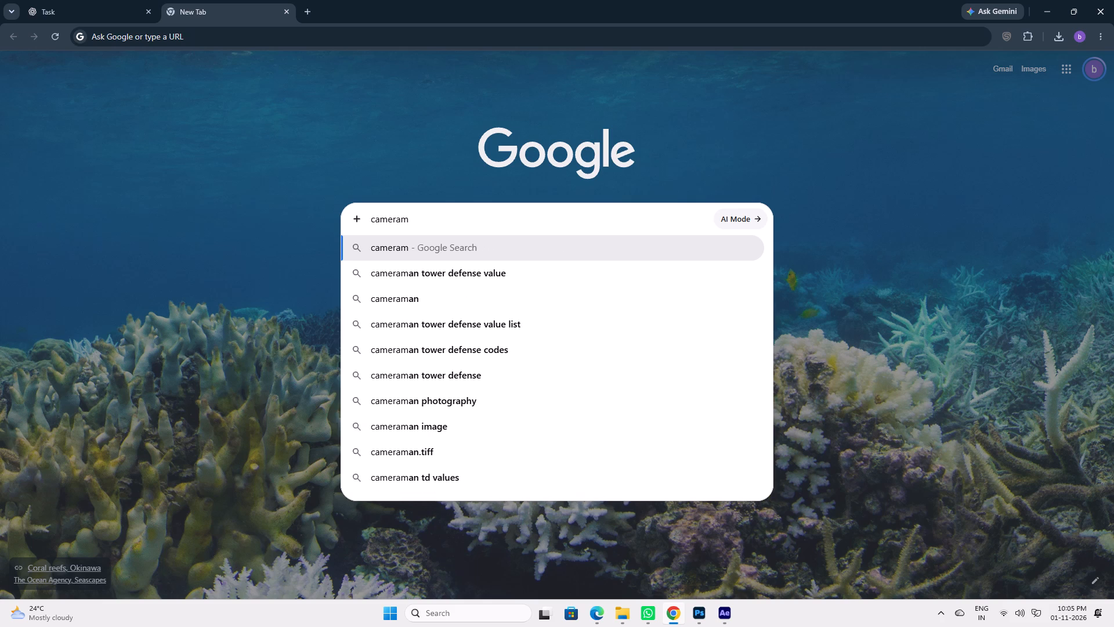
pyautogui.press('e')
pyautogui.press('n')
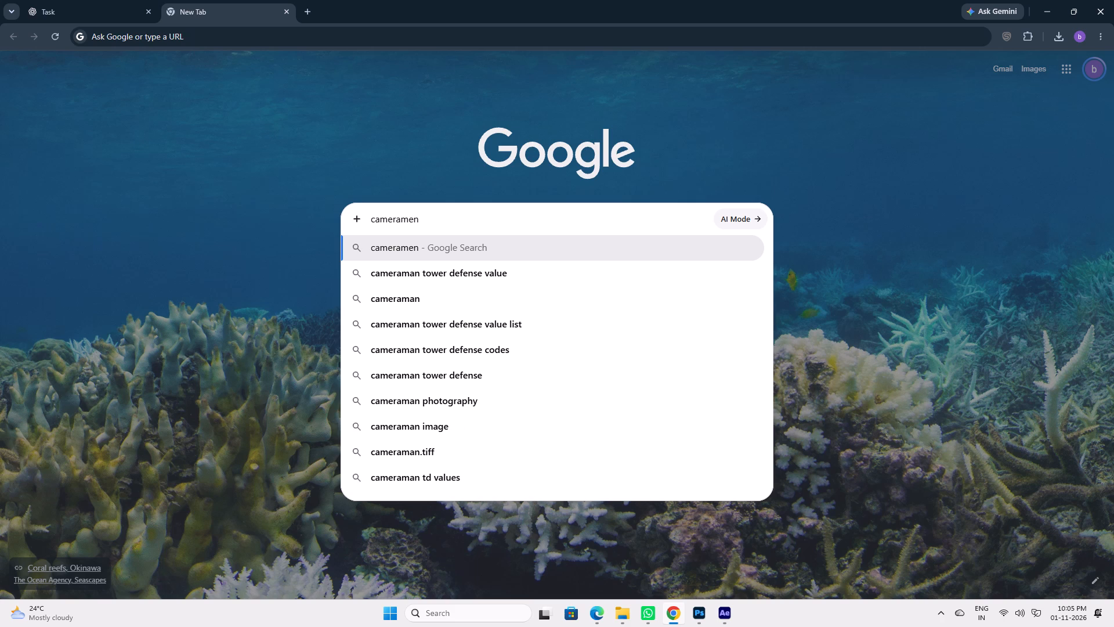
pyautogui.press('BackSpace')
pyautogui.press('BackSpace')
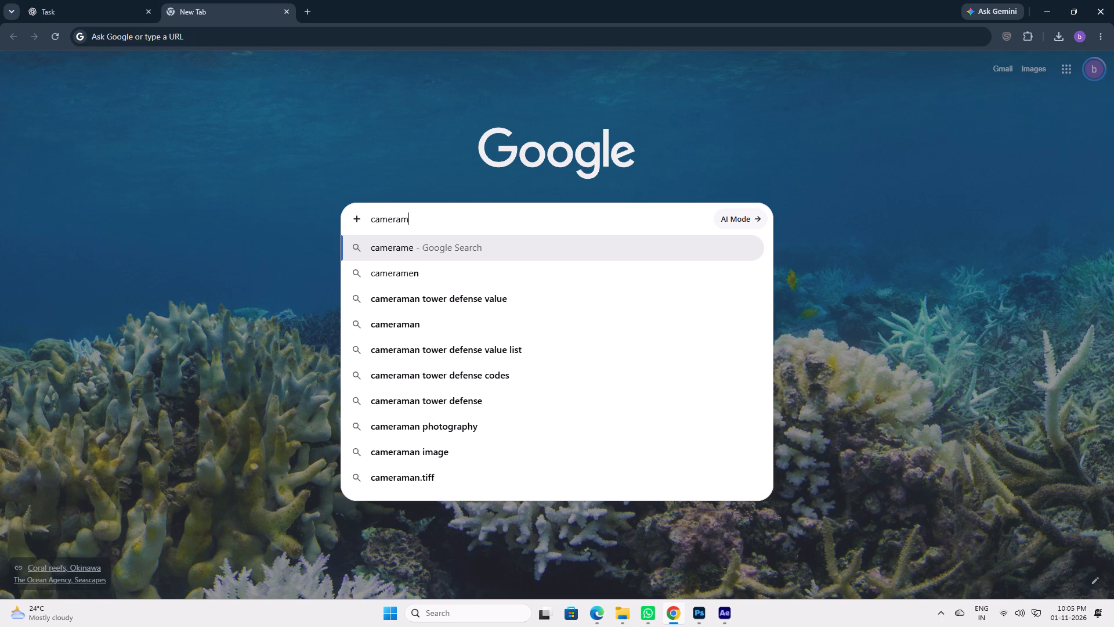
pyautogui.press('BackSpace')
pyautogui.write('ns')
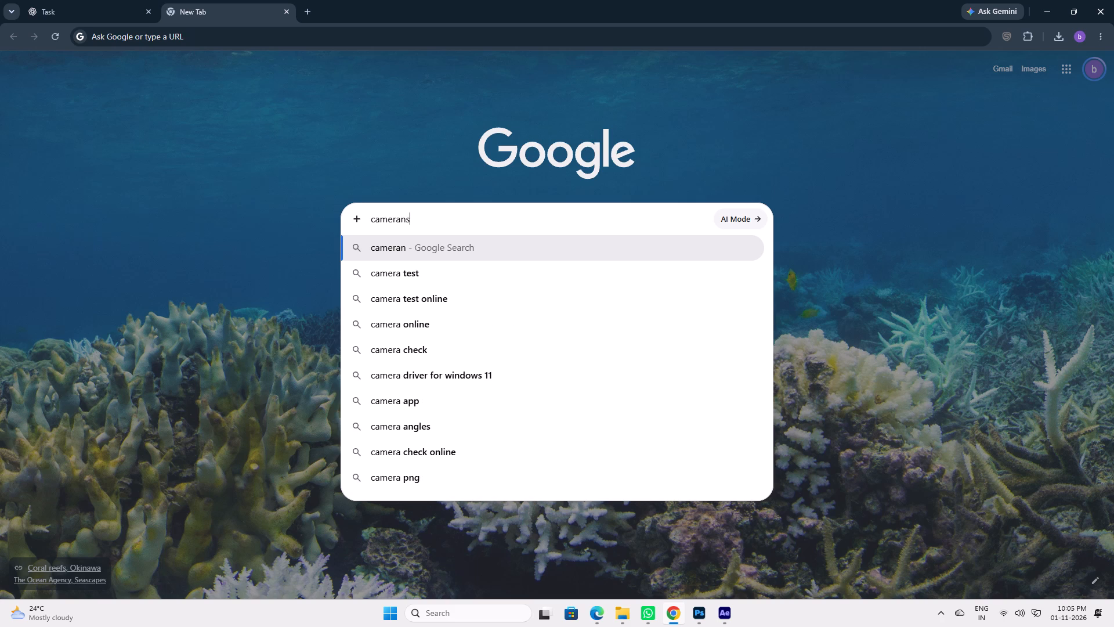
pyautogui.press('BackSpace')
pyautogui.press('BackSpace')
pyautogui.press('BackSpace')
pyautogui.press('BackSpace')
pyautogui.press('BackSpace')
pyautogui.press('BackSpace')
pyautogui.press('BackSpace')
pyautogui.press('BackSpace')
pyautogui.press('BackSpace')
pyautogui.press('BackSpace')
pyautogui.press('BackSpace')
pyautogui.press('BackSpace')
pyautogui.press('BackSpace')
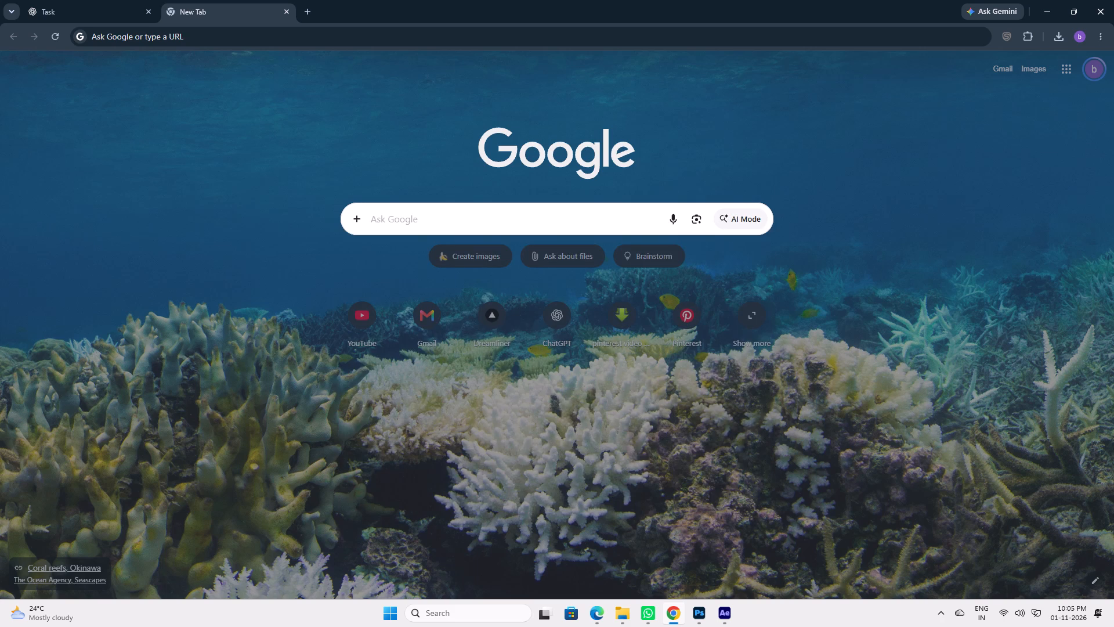
# Search Google for "photographers taking pictures" and show the image results.
pyautogui.write('photo')
pyautogui.write('grape')
pyautogui.press('BackSpace')
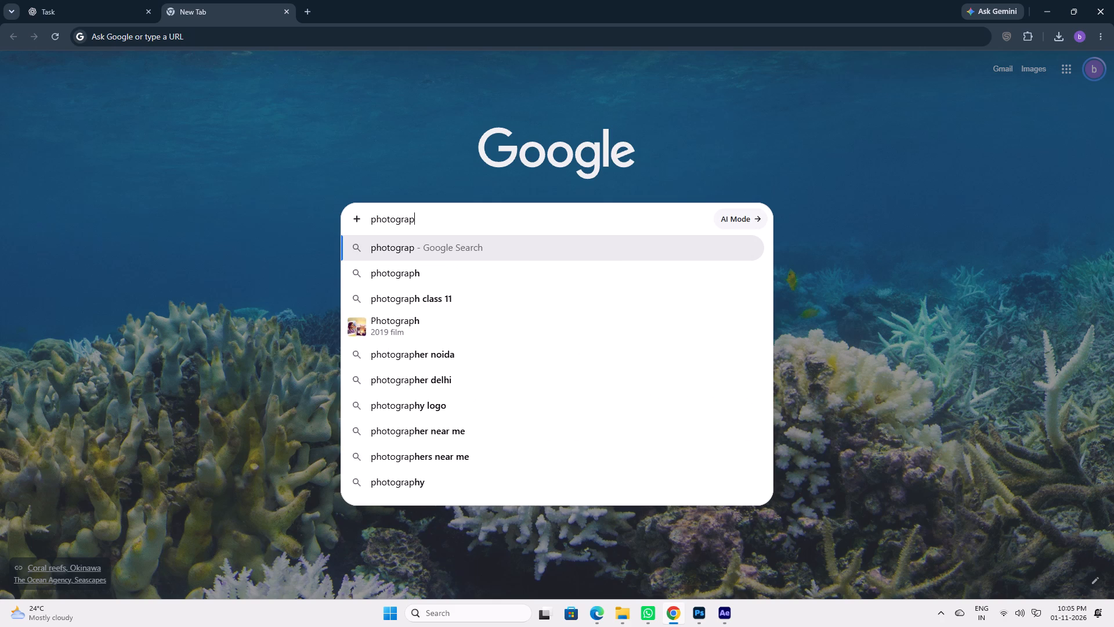
pyautogui.write('hers')
pyautogui.press('space')
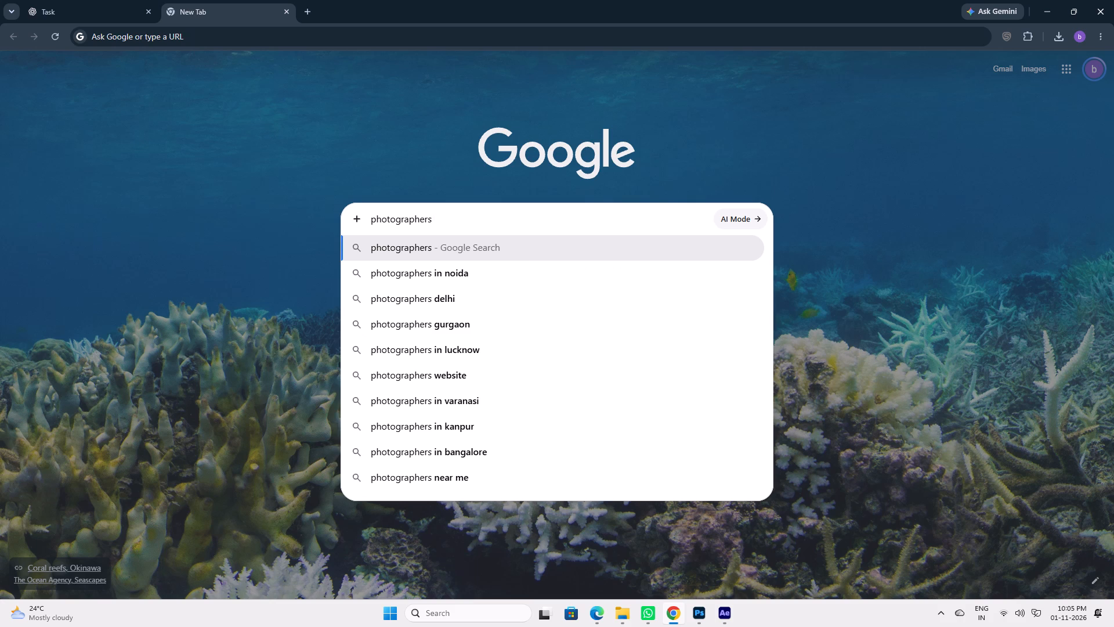
pyautogui.write('taking')
pyautogui.press('space')
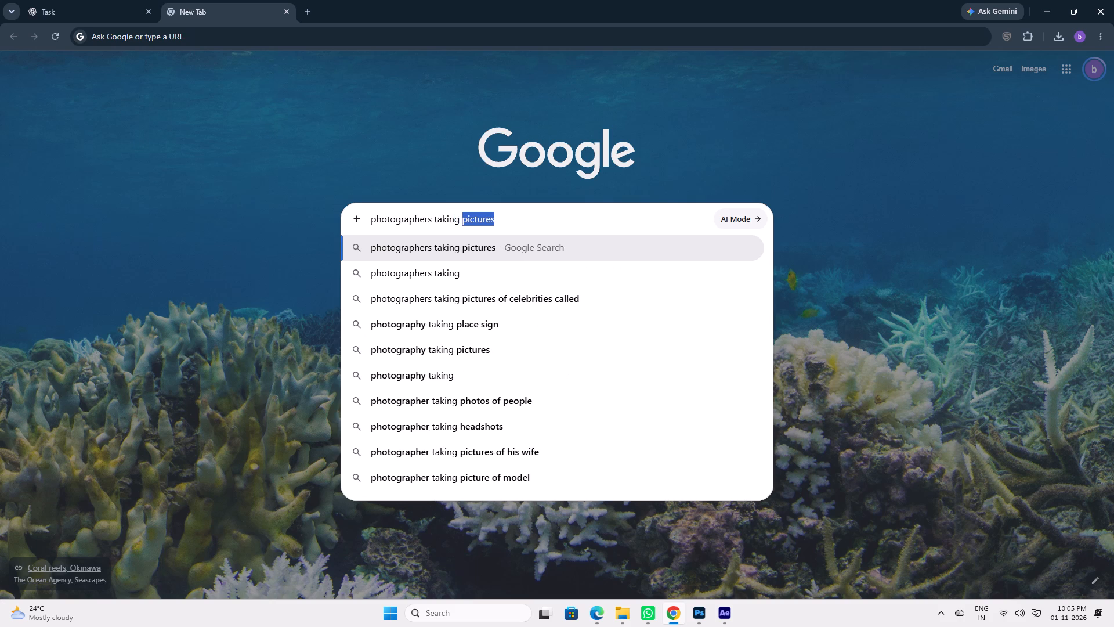
pyautogui.press('Return')
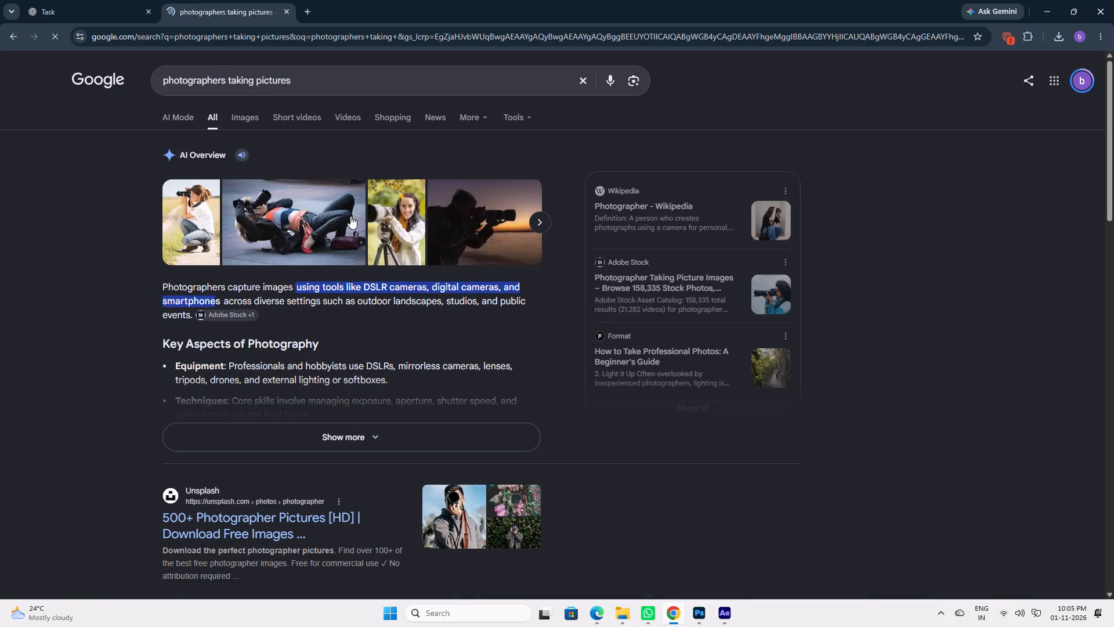
pyautogui.click(244, 125)
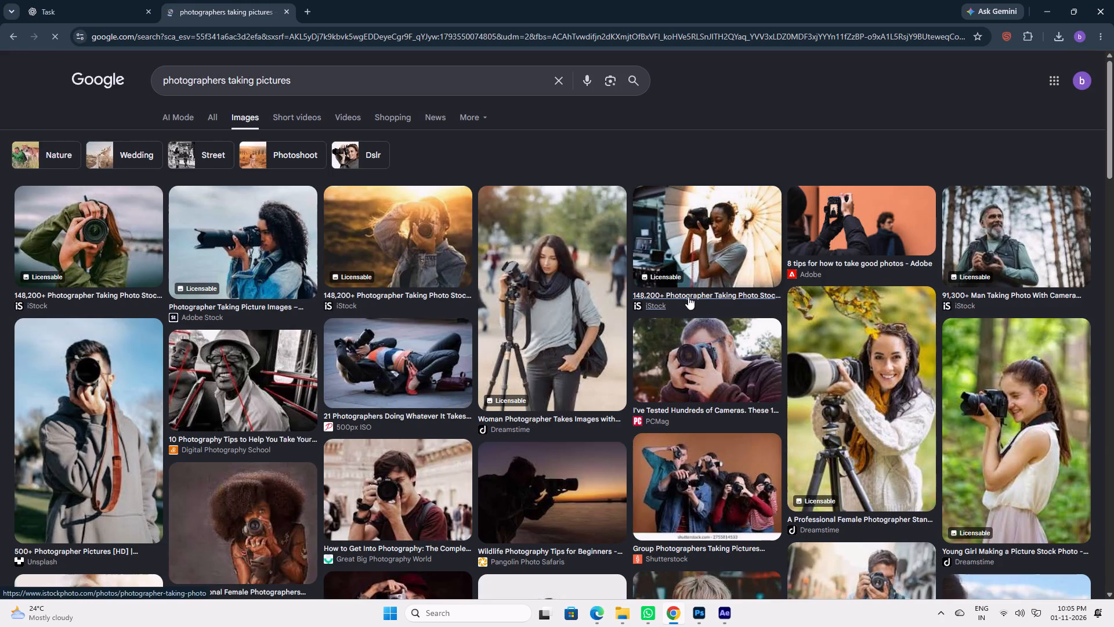
# Browse the image results for photographers holding cameras that could serve as cameramen in the scene.
pyautogui.scroll(-9, 688, 297)
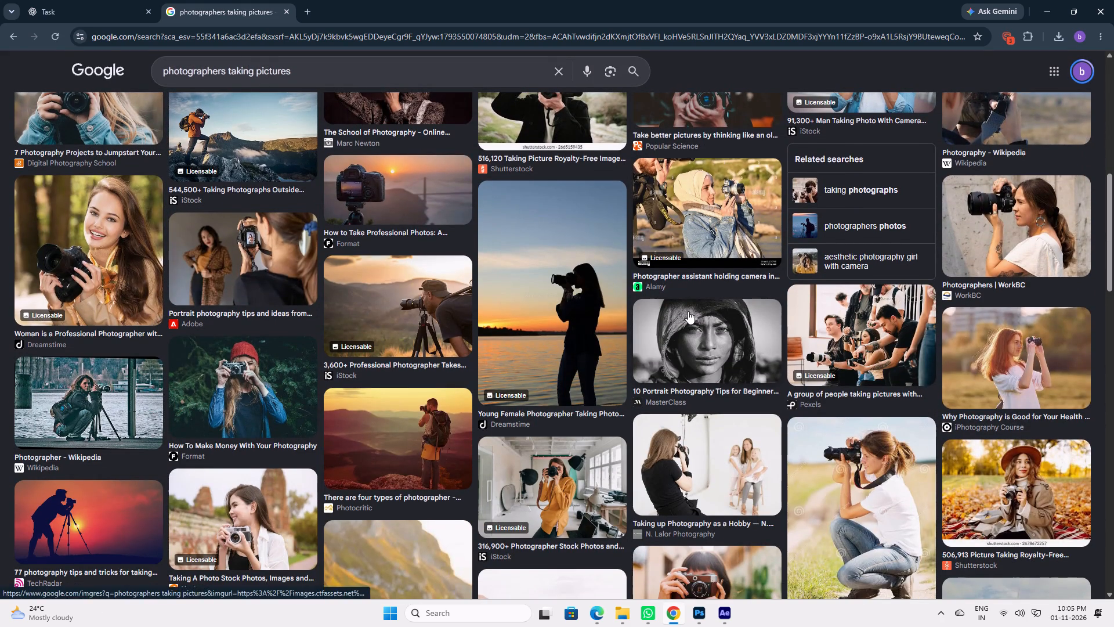
pyautogui.scroll(-2, 705, 358)
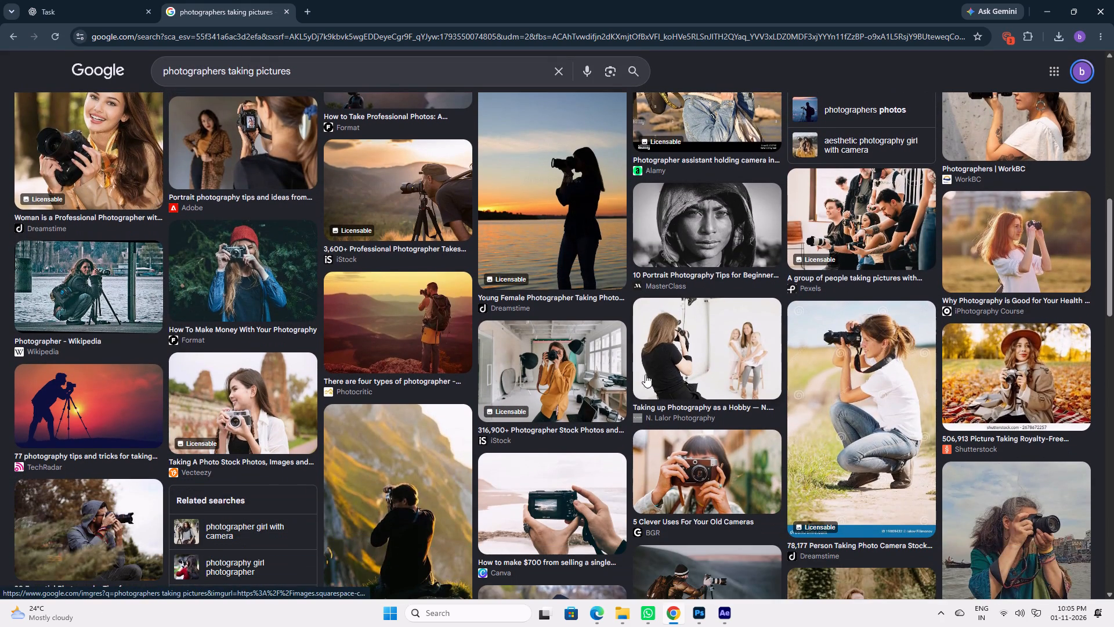
pyautogui.scroll(-11, 613, 372)
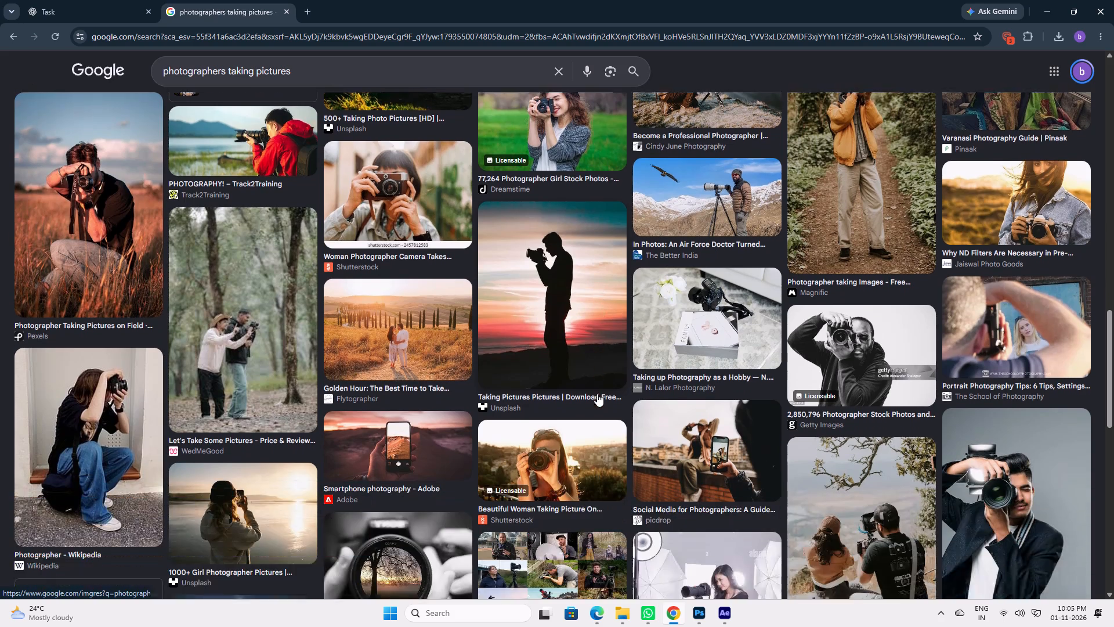
pyautogui.scroll(-8, 597, 394)
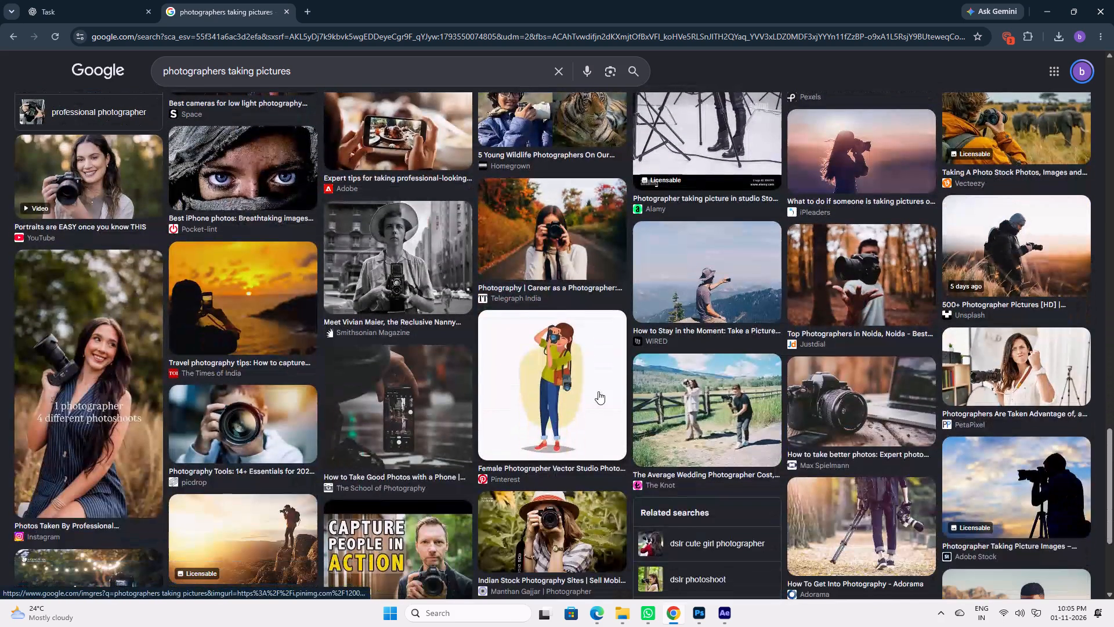
pyautogui.scroll(-12, 598, 391)
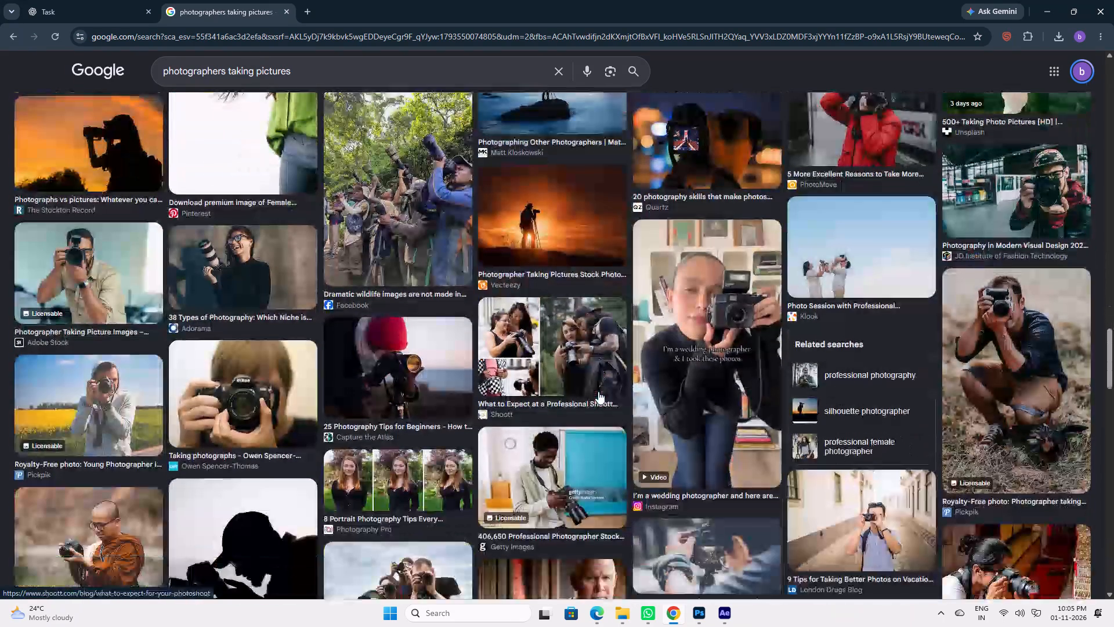
pyautogui.scroll(-3, 598, 391)
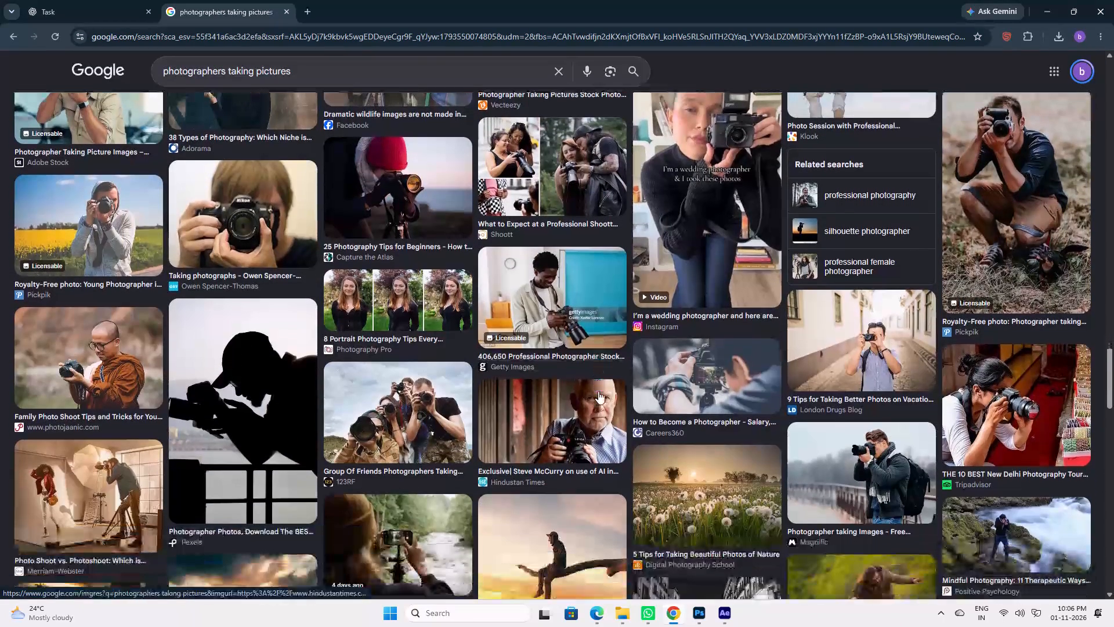
pyautogui.scroll(-4, 598, 391)
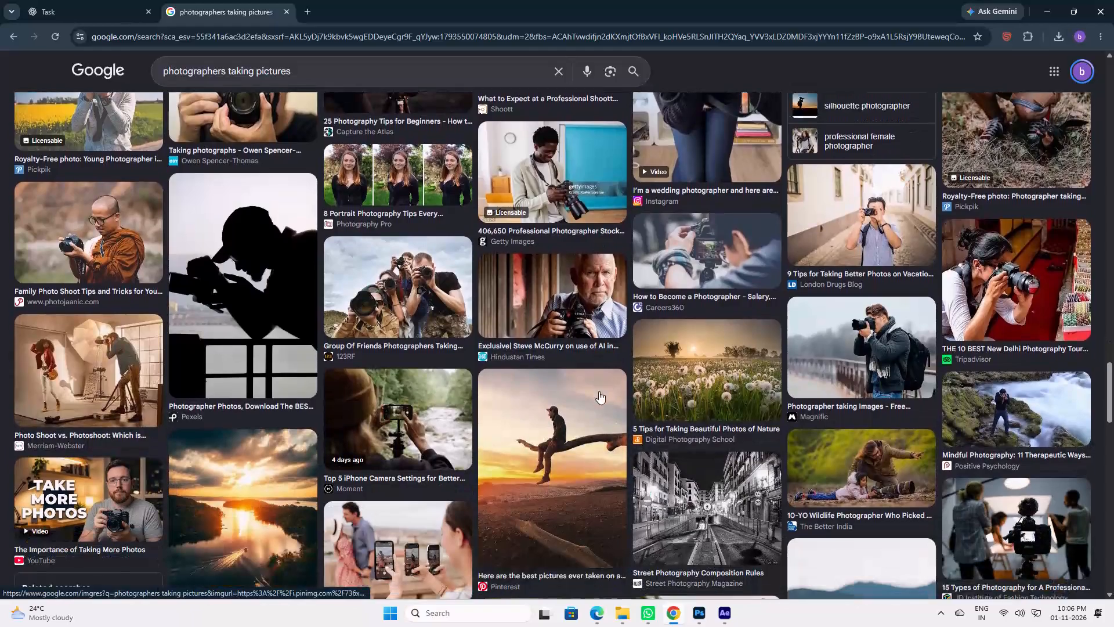
pyautogui.scroll(-7, 599, 391)
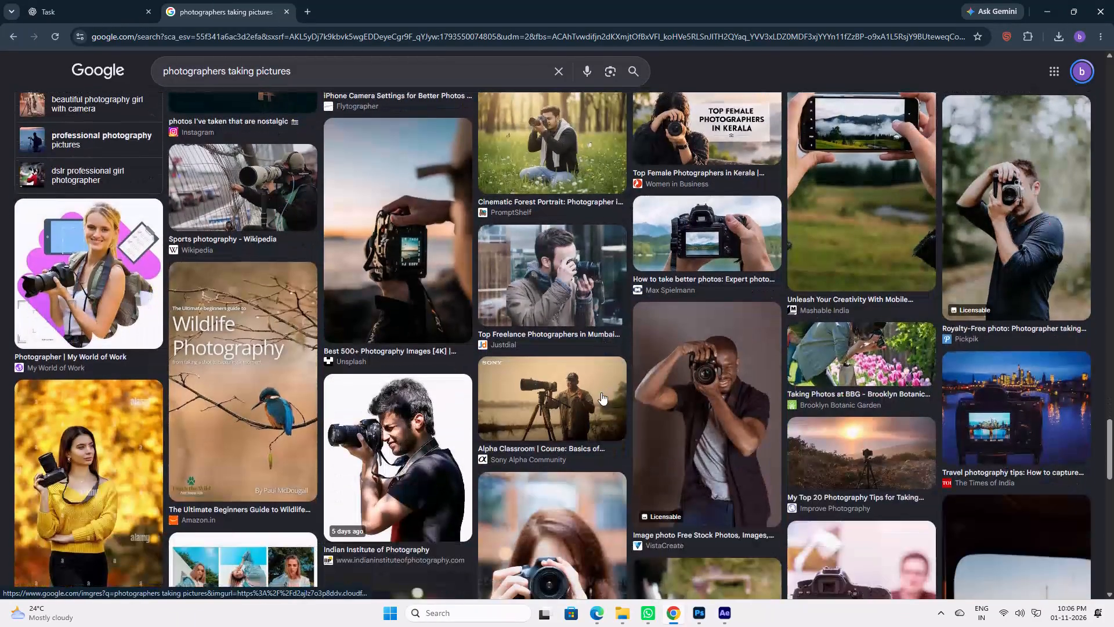
pyautogui.scroll(-18, 601, 392)
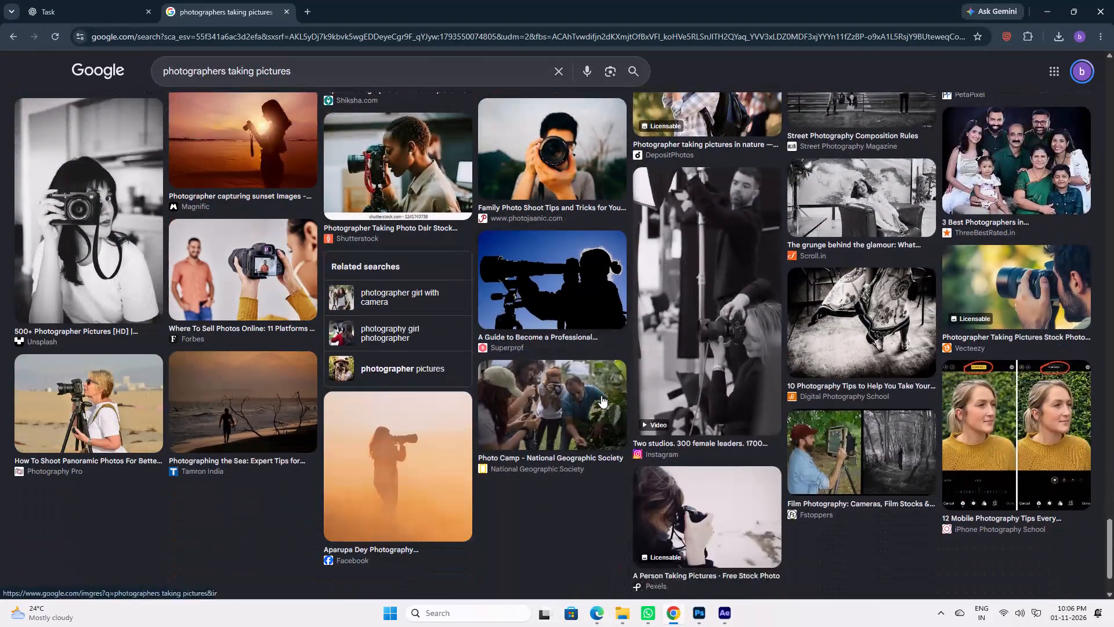
pyautogui.scroll(2, 601, 395)
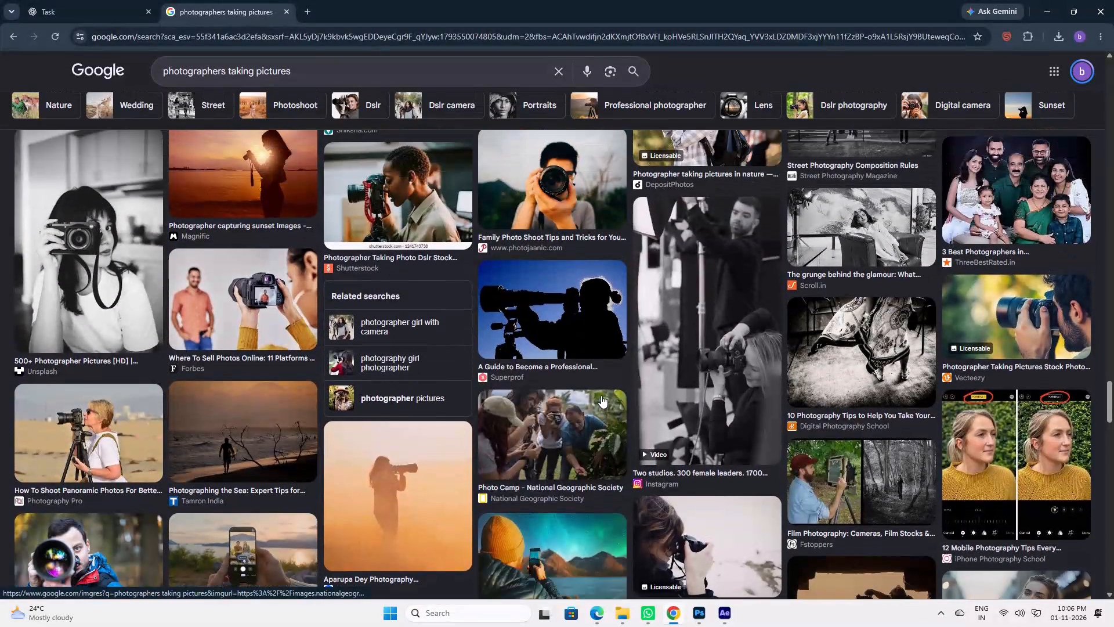
pyautogui.scroll(-4, 601, 395)
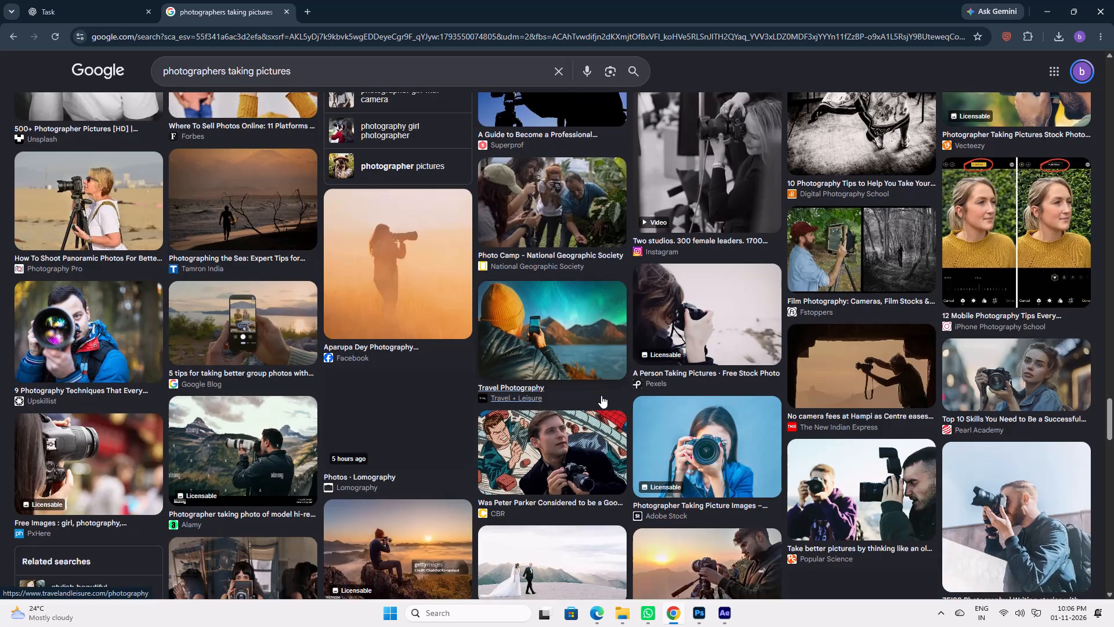
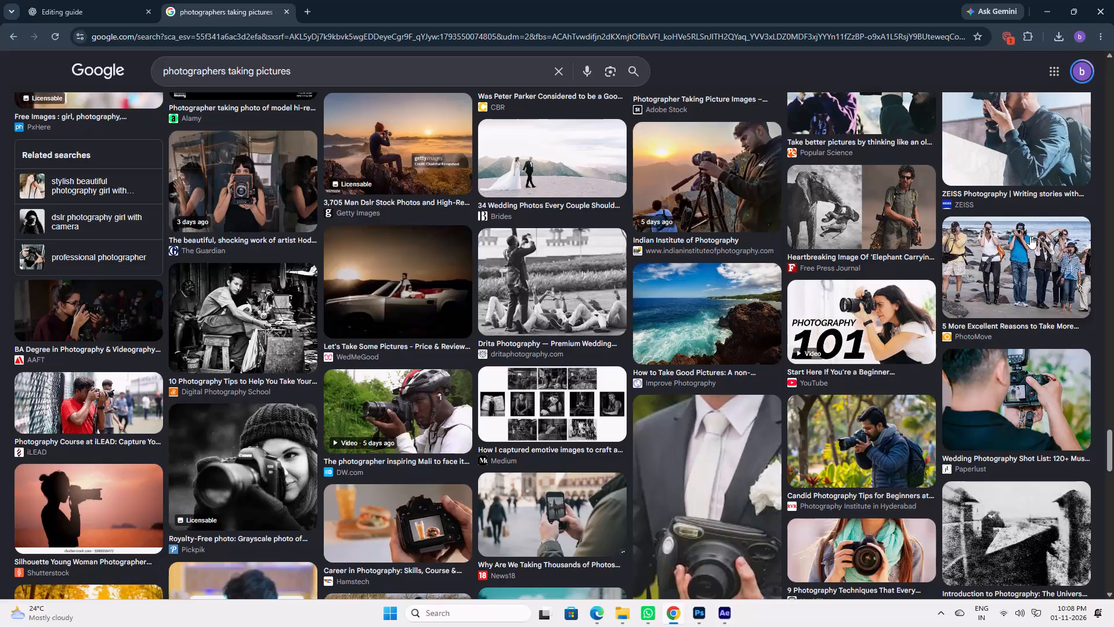
# Replace the image search with "papparazi taking photos" and run it.
pyautogui.scroll(-10, 945, 258)
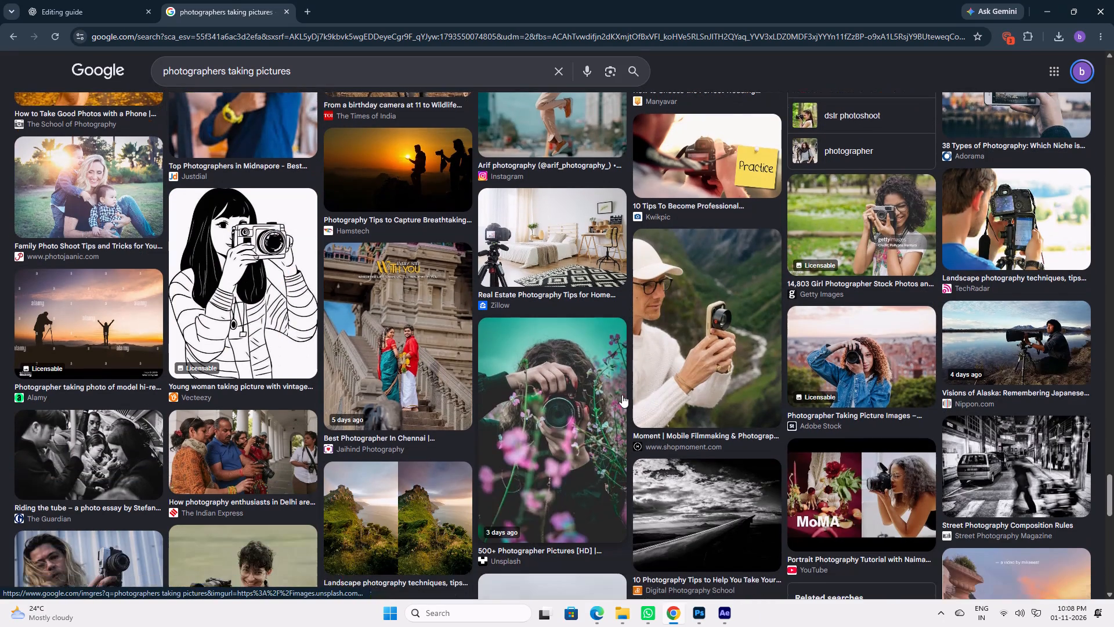
pyautogui.scroll(-7, 622, 395)
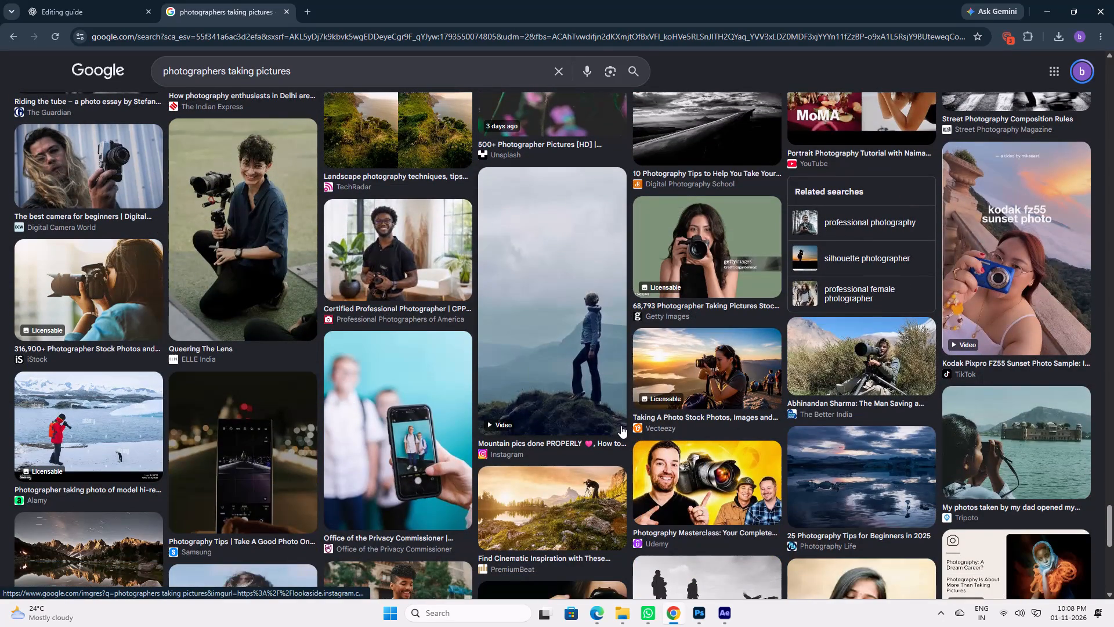
pyautogui.scroll(3, 619, 418)
pyautogui.scroll(1, 429, 217)
pyautogui.moveTo(312, 71); pyautogui.dragTo(112, 77)
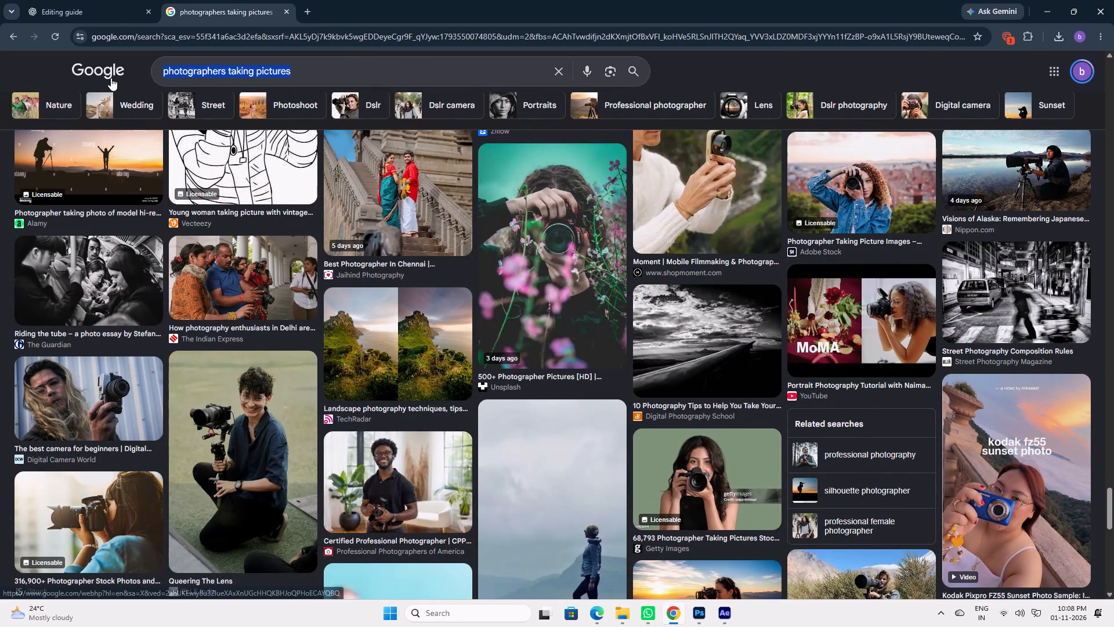
pyautogui.write('pappar')
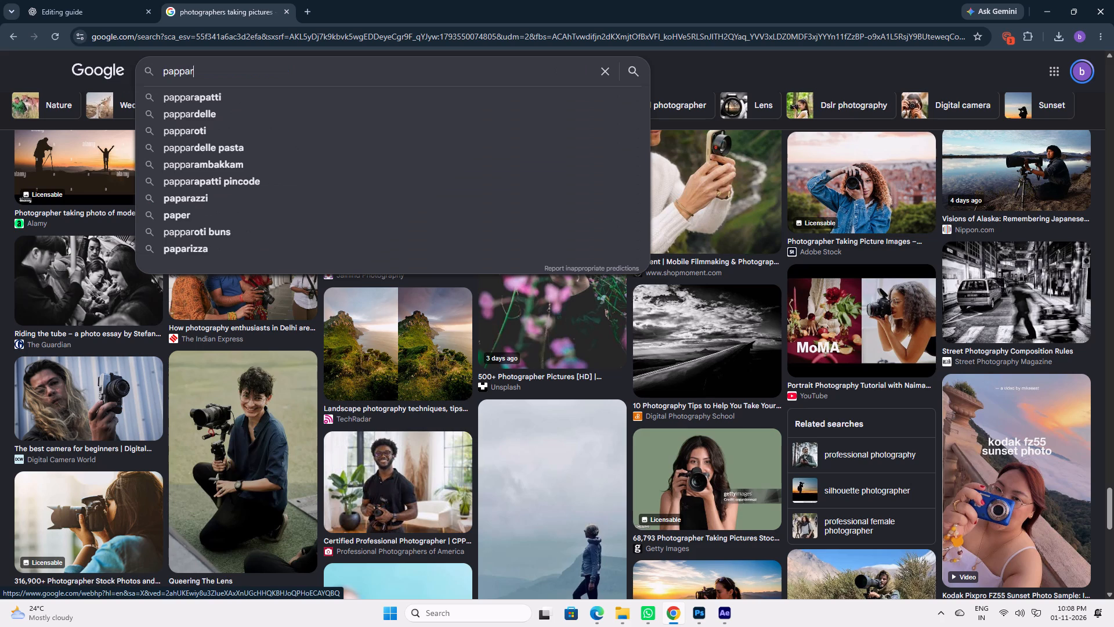
pyautogui.press('BackSpace')
pyautogui.write('razi')
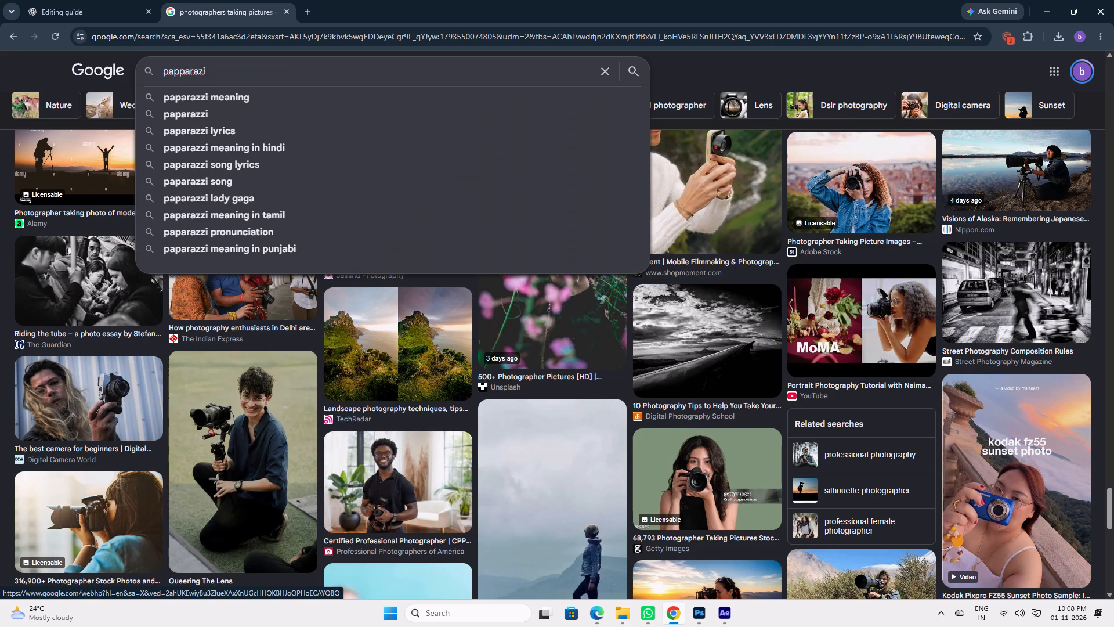
pyautogui.press('space')
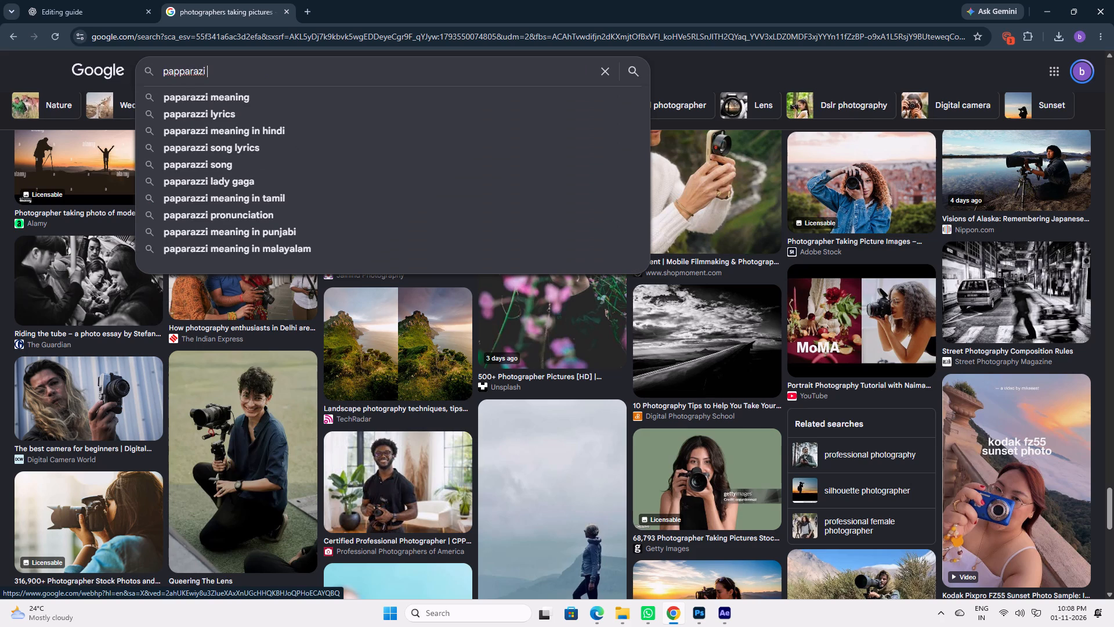
pyautogui.write('taking')
pyautogui.press('space')
pyautogui.write('photos')
pyautogui.press('Return')
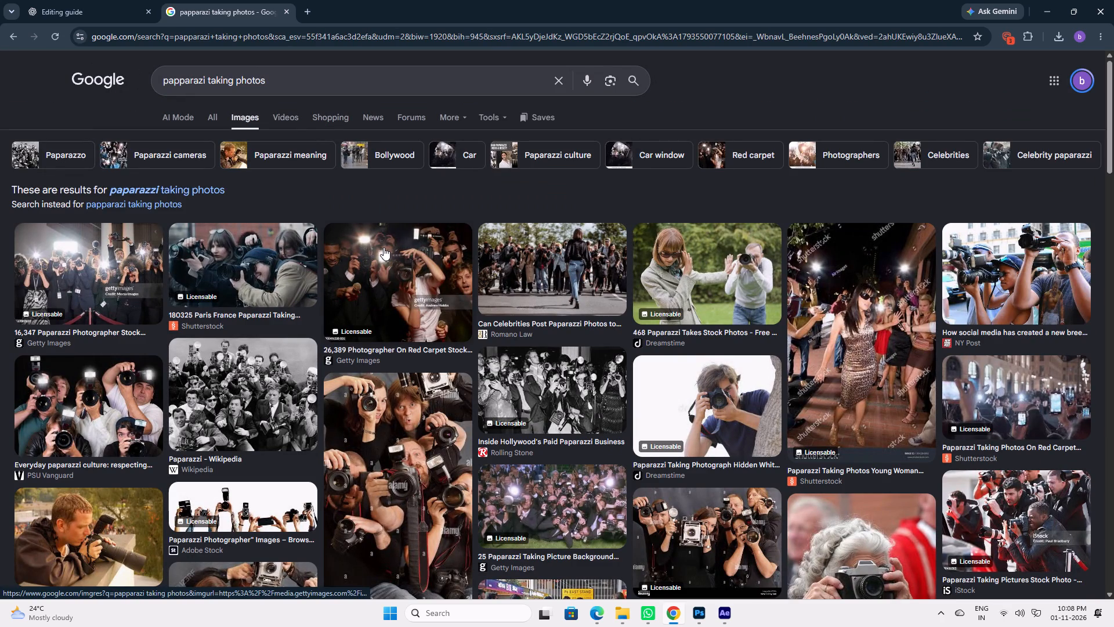
# Look through the paparazzi image results for a group of photographers usable as a foreground element.
pyautogui.scroll(-1, 397, 269)
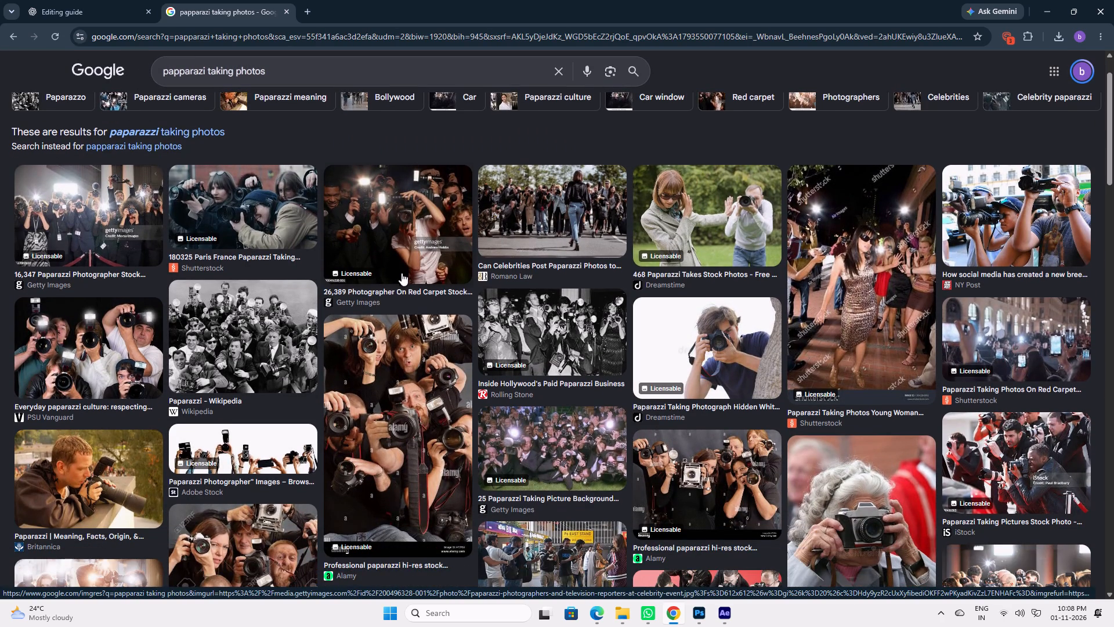
pyautogui.scroll(-2, 418, 309)
pyautogui.scroll(-4, 463, 371)
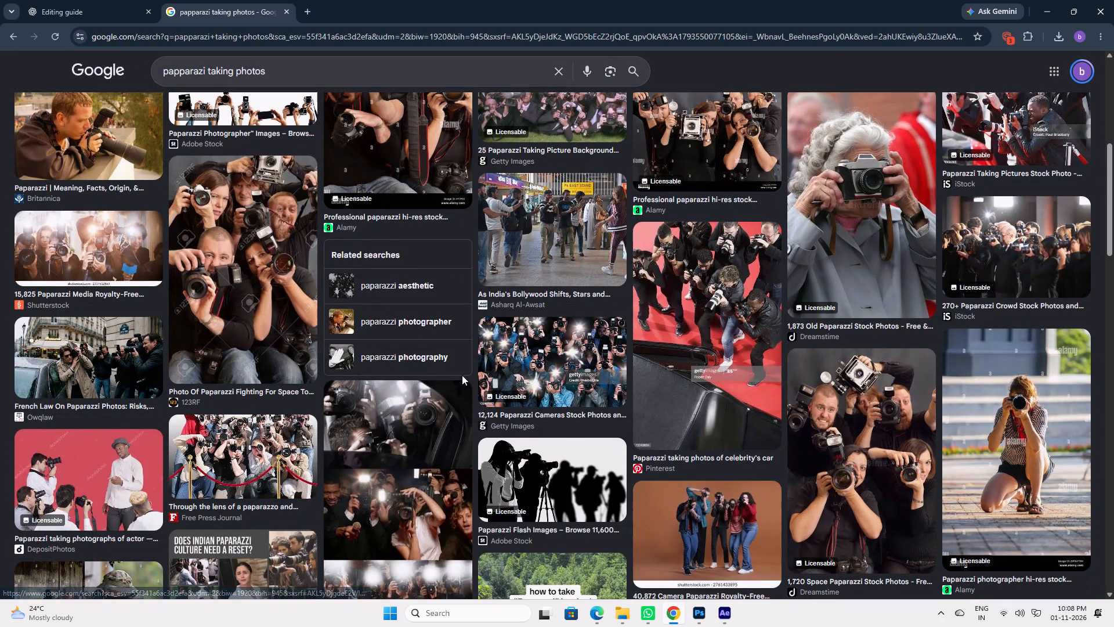
pyautogui.scroll(-8, 462, 375)
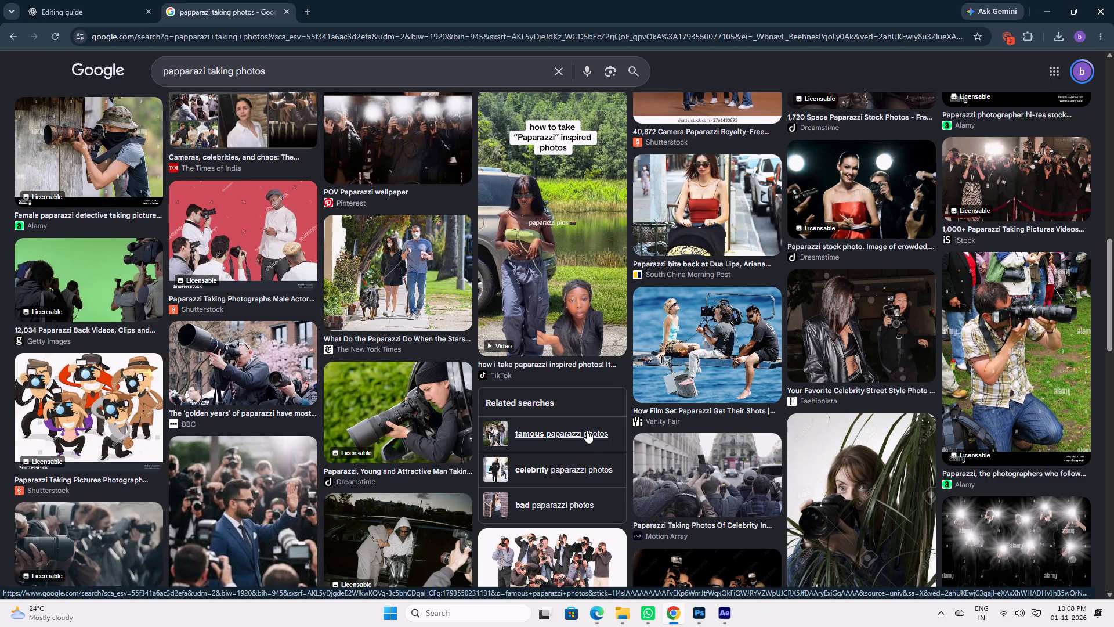
pyautogui.scroll(-3, 583, 419)
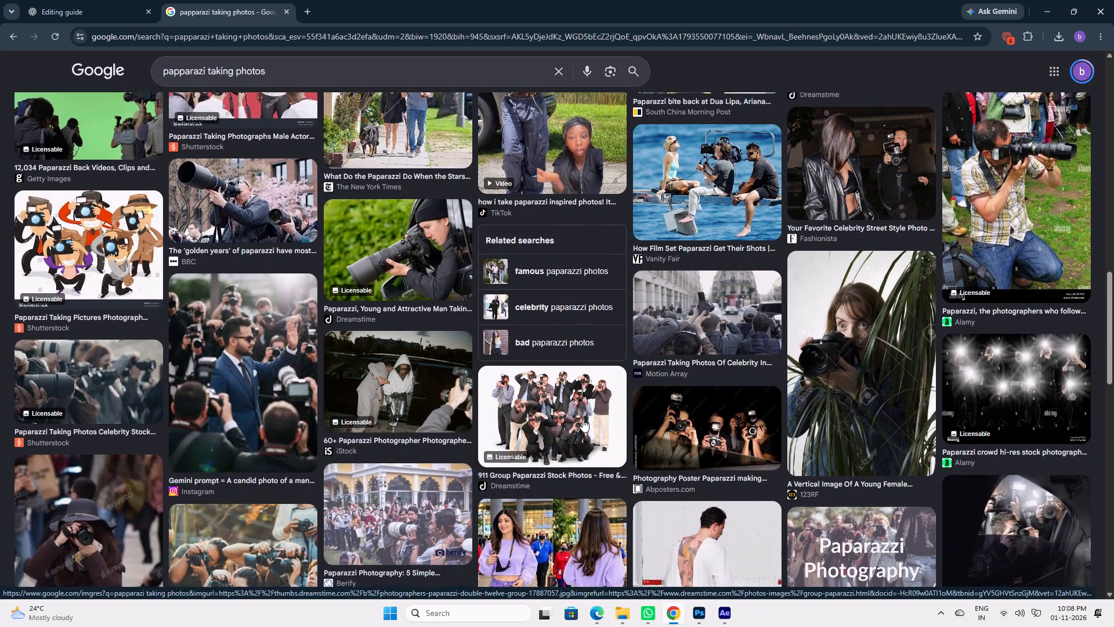
pyautogui.scroll(-2, 583, 419)
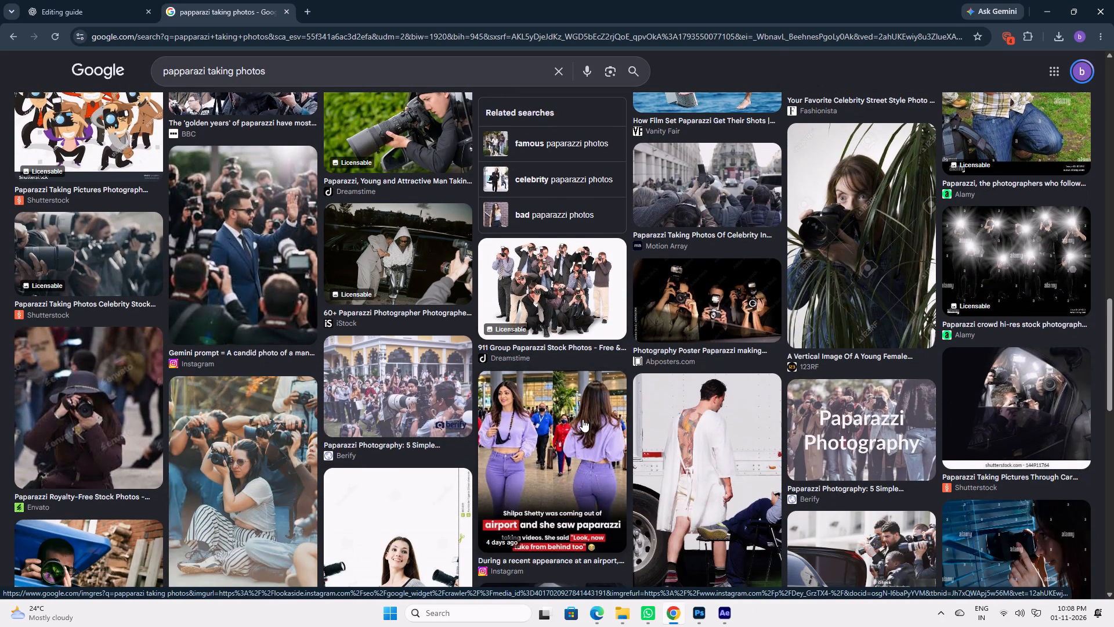
pyautogui.scroll(2, 583, 419)
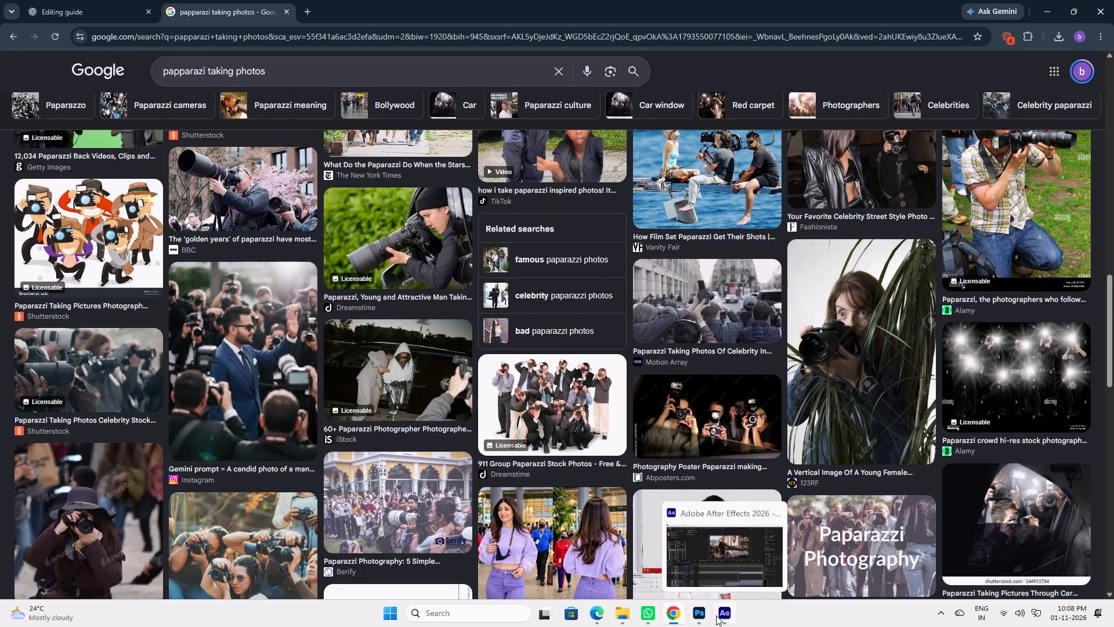
pyautogui.scroll(-4, 577, 520)
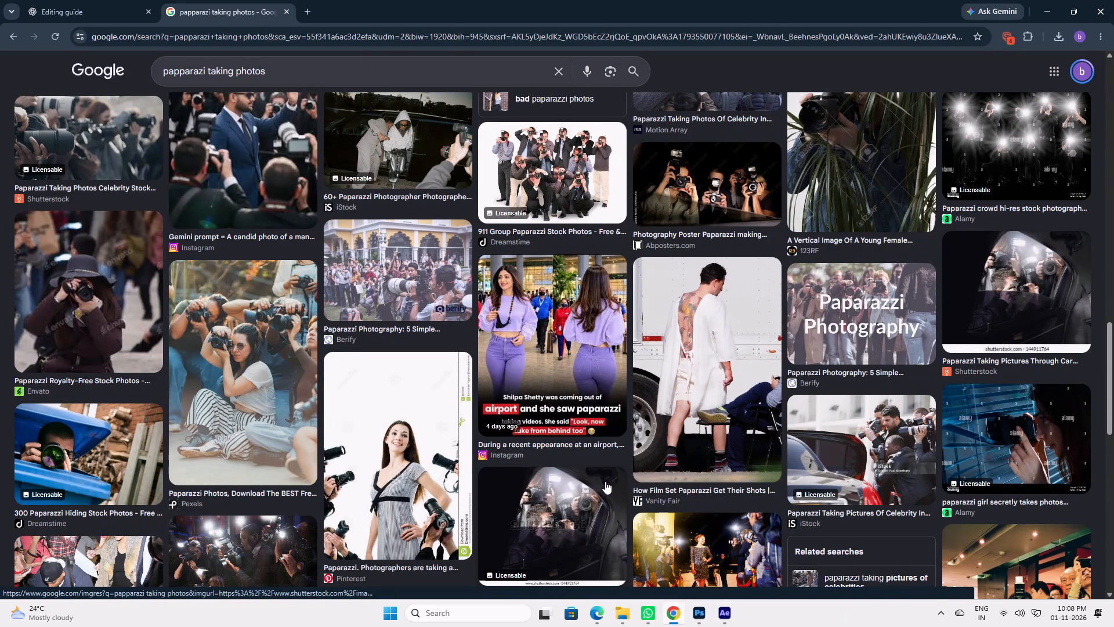
pyautogui.scroll(3, 605, 481)
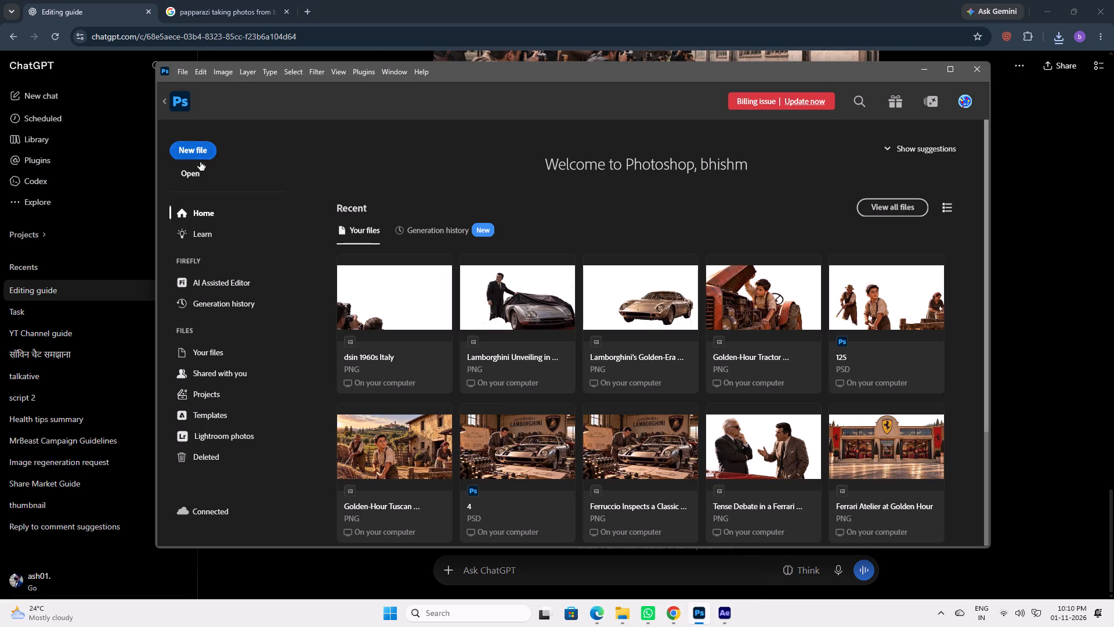
pyautogui.click(190, 176)
pyautogui.click(274, 187)
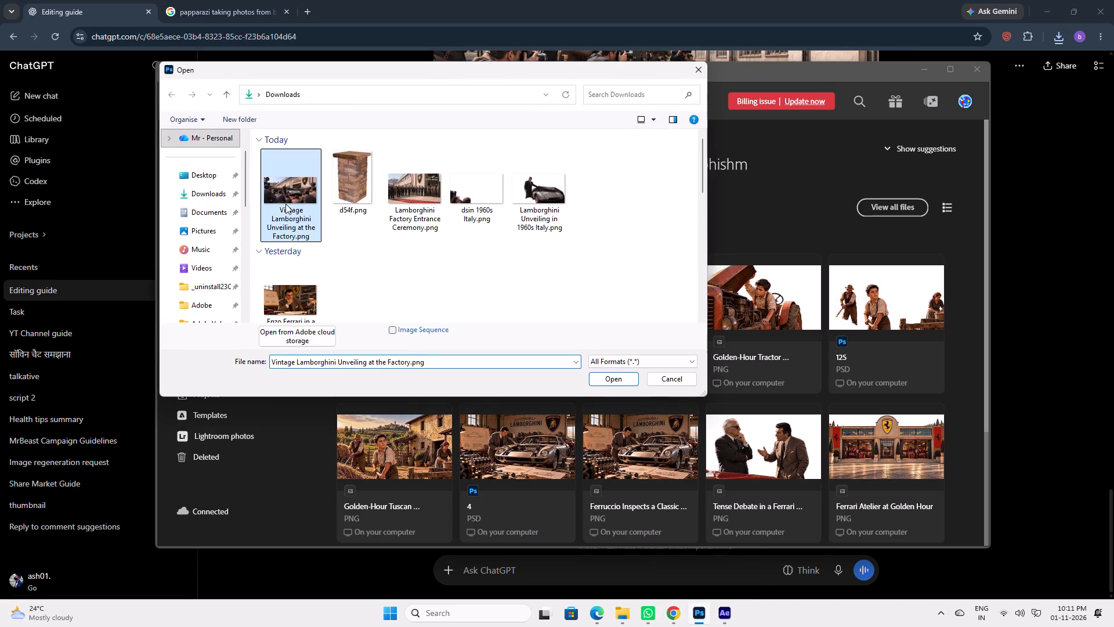
pyautogui.click(605, 374)
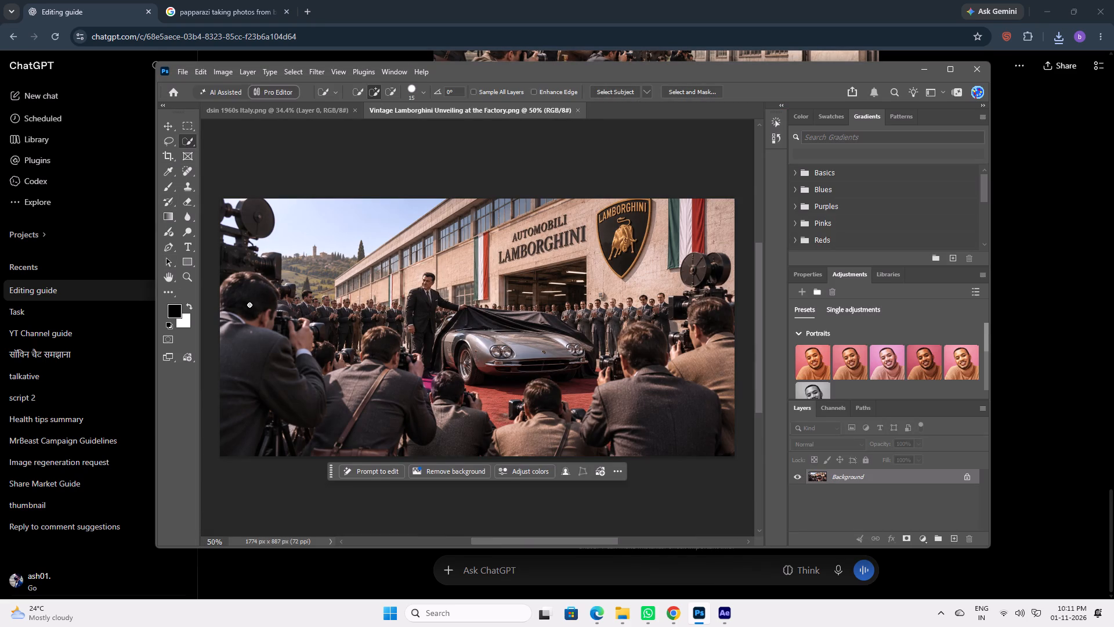
# Select the whole row of foreground photographers along the bottom of the image with the Quick Selection tool.
pyautogui.moveTo(229, 297); pyautogui.dragTo(238, 395)
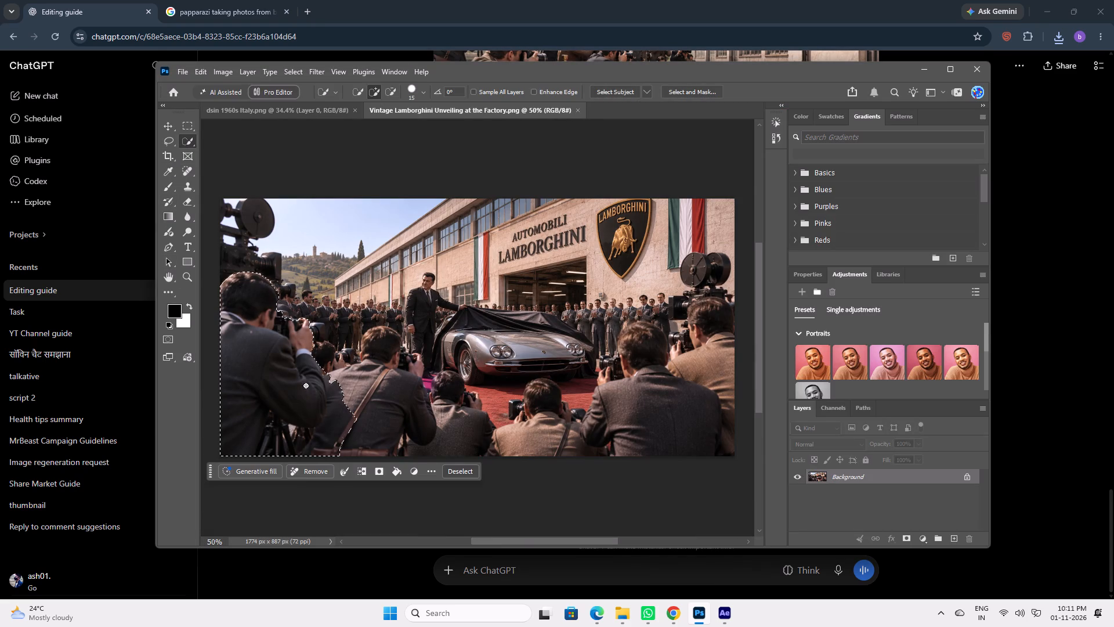
pyautogui.moveTo(337, 388); pyautogui.dragTo(369, 338)
pyautogui.moveTo(369, 338); pyautogui.dragTo(383, 413)
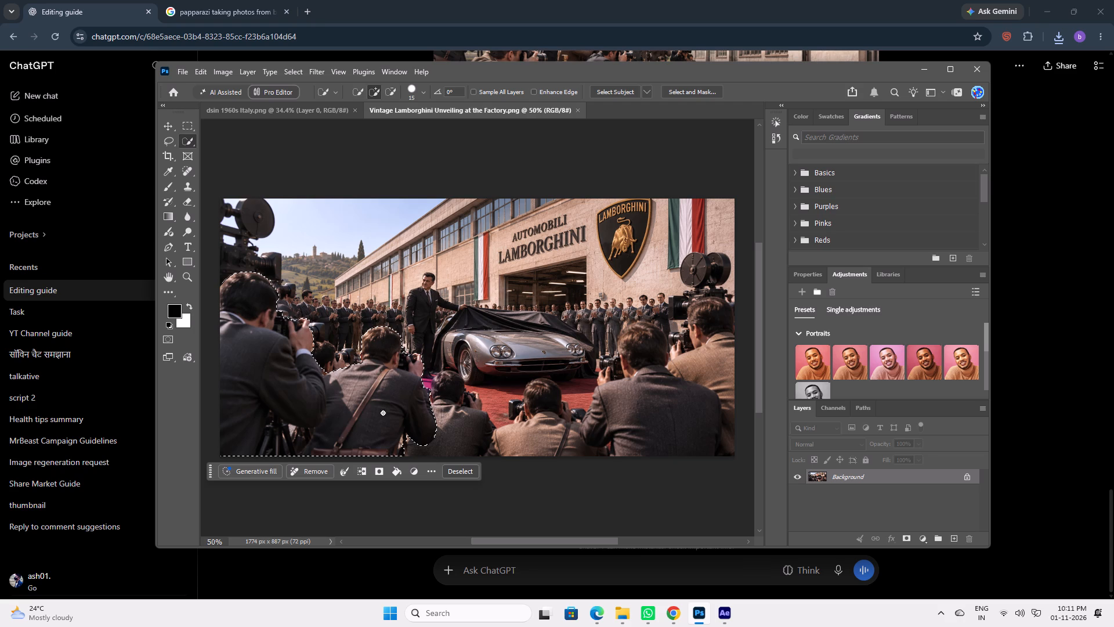
pyautogui.moveTo(383, 413); pyautogui.dragTo(498, 441)
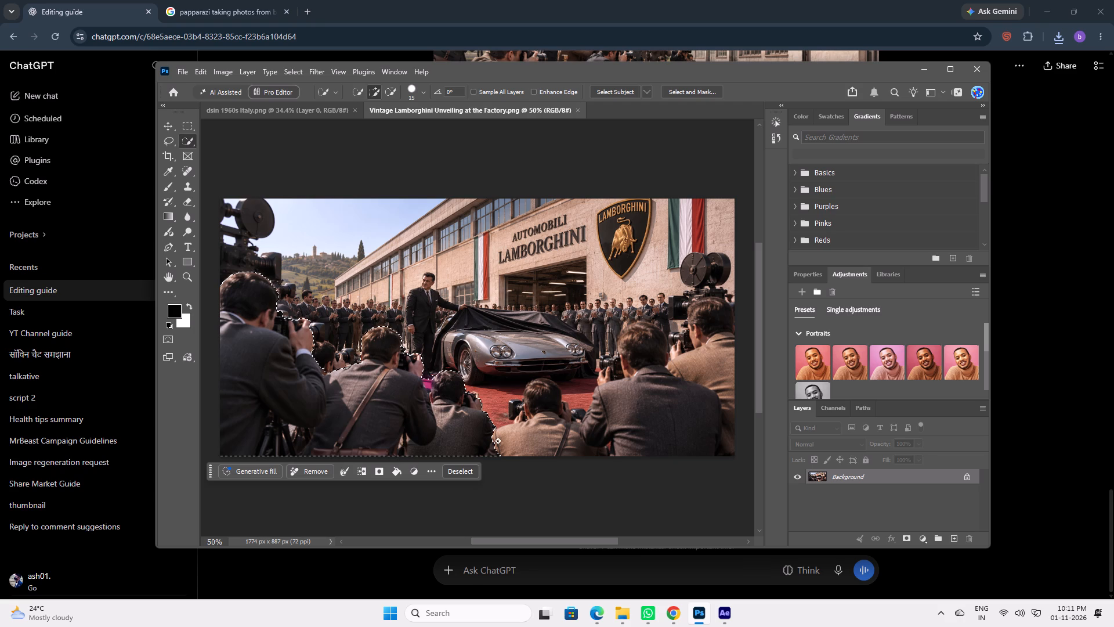
pyautogui.moveTo(498, 441); pyautogui.dragTo(530, 391)
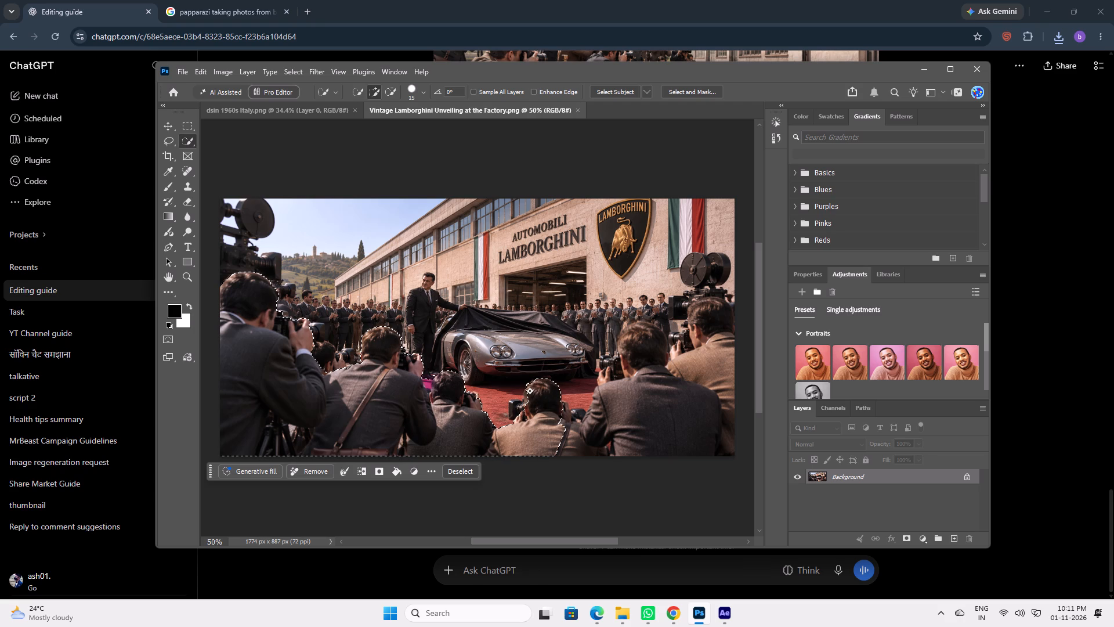
pyautogui.moveTo(530, 391); pyautogui.dragTo(615, 436)
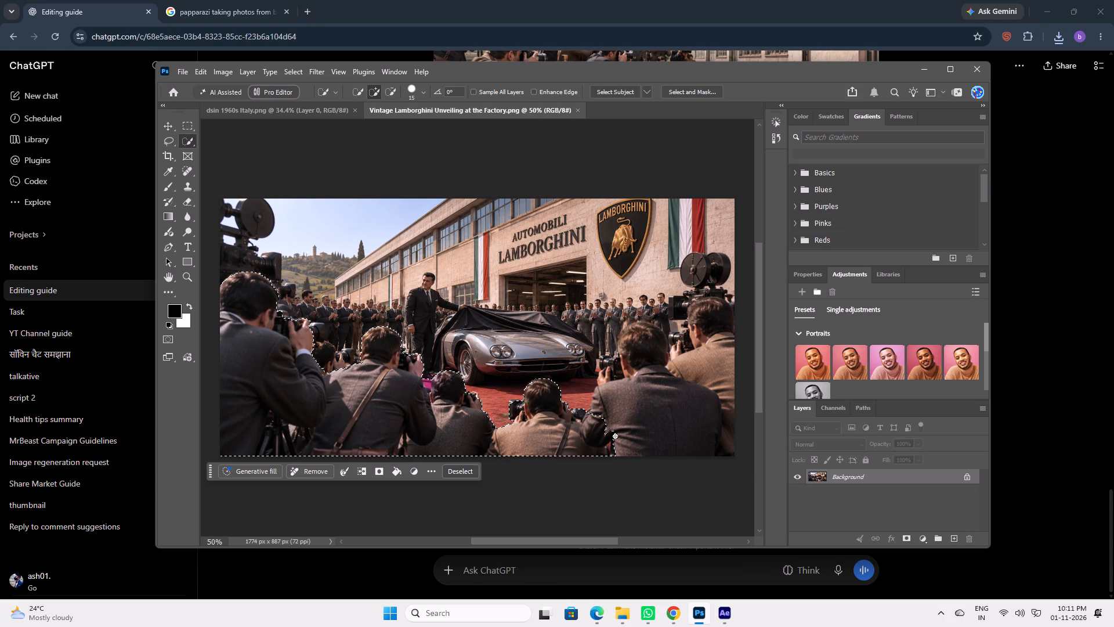
pyautogui.moveTo(615, 436); pyautogui.dragTo(641, 348)
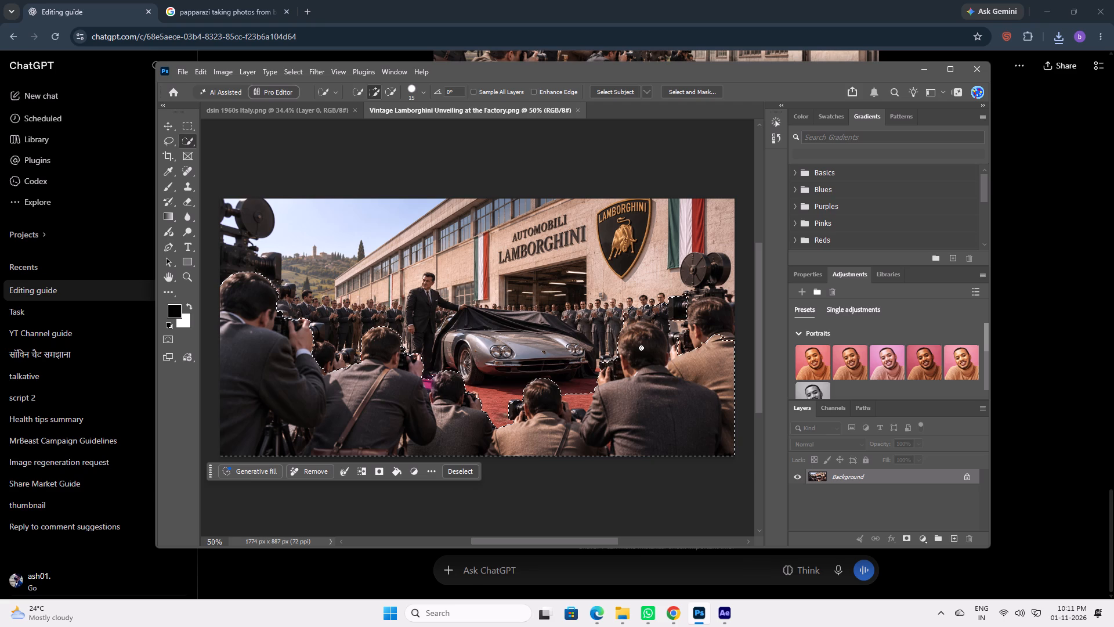
pyautogui.moveTo(641, 348); pyautogui.dragTo(706, 314)
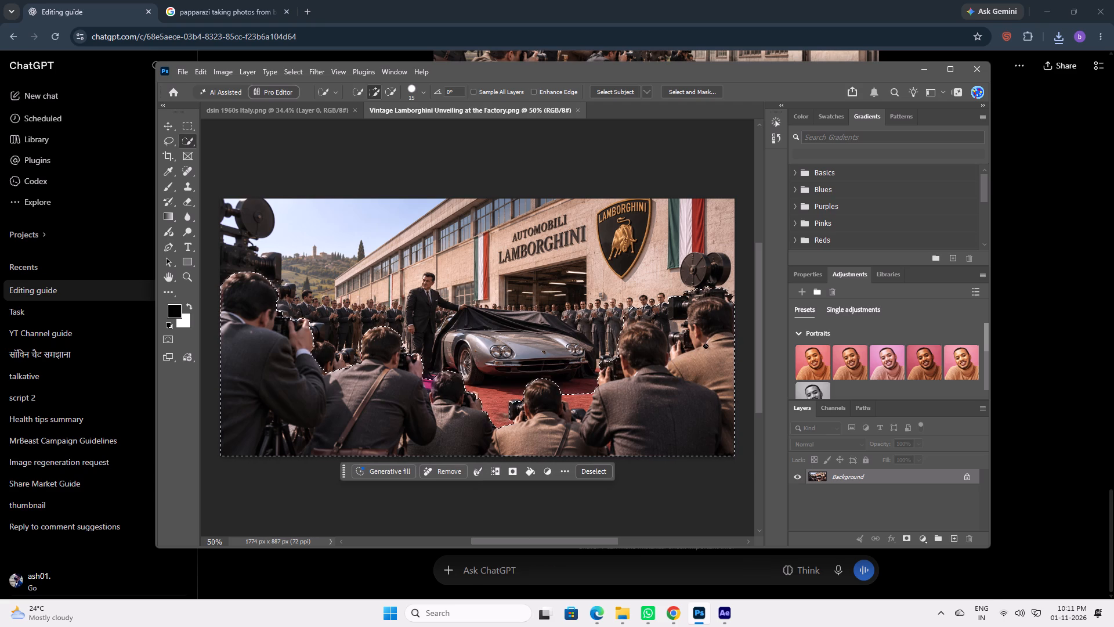
# Add the top of the leftmost photographer's handheld camera and his hand to the selection.
pyautogui.keyDown('alt'); pyautogui.scroll(6, 248, 283); pyautogui.keyUp('alt')
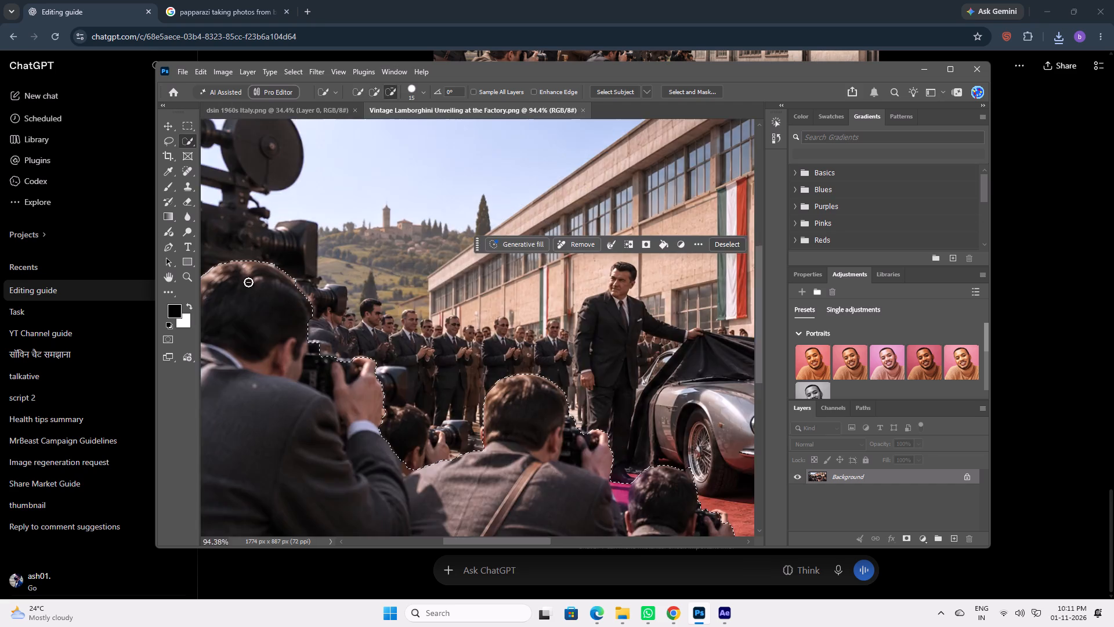
pyautogui.keyDown('alt'); pyautogui.scroll(6, 248, 282); pyautogui.keyUp('alt')
pyautogui.press('space')
pyautogui.press('space')
pyautogui.press('space')
pyautogui.press('space')
pyautogui.moveTo(281, 326); pyautogui.dragTo(388, 277)
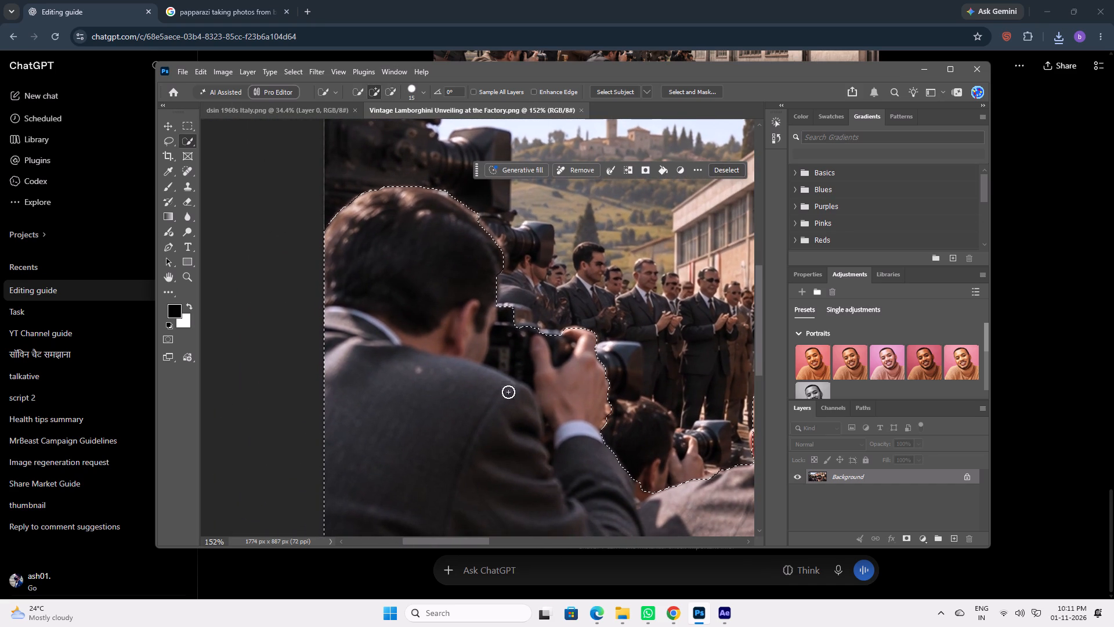
pyautogui.moveTo(508, 318); pyautogui.dragTo(514, 321)
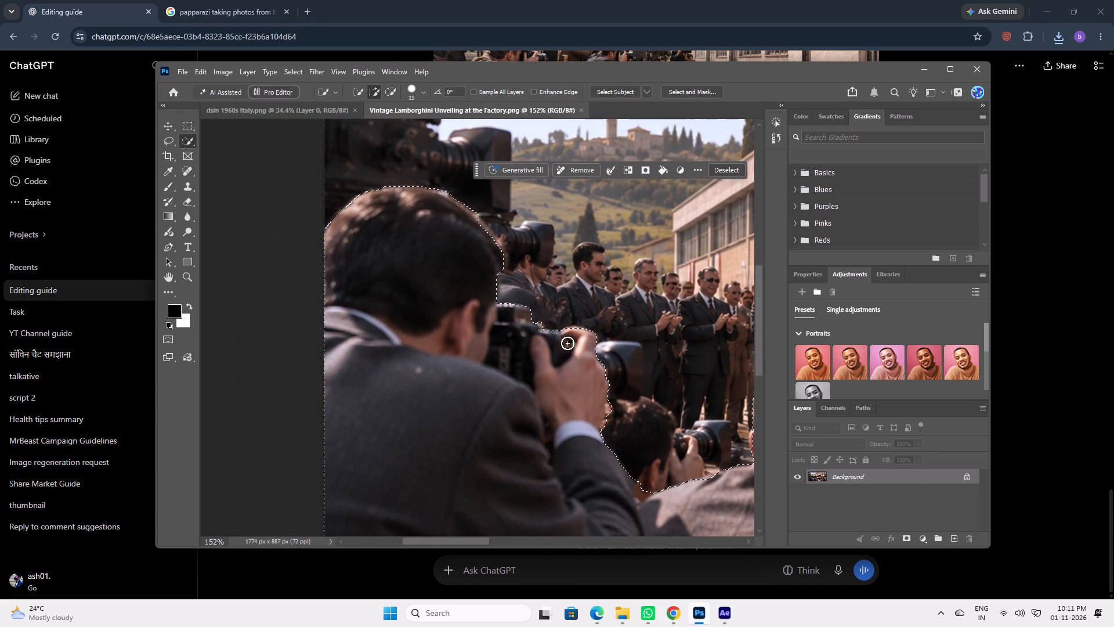
pyautogui.click(573, 333)
# Extend the selection onto the upper part of the same camera's lens, undoing the stroke that spills into the crowd.
pyautogui.press('space')
pyautogui.press('space')
pyautogui.press('space')
pyautogui.press('space')
pyautogui.press('space')
pyautogui.press('space')
pyautogui.moveTo(582, 374); pyautogui.dragTo(538, 322)
pyautogui.moveTo(556, 312); pyautogui.dragTo(574, 310)
pyautogui.moveTo(559, 302); pyautogui.dragTo(573, 299)
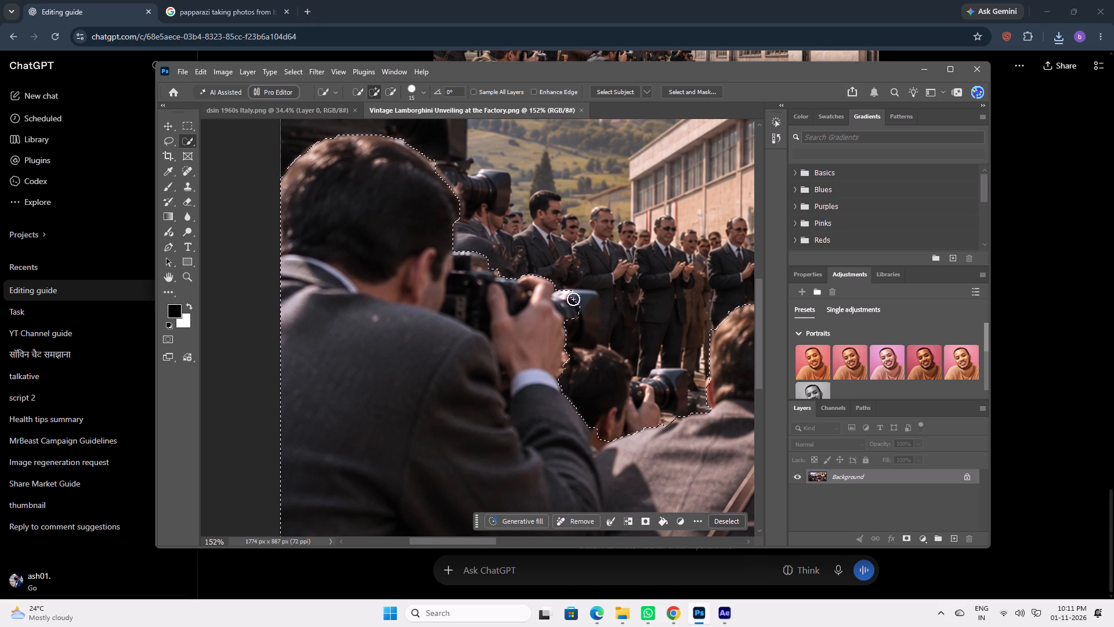
pyautogui.moveTo(573, 299); pyautogui.dragTo(589, 321)
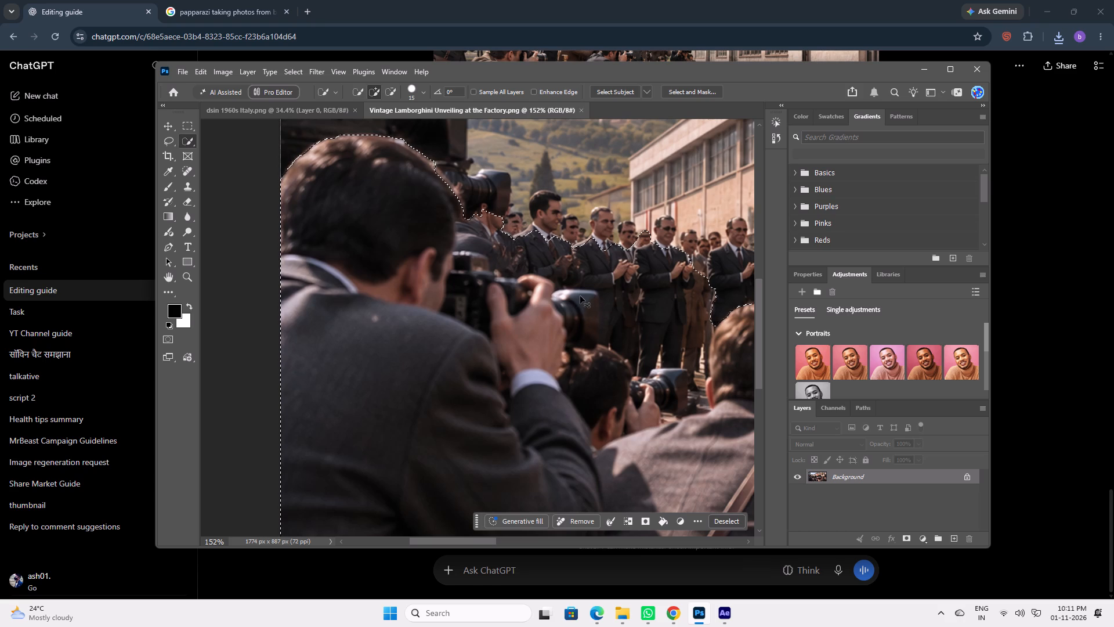
pyautogui.hotkey('ctrl', 'z')
pyautogui.click(572, 299)
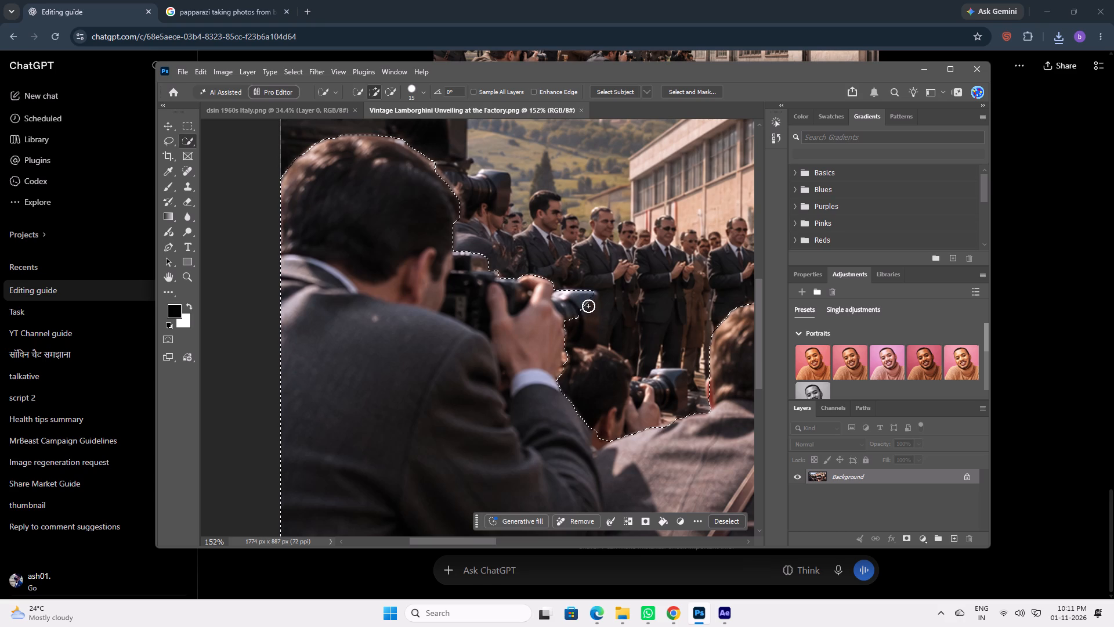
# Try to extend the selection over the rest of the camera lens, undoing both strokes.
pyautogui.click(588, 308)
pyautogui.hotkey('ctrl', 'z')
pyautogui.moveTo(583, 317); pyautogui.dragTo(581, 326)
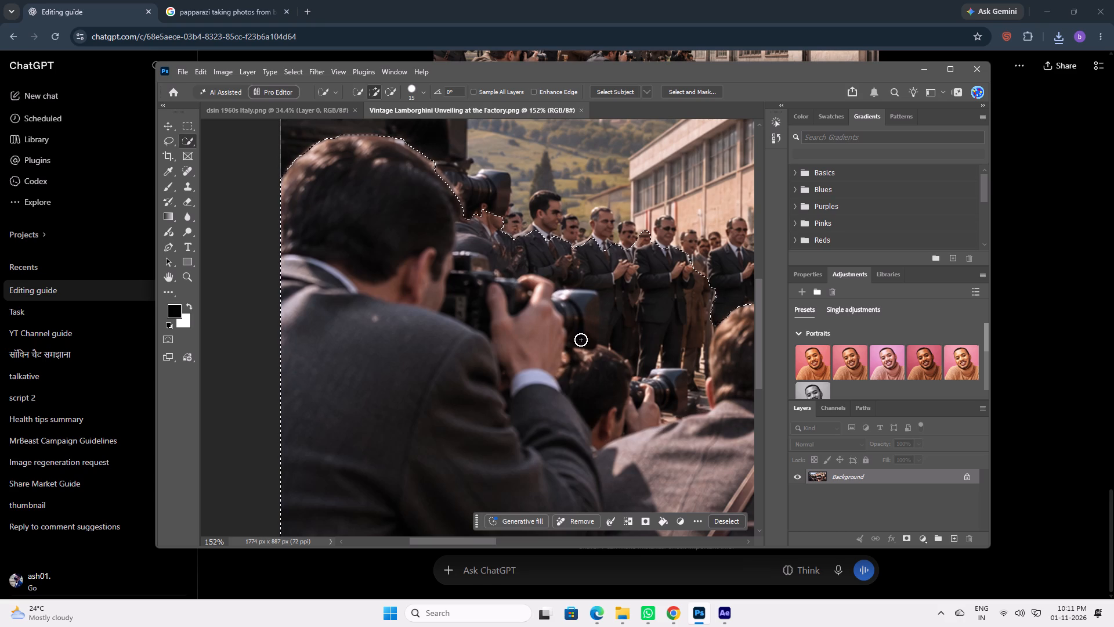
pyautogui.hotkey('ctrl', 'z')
# Add the partly hidden photographer and the rest of the lens to the selection, subtracting the applauding crowd around them.
pyautogui.moveTo(574, 356); pyautogui.dragTo(576, 398)
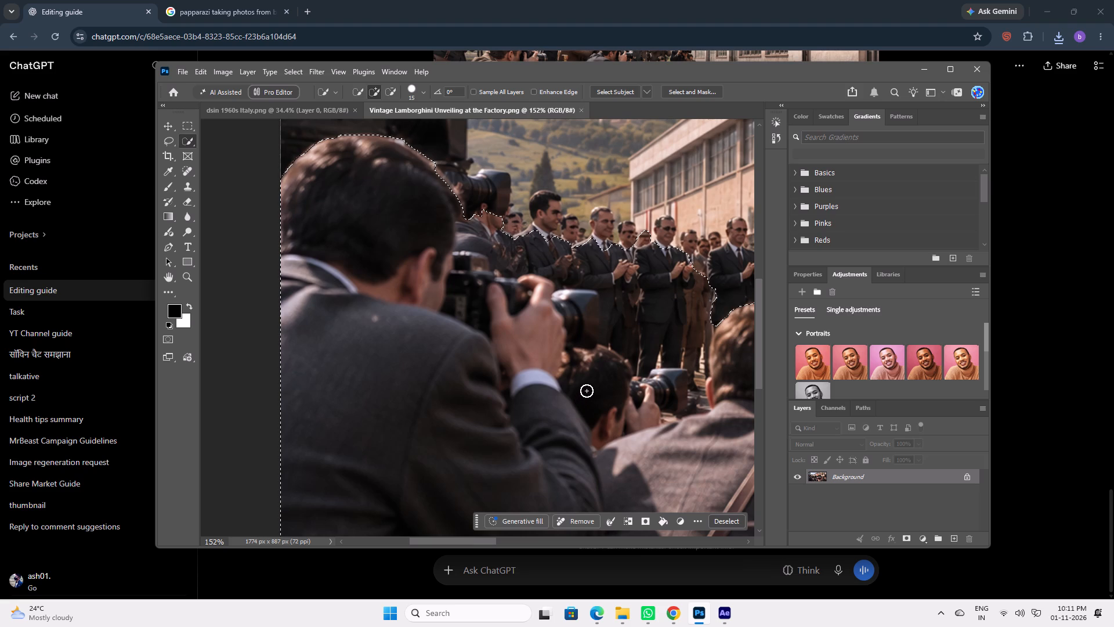
pyautogui.keyDown('alt'); pyautogui.click(491, 225); pyautogui.keyUp('alt')
pyautogui.keyDown('alt'); pyautogui.moveTo(494, 221); pyautogui.dragTo(595, 258); pyautogui.keyUp('alt')
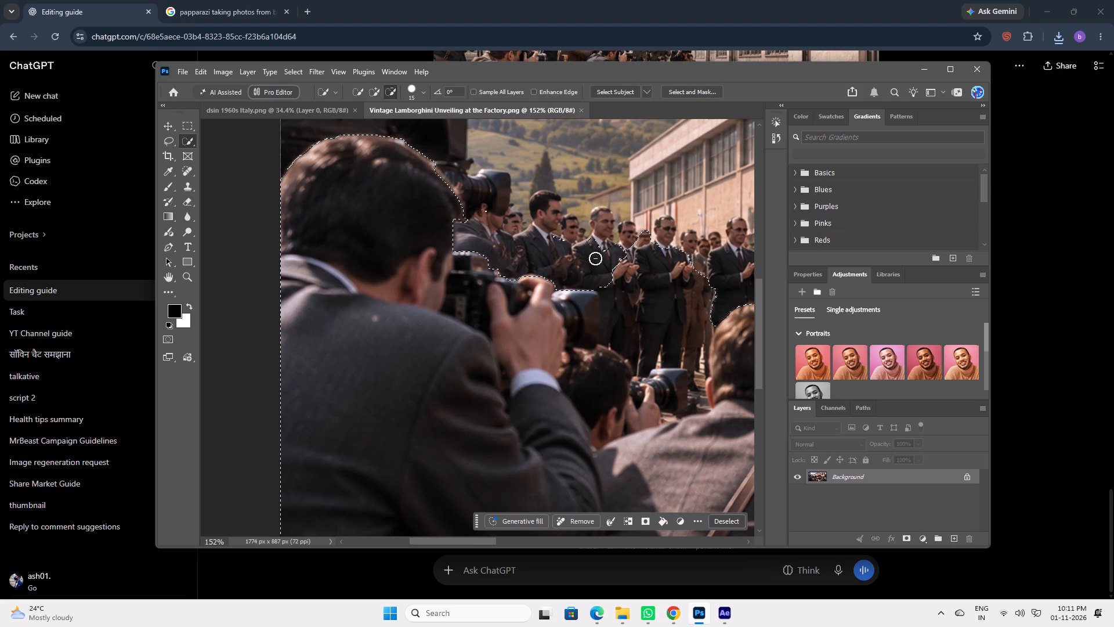
pyautogui.keyDown('alt'); pyautogui.moveTo(595, 258); pyautogui.dragTo(651, 312); pyautogui.keyUp('alt')
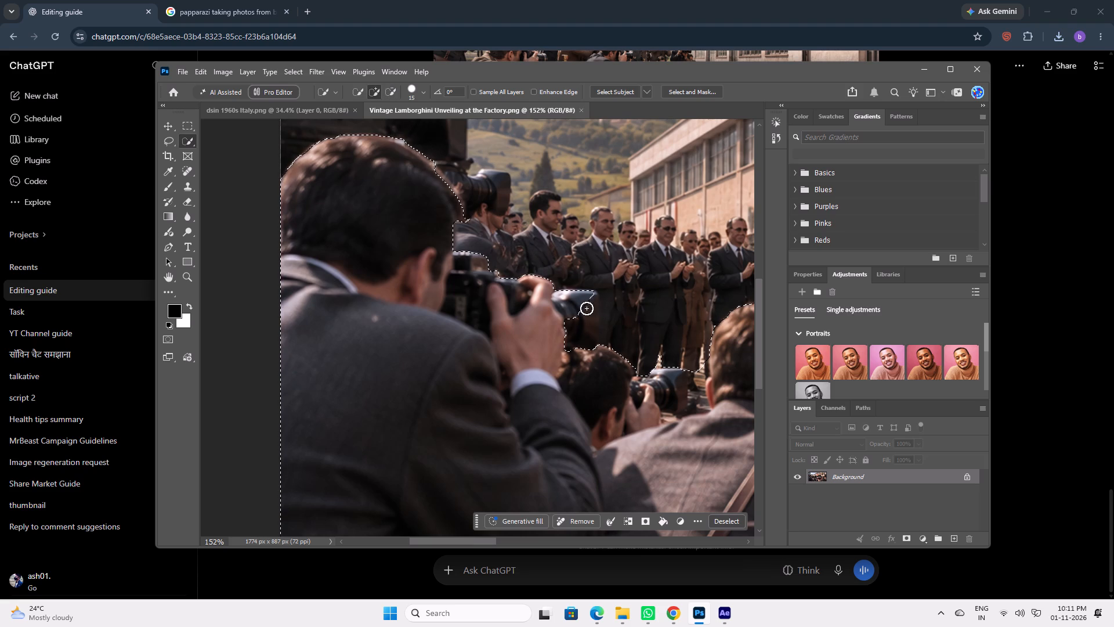
pyautogui.moveTo(584, 315); pyautogui.dragTo(571, 366)
pyautogui.keyDown('alt'); pyautogui.moveTo(612, 318); pyautogui.dragTo(612, 330); pyautogui.keyUp('alt')
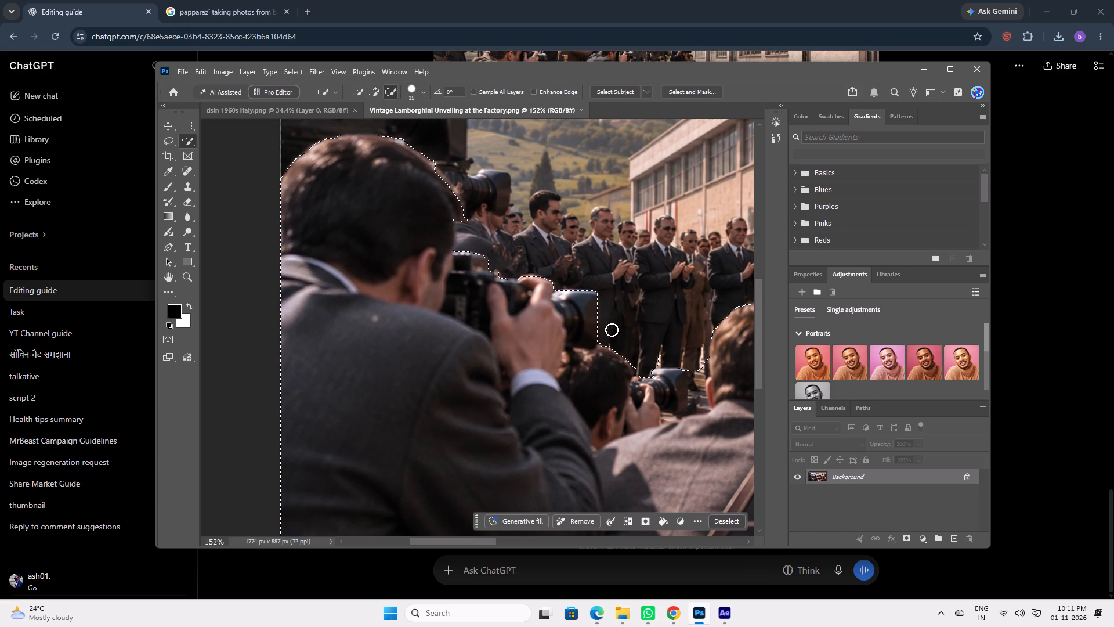
# Trim the background out of the selection along the edge of the leftmost photographer's head.
pyautogui.press('space')
pyautogui.press('space')
pyautogui.press('space')
pyautogui.press('space')
pyautogui.press('space')
pyautogui.press('space')
pyautogui.press('space')
pyautogui.press('space')
pyautogui.press('space')
pyautogui.moveTo(613, 330); pyautogui.dragTo(588, 333)
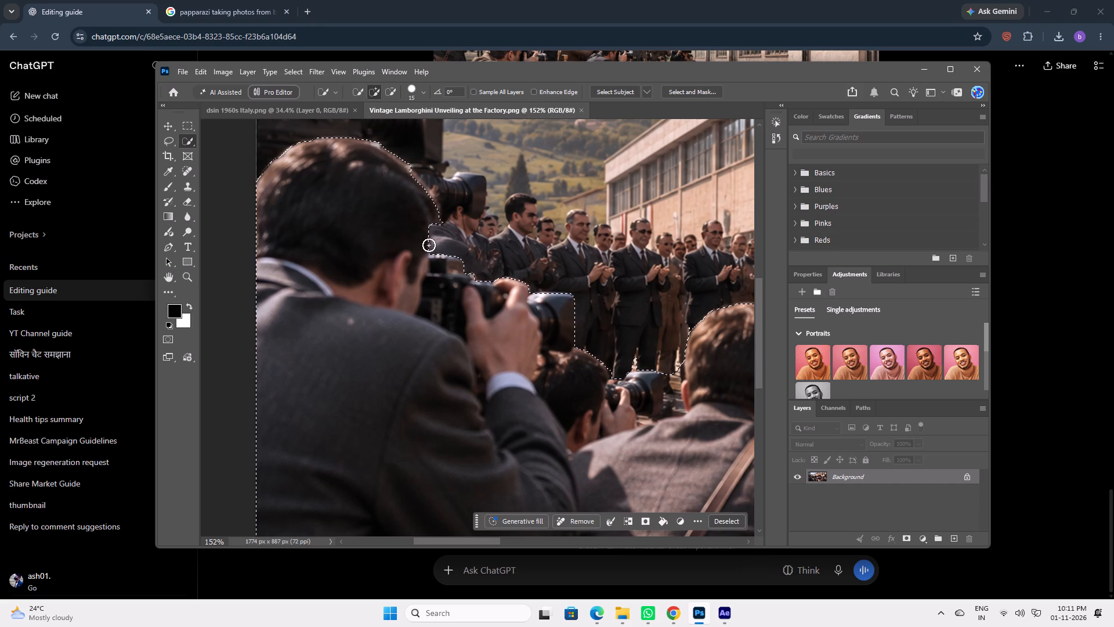
pyautogui.press('space')
pyautogui.press('space')
pyautogui.press('space')
pyautogui.press('space')
pyautogui.press('space')
pyautogui.press('space')
pyautogui.press('space')
pyautogui.press('space')
pyautogui.press('space')
pyautogui.press('space')
pyautogui.press('space')
pyautogui.press('space')
pyautogui.press('space')
pyautogui.press('space')
pyautogui.press('space')
pyautogui.press('space')
pyautogui.press('space')
pyautogui.press('space')
pyautogui.press('space')
pyautogui.press('space')
pyautogui.moveTo(400, 227); pyautogui.dragTo(388, 326)
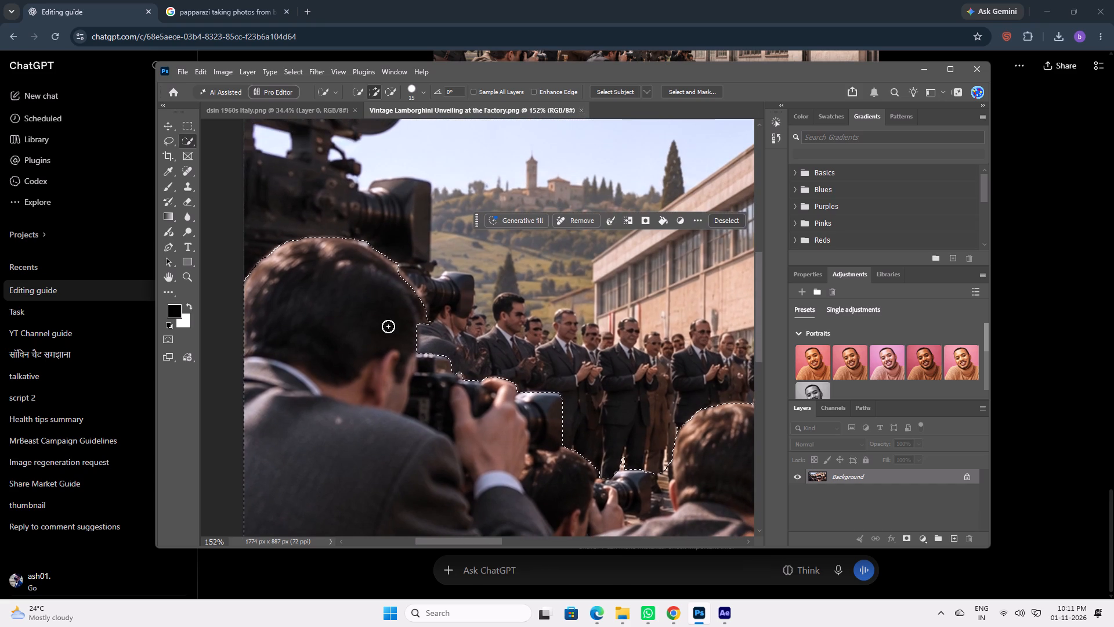
pyautogui.keyDown('alt'); pyautogui.moveTo(425, 308); pyautogui.dragTo(427, 313); pyautogui.keyUp('alt')
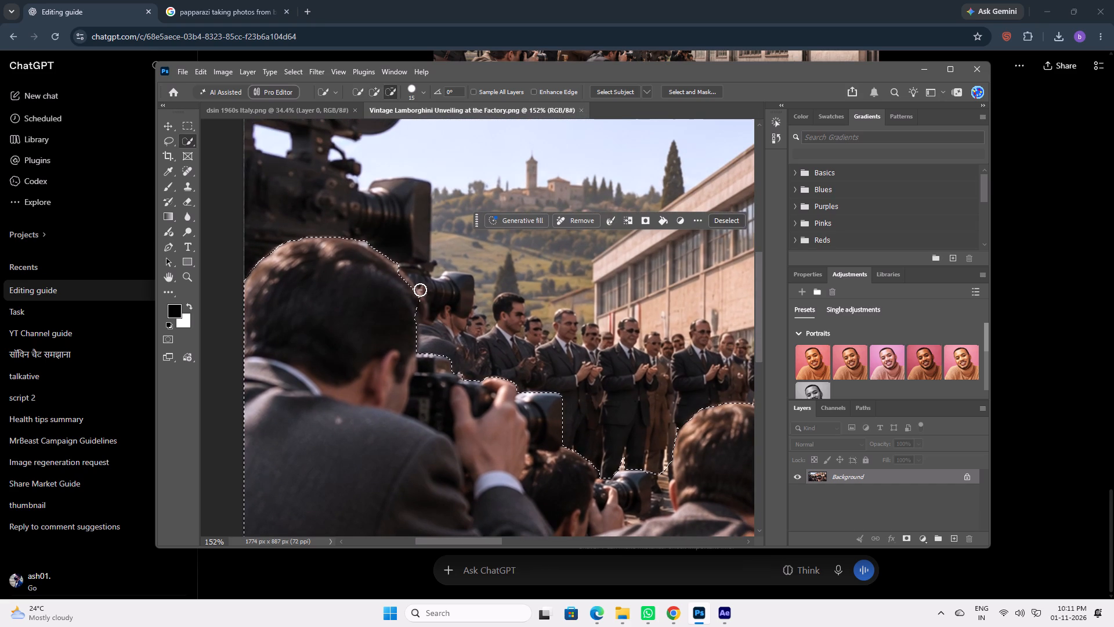
pyautogui.keyDown('alt'); pyautogui.moveTo(420, 289); pyautogui.dragTo(423, 295); pyautogui.keyUp('alt')
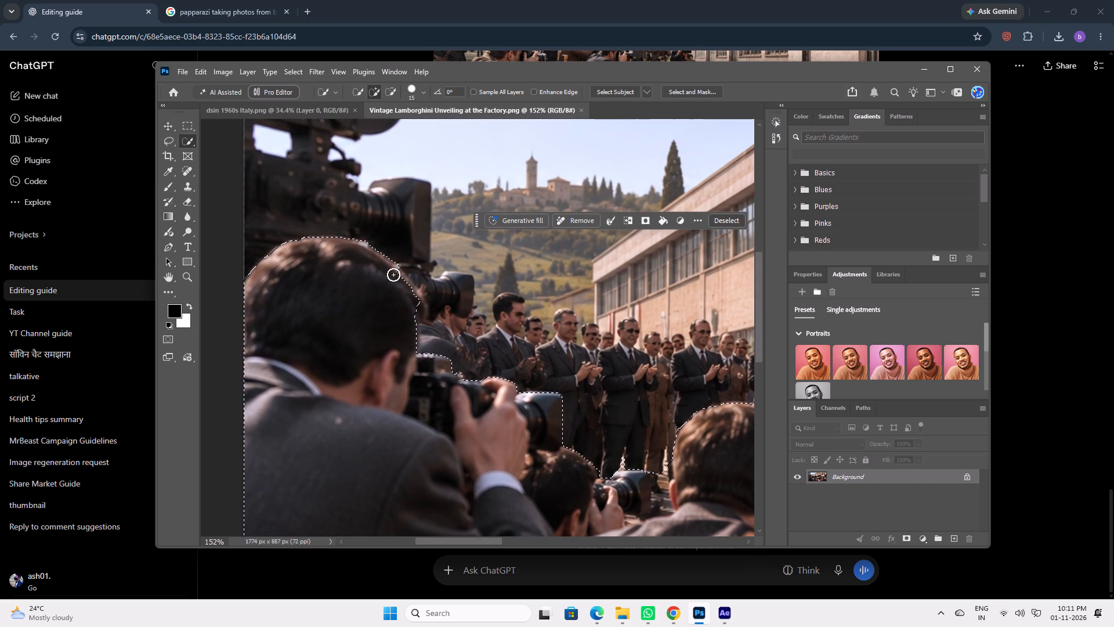
# Subtract the ground around the partly hidden photographer's camera, restoring the lens to the selection and trimming its upper edge.
pyautogui.press('space')
pyautogui.moveTo(594, 325); pyautogui.dragTo(538, 277)
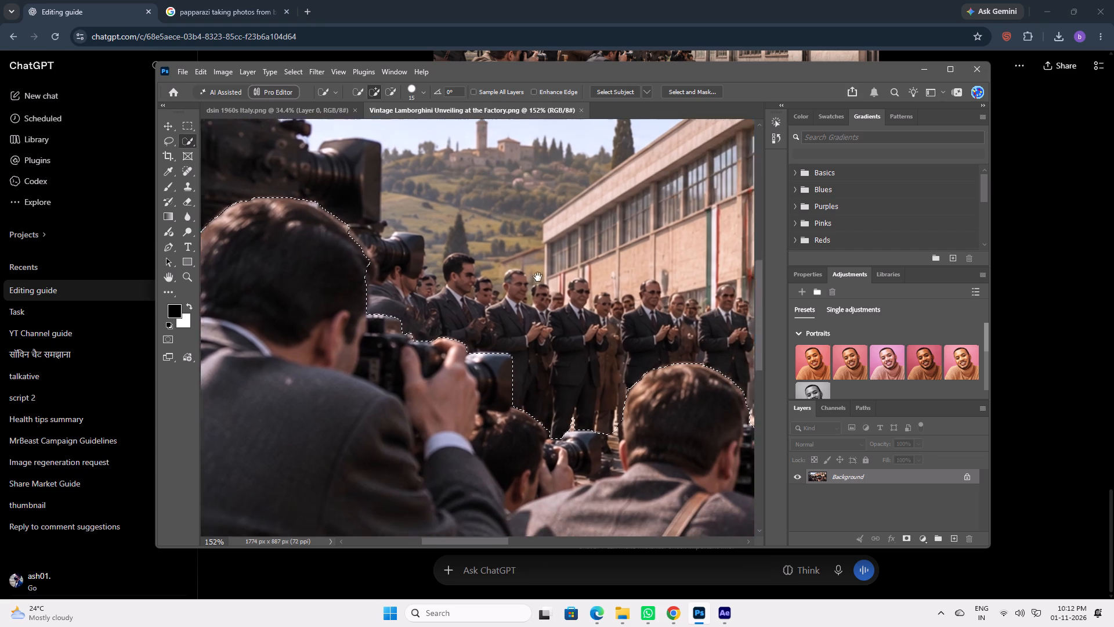
pyautogui.moveTo(538, 277); pyautogui.dragTo(521, 256)
pyautogui.keyDown('alt'); pyautogui.scroll(-2, 500, 297); pyautogui.keyUp('alt')
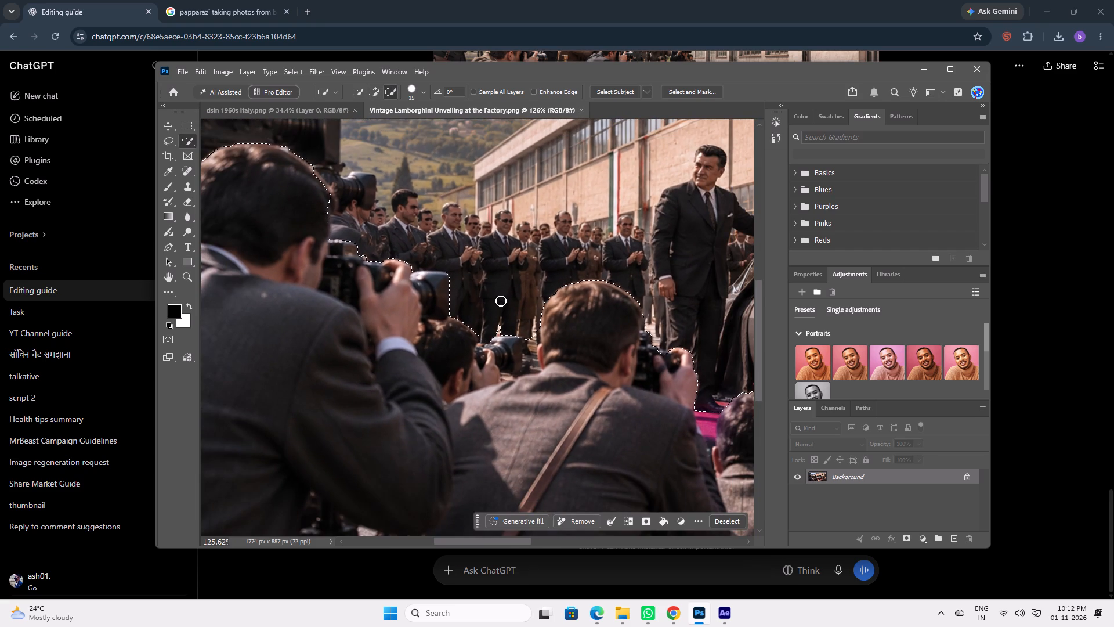
pyautogui.keyDown('alt'); pyautogui.scroll(3, 501, 301); pyautogui.keyUp('alt')
pyautogui.press('space')
pyautogui.press('space')
pyautogui.press('space')
pyautogui.press('space')
pyautogui.press('space')
pyautogui.press('space')
pyautogui.press('space')
pyautogui.press('space')
pyautogui.press('space')
pyautogui.press('space')
pyautogui.press('space')
pyautogui.press('space')
pyautogui.press('space')
pyautogui.press('space')
pyautogui.press('space')
pyautogui.press('space')
pyautogui.press('space')
pyautogui.press('space')
pyautogui.press('space')
pyautogui.press('space')
pyautogui.moveTo(505, 279); pyautogui.dragTo(485, 328)
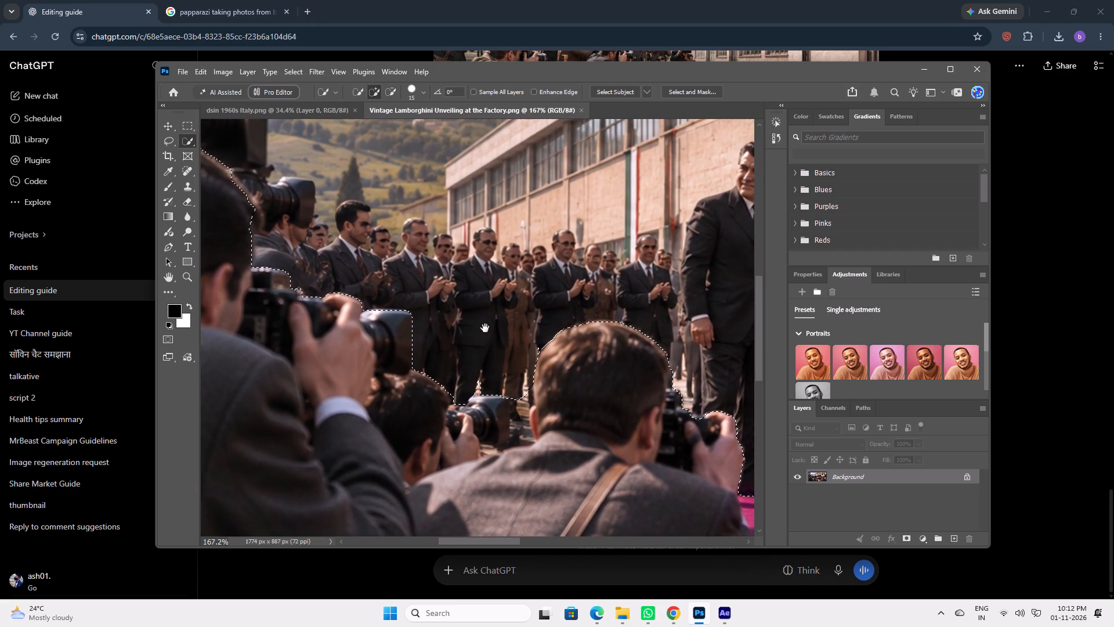
pyautogui.moveTo(485, 328); pyautogui.dragTo(465, 304)
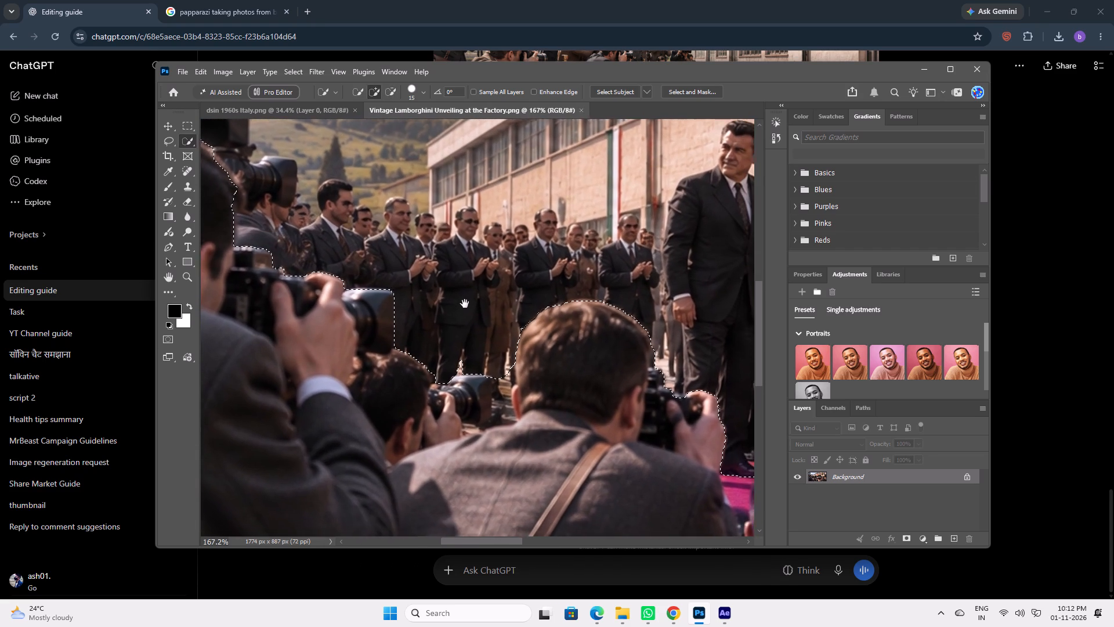
pyautogui.moveTo(465, 304); pyautogui.dragTo(382, 257)
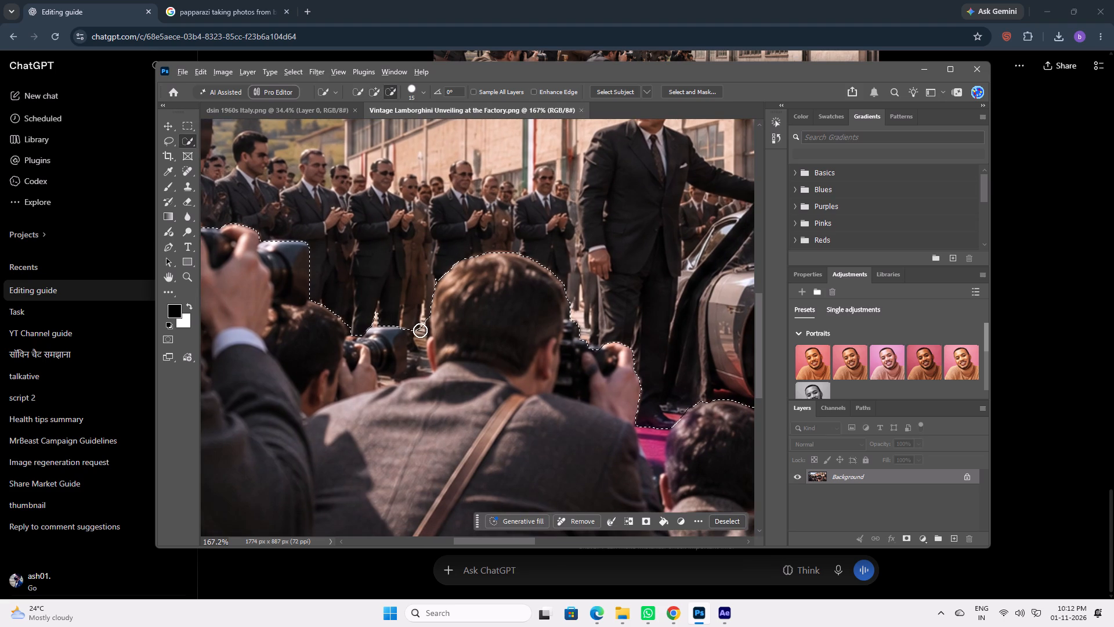
pyautogui.keyDown('alt'); pyautogui.click(418, 330); pyautogui.keyUp('alt')
pyautogui.keyDown('alt'); pyautogui.click(417, 349); pyautogui.keyUp('alt')
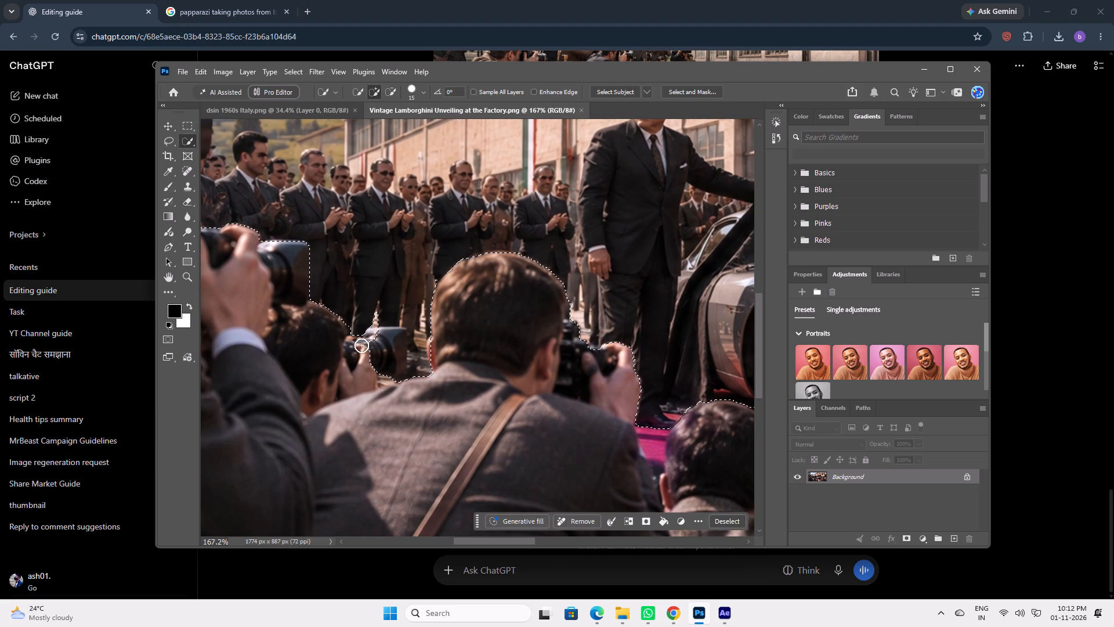
pyautogui.moveTo(357, 345); pyautogui.dragTo(371, 344)
pyautogui.click(379, 341)
pyautogui.click(387, 341)
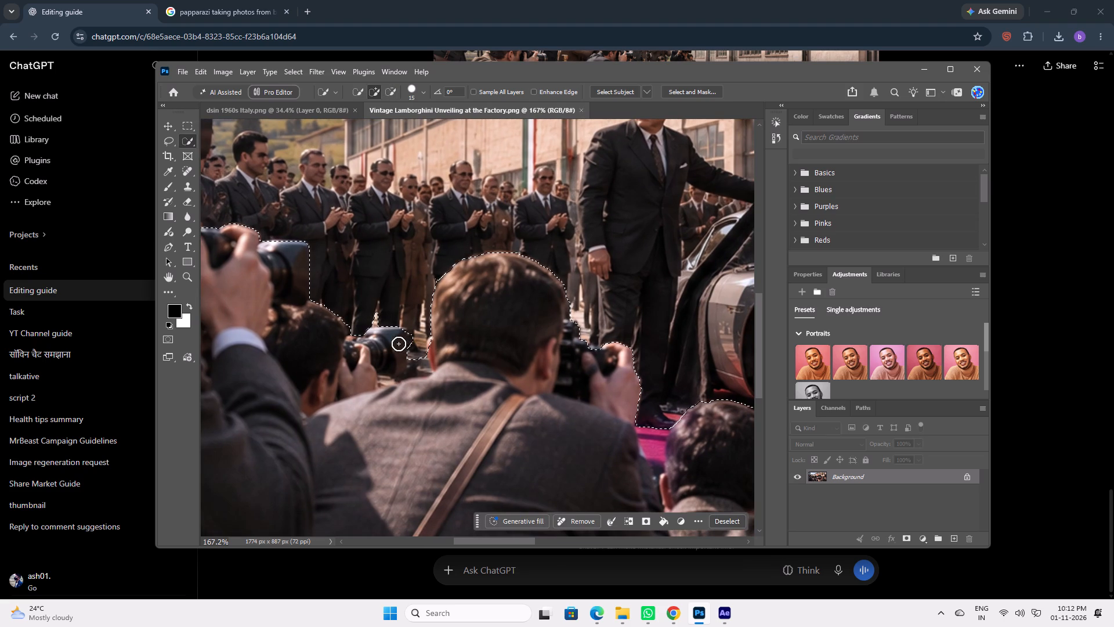
pyautogui.click(399, 336)
pyautogui.keyDown('alt'); pyautogui.click(377, 314); pyautogui.keyUp('alt')
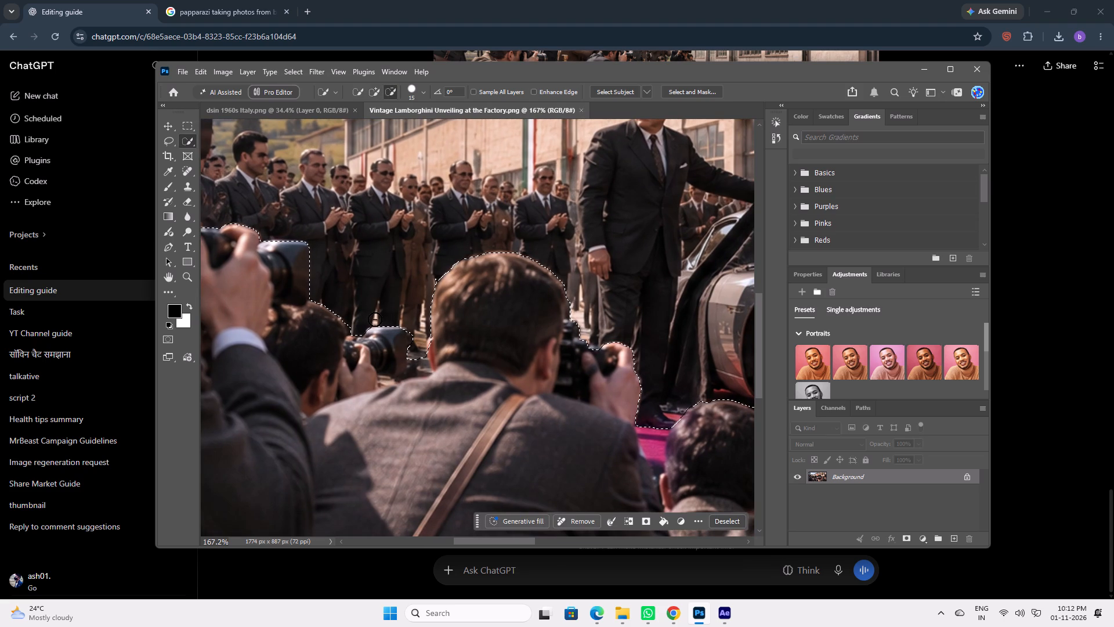
# Subtract the magenta carpet patch between the shoulder-strap photographer in grey and the crouching photographer beside him from the selection.
pyautogui.press('space')
pyautogui.press('space')
pyautogui.press('space')
pyautogui.press('space')
pyautogui.press('space')
pyautogui.press('space')
pyautogui.press('space')
pyautogui.press('space')
pyautogui.press('space')
pyautogui.press('space')
pyautogui.press('space')
pyautogui.moveTo(418, 377); pyautogui.dragTo(368, 384)
pyautogui.press('space')
pyautogui.press('space')
pyautogui.press('space')
pyautogui.press('space')
pyautogui.press('space')
pyautogui.press('space')
pyautogui.press('space')
pyautogui.press('space')
pyautogui.press('space')
pyautogui.press('space')
pyautogui.press('space')
pyautogui.moveTo(481, 356); pyautogui.dragTo(446, 355)
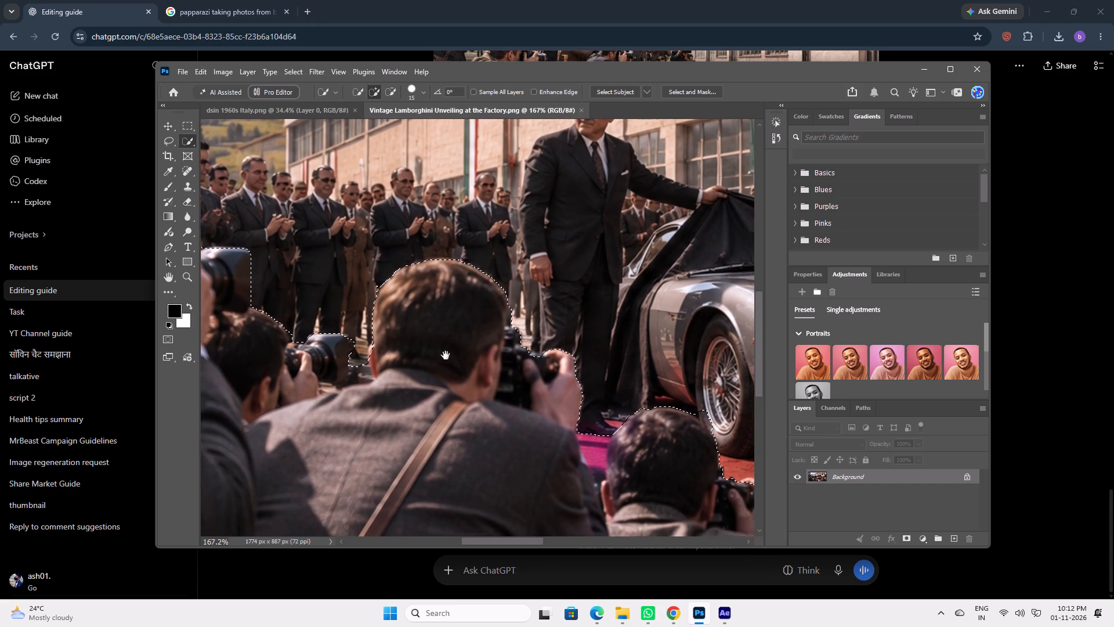
pyautogui.moveTo(446, 355); pyautogui.dragTo(332, 343)
pyautogui.keyDown('alt'); pyautogui.click(429, 392); pyautogui.keyUp('alt')
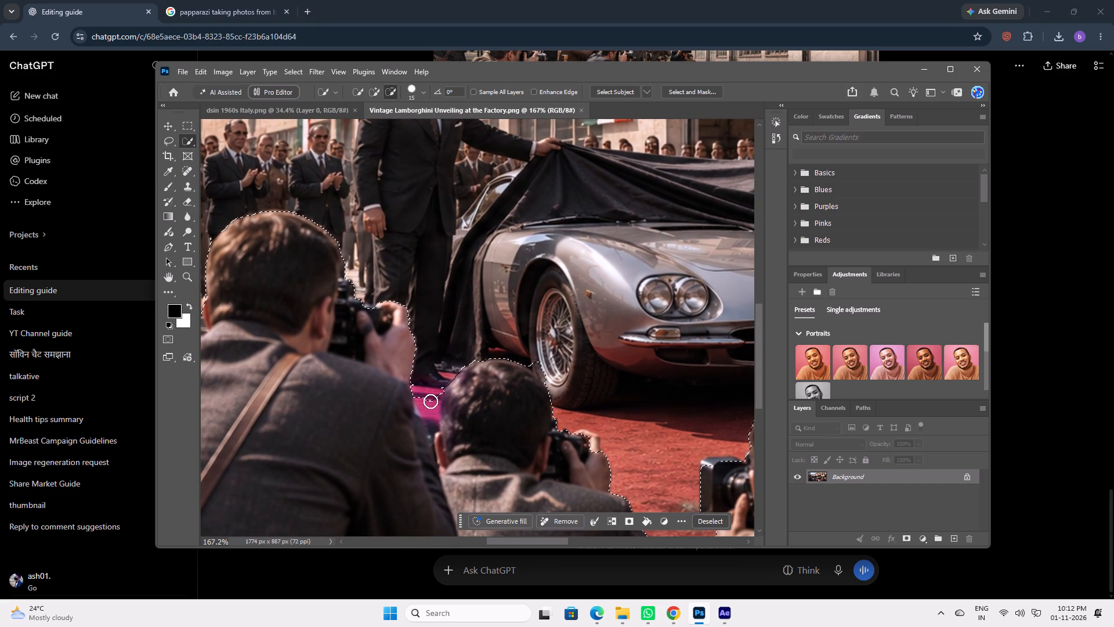
pyautogui.keyDown('alt'); pyautogui.click(431, 401); pyautogui.keyUp('alt')
# Refine the selection around the head of the photographer in front of the car's wheel and add his raised hand and camera.
pyautogui.press('space')
pyautogui.moveTo(503, 403); pyautogui.dragTo(448, 394)
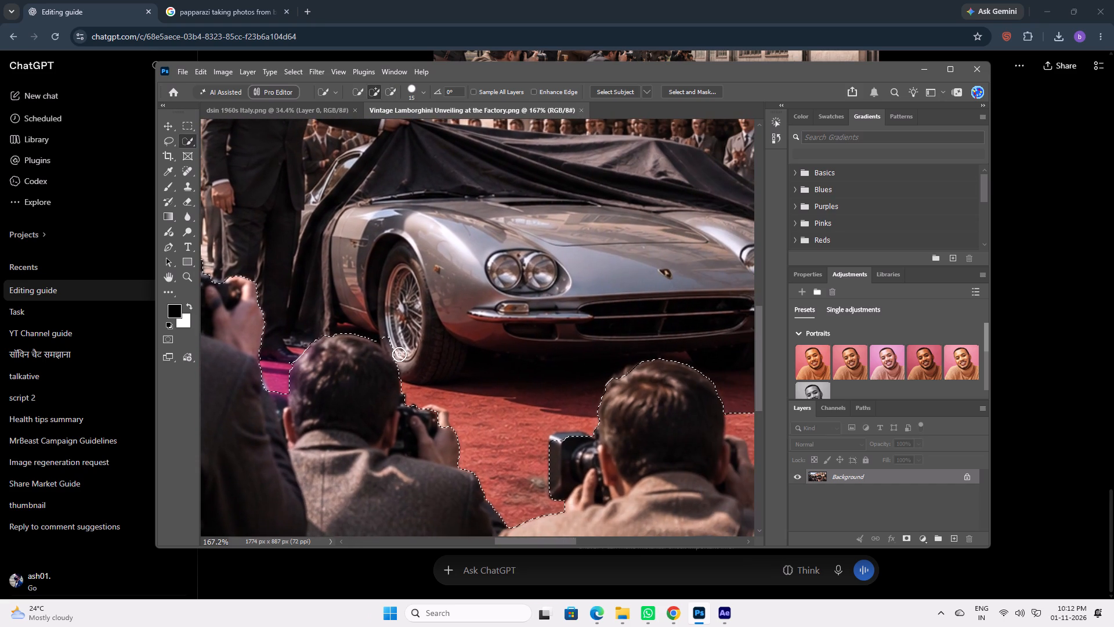
pyautogui.keyDown('alt'); pyautogui.click(386, 339); pyautogui.keyUp('alt')
pyautogui.keyDown('alt'); pyautogui.click(394, 347); pyautogui.keyUp('alt')
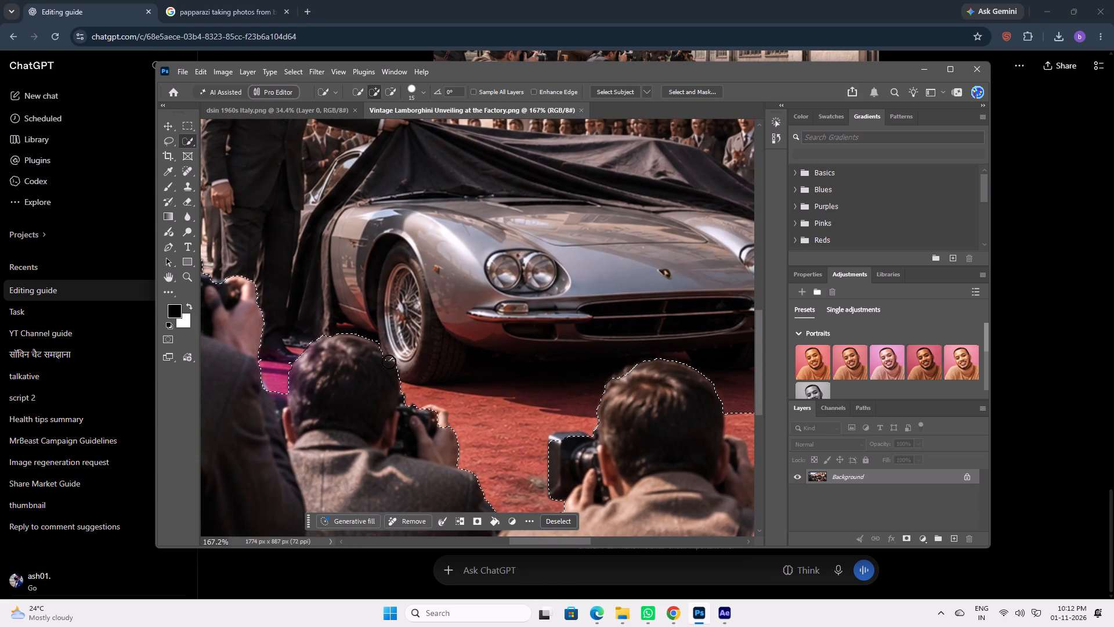
pyautogui.click(381, 362)
pyautogui.click(379, 355)
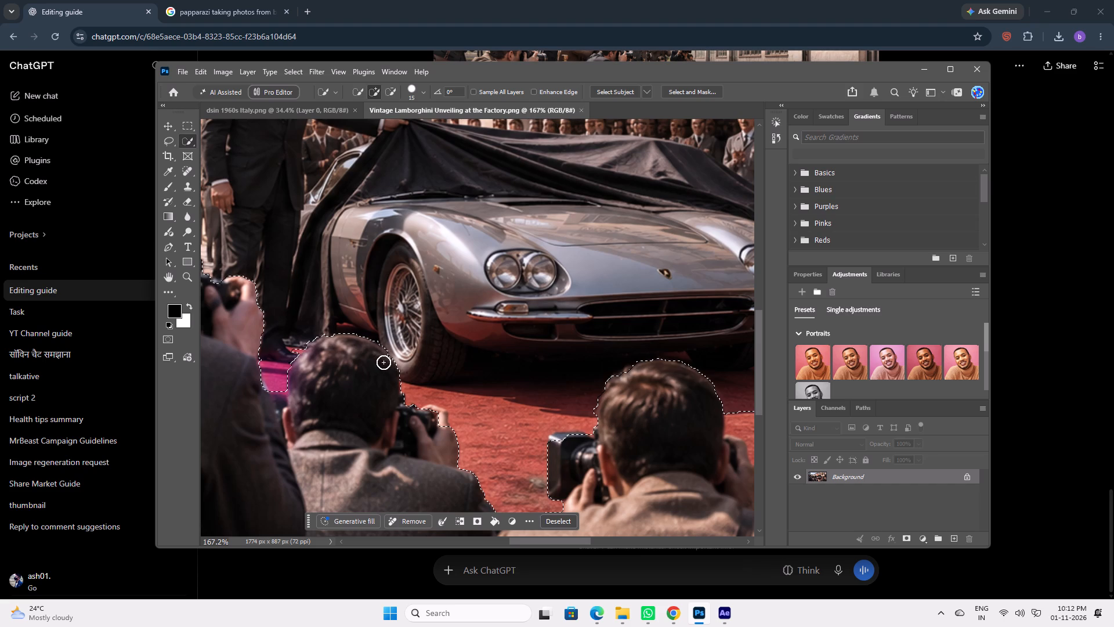
pyautogui.press('space')
pyautogui.press('space')
pyautogui.press('space')
pyautogui.press('space')
pyautogui.press('space')
pyautogui.press('space')
pyautogui.moveTo(433, 360); pyautogui.dragTo(414, 308)
pyautogui.click(411, 362)
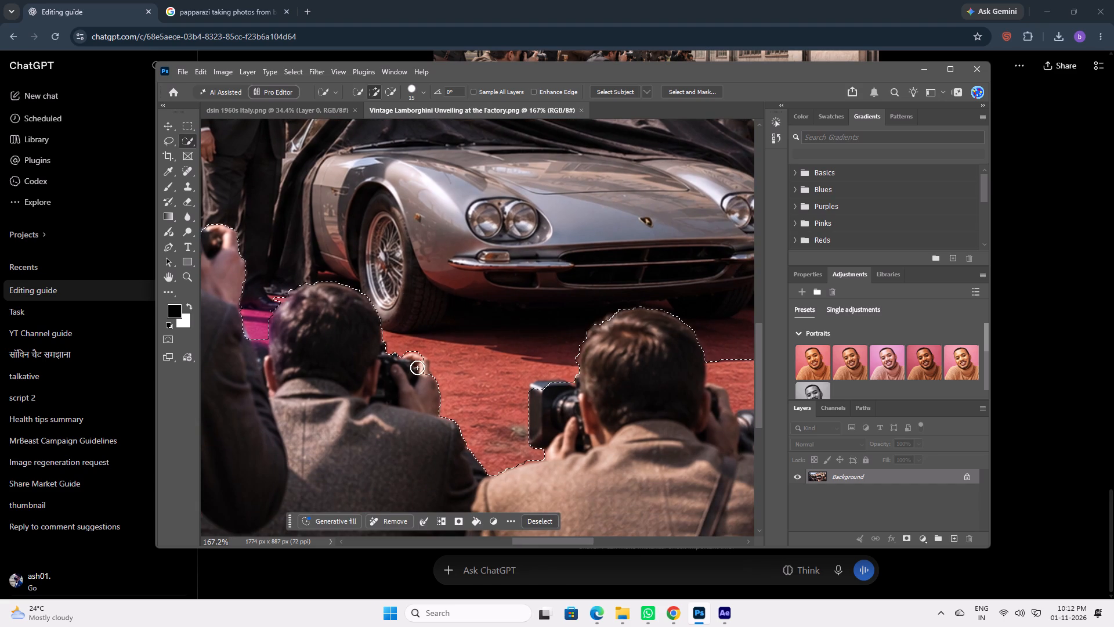
pyautogui.click(422, 365)
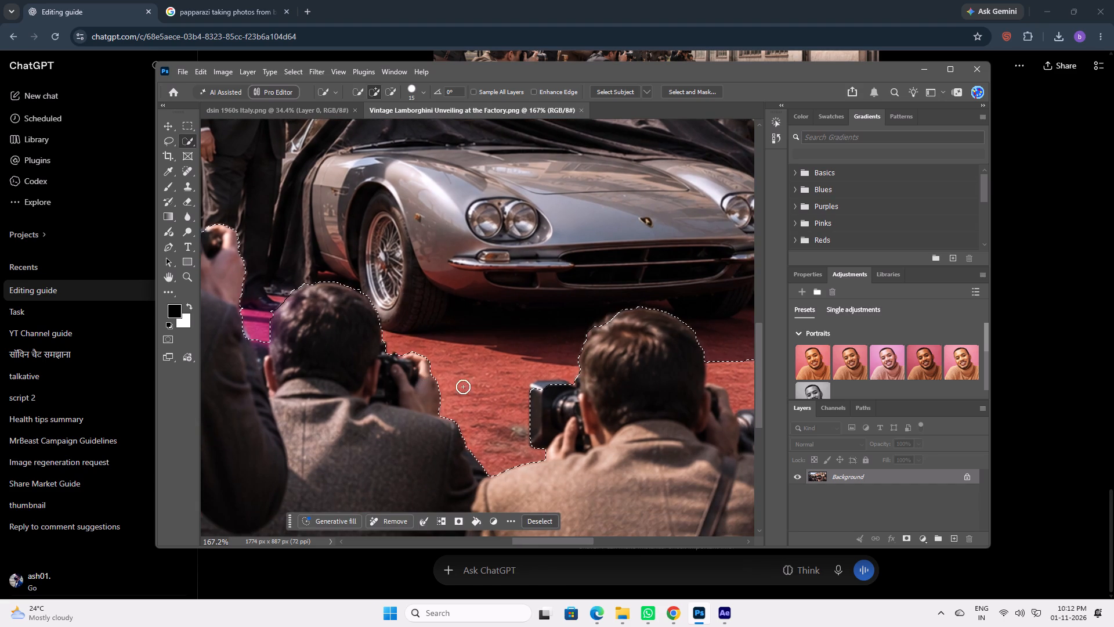
# Touch up the selection around the brown-jacketed photographer's camera, the top of his head and the carpet edge beside it.
pyautogui.press('space')
pyautogui.press('space')
pyautogui.press('space')
pyautogui.press('space')
pyautogui.press('space')
pyautogui.press('space')
pyautogui.press('space')
pyautogui.press('space')
pyautogui.press('space')
pyautogui.press('space')
pyautogui.press('space')
pyautogui.moveTo(475, 374); pyautogui.dragTo(411, 252)
pyautogui.press('space')
pyautogui.moveTo(475, 252); pyautogui.dragTo(435, 279)
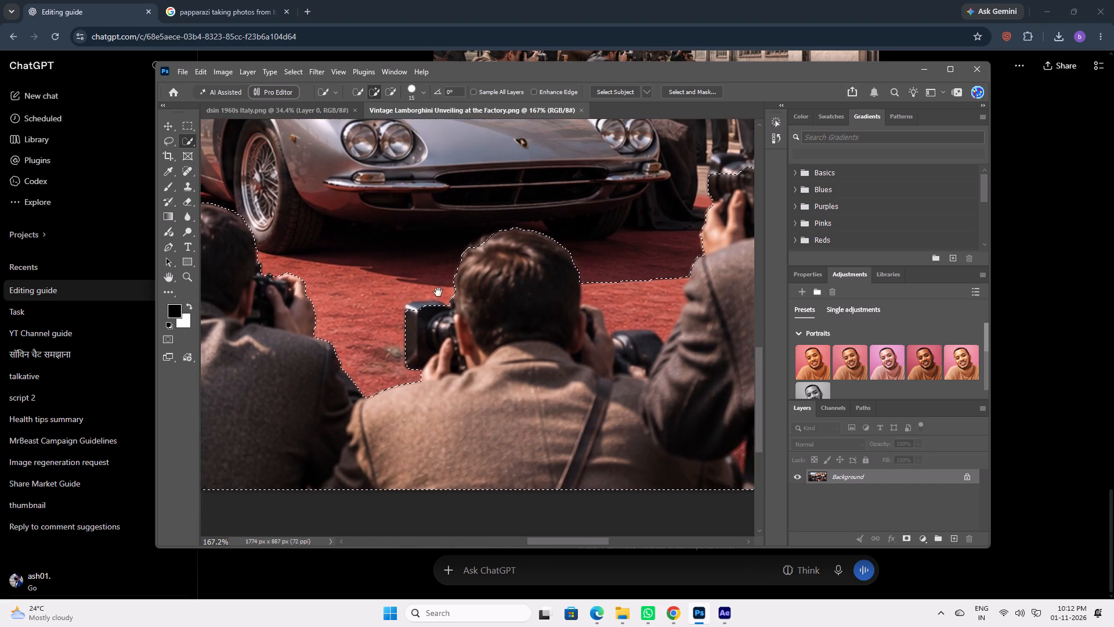
pyautogui.click(388, 333)
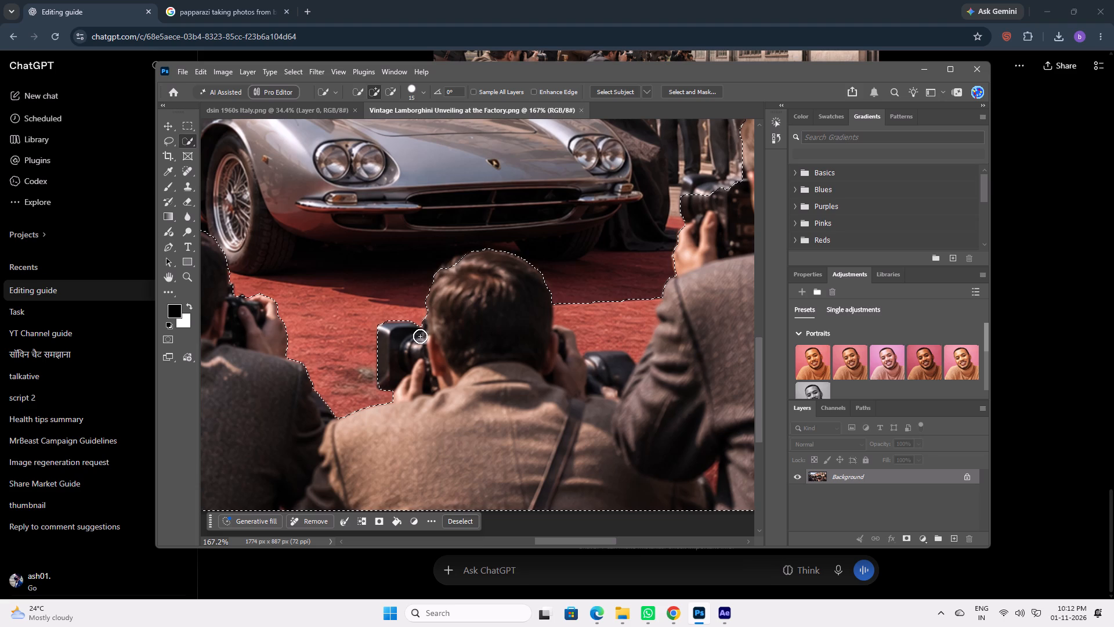
pyautogui.click(454, 269)
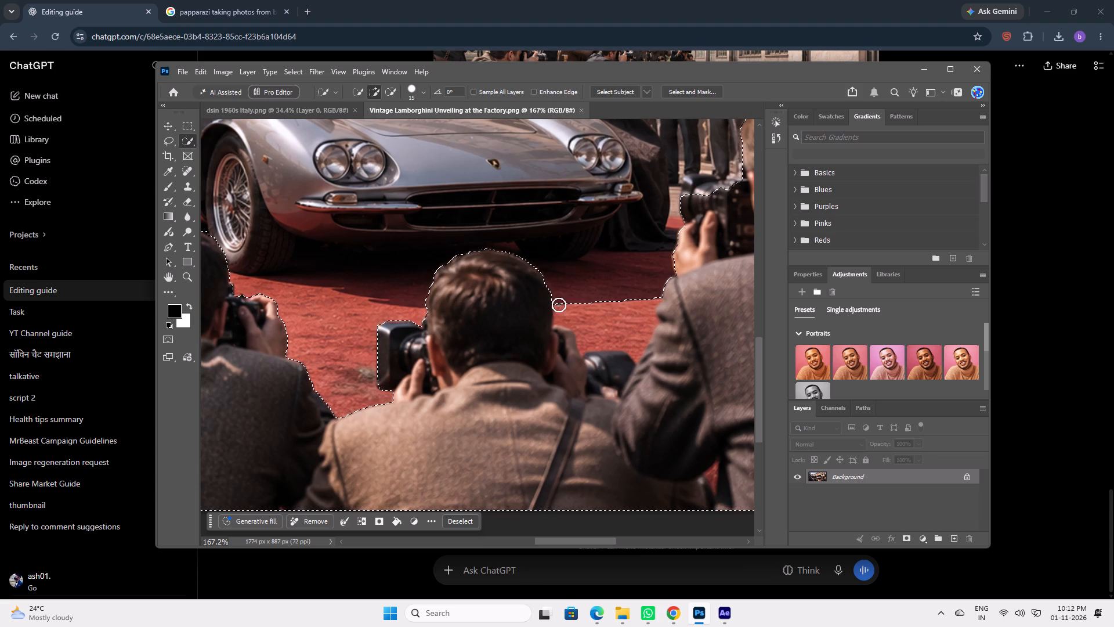
pyautogui.click(567, 307)
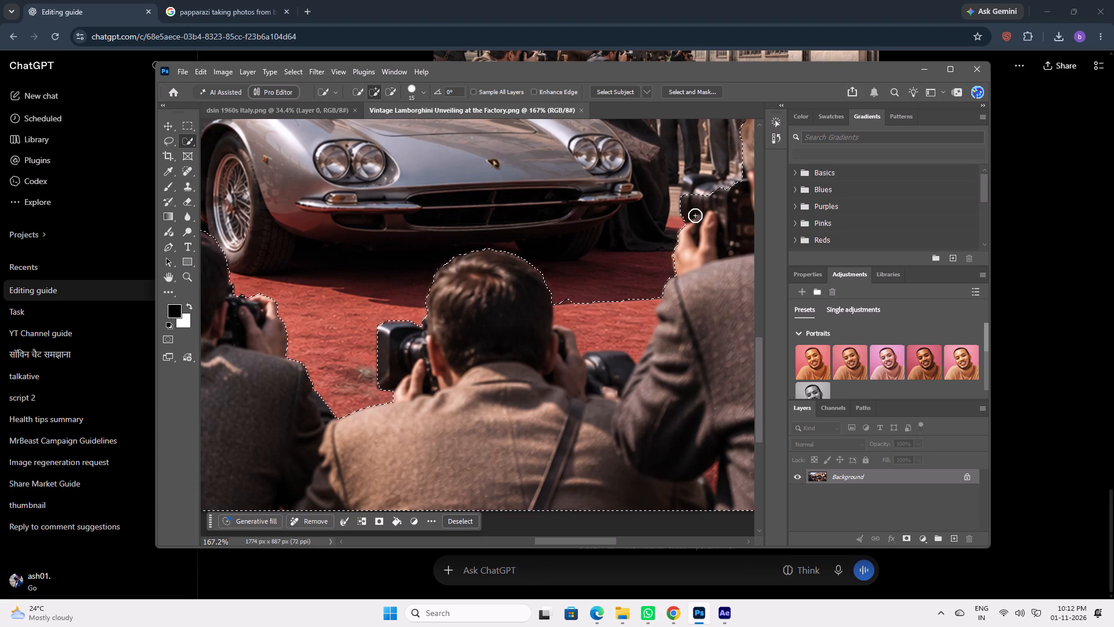
# Add the top of the standing right-hand photographer's camera and lens to the selection, subtracting the spill beside the lens.
pyautogui.click(693, 187)
pyautogui.keyDown('alt'); pyautogui.moveTo(679, 165); pyautogui.dragTo(674, 176); pyautogui.keyUp('alt')
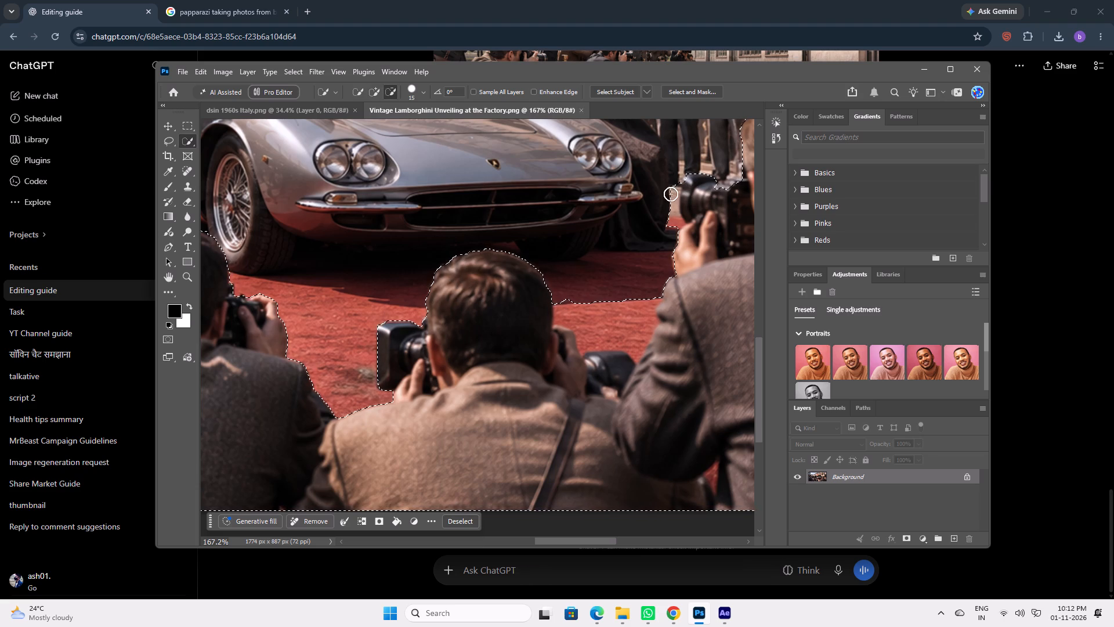
pyautogui.keyDown('alt'); pyautogui.click(670, 196); pyautogui.keyUp('alt')
pyautogui.click(690, 194)
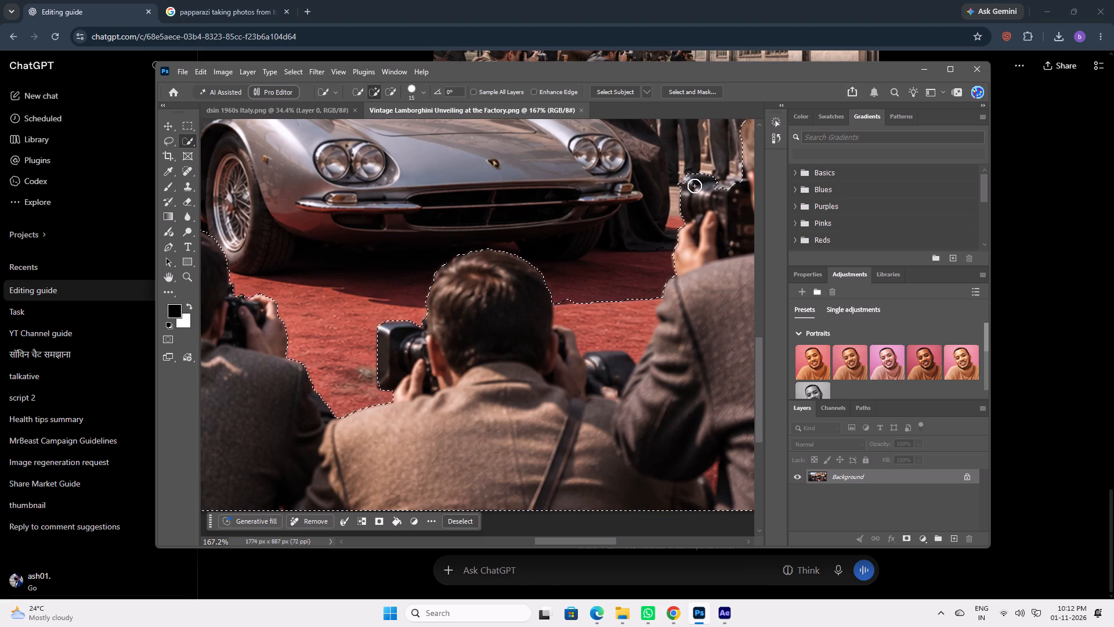
pyautogui.click(692, 182)
pyautogui.click(689, 185)
pyautogui.click(689, 183)
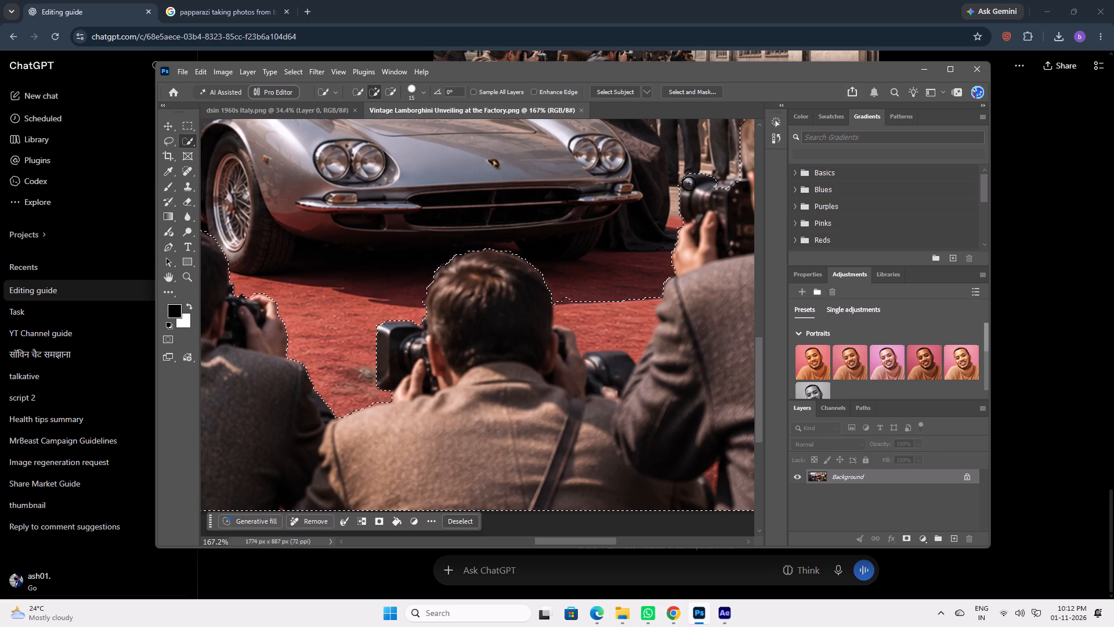
pyautogui.click(722, 192)
# Subtract the background men's legs above the standing right-hand photographer's camera and beside his head from the selection.
pyautogui.press('space')
pyautogui.press('space')
pyautogui.press('space')
pyautogui.press('space')
pyautogui.press('space')
pyautogui.press('space')
pyautogui.press('space')
pyautogui.press('space')
pyautogui.press('space')
pyautogui.press('space')
pyautogui.press('space')
pyautogui.press('space')
pyautogui.press('space')
pyautogui.press('space')
pyautogui.press('space')
pyautogui.press('space')
pyautogui.press('space')
pyautogui.moveTo(704, 170); pyautogui.dragTo(686, 186)
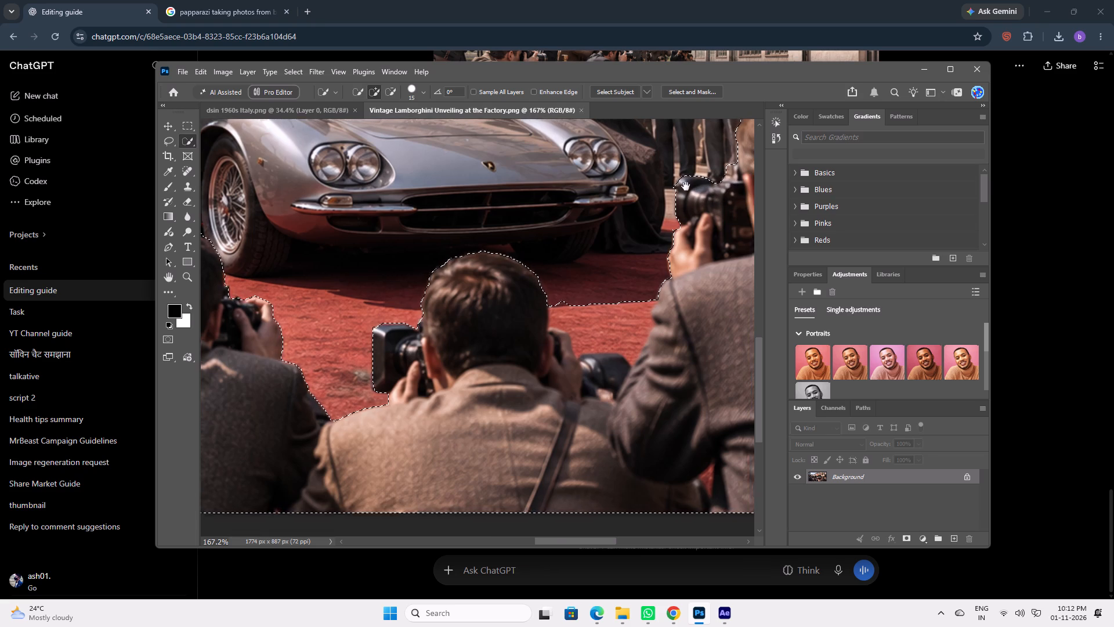
pyautogui.moveTo(686, 186); pyautogui.dragTo(526, 292)
pyautogui.click(556, 289)
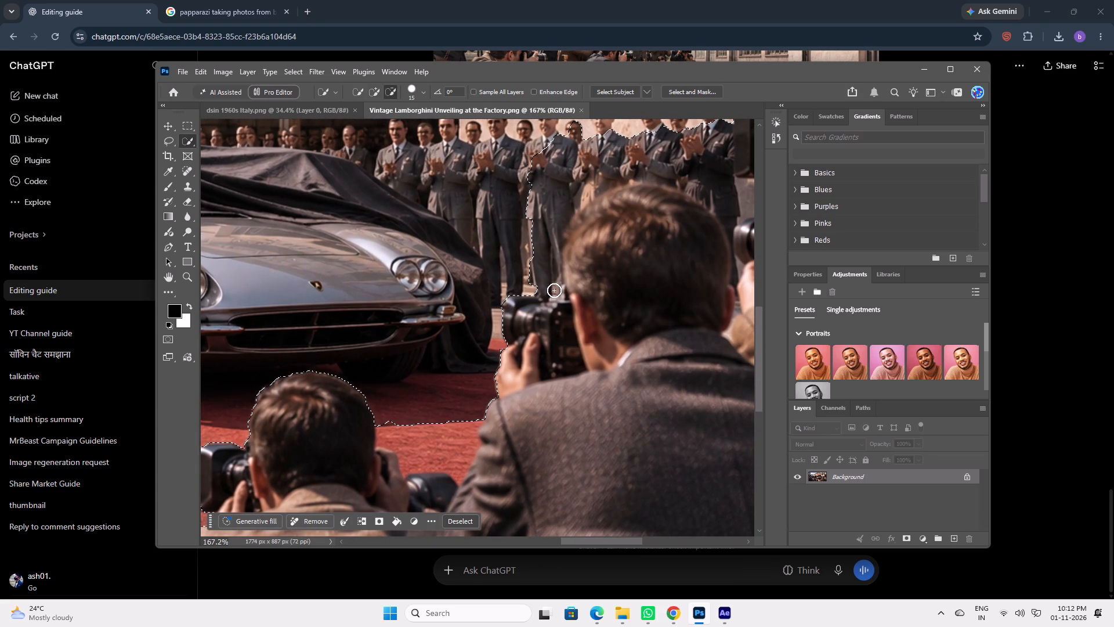
pyautogui.hotkey('ctrl', 'z')
pyautogui.keyDown('alt'); pyautogui.click(551, 288); pyautogui.keyUp('alt')
pyautogui.press('space')
pyautogui.press('space')
pyautogui.moveTo(520, 211); pyautogui.dragTo(502, 293)
pyautogui.keyDown('alt'); pyautogui.moveTo(613, 233); pyautogui.dragTo(562, 254); pyautogui.keyUp('alt')
pyautogui.keyDown('alt'); pyautogui.moveTo(567, 266); pyautogui.dragTo(558, 276); pyautogui.keyUp('alt')
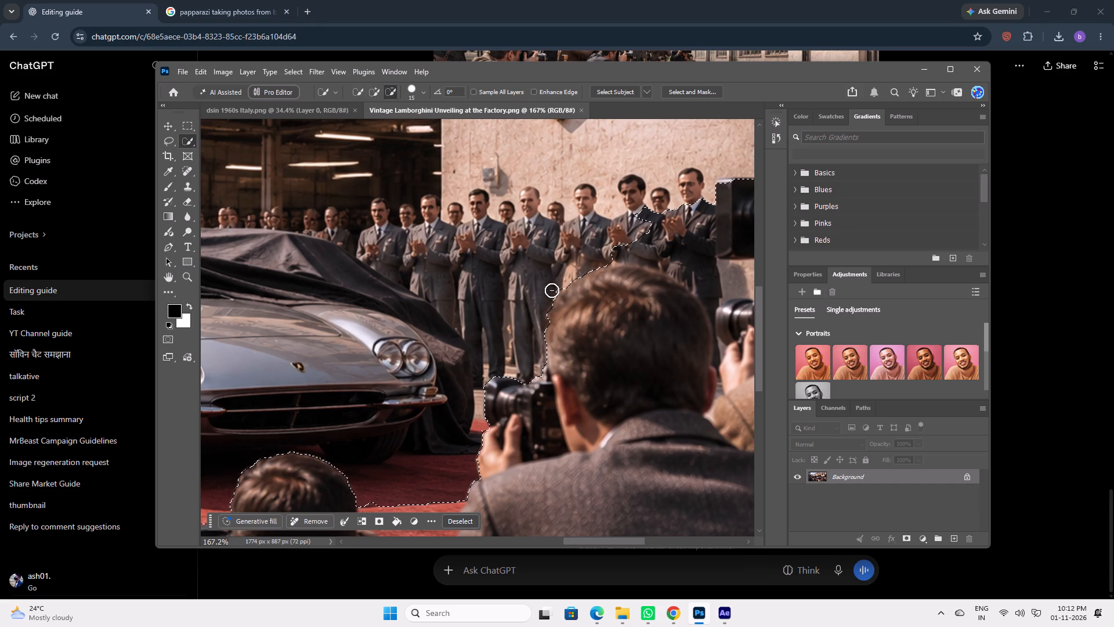
pyautogui.keyDown('alt'); pyautogui.click(551, 294); pyautogui.keyUp('alt')
pyautogui.keyDown('alt'); pyautogui.moveTo(547, 300); pyautogui.dragTo(544, 305); pyautogui.keyUp('alt')
# Subtract the clapping men and film camera lens behind the standing photographer's head, restoring the top of his hair to the selection.
pyautogui.press('space')
pyautogui.moveTo(633, 237); pyautogui.dragTo(563, 252)
pyautogui.hotkey('ctrl', 'z')
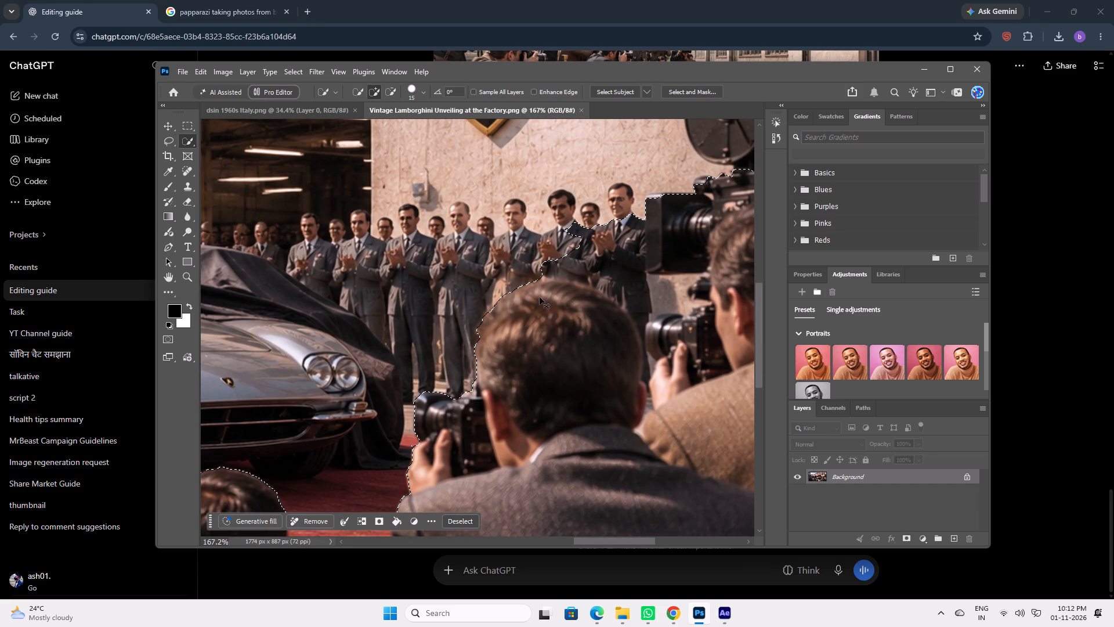
pyautogui.keyDown('alt'); pyautogui.moveTo(559, 263); pyautogui.dragTo(537, 266); pyautogui.keyUp('alt')
pyautogui.keyDown('alt'); pyautogui.moveTo(601, 228); pyautogui.dragTo(628, 270); pyautogui.keyUp('alt')
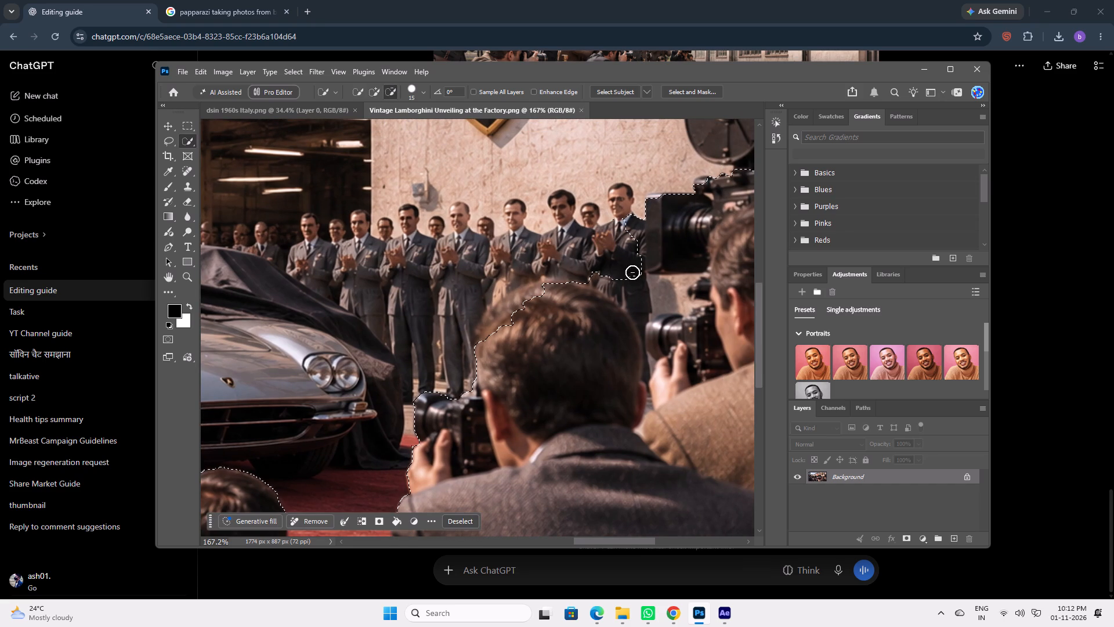
pyautogui.keyDown('alt'); pyautogui.moveTo(634, 217); pyautogui.dragTo(642, 243); pyautogui.keyUp('alt')
pyautogui.keyDown('alt'); pyautogui.moveTo(683, 232); pyautogui.dragTo(665, 254); pyautogui.keyUp('alt')
pyautogui.keyDown('alt'); pyautogui.moveTo(653, 286); pyautogui.dragTo(665, 290); pyautogui.keyUp('alt')
pyautogui.keyDown('alt'); pyautogui.moveTo(673, 278); pyautogui.dragTo(674, 278); pyautogui.keyUp('alt')
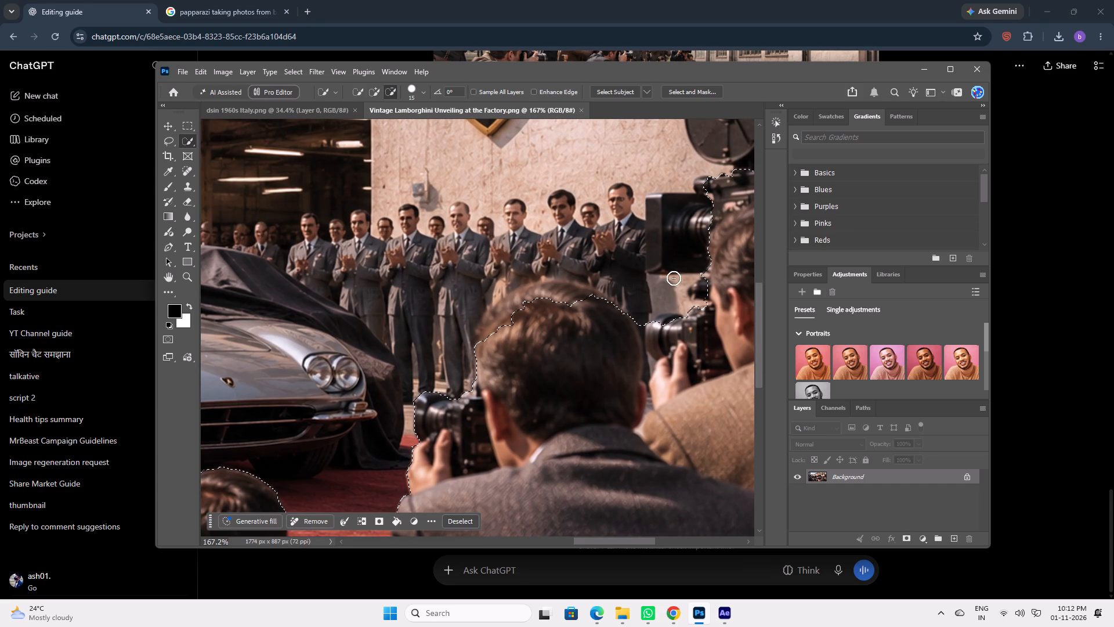
pyautogui.keyDown('alt'); pyautogui.moveTo(674, 278); pyautogui.dragTo(676, 287); pyautogui.keyUp('alt')
pyautogui.moveTo(660, 323); pyautogui.dragTo(667, 322)
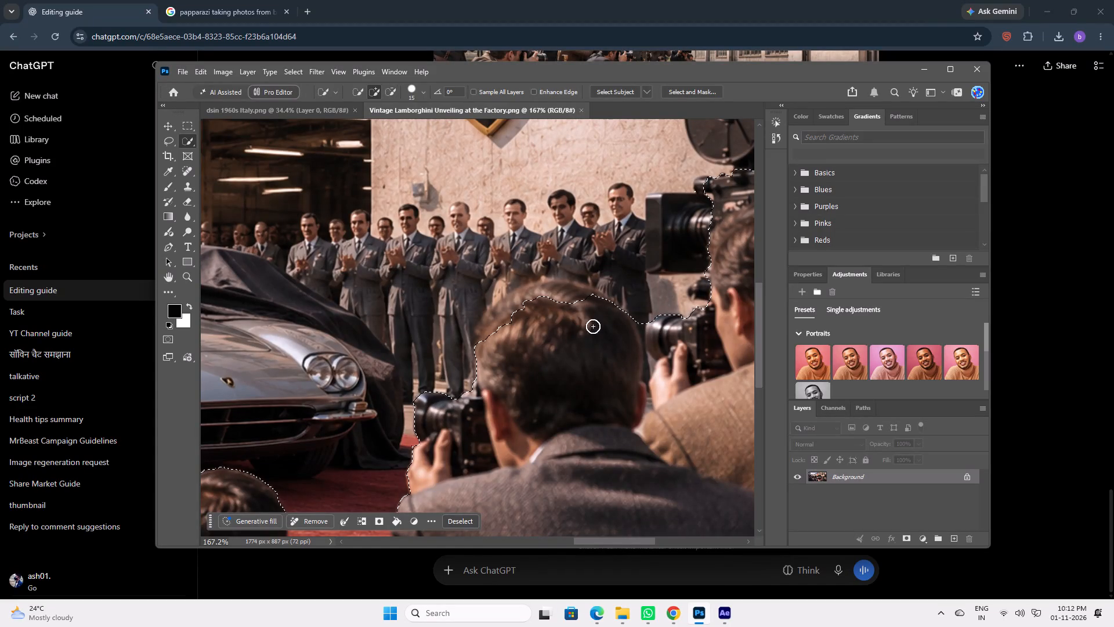
pyautogui.moveTo(577, 295); pyautogui.dragTo(536, 296)
pyautogui.moveTo(522, 298); pyautogui.dragTo(498, 322)
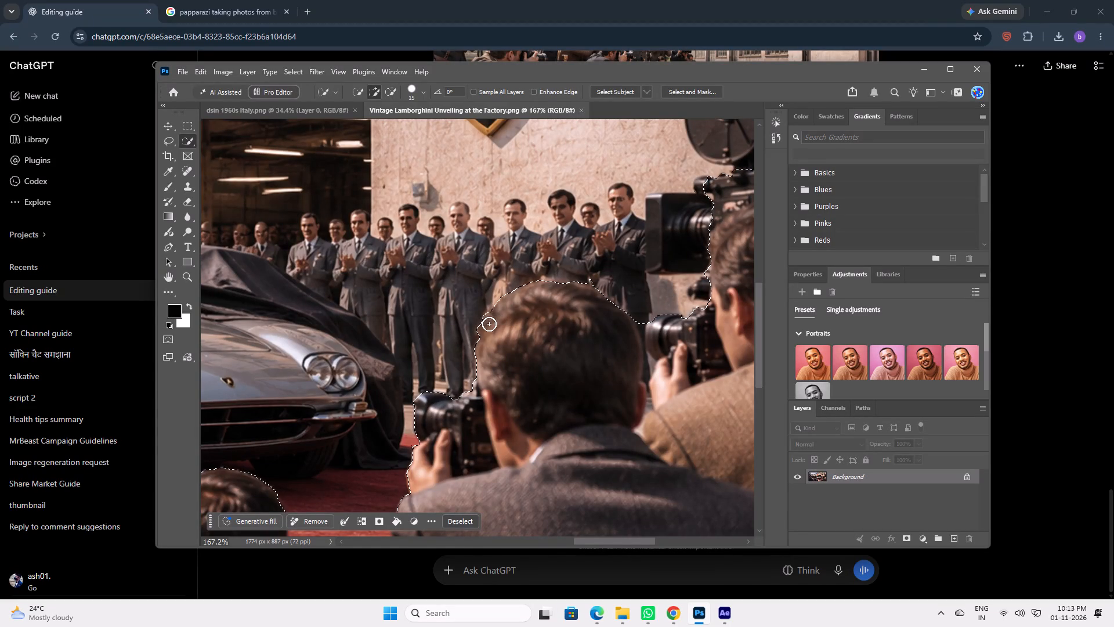
# Subtract the film camera body above the head of the tan-jacketed photographer at the image's right edge from the selection.
pyautogui.press('space')
pyautogui.press('space')
pyautogui.press('space')
pyautogui.press('space')
pyautogui.press('space')
pyautogui.press('space')
pyautogui.press('space')
pyautogui.press('space')
pyautogui.moveTo(617, 289); pyautogui.dragTo(484, 360)
pyautogui.keyDown('alt'); pyautogui.moveTo(606, 254); pyautogui.dragTo(601, 257); pyautogui.keyUp('alt')
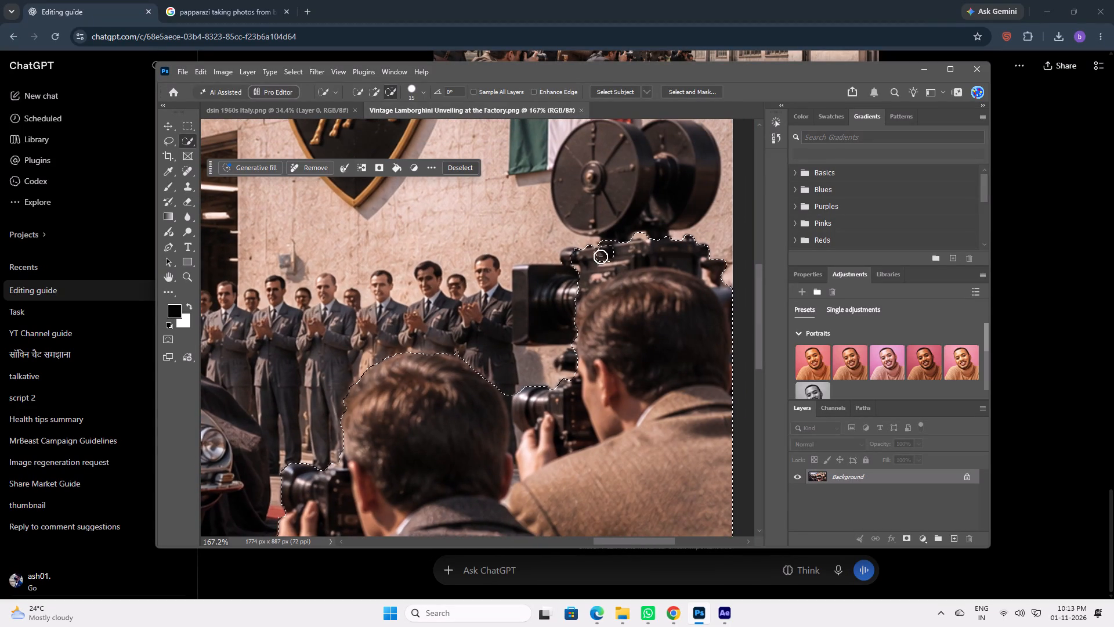
pyautogui.keyDown('alt'); pyautogui.moveTo(601, 257); pyautogui.dragTo(580, 265); pyautogui.keyUp('alt')
pyautogui.keyDown('alt'); pyautogui.moveTo(618, 247); pyautogui.dragTo(600, 254); pyautogui.keyUp('alt')
pyautogui.keyDown('alt'); pyautogui.moveTo(602, 258); pyautogui.dragTo(711, 264); pyautogui.keyUp('alt')
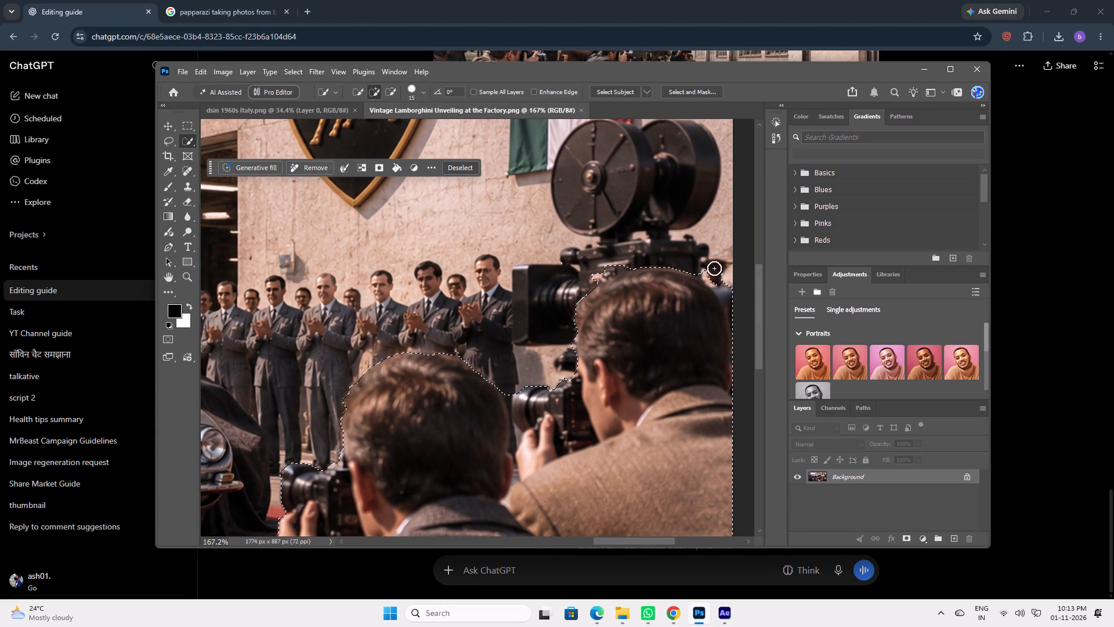
pyautogui.keyDown('alt'); pyautogui.moveTo(708, 268); pyautogui.dragTo(717, 277); pyautogui.keyUp('alt')
pyautogui.keyDown('alt'); pyautogui.moveTo(721, 282); pyautogui.dragTo(735, 296); pyautogui.keyUp('alt')
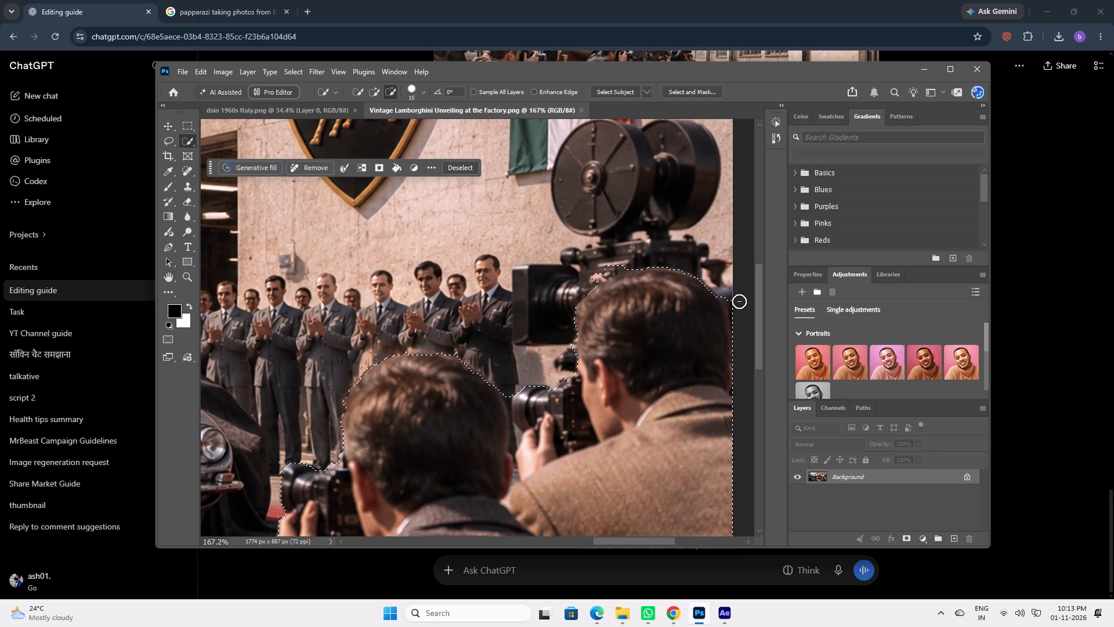
# Refine the selection edge along the top of the tan-jacketed right-edge photographer's hair, below the film camera.
pyautogui.press('space')
pyautogui.press('space')
pyautogui.press('space')
pyautogui.press('space')
pyautogui.press('space')
pyautogui.press('space')
pyautogui.moveTo(677, 304); pyautogui.dragTo(584, 308)
pyautogui.keyDown('alt'); pyautogui.moveTo(527, 269); pyautogui.dragTo(494, 272); pyautogui.keyUp('alt')
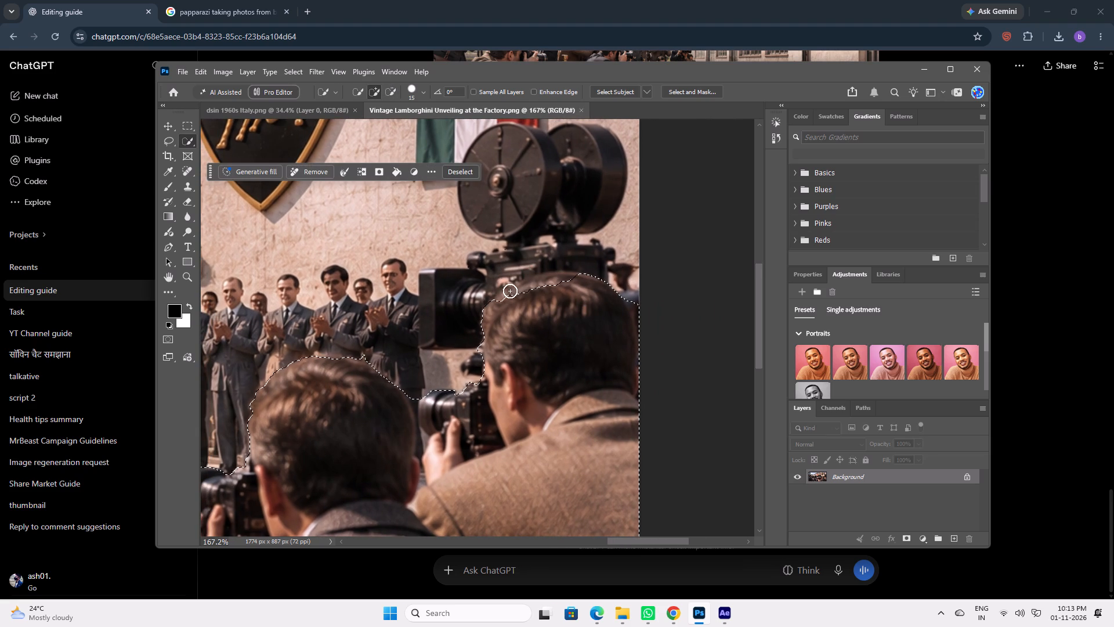
pyautogui.moveTo(507, 297); pyautogui.dragTo(534, 293)
pyautogui.moveTo(535, 289); pyautogui.dragTo(551, 285)
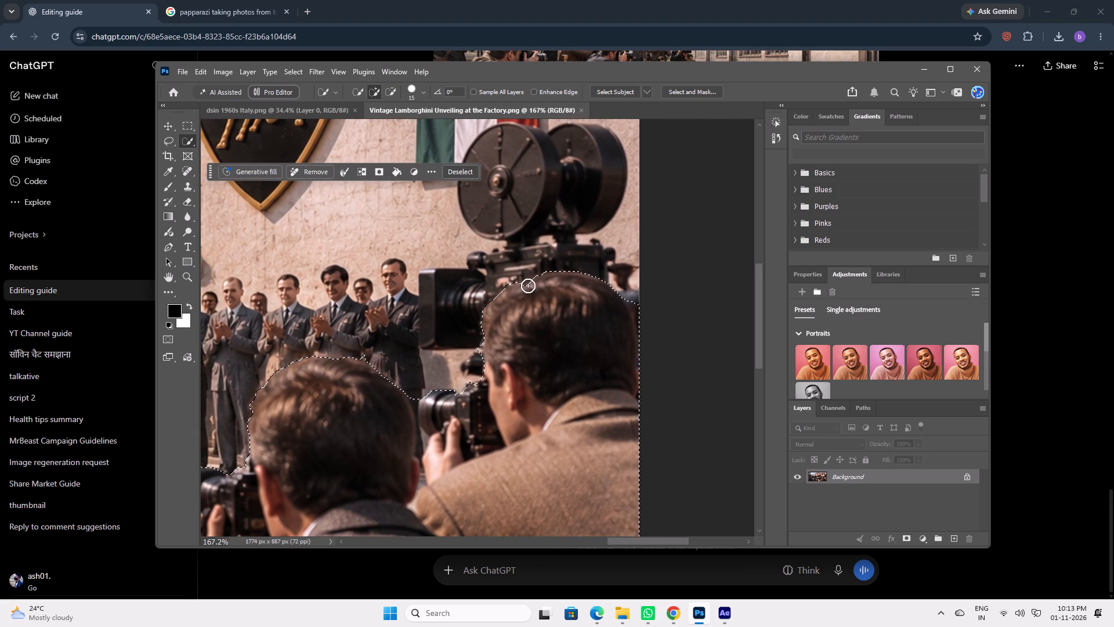
pyautogui.click(528, 286)
pyautogui.keyDown('alt'); pyautogui.click(469, 272); pyautogui.keyUp('alt')
# Subtract the red carpet strip between the crouching brown-jacketed photographer and the standing grey-jacketed photographer from the selection.
pyautogui.press('space')
pyautogui.press('space')
pyautogui.press('space')
pyautogui.press('space')
pyautogui.press('space')
pyautogui.press('space')
pyautogui.moveTo(417, 289); pyautogui.dragTo(496, 221)
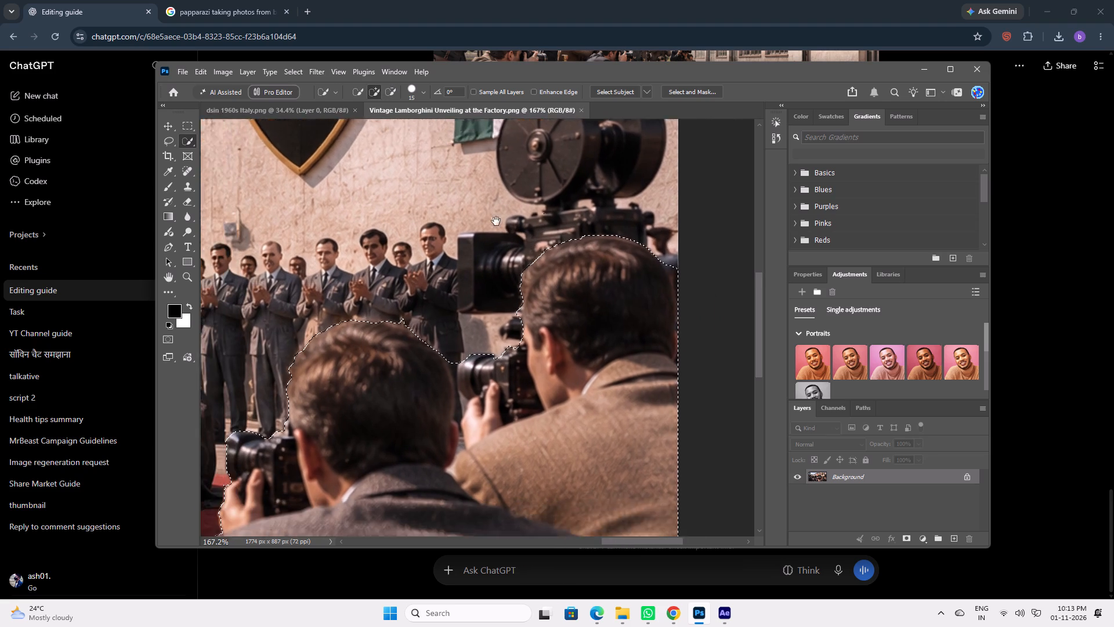
pyautogui.moveTo(496, 221); pyautogui.dragTo(608, 162)
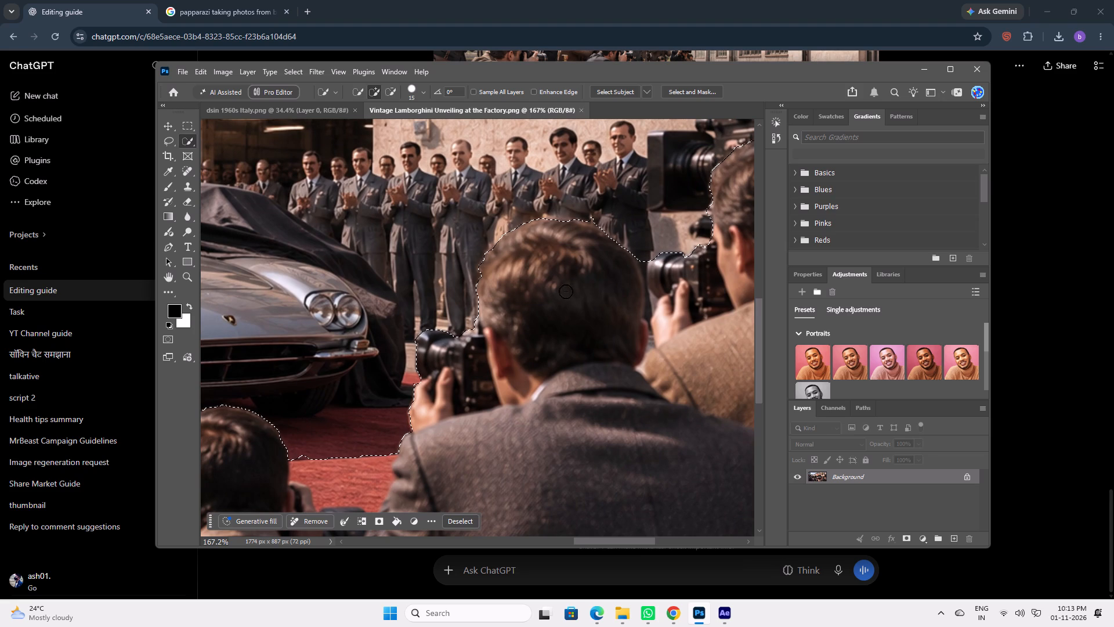
pyautogui.press('space')
pyautogui.press('space')
pyautogui.press('space')
pyautogui.press('space')
pyautogui.press('space')
pyautogui.press('space')
pyautogui.press('space')
pyautogui.press('space')
pyautogui.press('space')
pyautogui.press('space')
pyautogui.moveTo(404, 313); pyautogui.dragTo(513, 174)
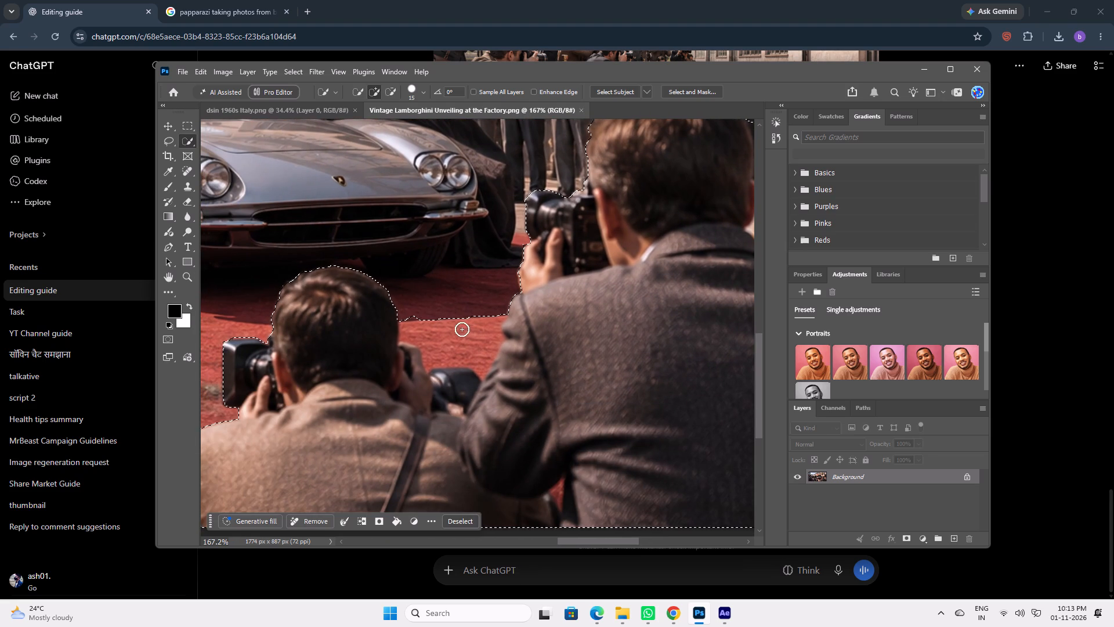
pyautogui.keyDown('alt'); pyautogui.click(450, 326); pyautogui.keyUp('alt')
pyautogui.keyDown('alt'); pyautogui.click(417, 324); pyautogui.keyUp('alt')
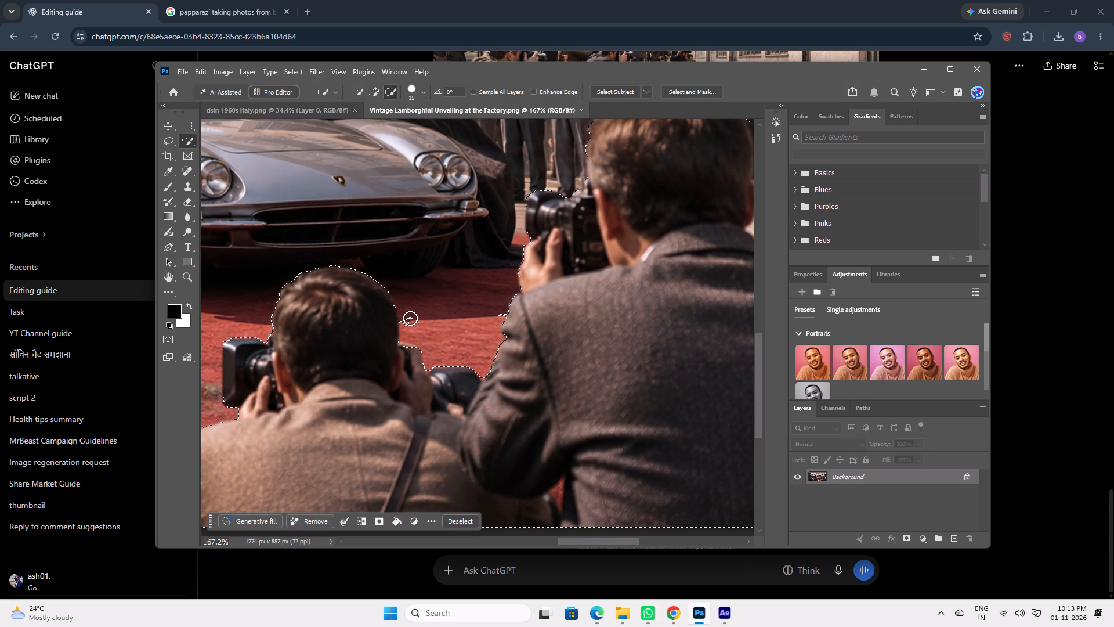
pyautogui.keyDown('alt'); pyautogui.click(410, 318); pyautogui.keyUp('alt')
# Subtract the background gap between the shoulder-strap photographer's ear and the neighbouring camera, touching up the ear and camera edges.
pyautogui.press('space')
pyautogui.press('space')
pyautogui.press('space')
pyautogui.press('space')
pyautogui.press('space')
pyautogui.press('space')
pyautogui.press('space')
pyautogui.press('space')
pyautogui.moveTo(385, 310); pyautogui.dragTo(559, 202)
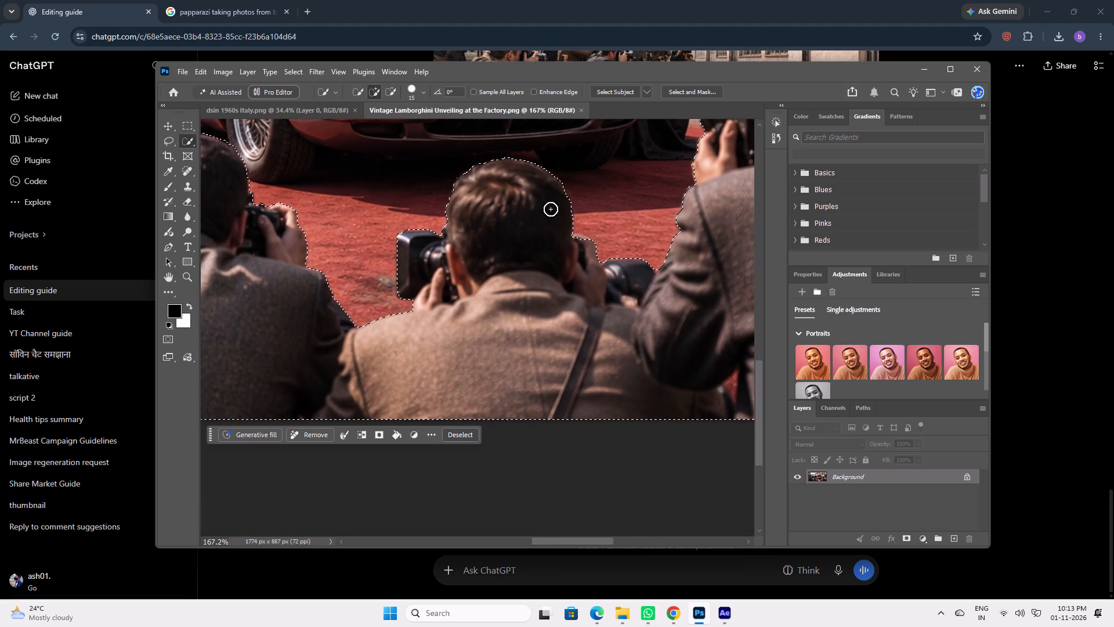
pyautogui.keyDown('alt'); pyautogui.scroll(-10, 397, 266); pyautogui.keyUp('alt')
pyautogui.press('space')
pyautogui.press('space')
pyautogui.press('space')
pyautogui.press('space')
pyautogui.press('space')
pyautogui.press('space')
pyautogui.press('space')
pyautogui.press('space')
pyautogui.press('space')
pyautogui.press('space')
pyautogui.press('space')
pyautogui.press('space')
pyautogui.moveTo(348, 214); pyautogui.dragTo(469, 294)
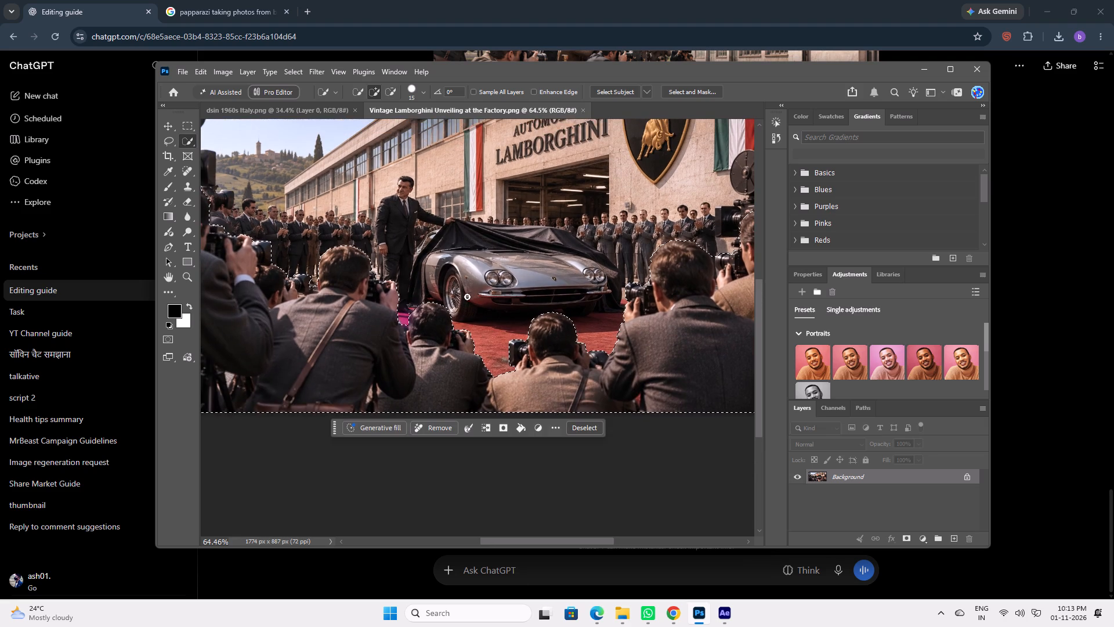
pyautogui.keyDown('alt'); pyautogui.scroll(-3, 466, 298); pyautogui.keyUp('alt')
pyautogui.keyDown('alt'); pyautogui.scroll(18, 342, 292); pyautogui.keyUp('alt')
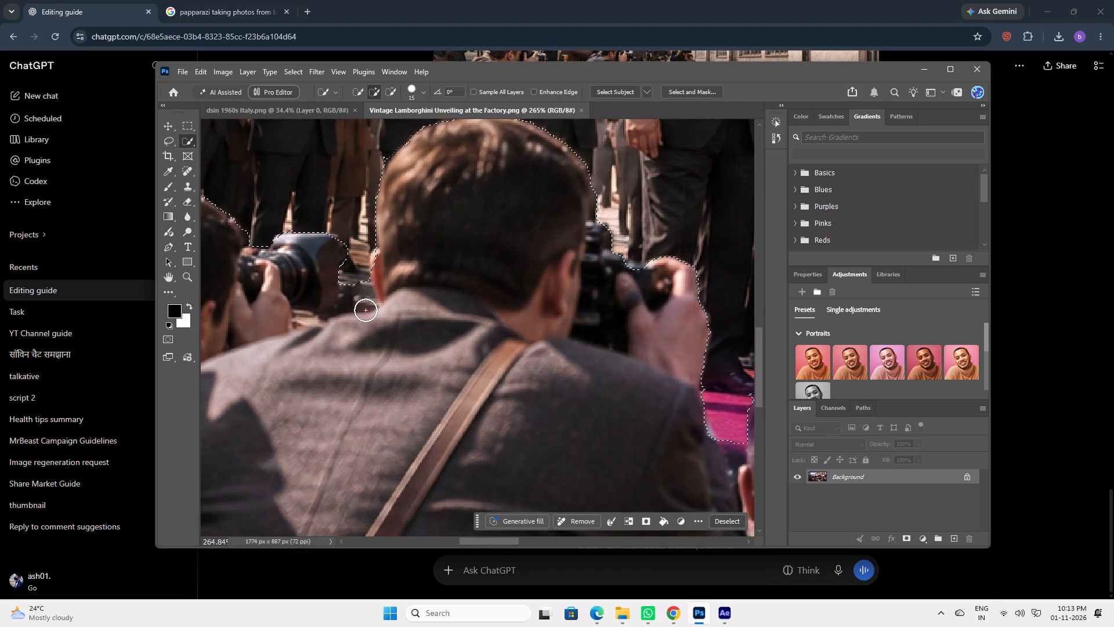
pyautogui.keyDown('alt'); pyautogui.click(356, 288); pyautogui.keyUp('alt')
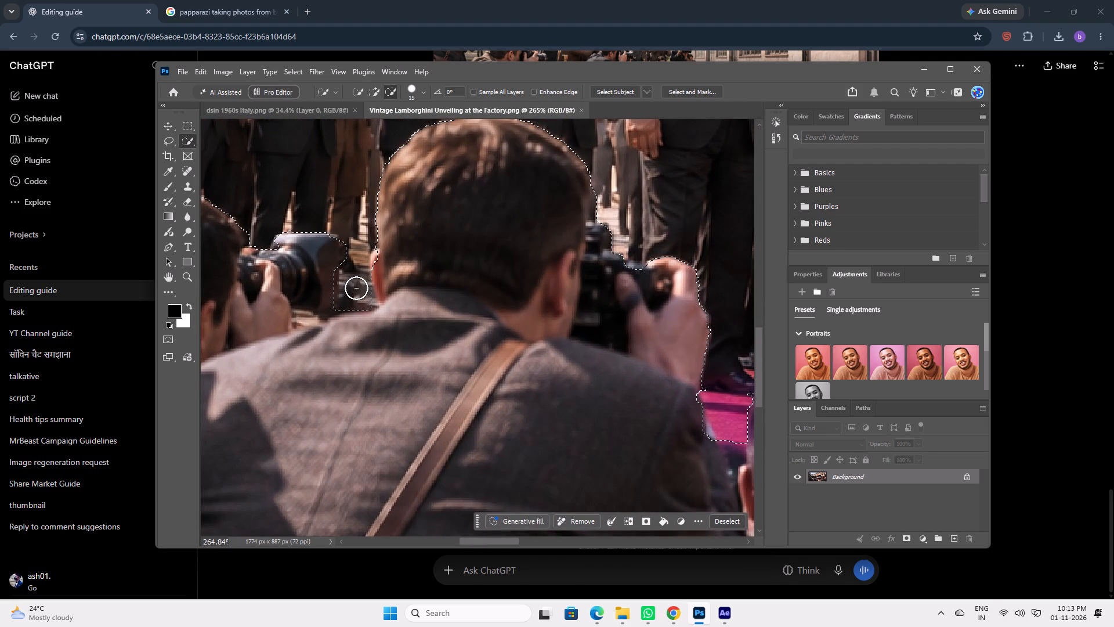
pyautogui.click(382, 260)
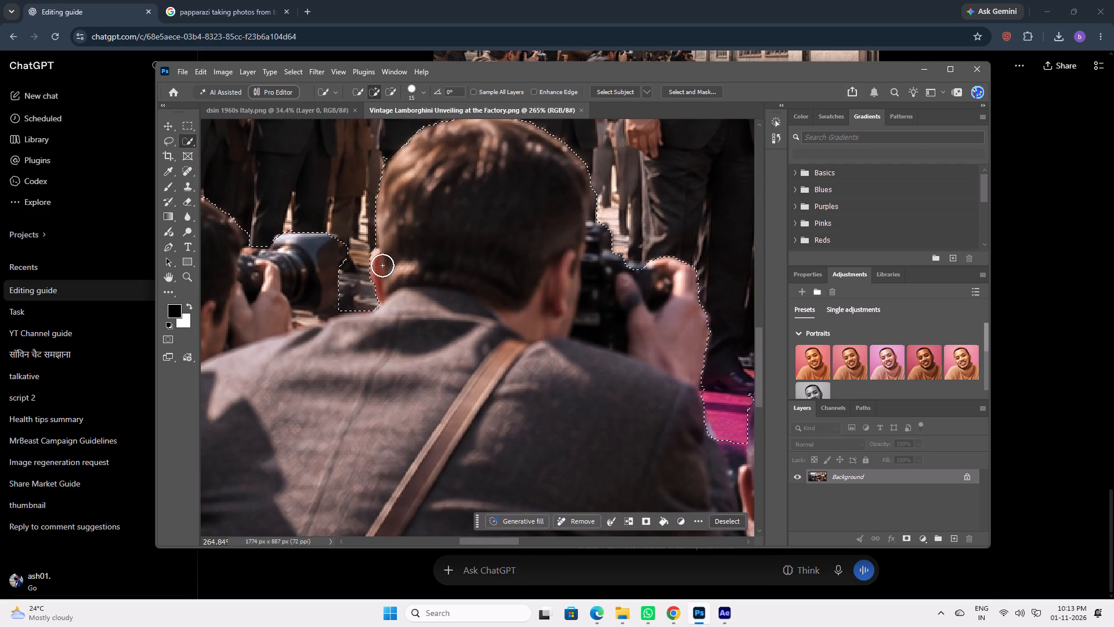
pyautogui.click(328, 246)
# Convert the locked Background into an editable layer.
pyautogui.keyDown('alt'); pyautogui.scroll(-19, 339, 280); pyautogui.keyUp('alt')
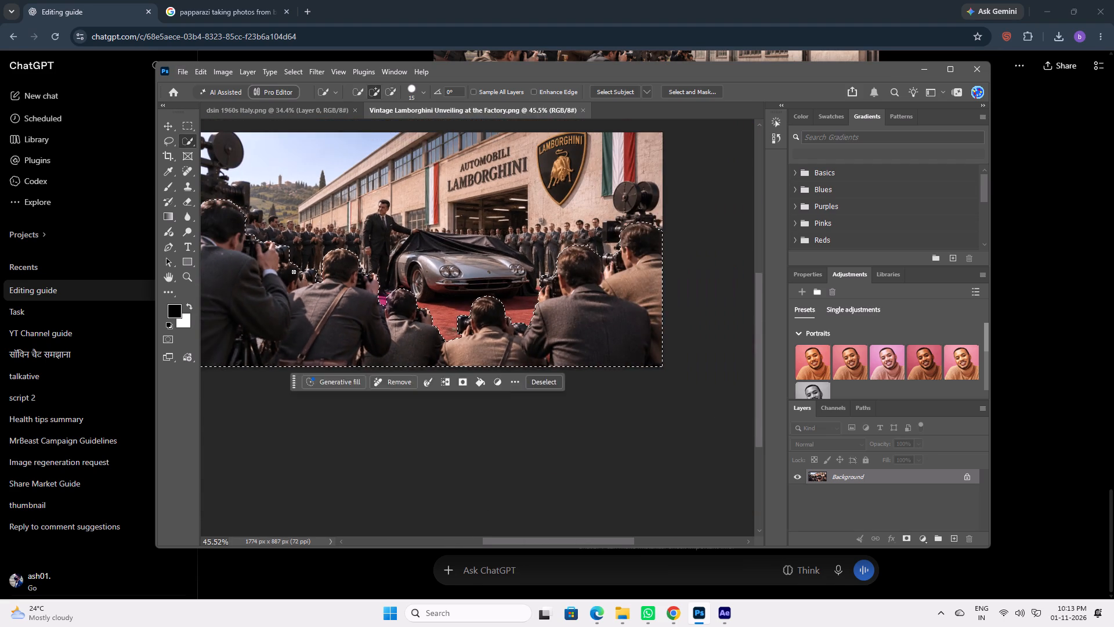
pyautogui.press('space')
pyautogui.press('space')
pyautogui.press('space')
pyautogui.press('space')
pyautogui.press('space')
pyautogui.press('space')
pyautogui.press('space')
pyautogui.press('space')
pyautogui.press('space')
pyautogui.press('space')
pyautogui.moveTo(273, 233); pyautogui.dragTo(401, 240)
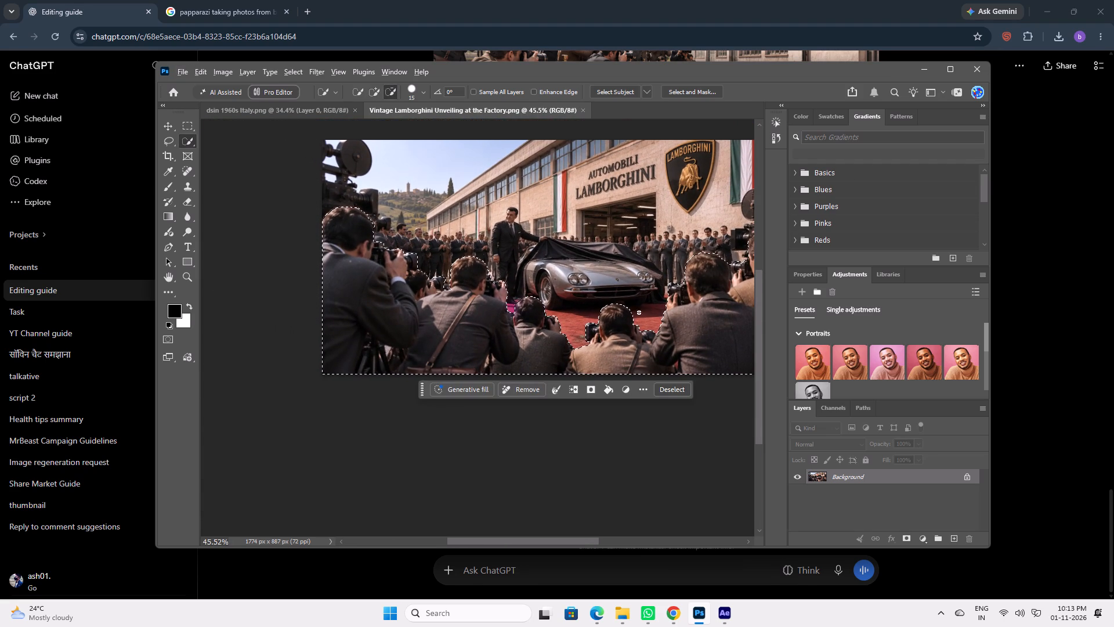
pyautogui.keyDown('alt'); pyautogui.scroll(-5, 672, 294); pyautogui.keyUp('alt')
pyautogui.press('space')
pyautogui.scroll(2, 655, 287)
pyautogui.press('space')
pyautogui.press('space')
pyautogui.moveTo(657, 290); pyautogui.dragTo(532, 264)
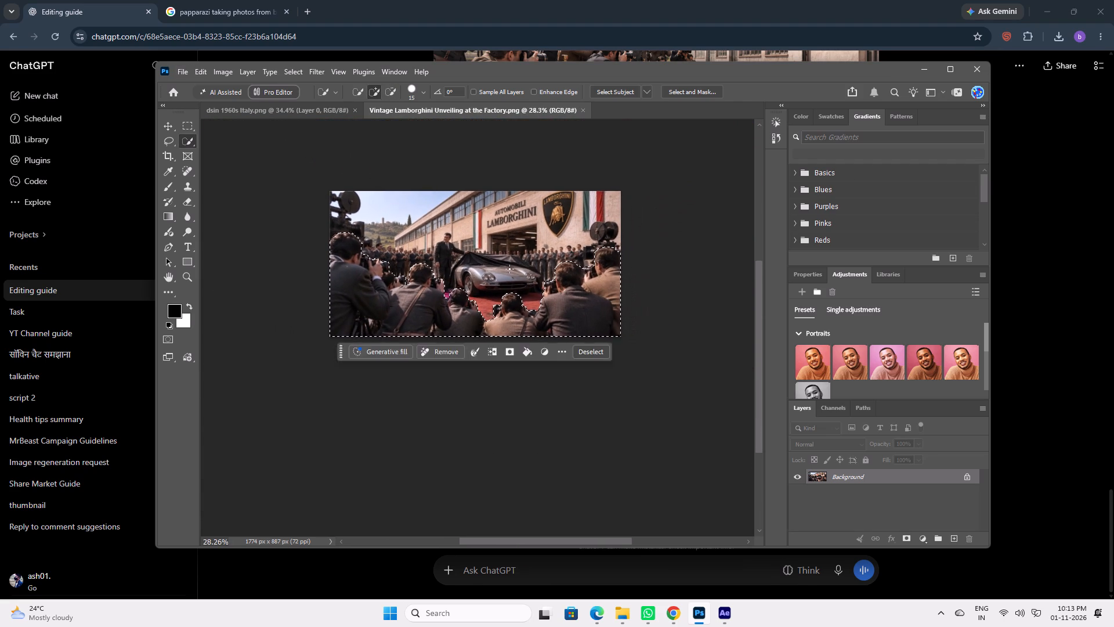
pyautogui.keyDown('alt'); pyautogui.scroll(5, 487, 270); pyautogui.keyUp('alt')
pyautogui.click(966, 475)
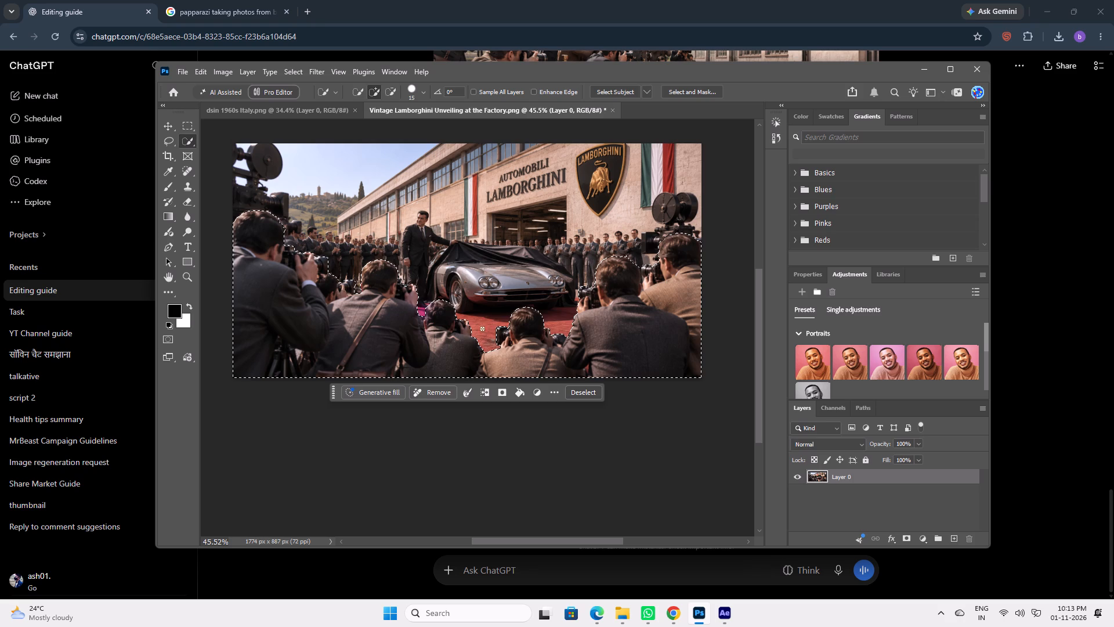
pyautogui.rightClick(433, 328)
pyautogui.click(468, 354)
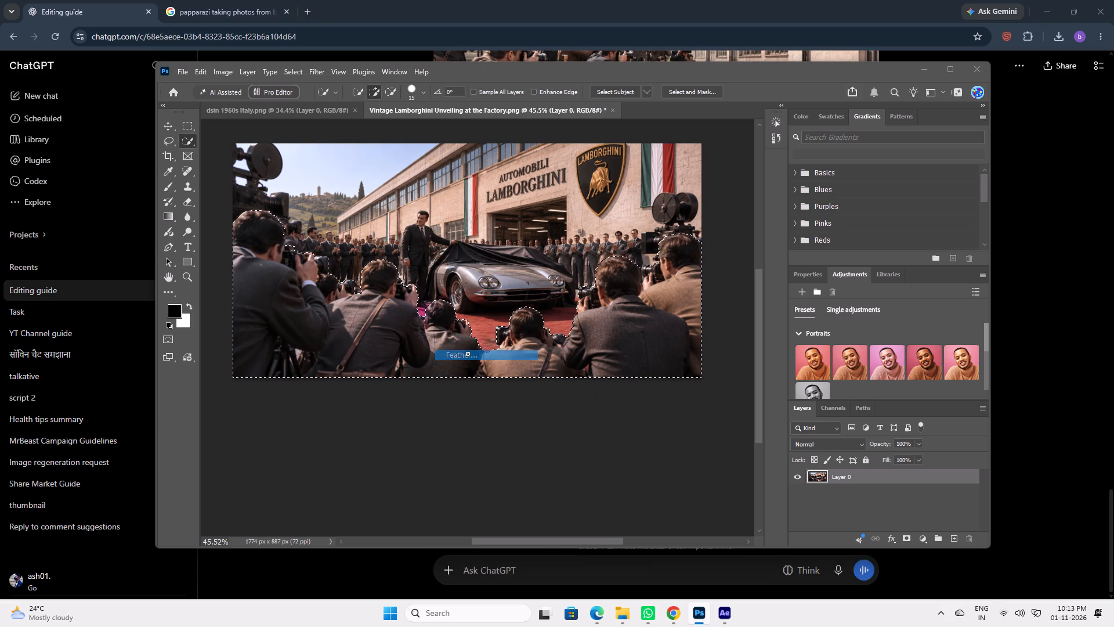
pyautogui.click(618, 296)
# Invert the selection and delete everything except the photographers.
pyautogui.rightClick(407, 345)
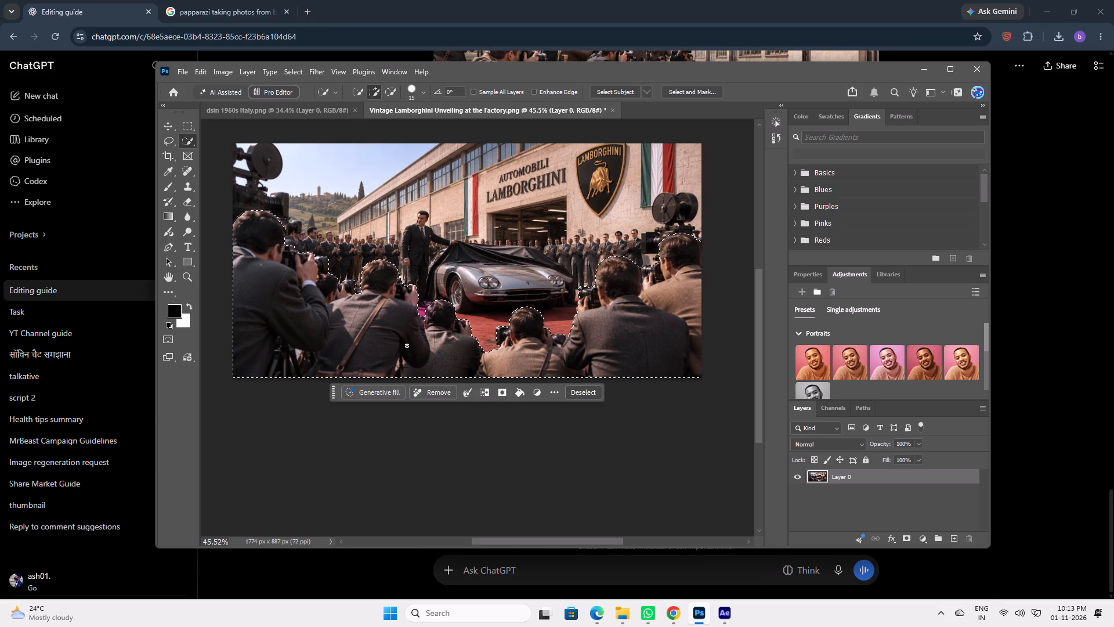
pyautogui.click(455, 359)
pyautogui.press('Delete')
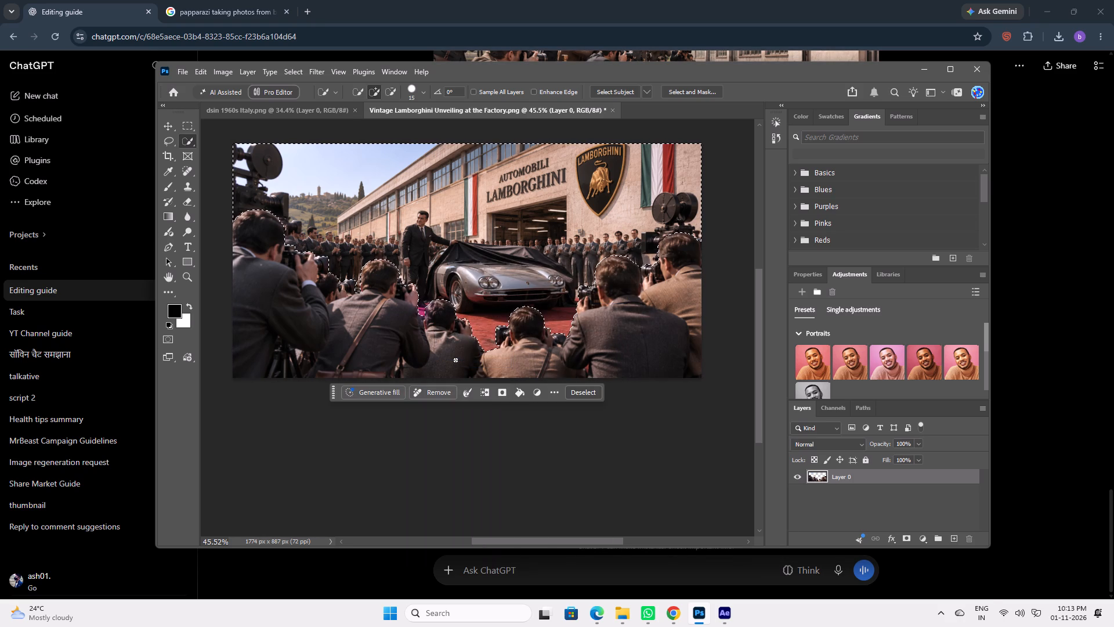
# Save the photographers cutout over the existing PNG and close Photoshop.
pyautogui.hotkey('ctrl', 's')
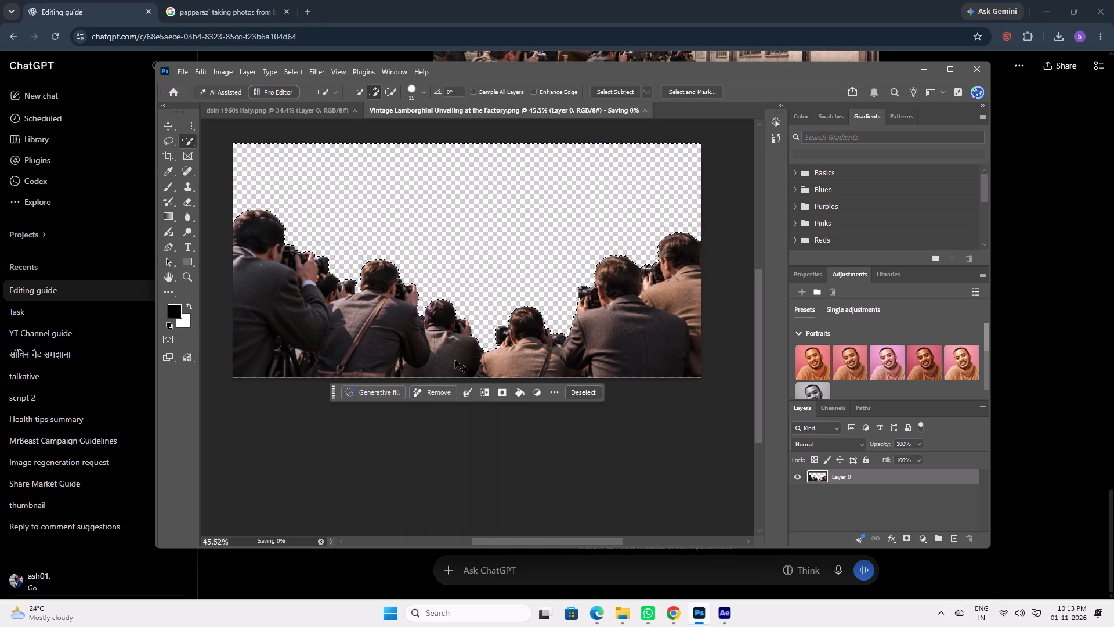
pyautogui.click(982, 69)
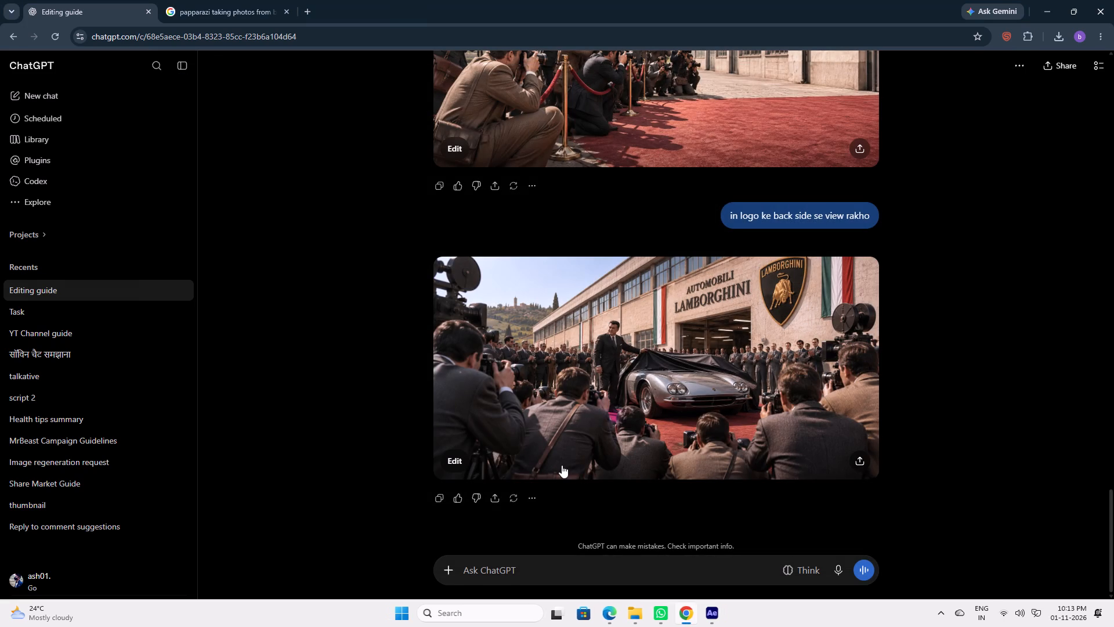
# Switch to After Effects, import Vintage Lamborghini Unveiling at the Factory.png from Downloads and move it into the visuals folder.
pyautogui.click(706, 615)
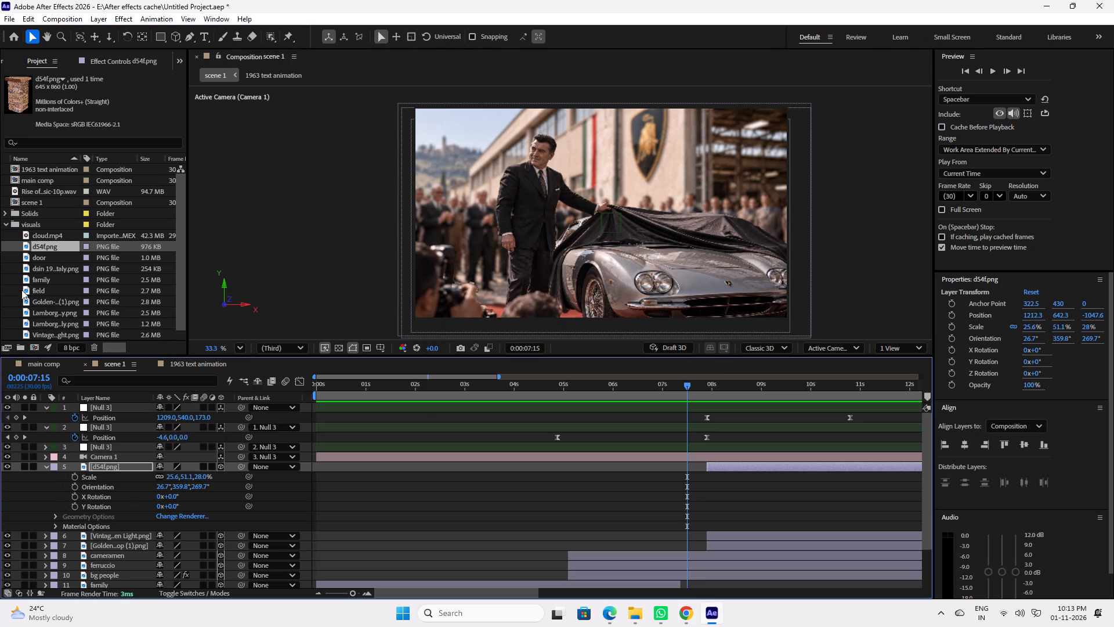
pyautogui.tripleClick(15, 272)
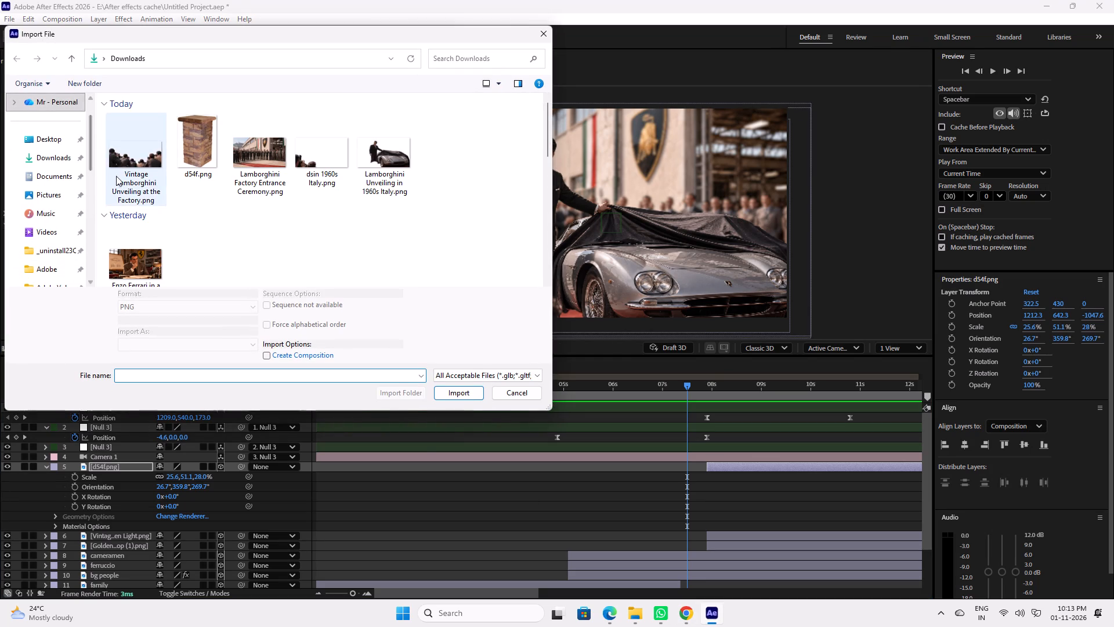
pyautogui.click(127, 152)
pyautogui.click(455, 387)
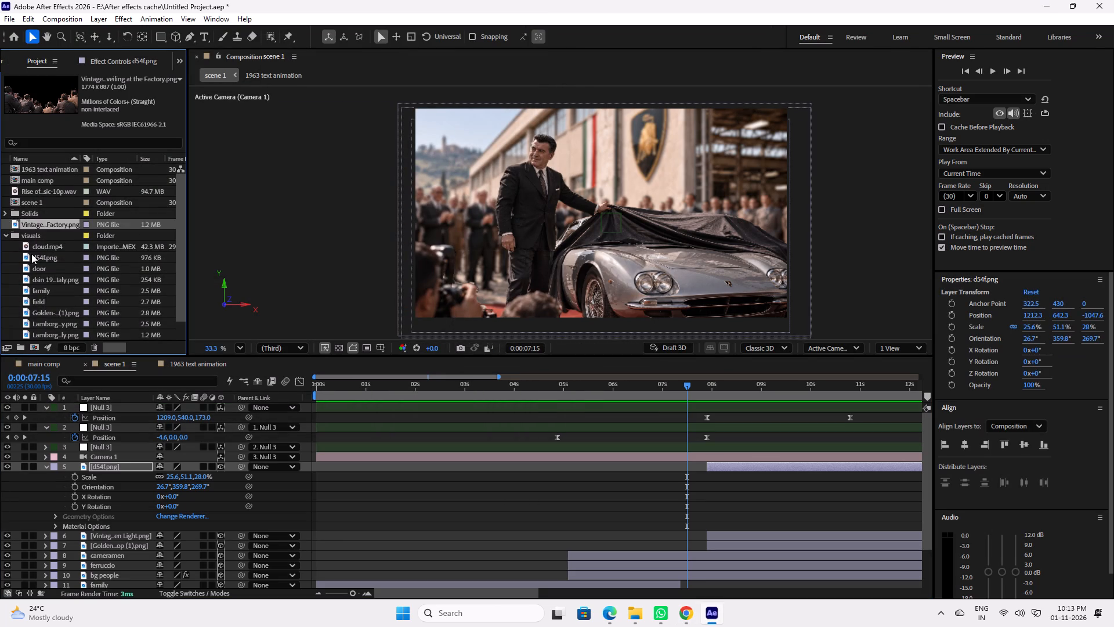
pyautogui.moveTo(35, 226); pyautogui.dragTo(37, 235)
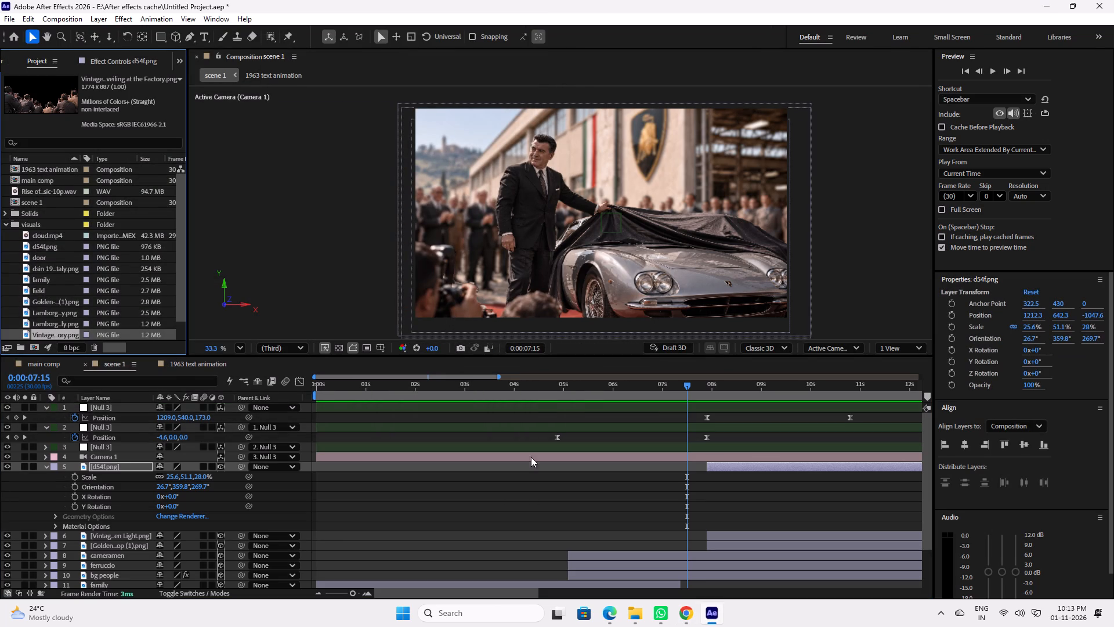
# Replace the source of the cameramen layer with the Vintage Lamborghini Unveiling at the Factory.png cutout.
pyautogui.click(643, 551)
pyautogui.click(440, 304)
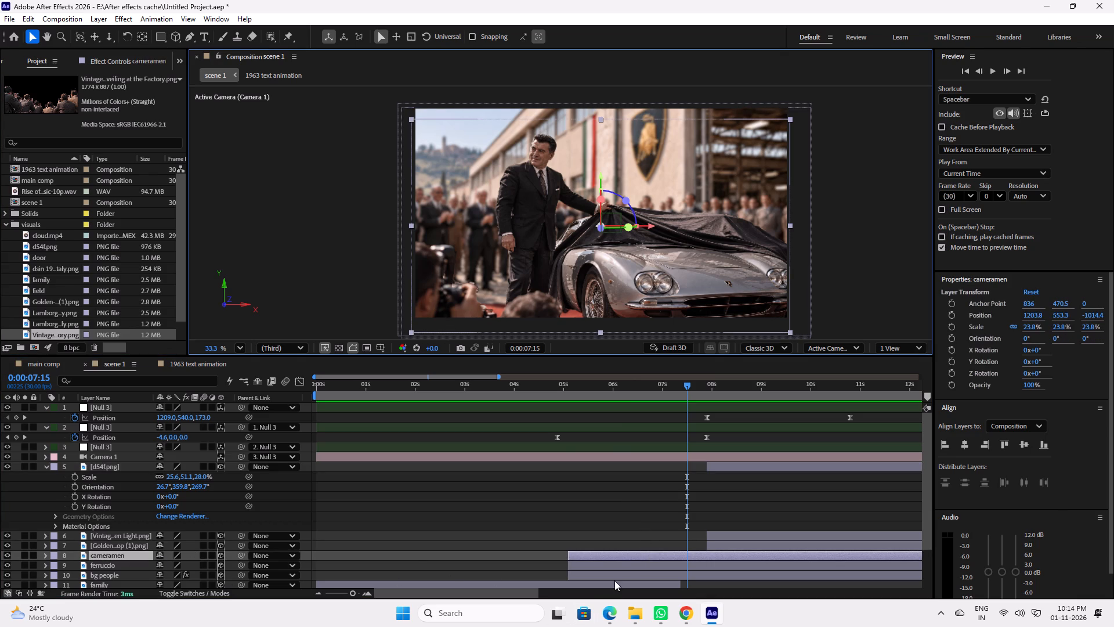
pyautogui.keyDown('alt'); pyautogui.moveTo(42, 334); pyautogui.dragTo(154, 383); pyautogui.keyUp('alt')
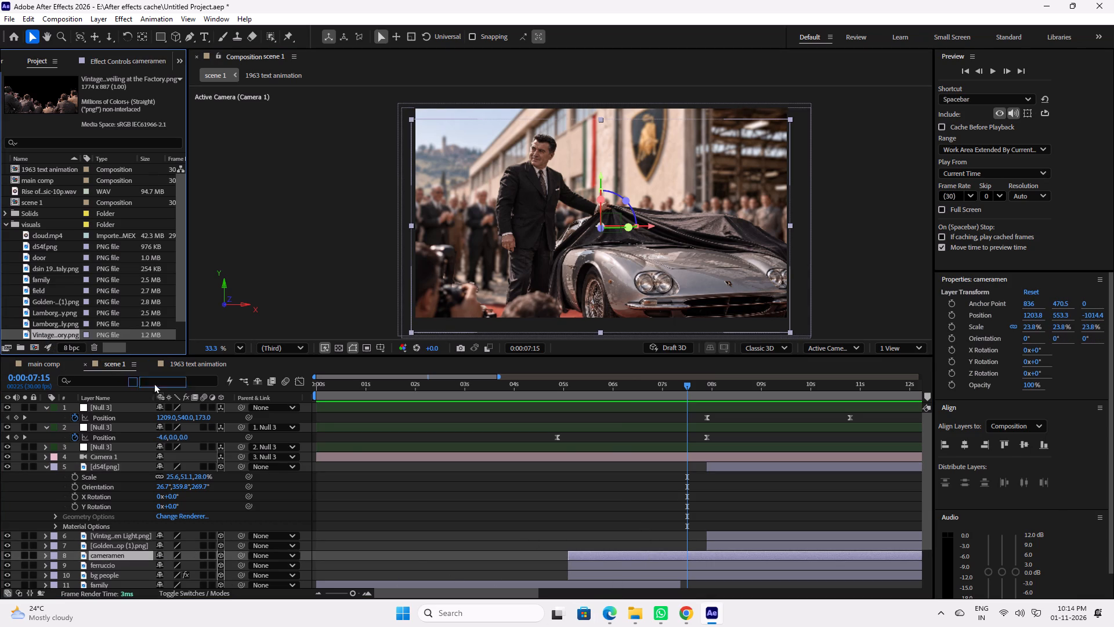
pyautogui.keyDown('alt'); pyautogui.moveTo(154, 383); pyautogui.dragTo(599, 555); pyautogui.keyUp('alt')
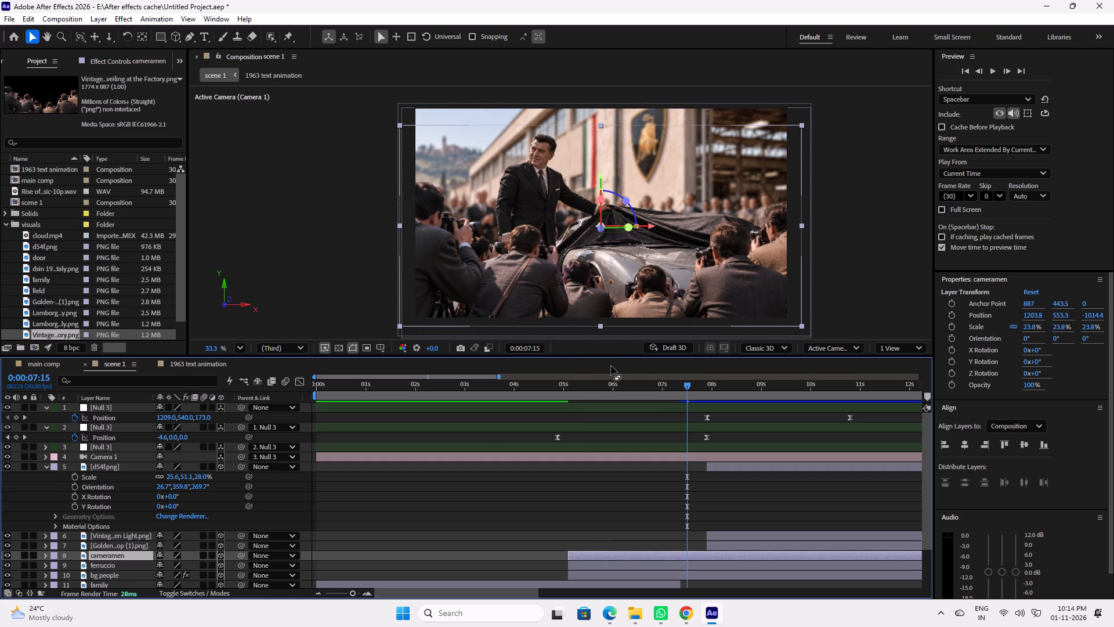
# Scale the cameramen layer to 33.8% so the photographers frame the foreground, and save the project.
pyautogui.press('s')
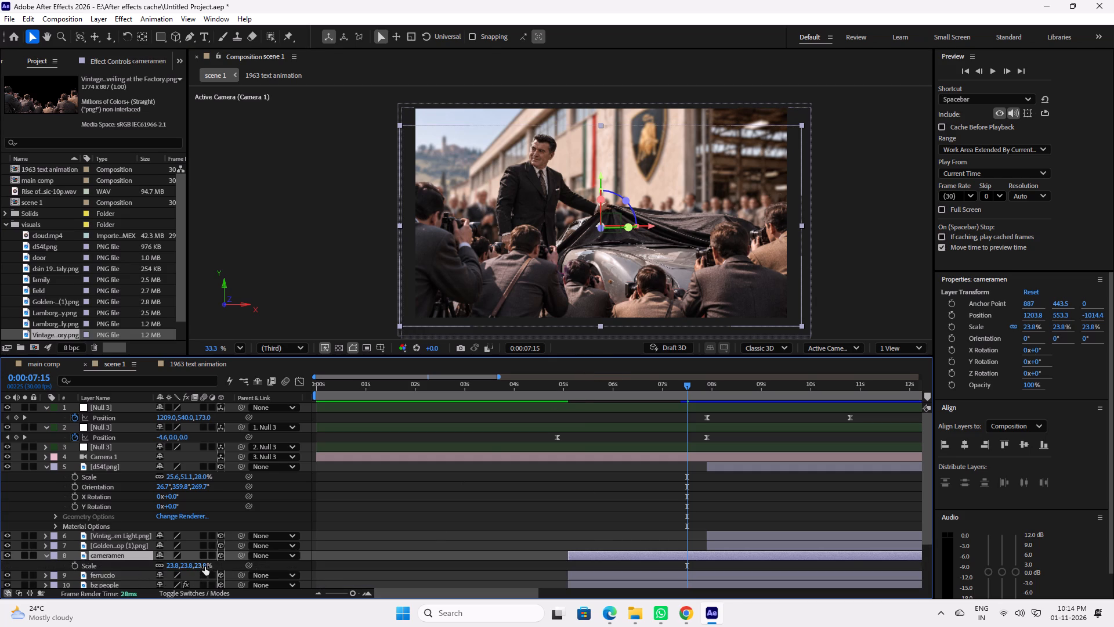
pyautogui.moveTo(205, 567); pyautogui.dragTo(204, 567)
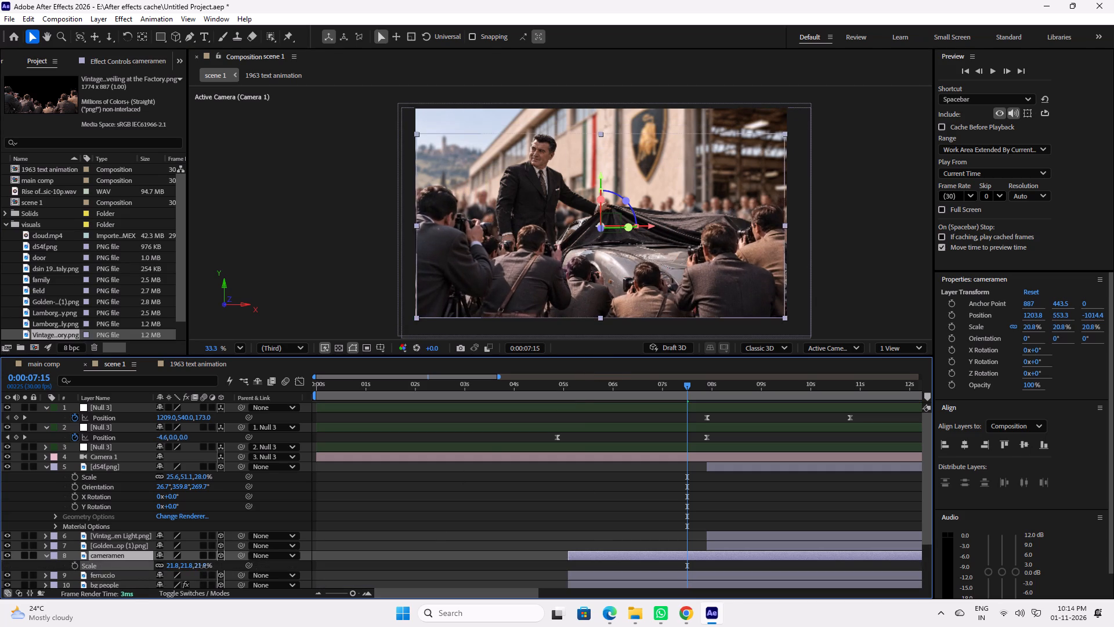
pyautogui.moveTo(204, 567); pyautogui.dragTo(209, 567)
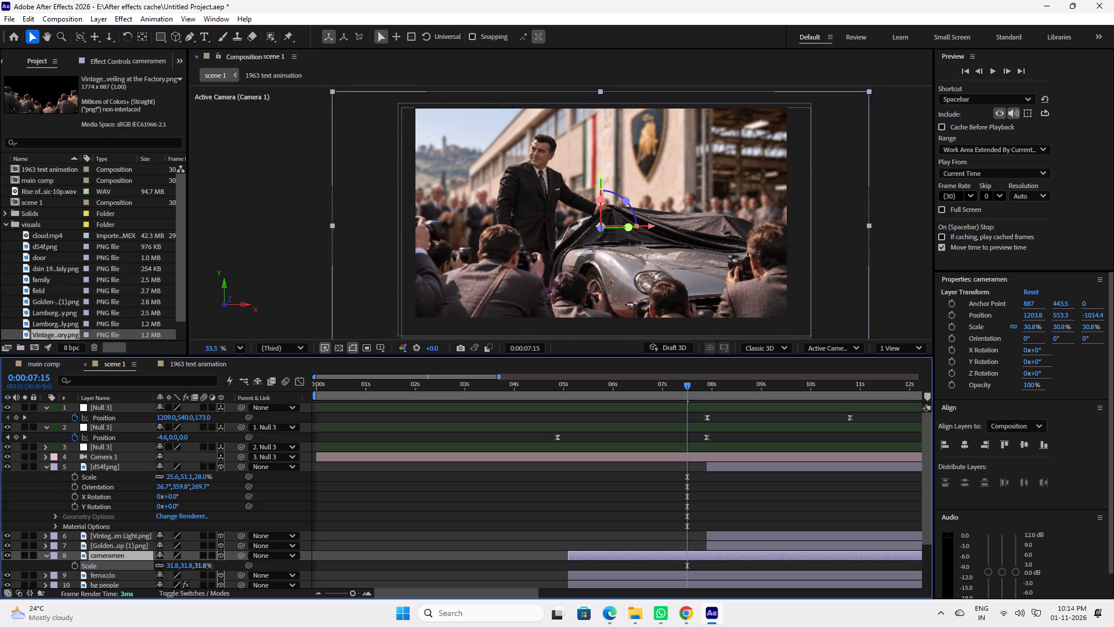
pyautogui.moveTo(209, 567); pyautogui.dragTo(211, 567)
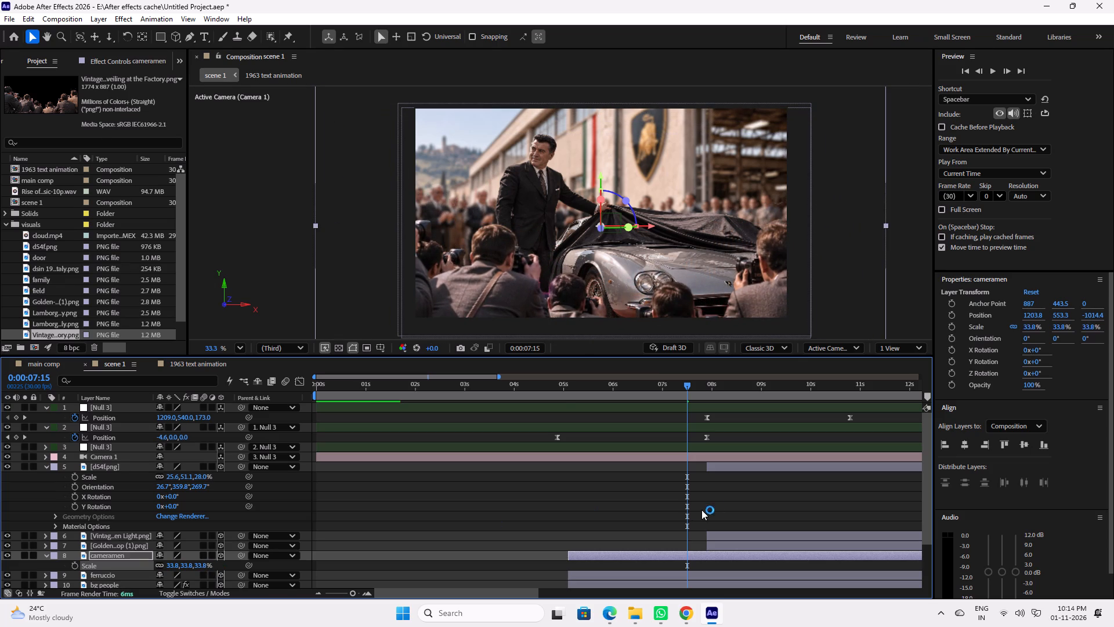
pyautogui.moveTo(677, 391); pyautogui.dragTo(542, 394)
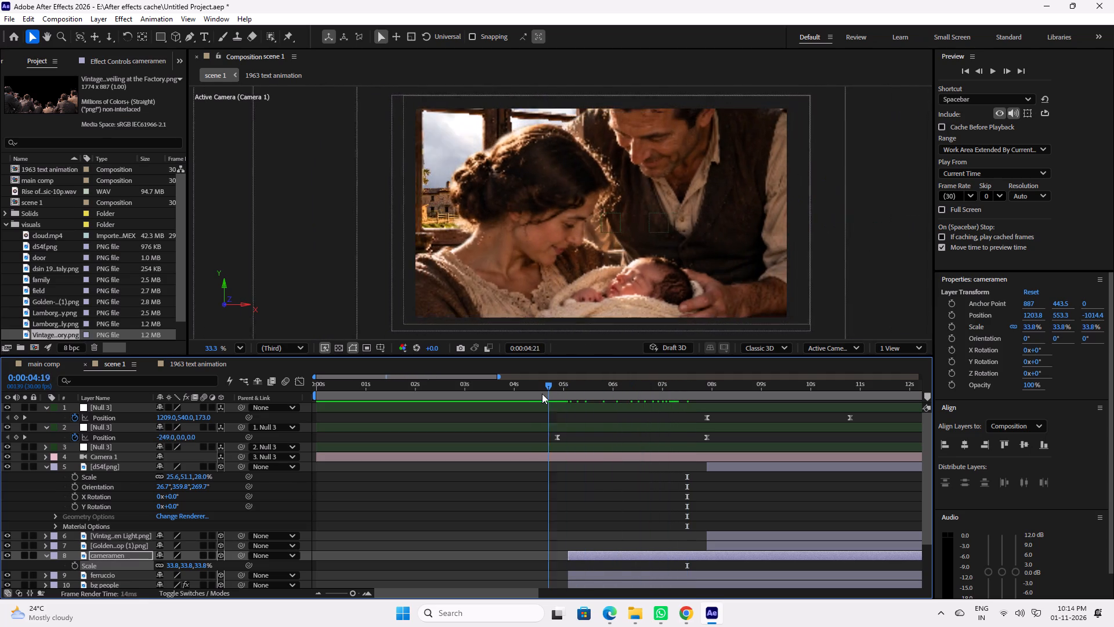
pyautogui.moveTo(542, 394); pyautogui.dragTo(519, 395)
pyautogui.hotkey('ctrl', 's')
# Play scene 1 from the start through the car unveiling to the workshop shot to check the new photographers foreground.
pyautogui.moveTo(447, 385); pyautogui.dragTo(382, 390)
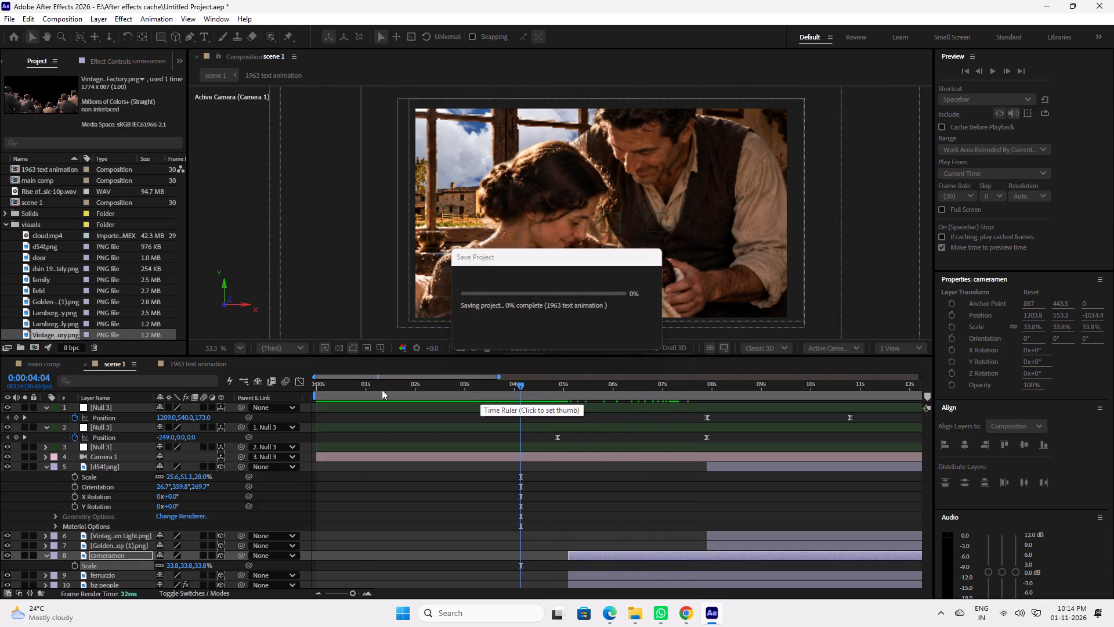
pyautogui.moveTo(382, 390); pyautogui.dragTo(360, 390)
pyautogui.moveTo(348, 390); pyautogui.dragTo(294, 392)
pyautogui.press('space')
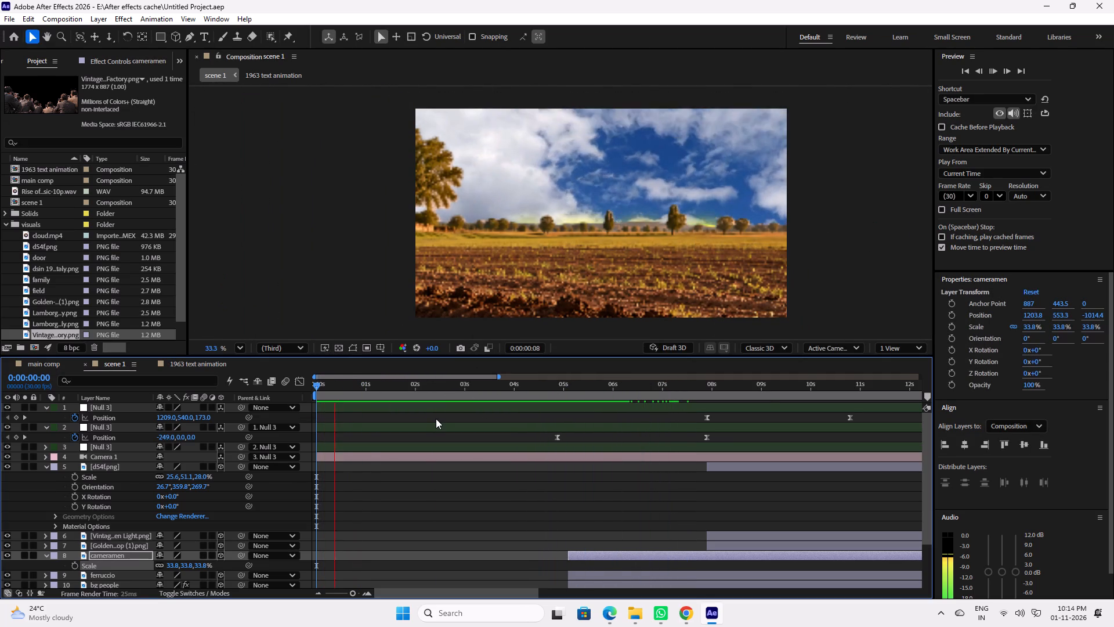
pyautogui.press('space')
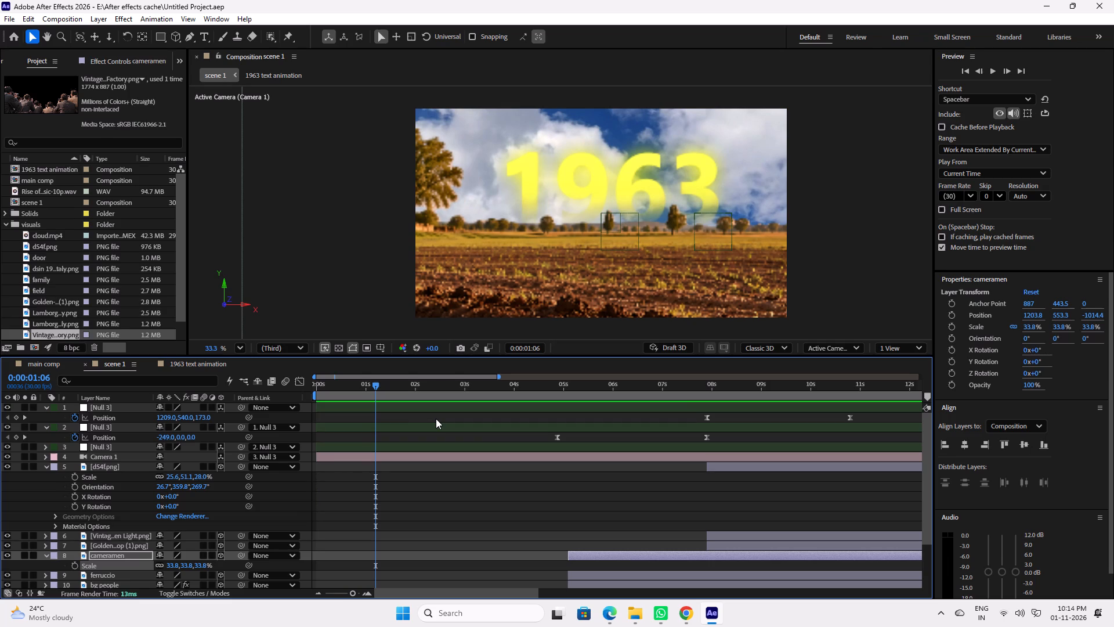
pyautogui.moveTo(348, 391); pyautogui.dragTo(301, 393)
pyautogui.press('space')
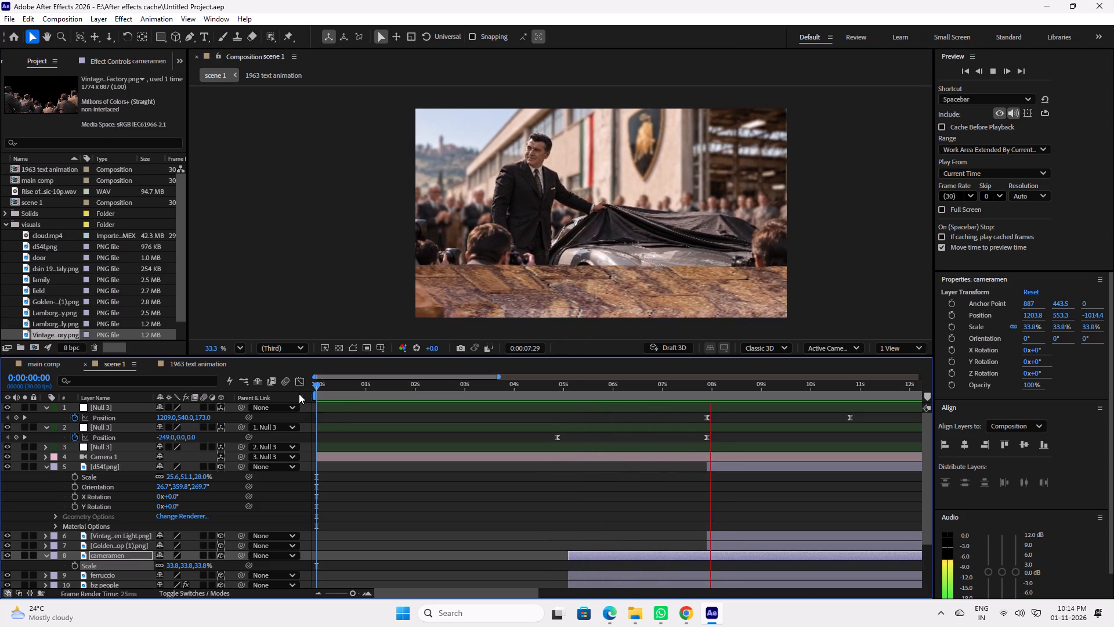
pyautogui.press('space')
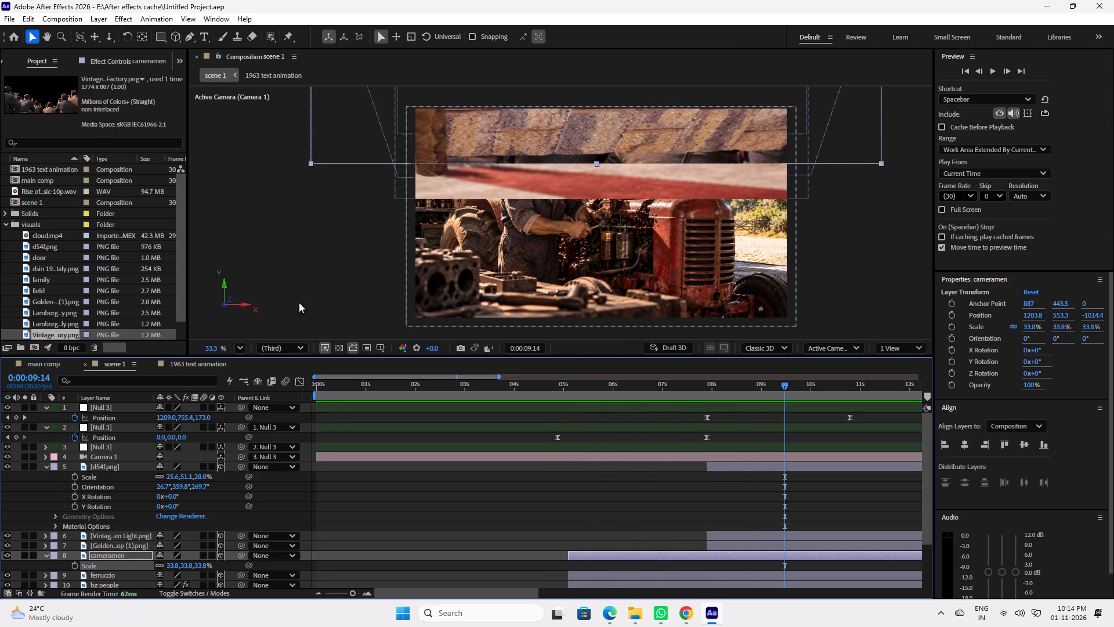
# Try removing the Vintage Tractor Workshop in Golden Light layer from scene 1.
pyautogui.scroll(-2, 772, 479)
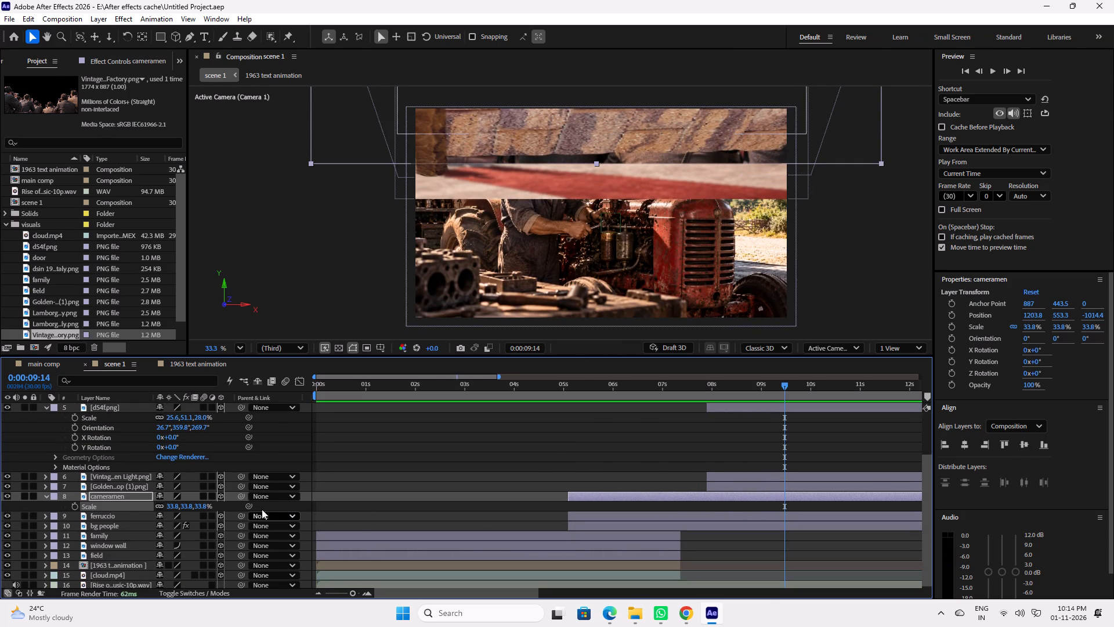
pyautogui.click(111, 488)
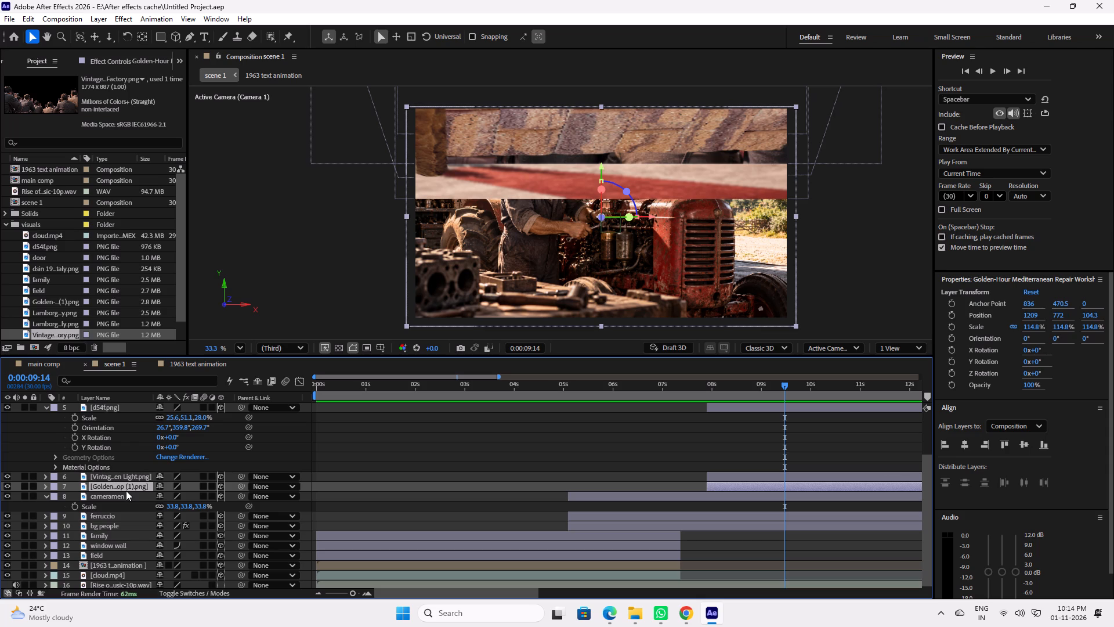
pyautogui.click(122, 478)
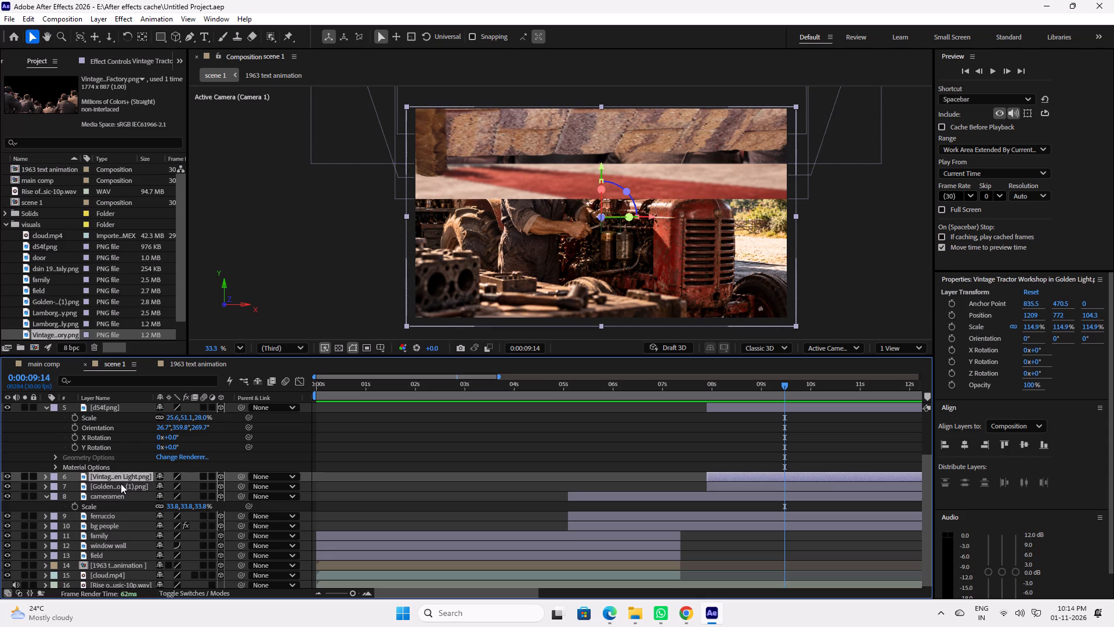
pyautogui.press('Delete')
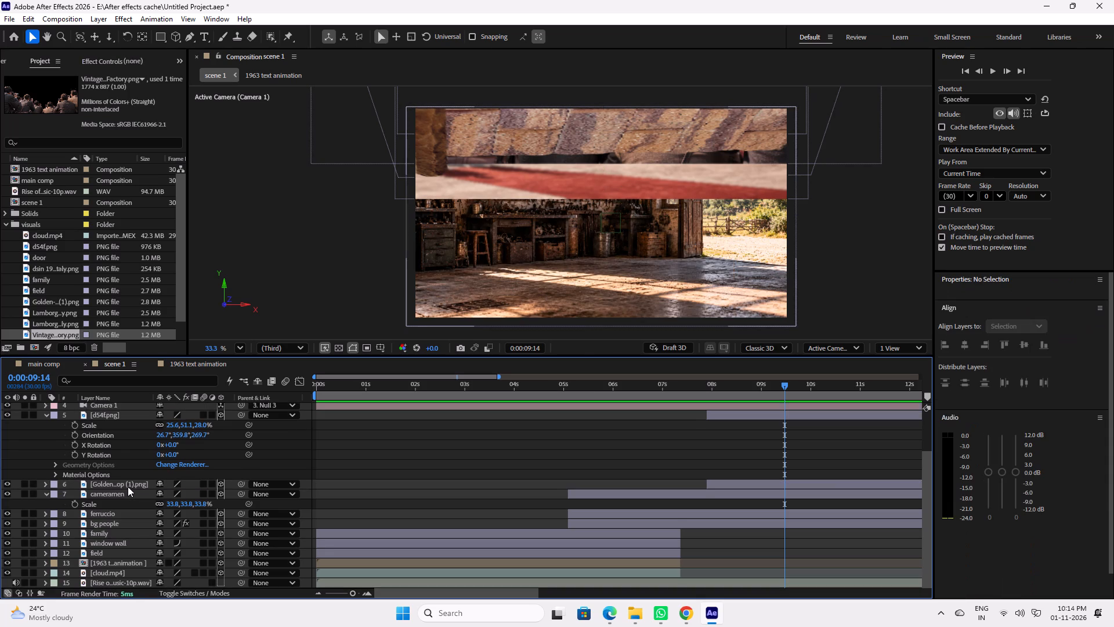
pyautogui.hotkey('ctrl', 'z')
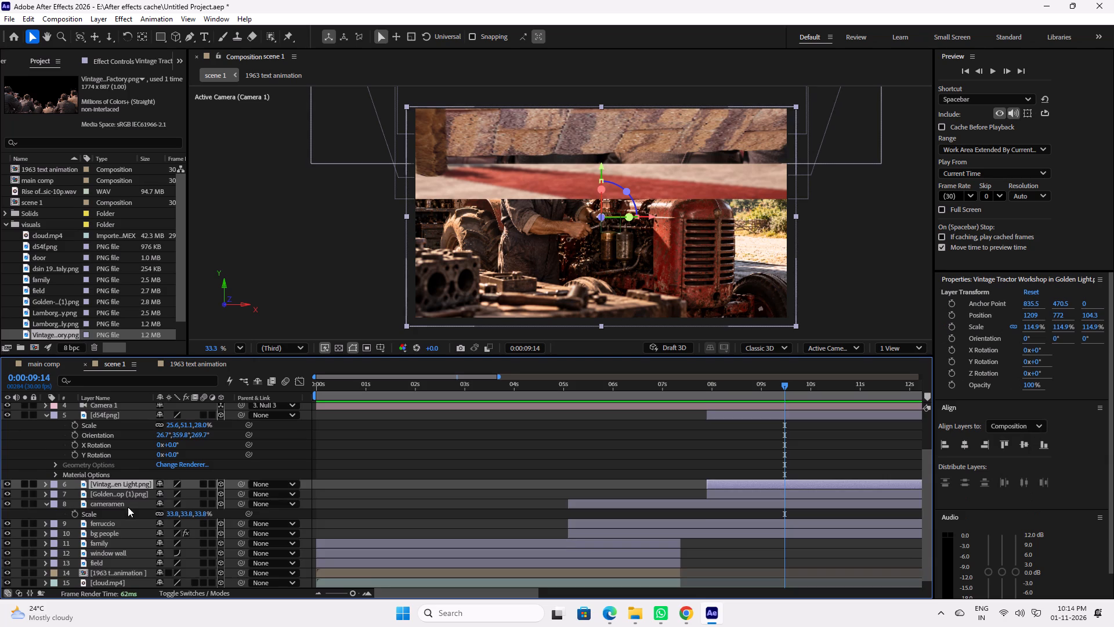
# Delete the d54f.png stone surface layer from scene 1 and save the project.
pyautogui.scroll(3, 128, 507)
pyautogui.click(107, 468)
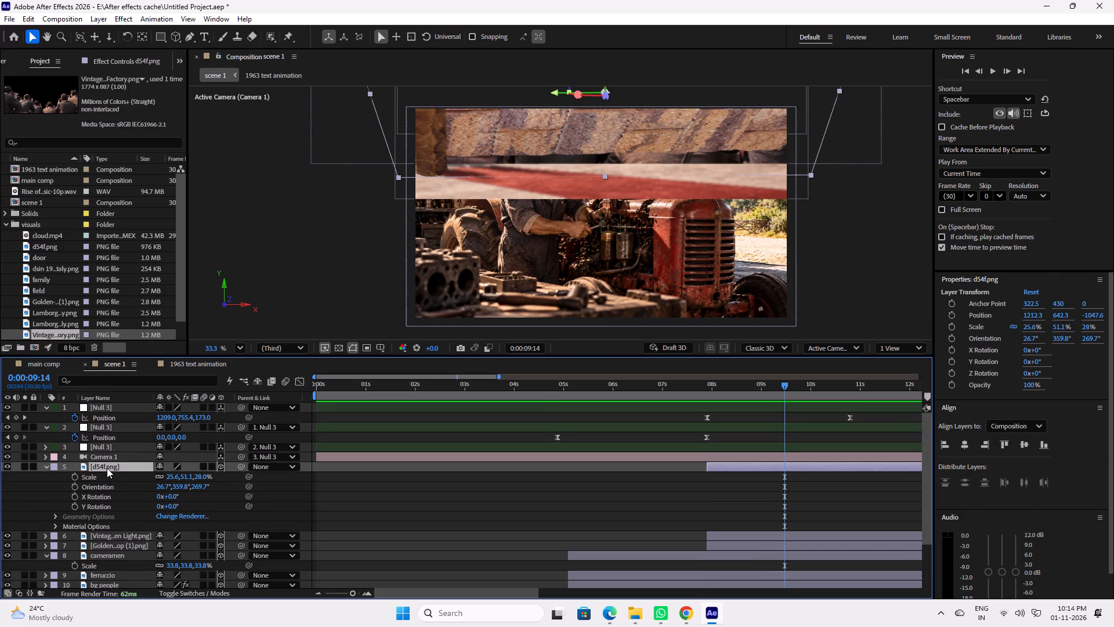
pyautogui.press('Delete')
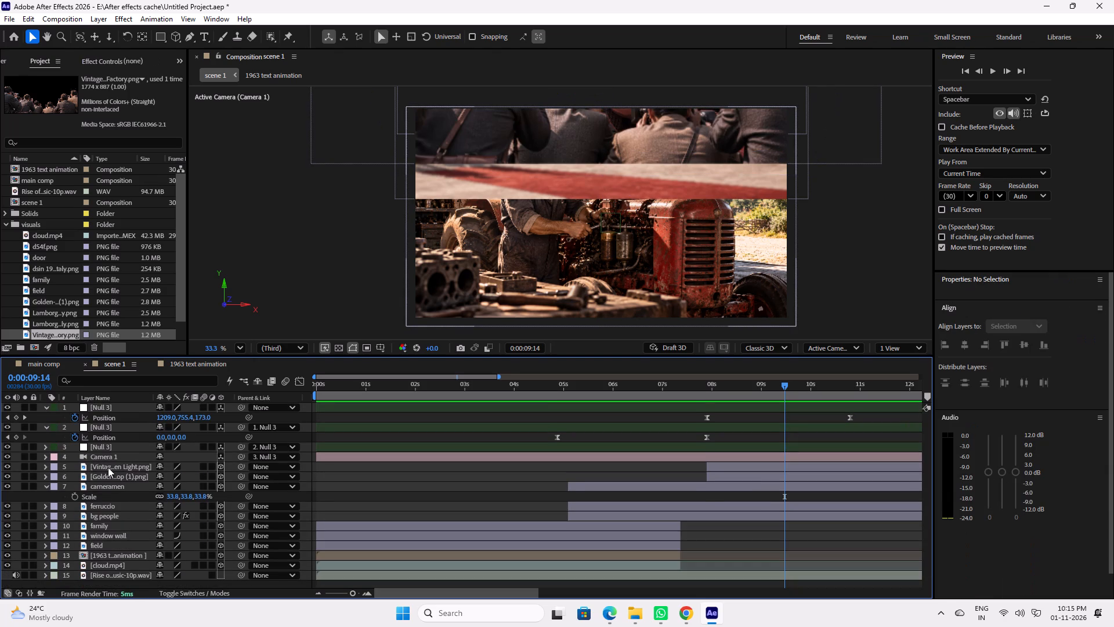
pyautogui.moveTo(736, 394); pyautogui.dragTo(691, 397)
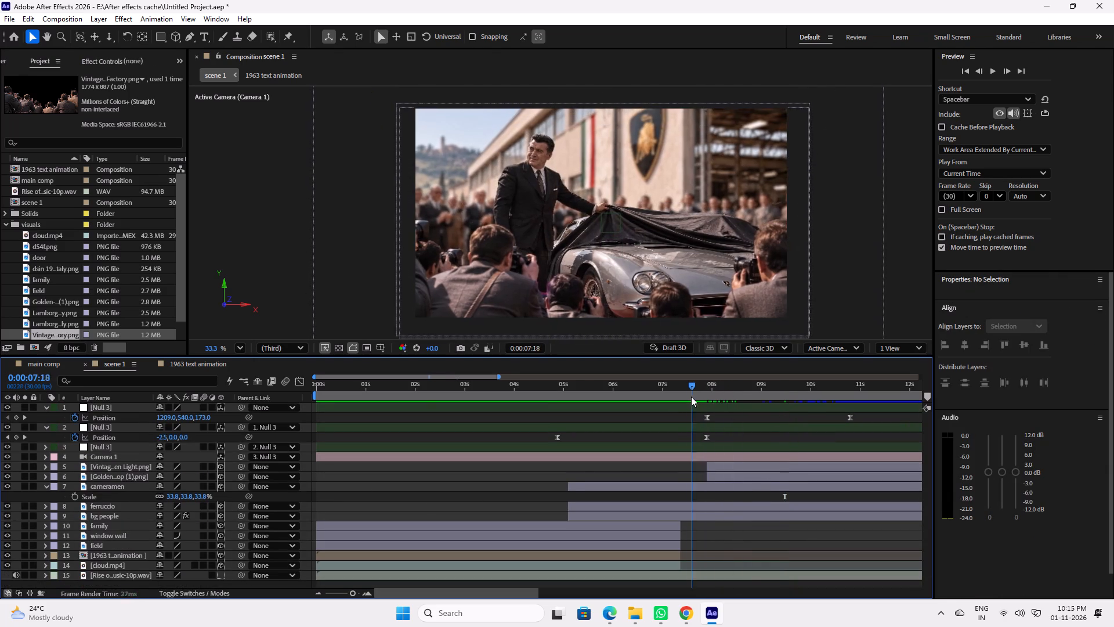
pyautogui.moveTo(691, 397); pyautogui.dragTo(803, 398)
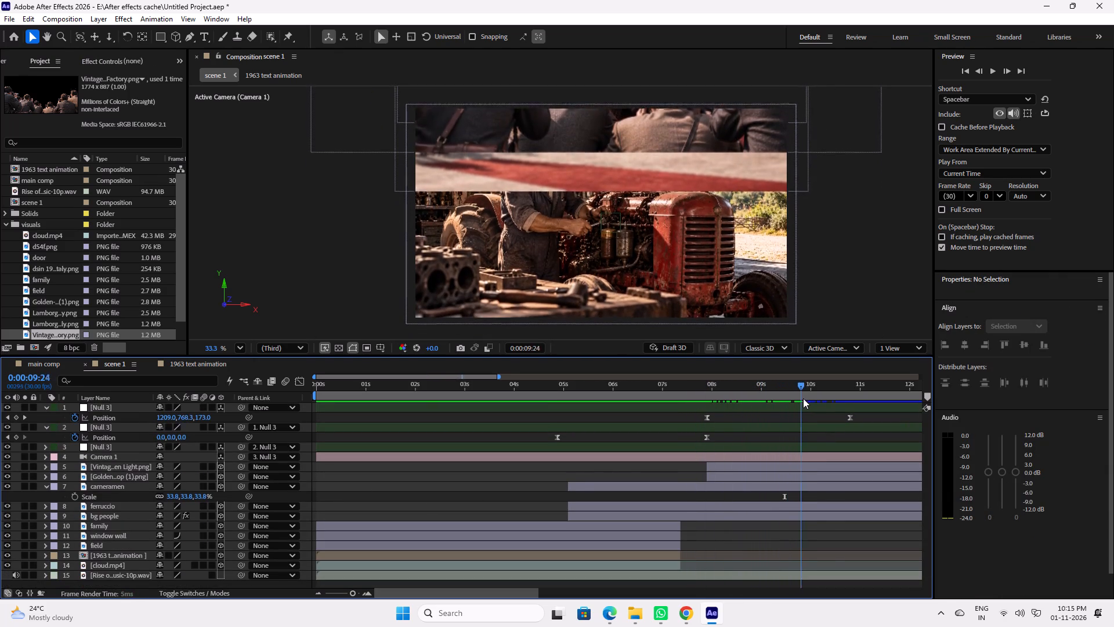
pyautogui.moveTo(803, 398); pyautogui.dragTo(789, 394)
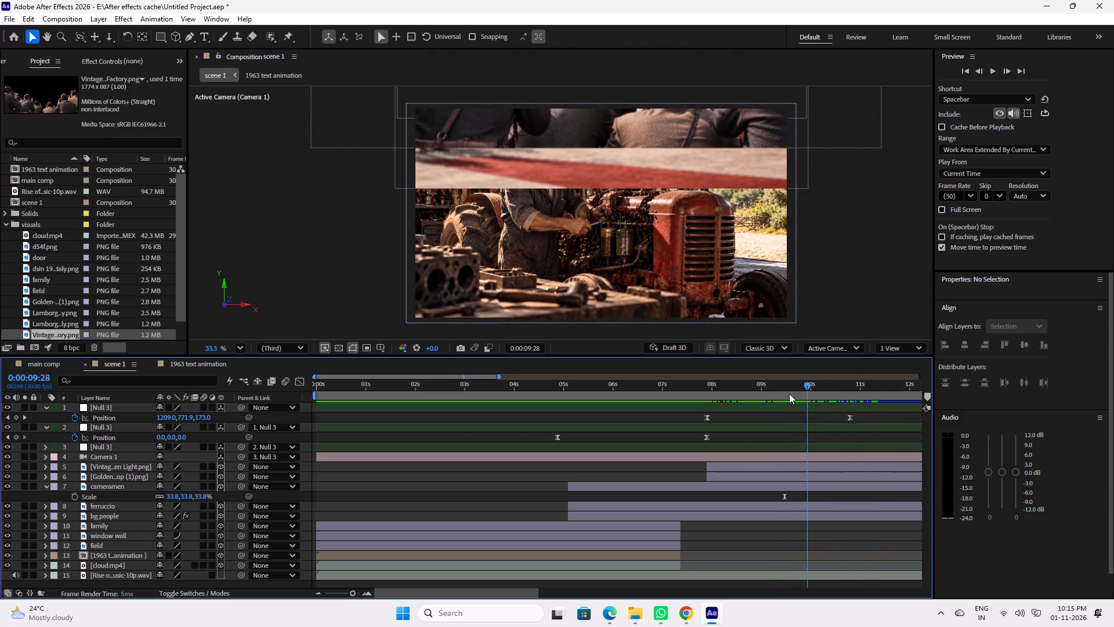
pyautogui.moveTo(789, 394); pyautogui.dragTo(685, 396)
pyautogui.hotkey('ctrl', 's')
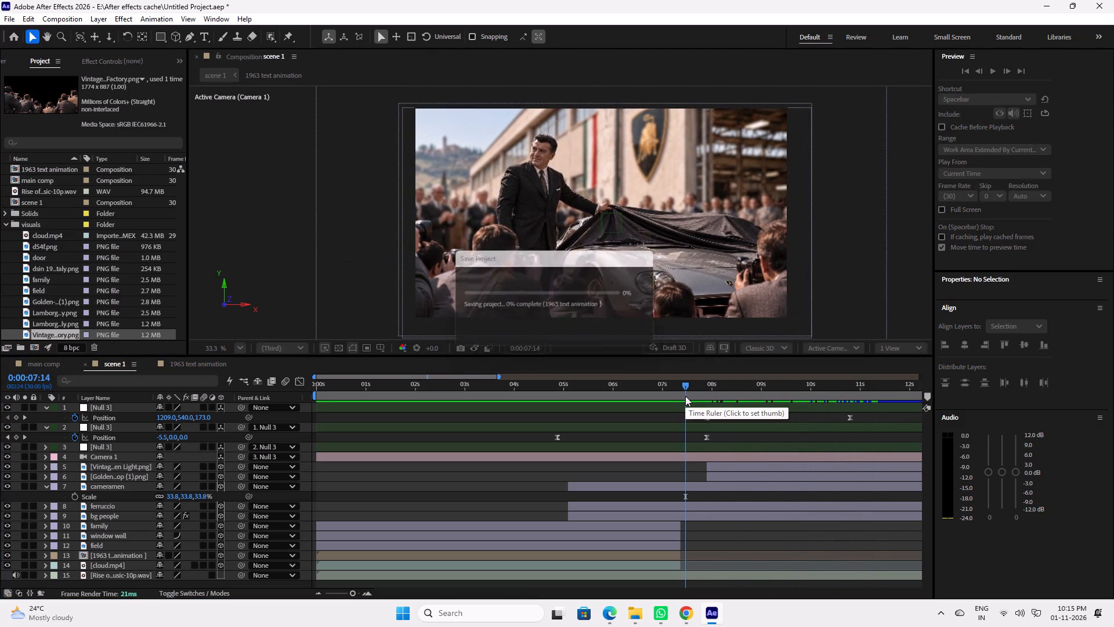
# Review the camera move from the family shot past the photographers and down to the tractor workshop, between about 5 and 11 seconds.
pyautogui.press('space')
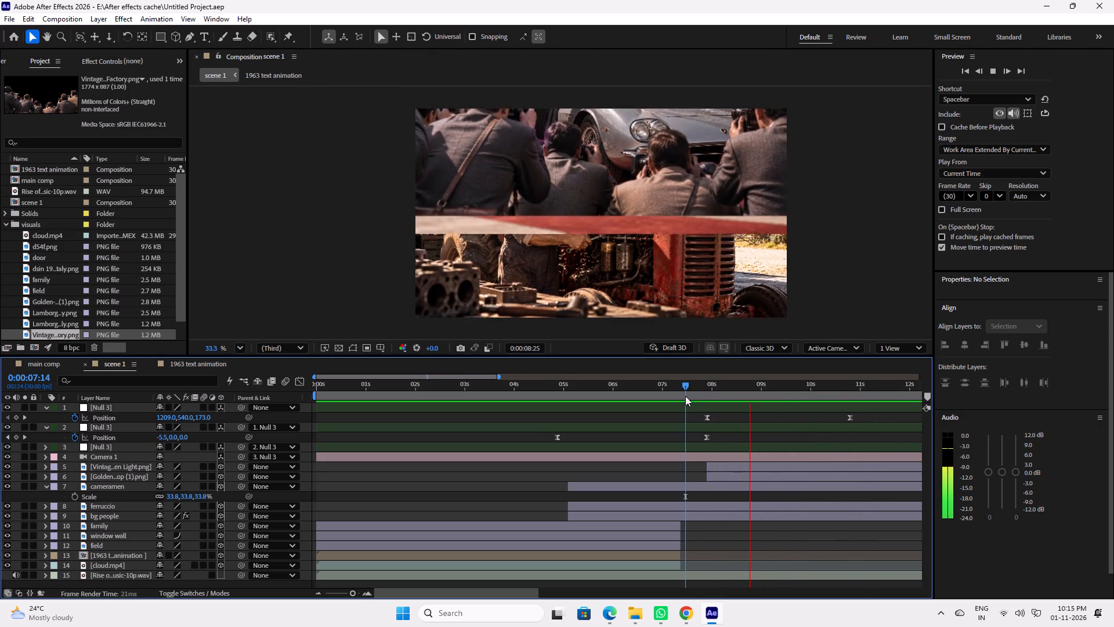
pyautogui.press('space')
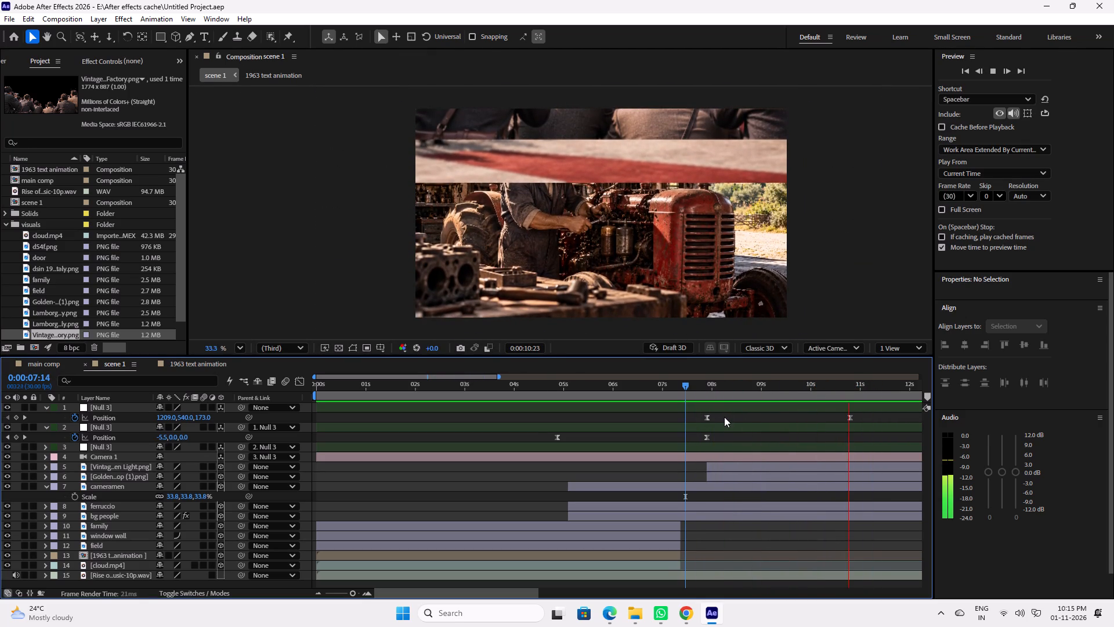
pyautogui.moveTo(842, 388); pyautogui.dragTo(863, 394)
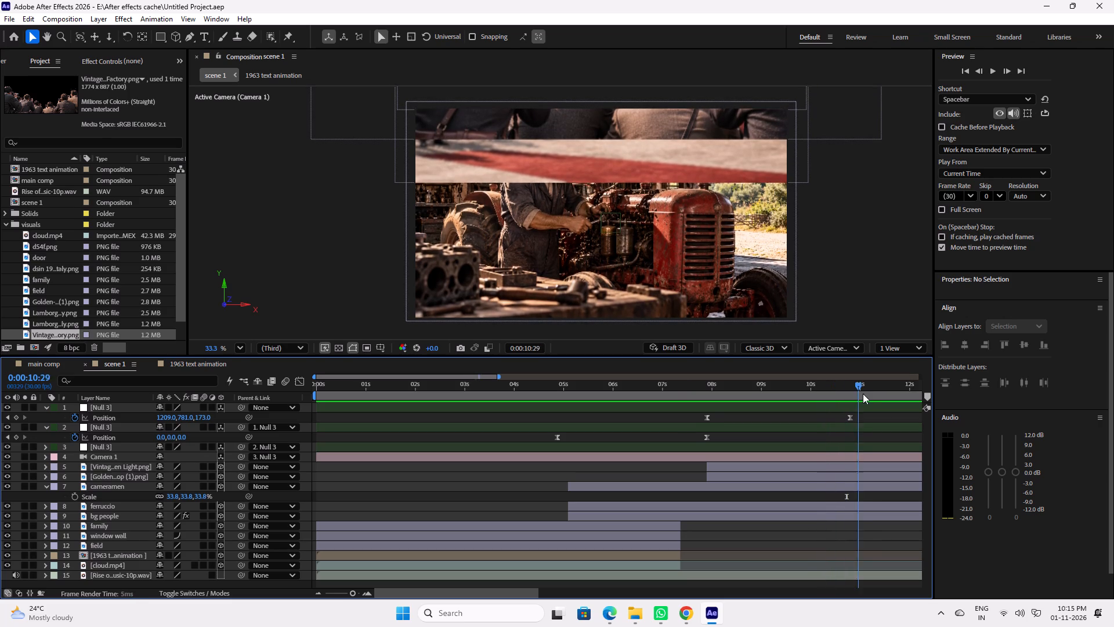
pyautogui.moveTo(863, 394); pyautogui.dragTo(867, 394)
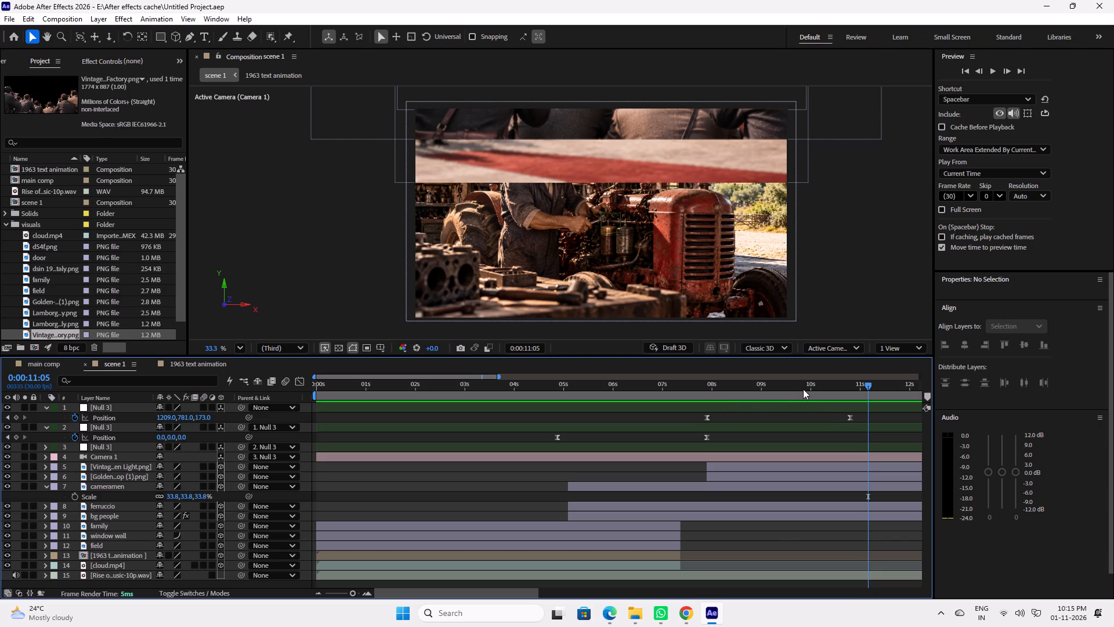
pyautogui.moveTo(803, 388); pyautogui.dragTo(677, 389)
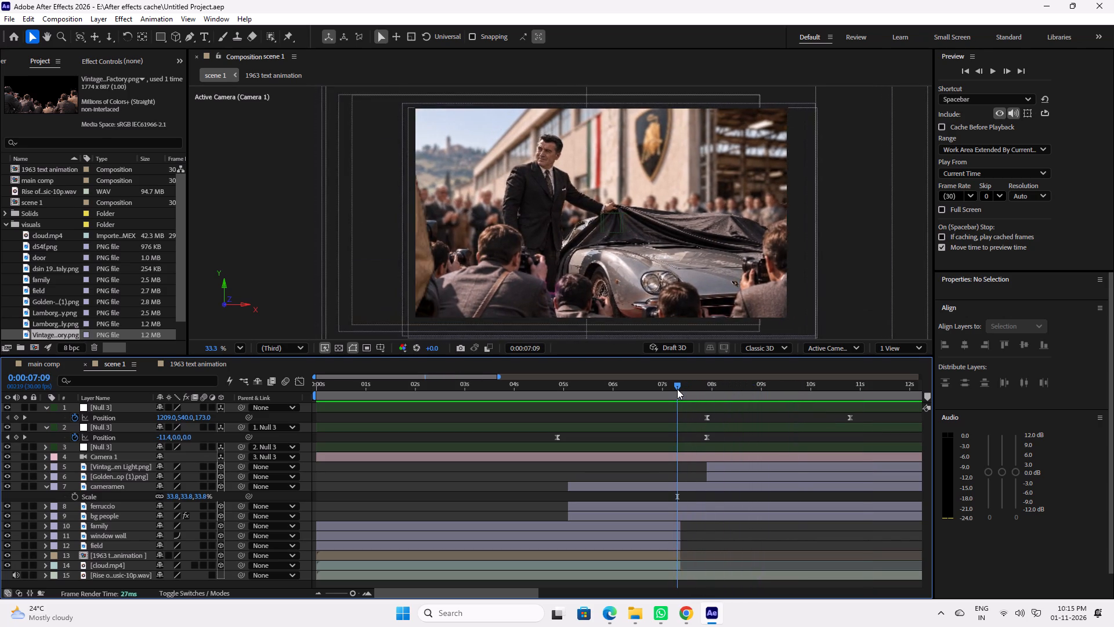
pyautogui.press('space')
pyautogui.press('space')
pyautogui.moveTo(672, 387); pyautogui.dragTo(661, 387)
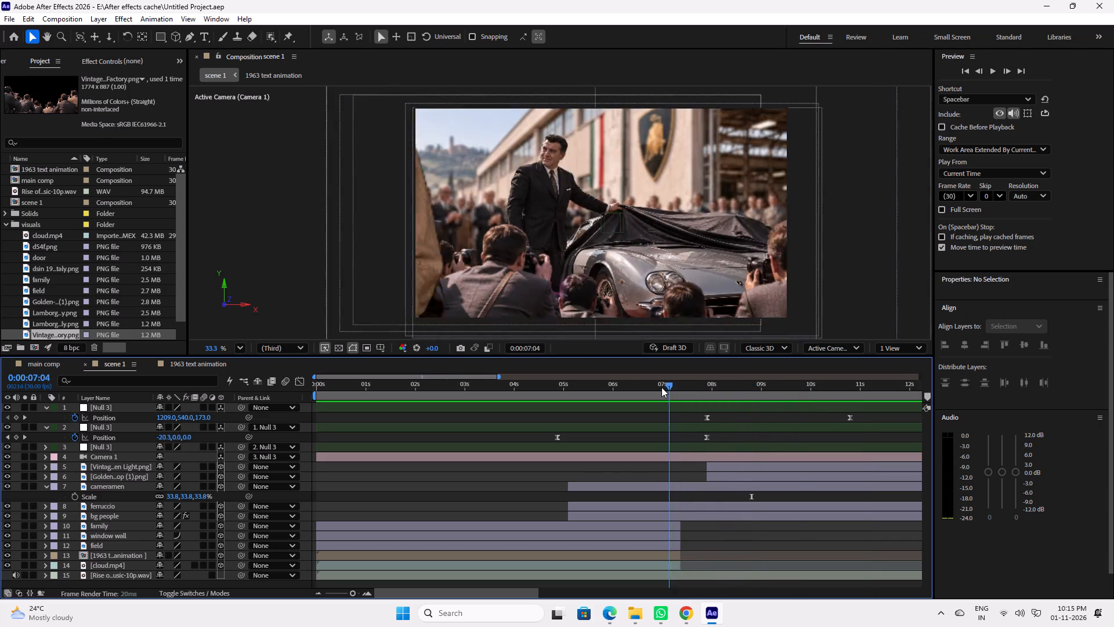
pyautogui.moveTo(661, 387); pyautogui.dragTo(565, 388)
pyautogui.press('space')
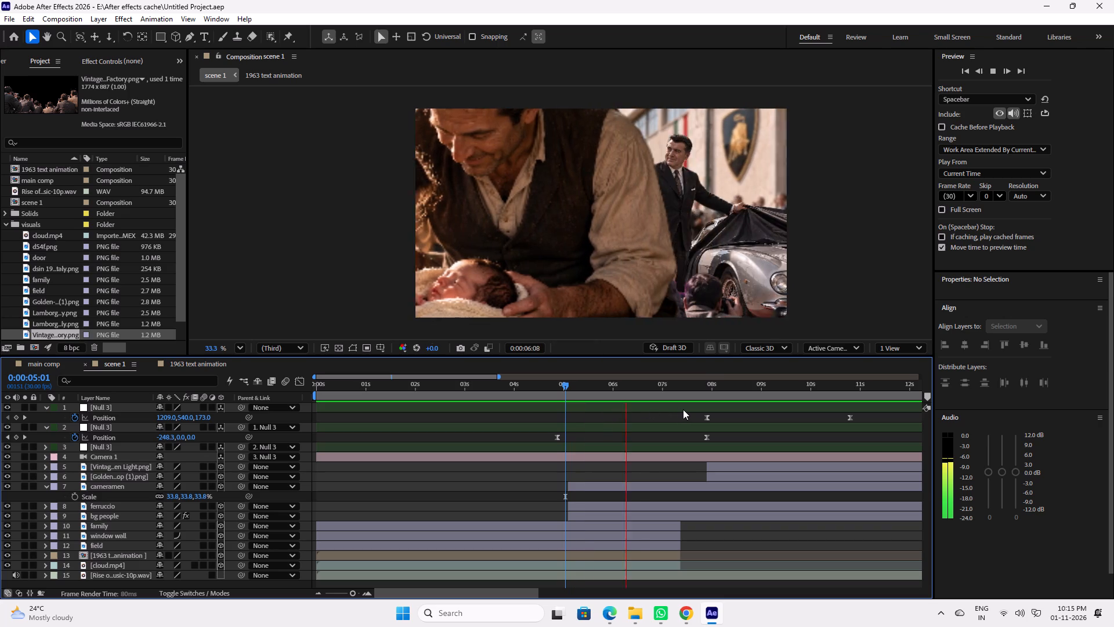
pyautogui.press('space')
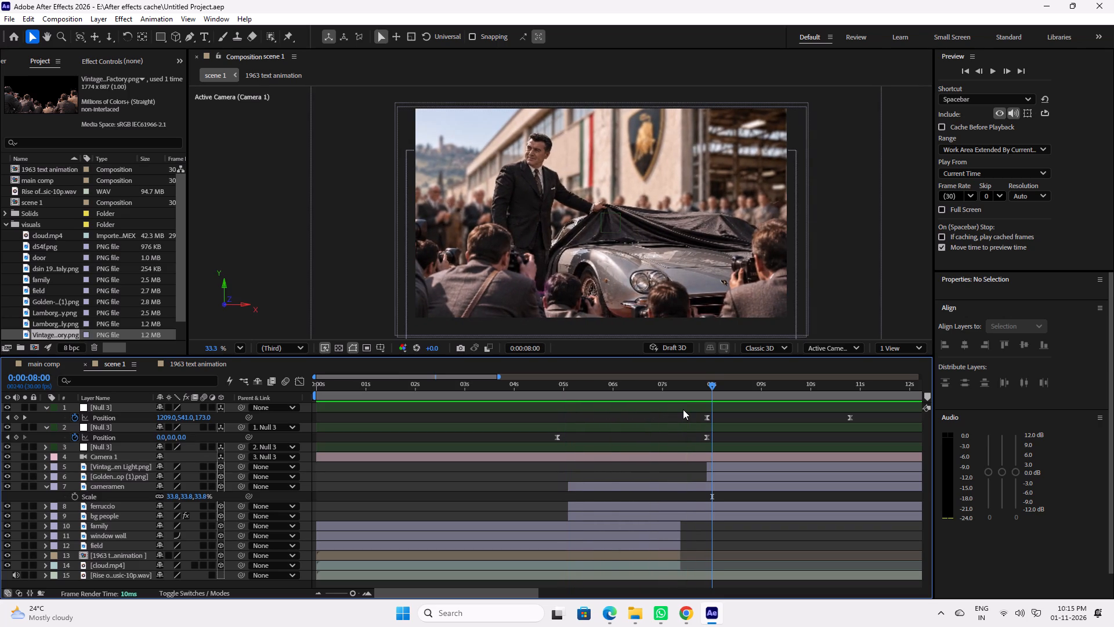
pyautogui.moveTo(702, 391); pyautogui.dragTo(684, 391)
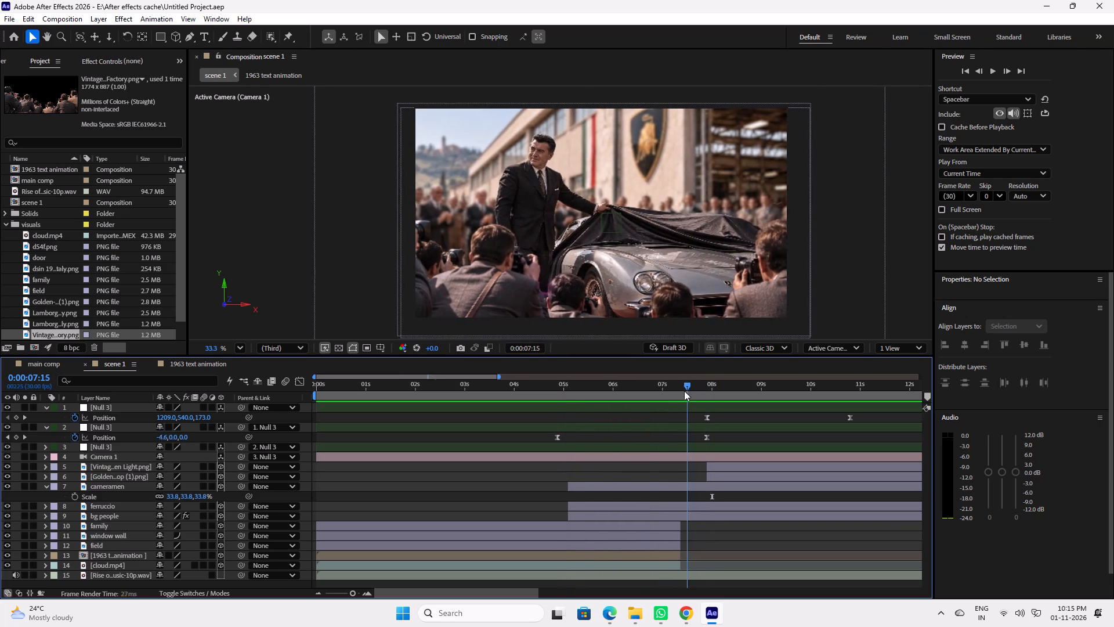
pyautogui.moveTo(684, 391); pyautogui.dragTo(729, 397)
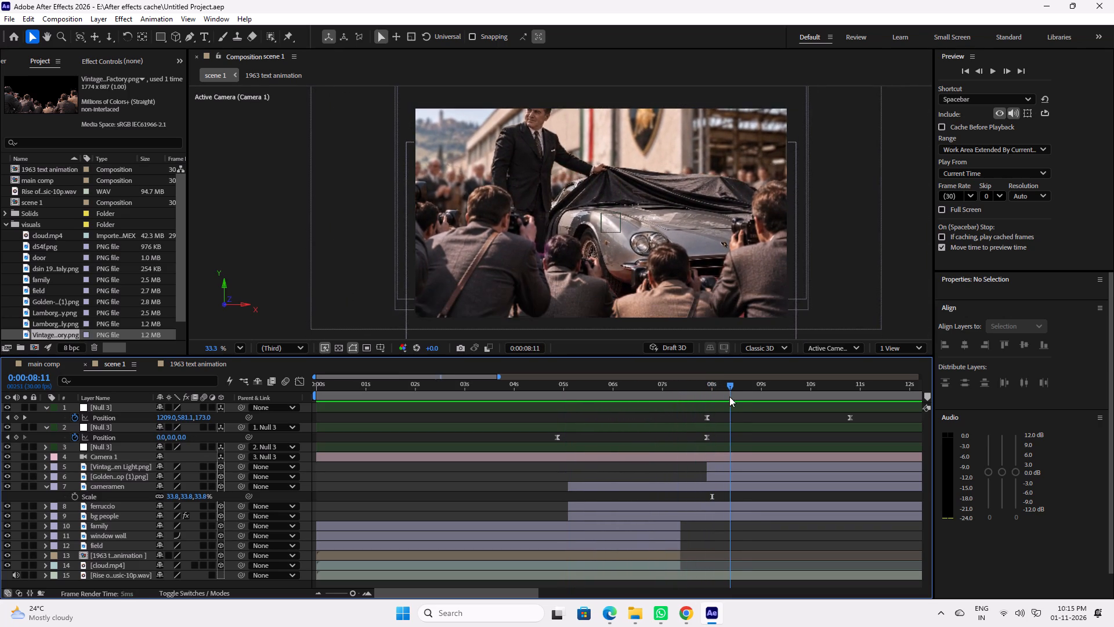
pyautogui.moveTo(729, 397); pyautogui.dragTo(839, 399)
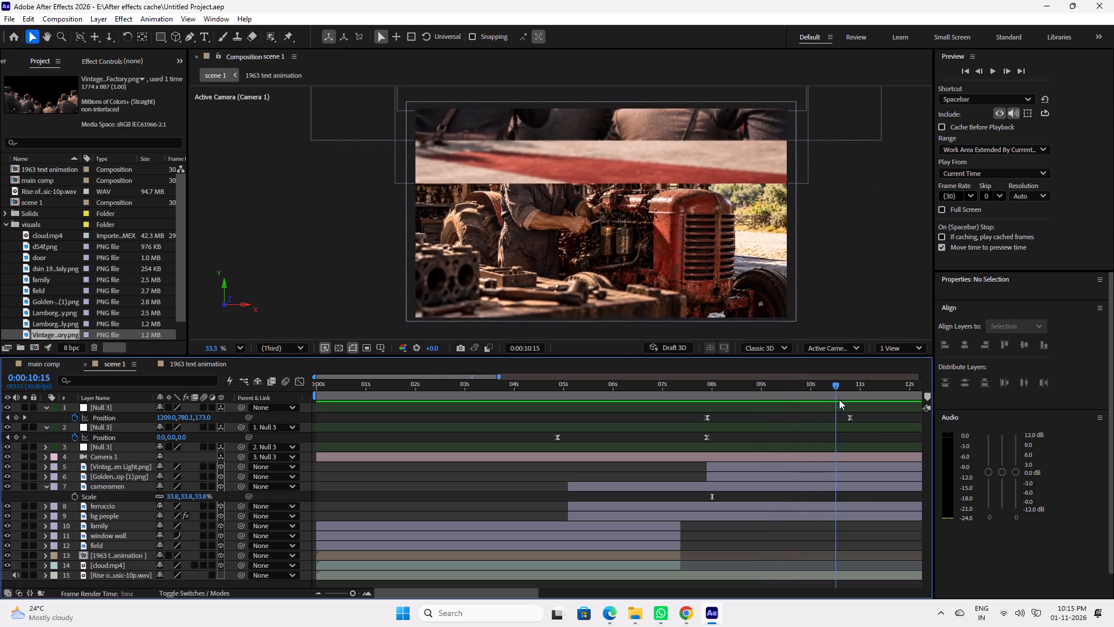
# Set the top Null 3 layer's Y position to 815 at the 0:00:10:24 keyframe and save the project.
pyautogui.moveTo(839, 399); pyautogui.dragTo(854, 402)
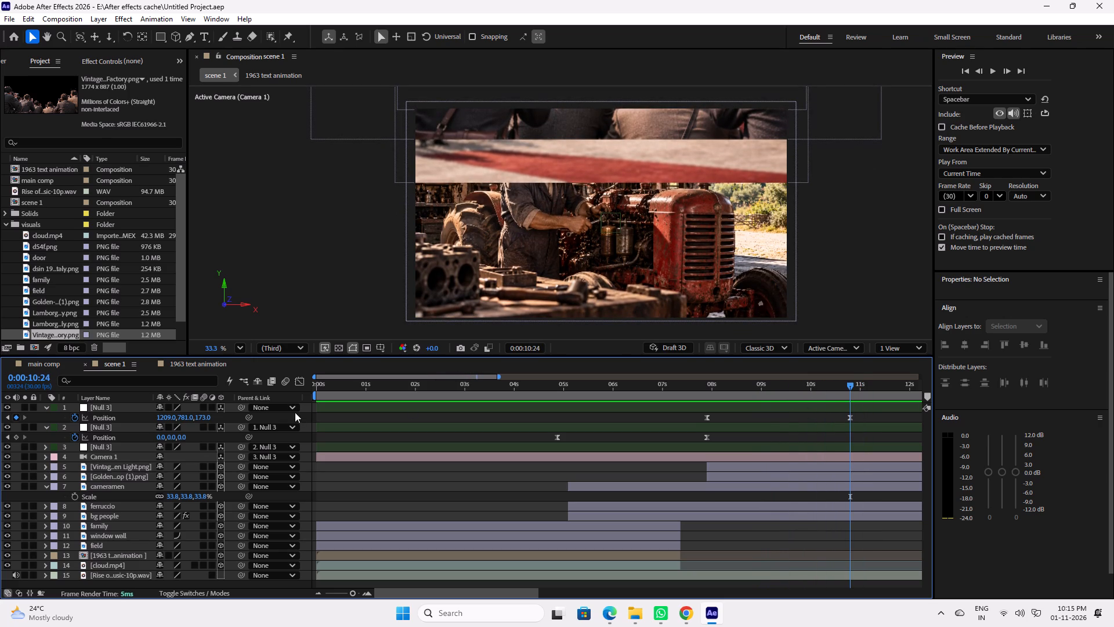
pyautogui.moveTo(184, 420); pyautogui.dragTo(192, 420)
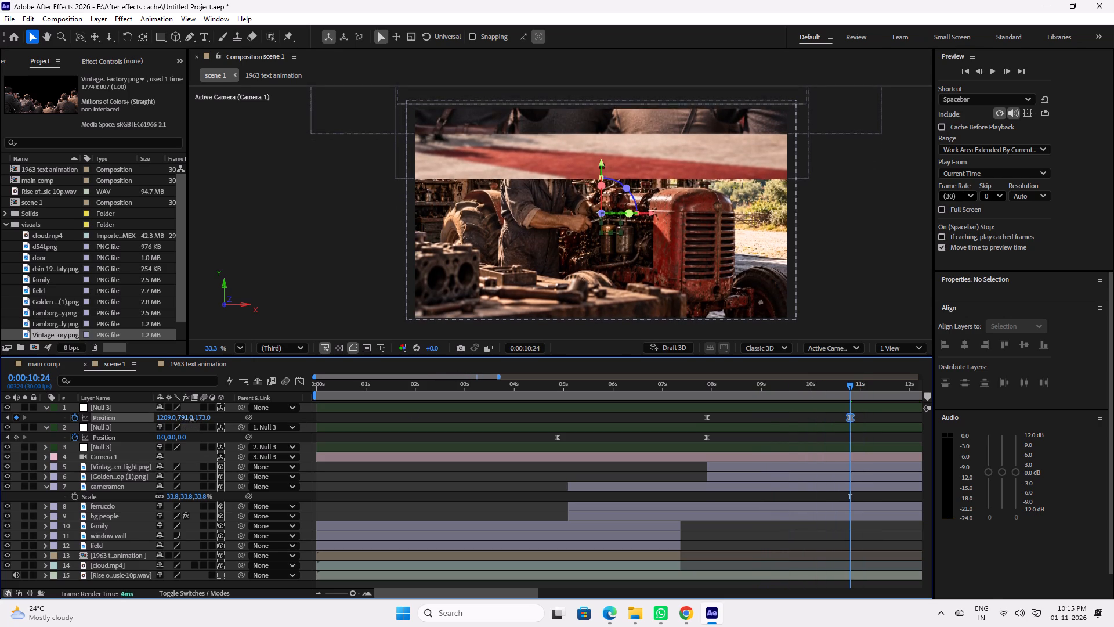
pyautogui.moveTo(192, 420); pyautogui.dragTo(200, 421)
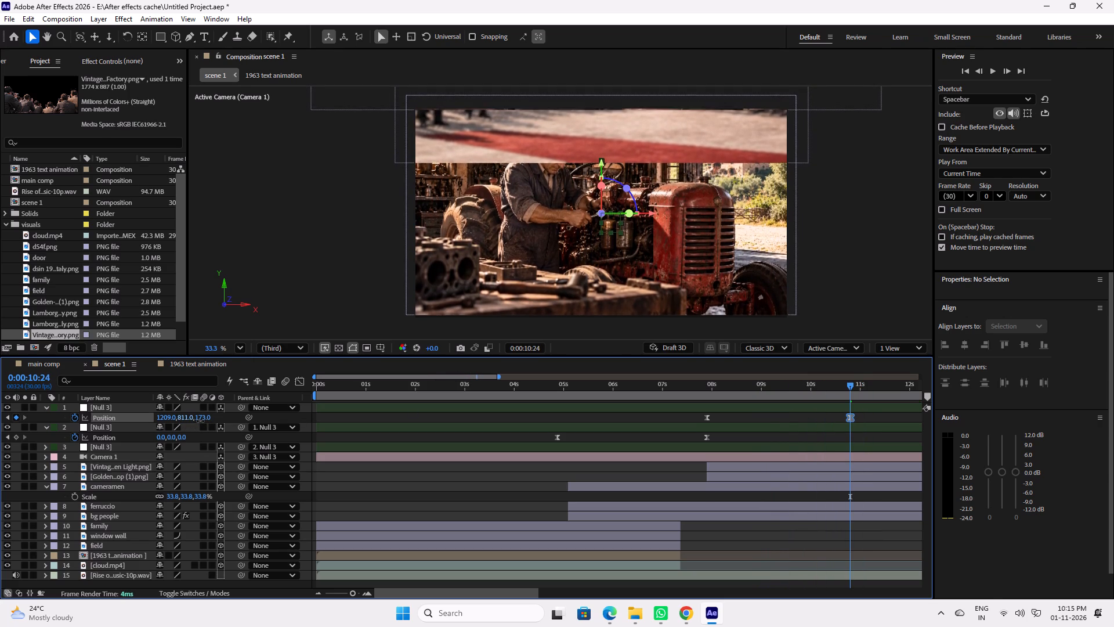
pyautogui.moveTo(200, 421); pyautogui.dragTo(202, 421)
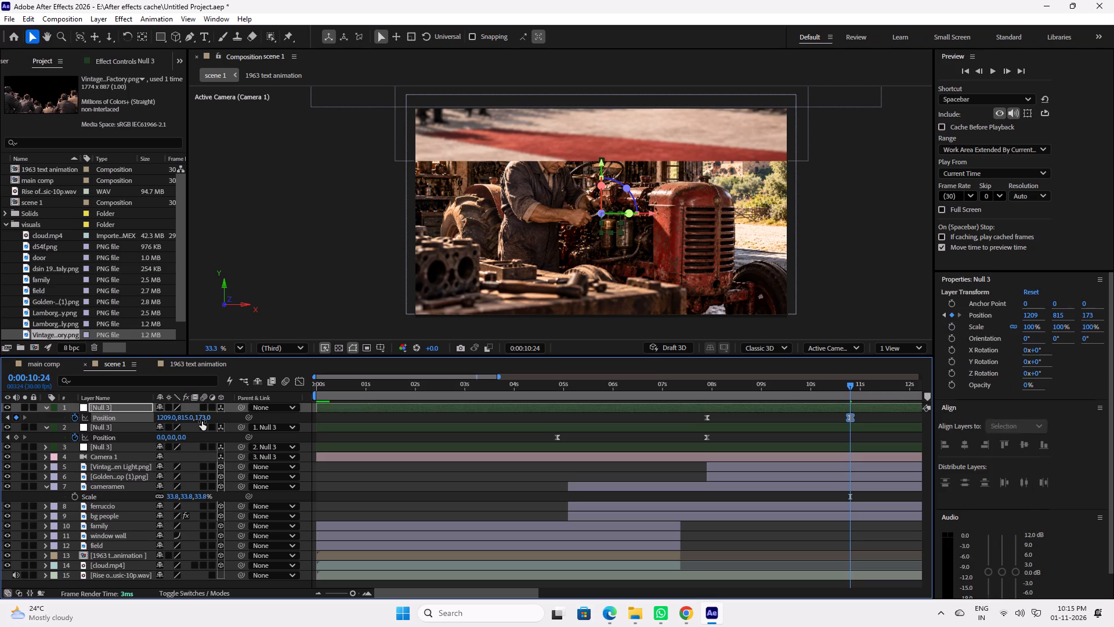
pyautogui.hotkey('ctrl', 's')
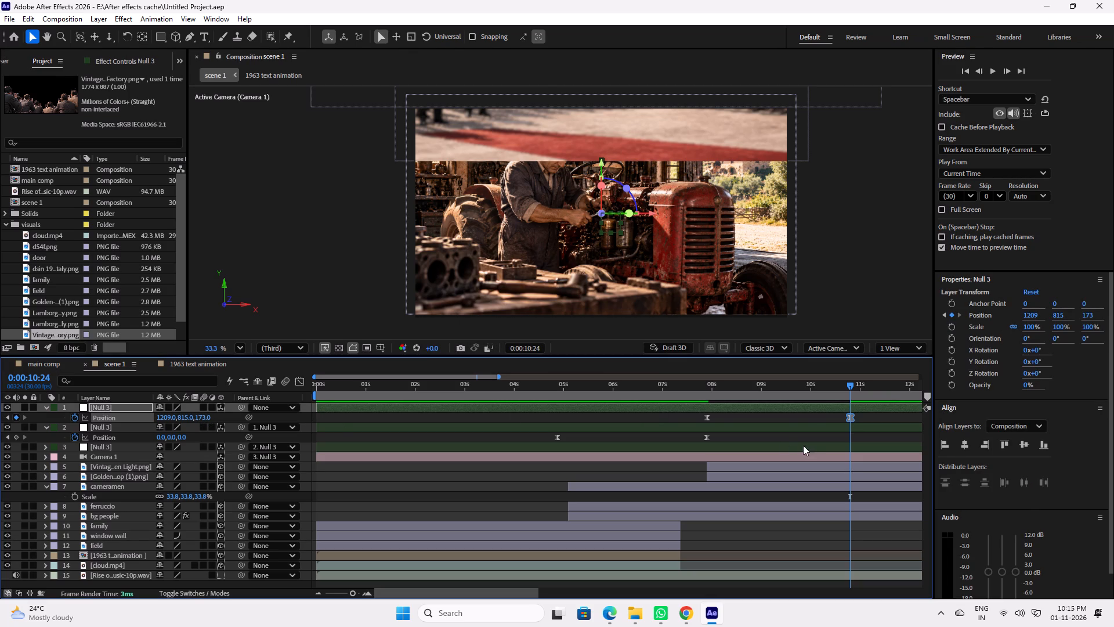
# Scrub and play the lowered camera move from the car unveiling to the tractor workshop, between about 8 and 10 seconds, and save the project.
pyautogui.moveTo(837, 388); pyautogui.dragTo(788, 390)
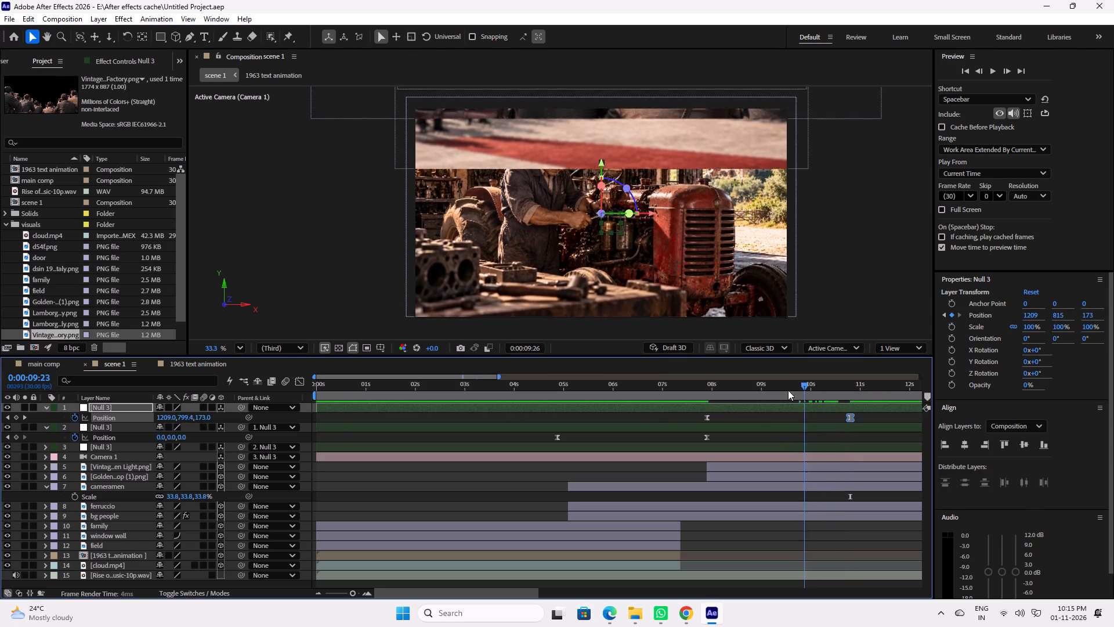
pyautogui.moveTo(788, 390); pyautogui.dragTo(744, 391)
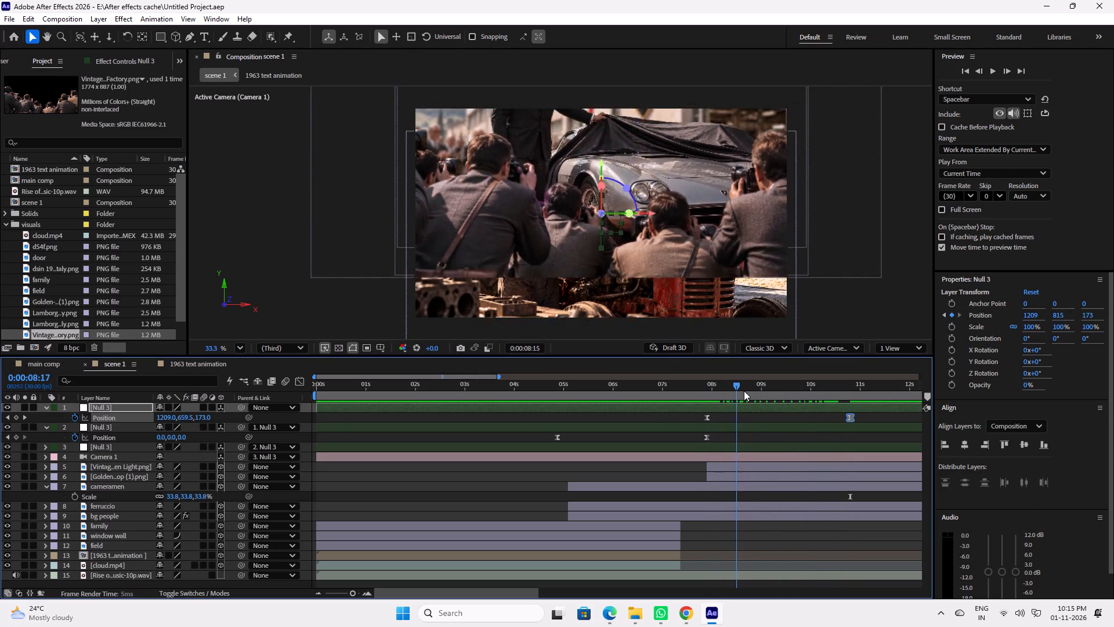
pyautogui.moveTo(744, 391); pyautogui.dragTo(732, 392)
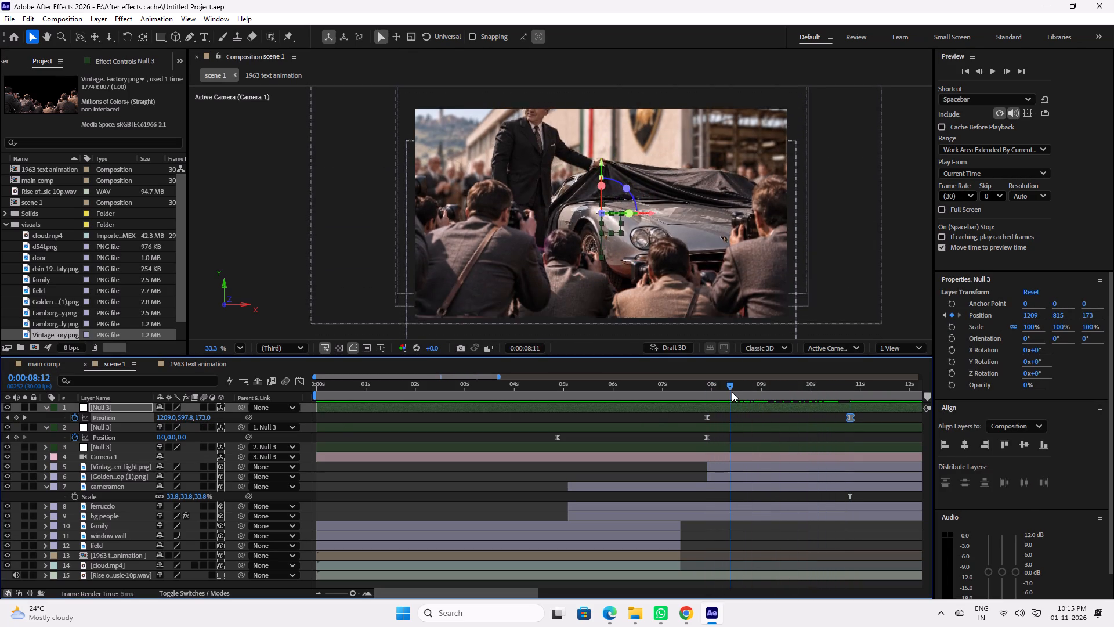
pyautogui.moveTo(732, 392); pyautogui.dragTo(783, 391)
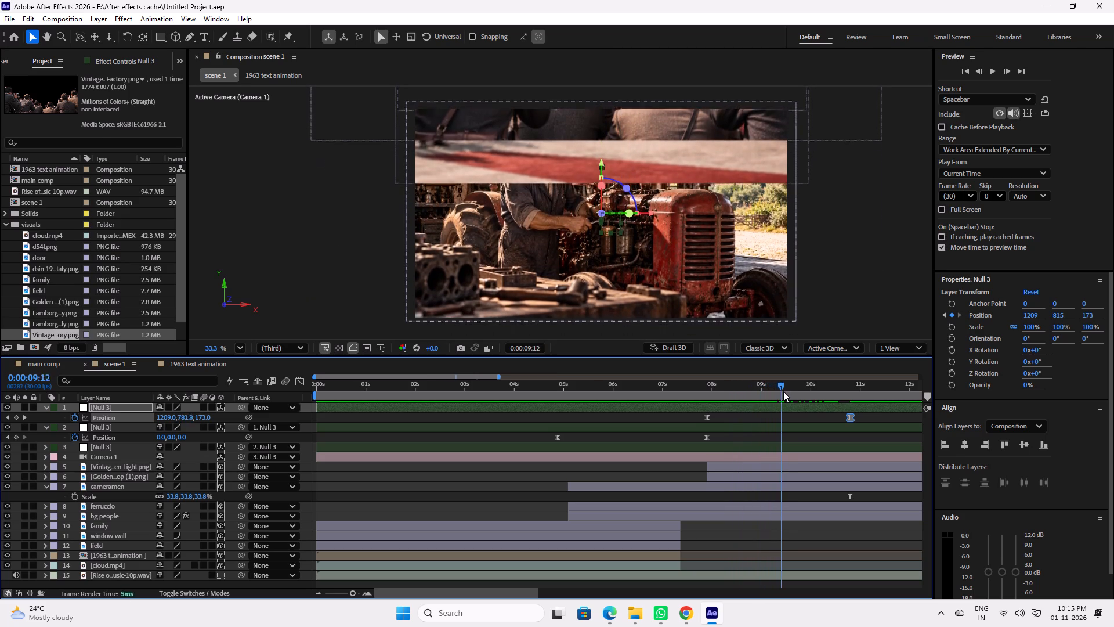
pyautogui.moveTo(783, 391); pyautogui.dragTo(730, 394)
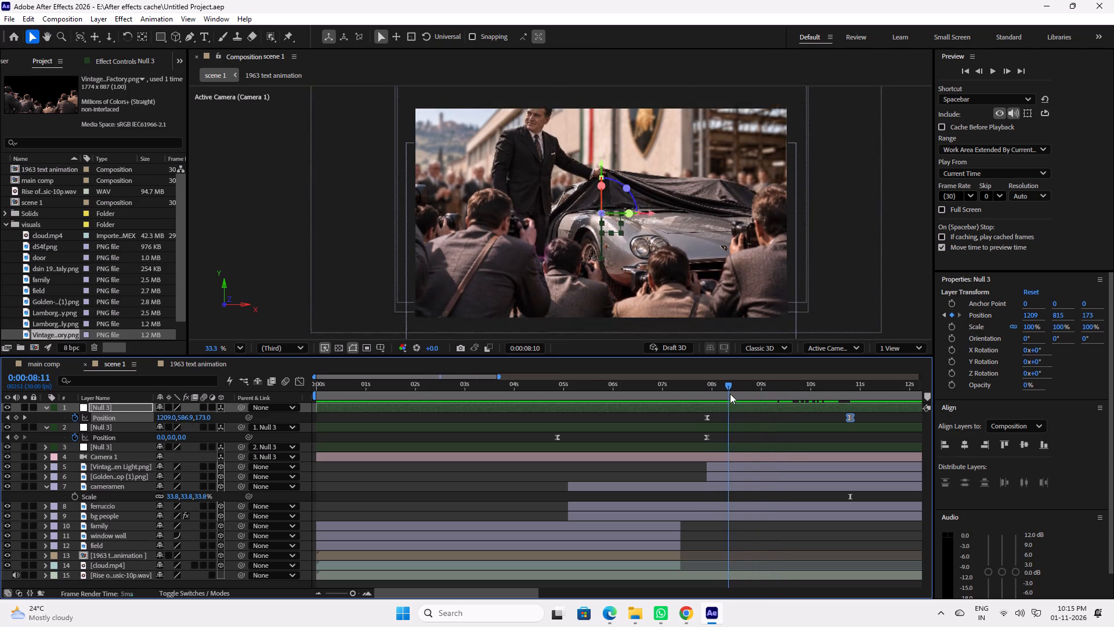
pyautogui.moveTo(730, 394); pyautogui.dragTo(743, 394)
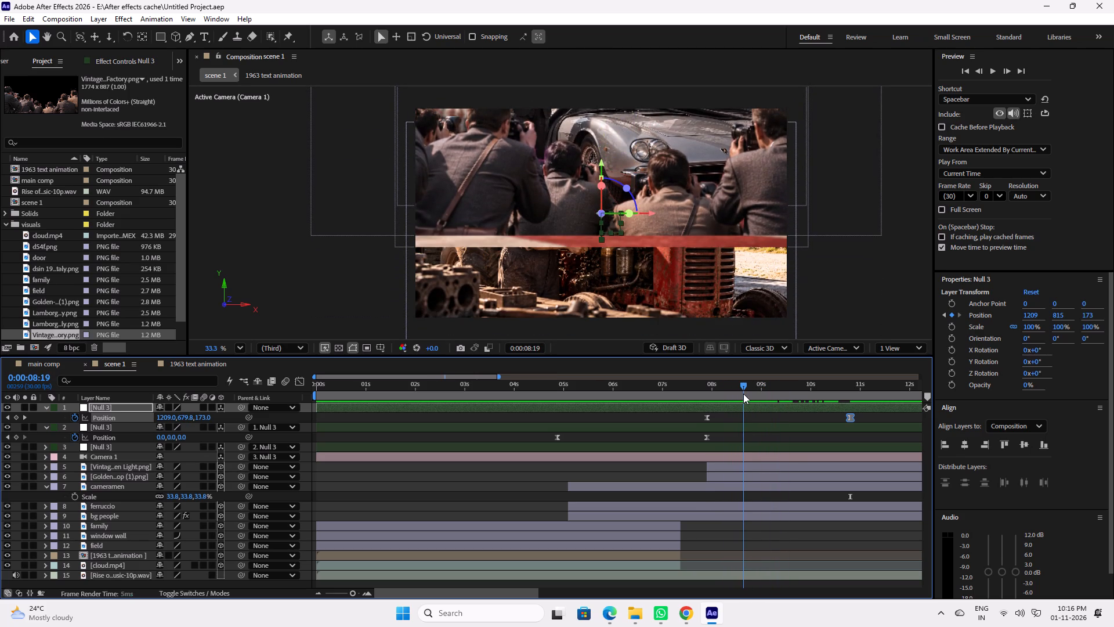
pyautogui.moveTo(743, 394); pyautogui.dragTo(725, 395)
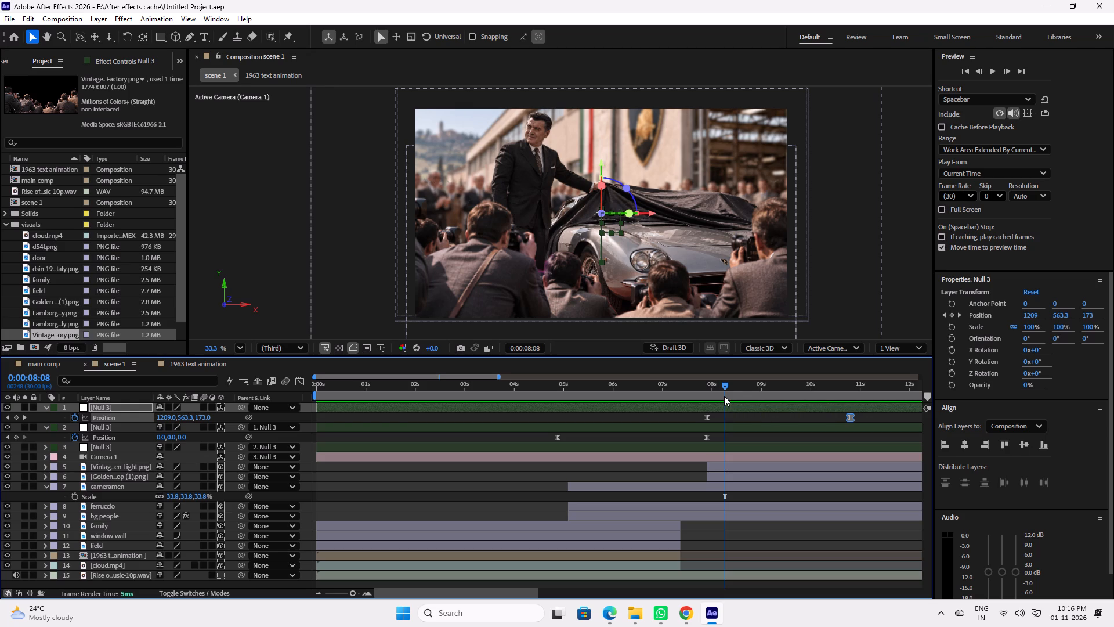
pyautogui.hotkey('ctrl', 's')
pyautogui.moveTo(714, 391); pyautogui.dragTo(703, 391)
pyautogui.press('space')
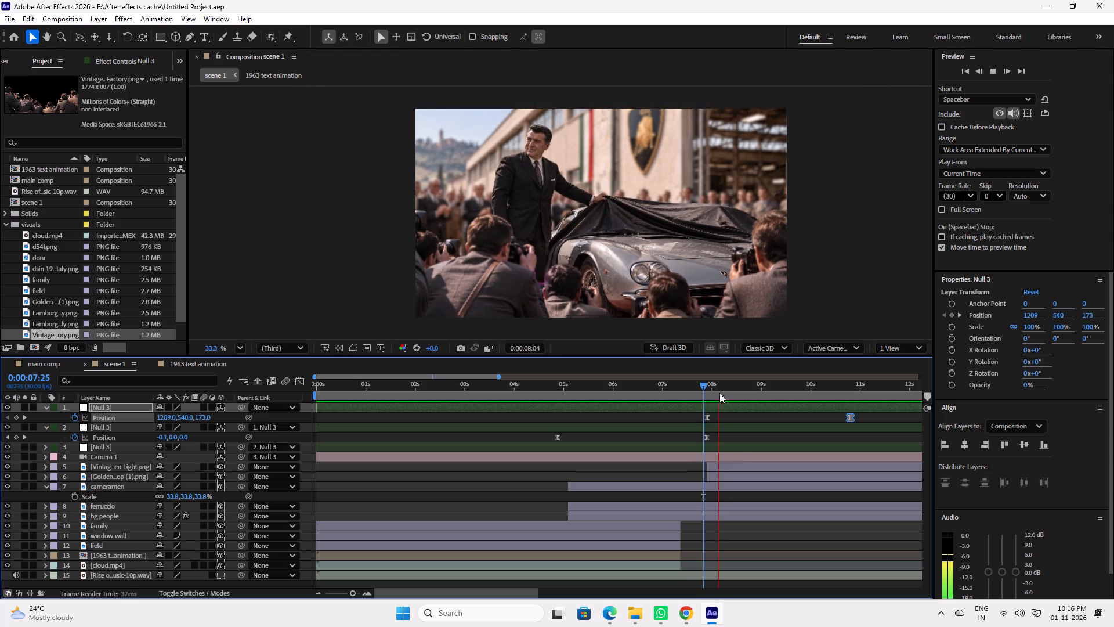
pyautogui.press('space')
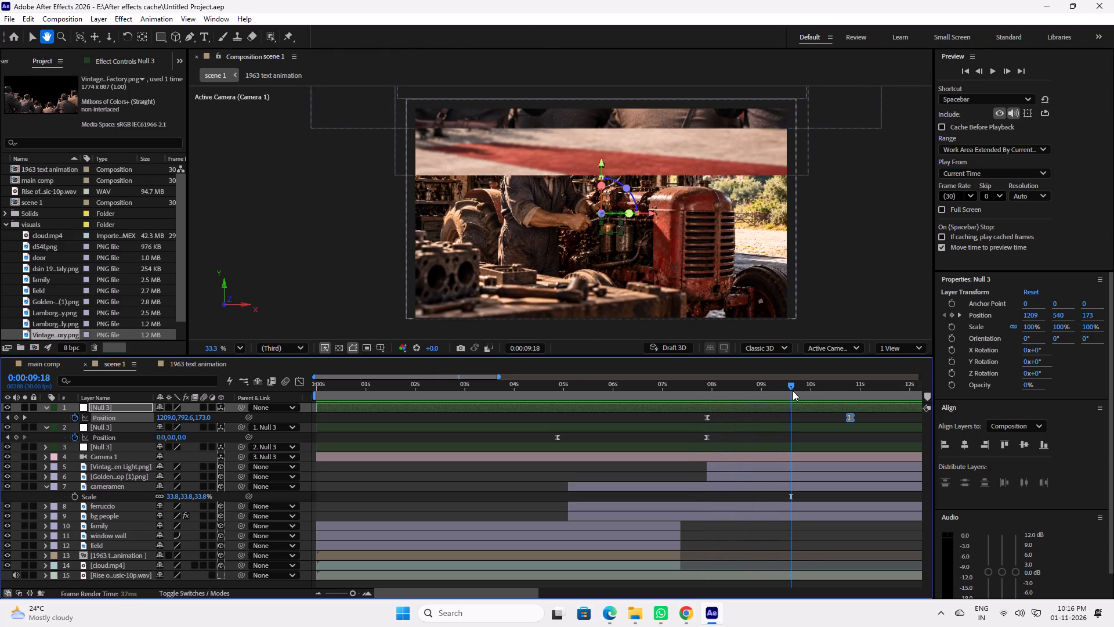
# Examine how the photographers' lower edge and the red-carpet ground meet the tractor workshop between about 8:10 and 10:10.
pyautogui.moveTo(793, 391); pyautogui.dragTo(819, 396)
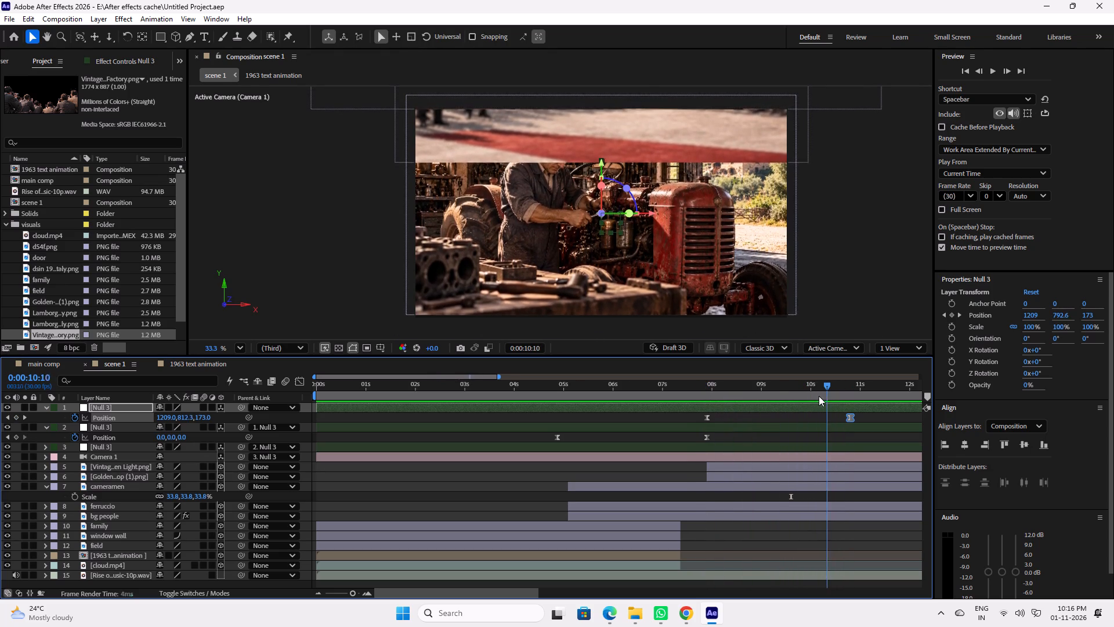
pyautogui.moveTo(819, 396); pyautogui.dragTo(744, 395)
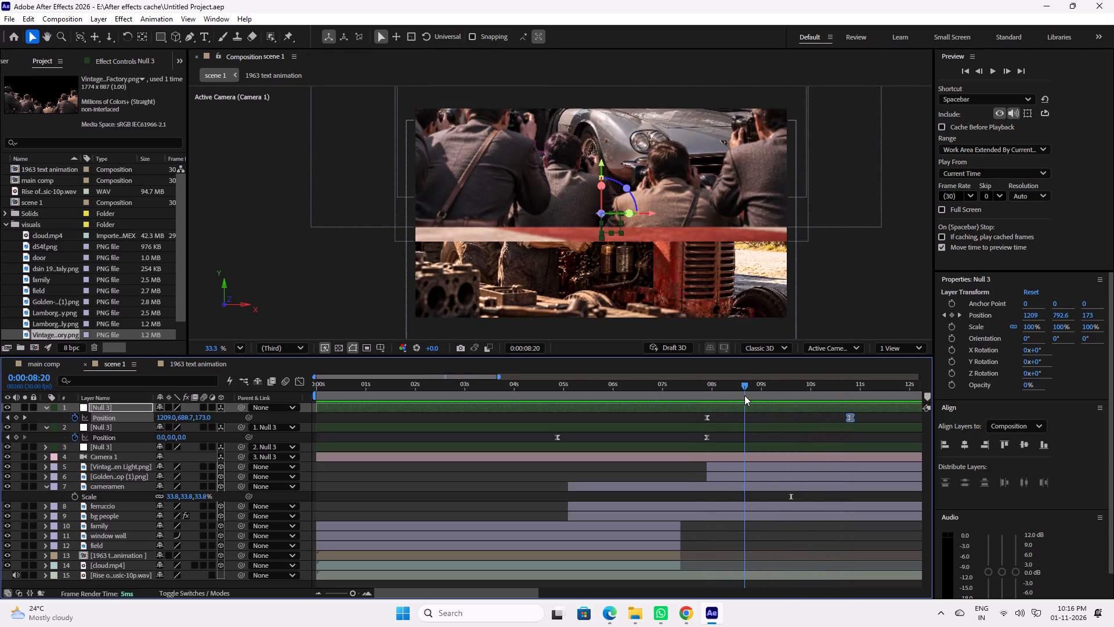
pyautogui.moveTo(744, 395); pyautogui.dragTo(823, 401)
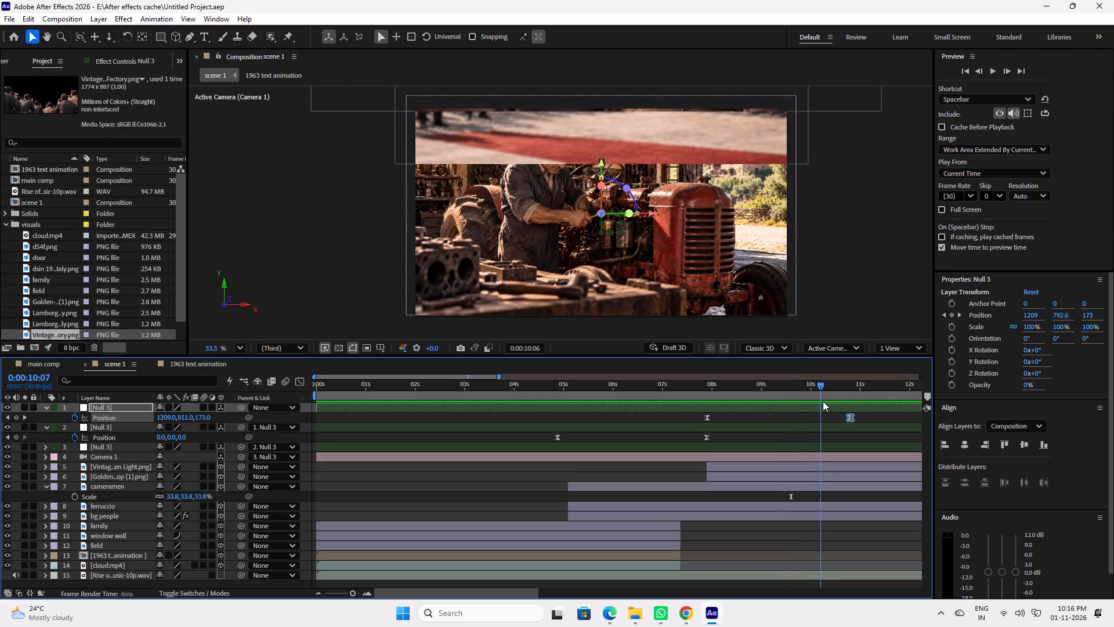
pyautogui.moveTo(823, 401); pyautogui.dragTo(784, 402)
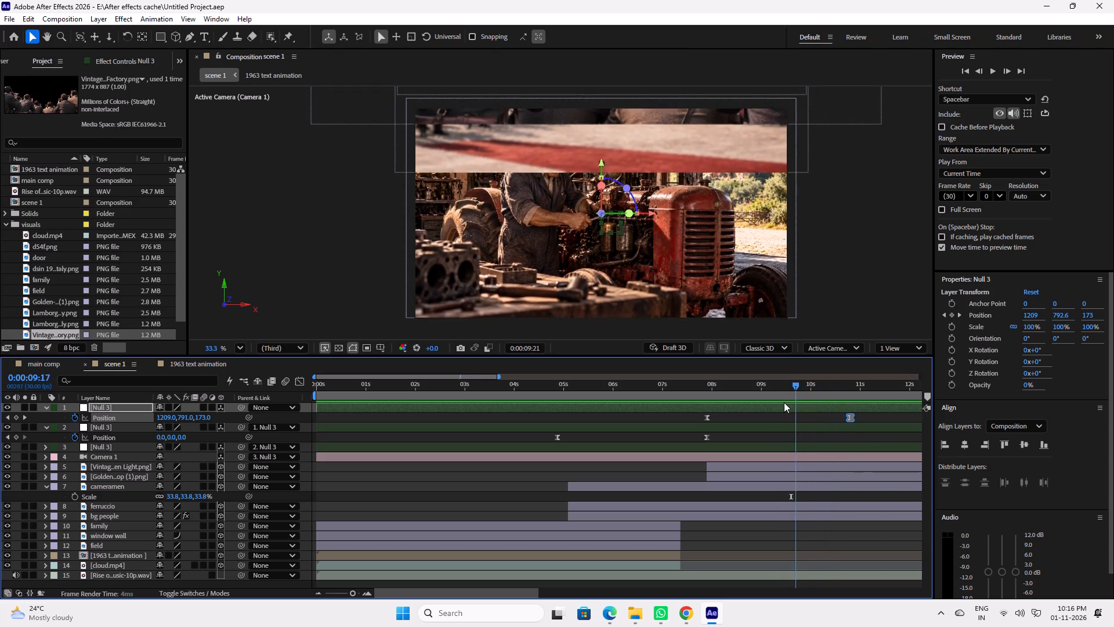
pyautogui.moveTo(784, 402); pyautogui.dragTo(737, 404)
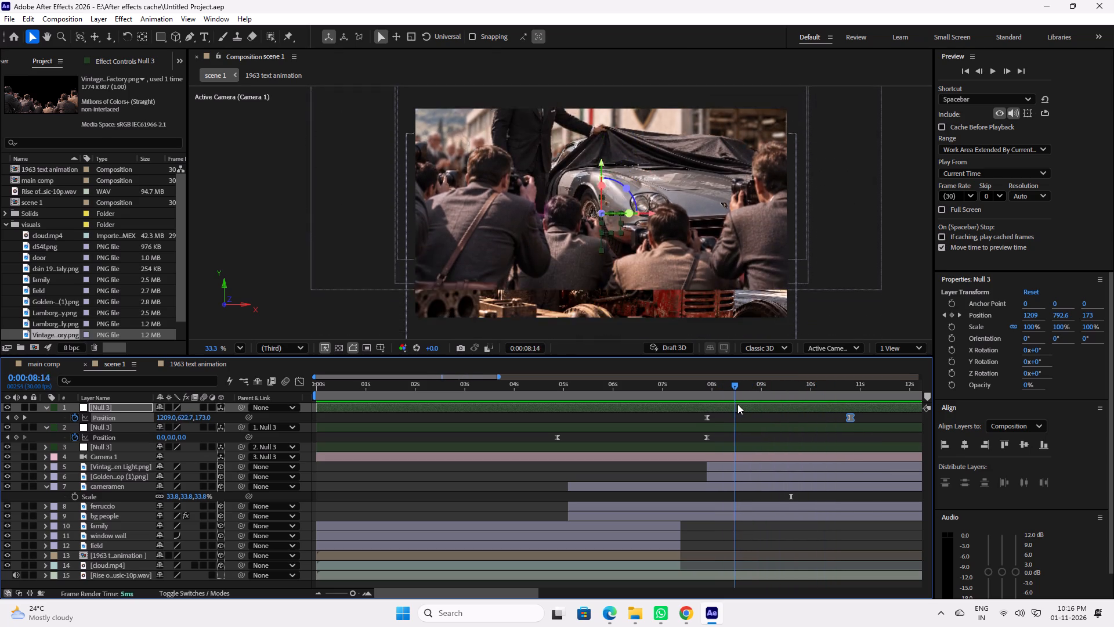
pyautogui.moveTo(737, 404); pyautogui.dragTo(725, 406)
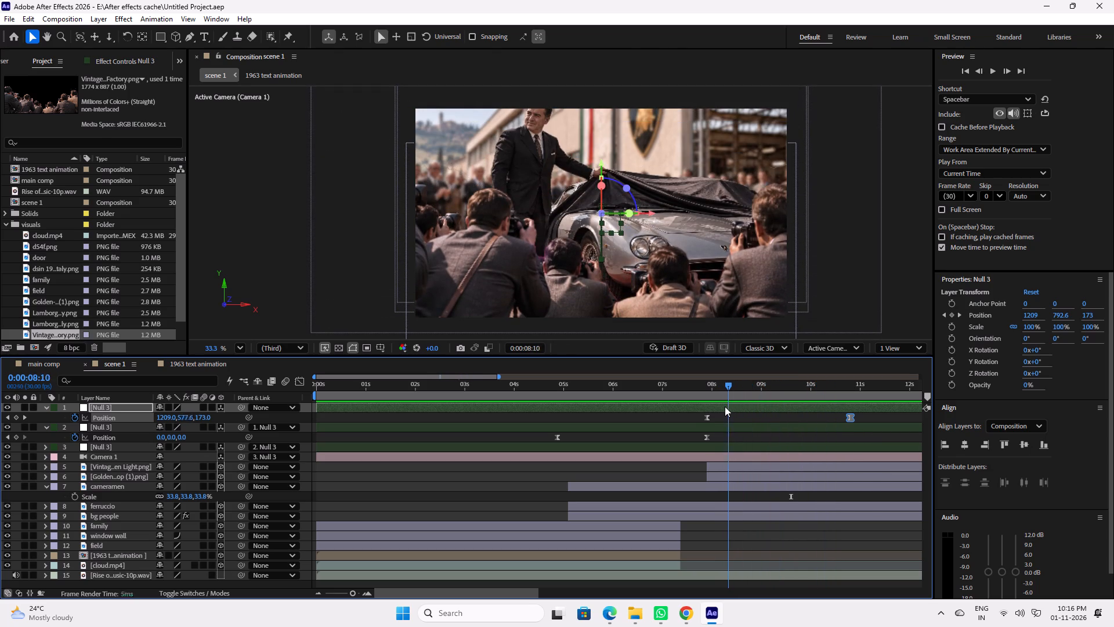
pyautogui.moveTo(725, 406); pyautogui.dragTo(735, 406)
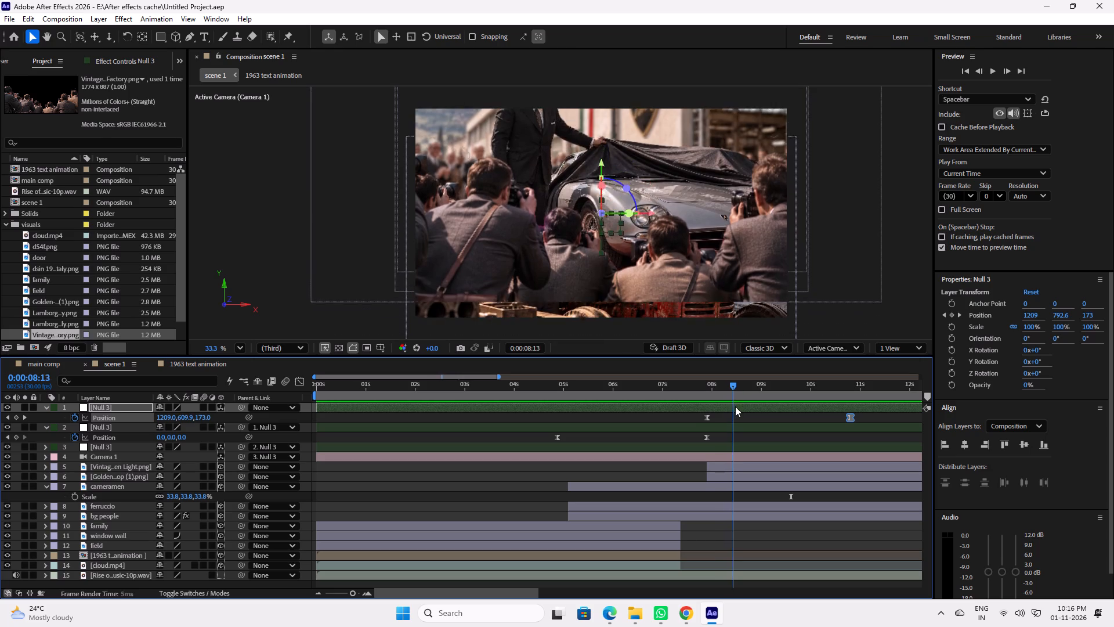
pyautogui.moveTo(735, 406); pyautogui.dragTo(750, 406)
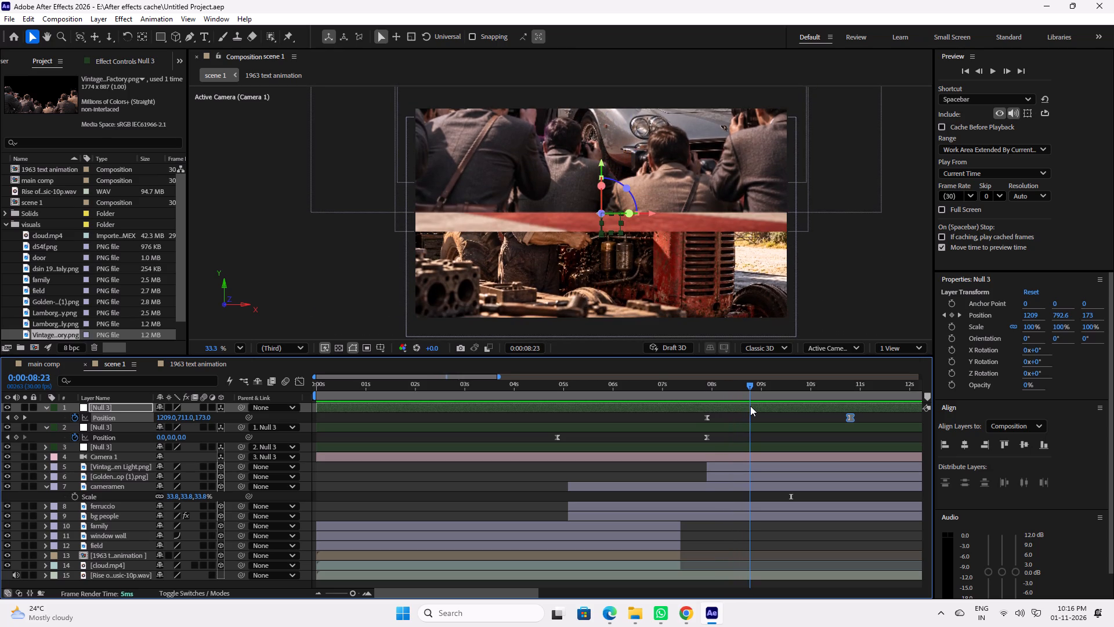
pyautogui.moveTo(750, 406); pyautogui.dragTo(753, 406)
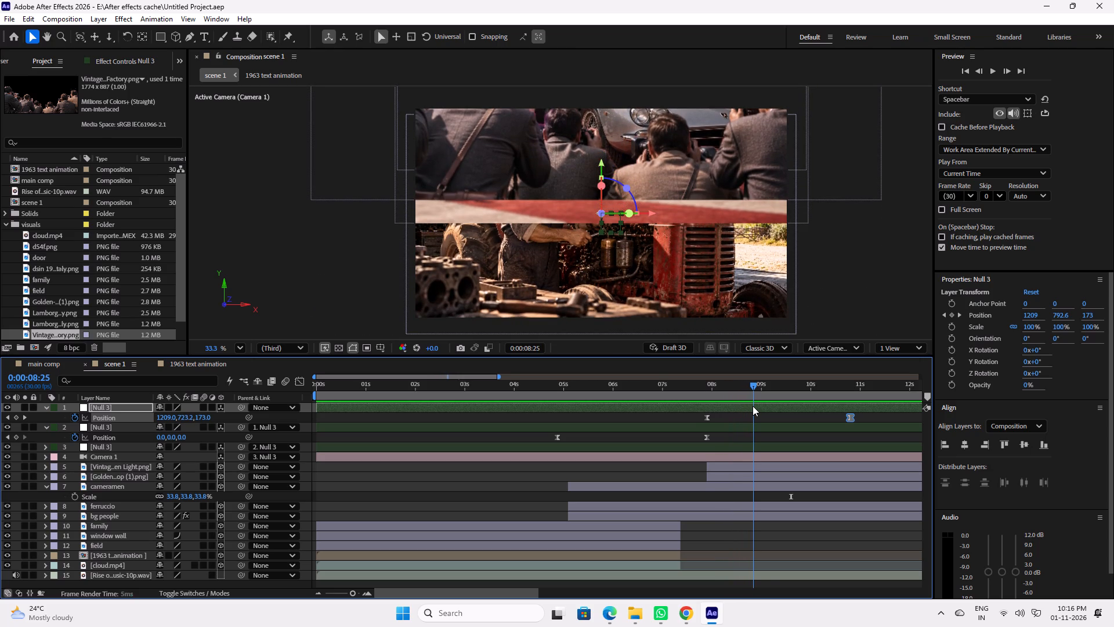
pyautogui.moveTo(753, 406); pyautogui.dragTo(806, 403)
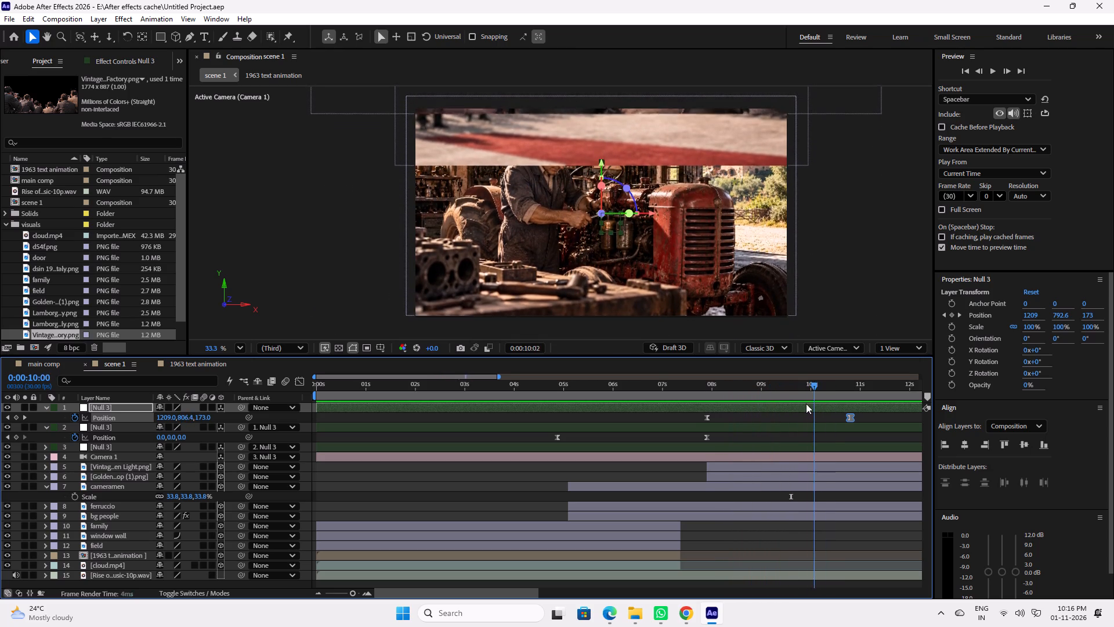
pyautogui.moveTo(806, 403); pyautogui.dragTo(736, 414)
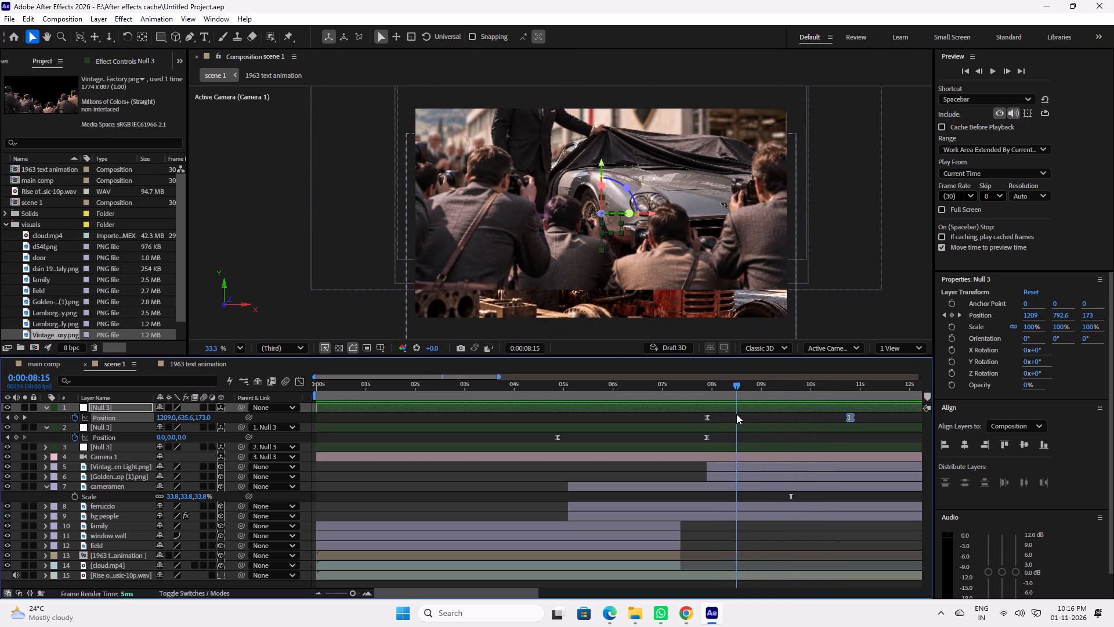
pyautogui.moveTo(736, 414); pyautogui.dragTo(760, 415)
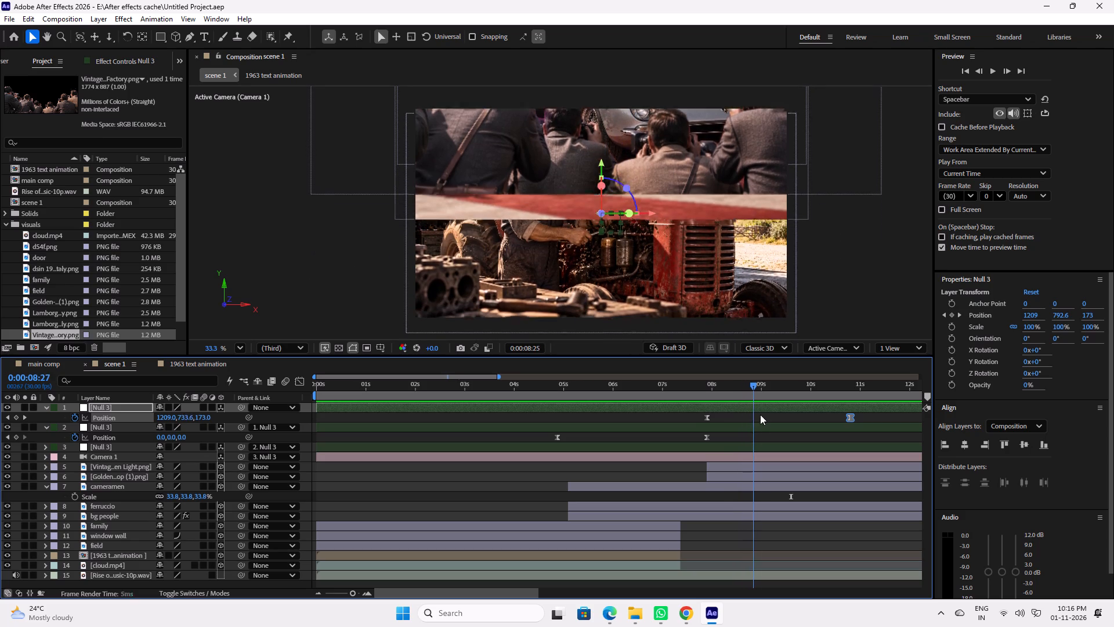
# At 0:00:08:22, draw a wide rectangular mask across the lower part of the cameramen layer and set it to Inverted.
pyautogui.moveTo(760, 415); pyautogui.dragTo(749, 416)
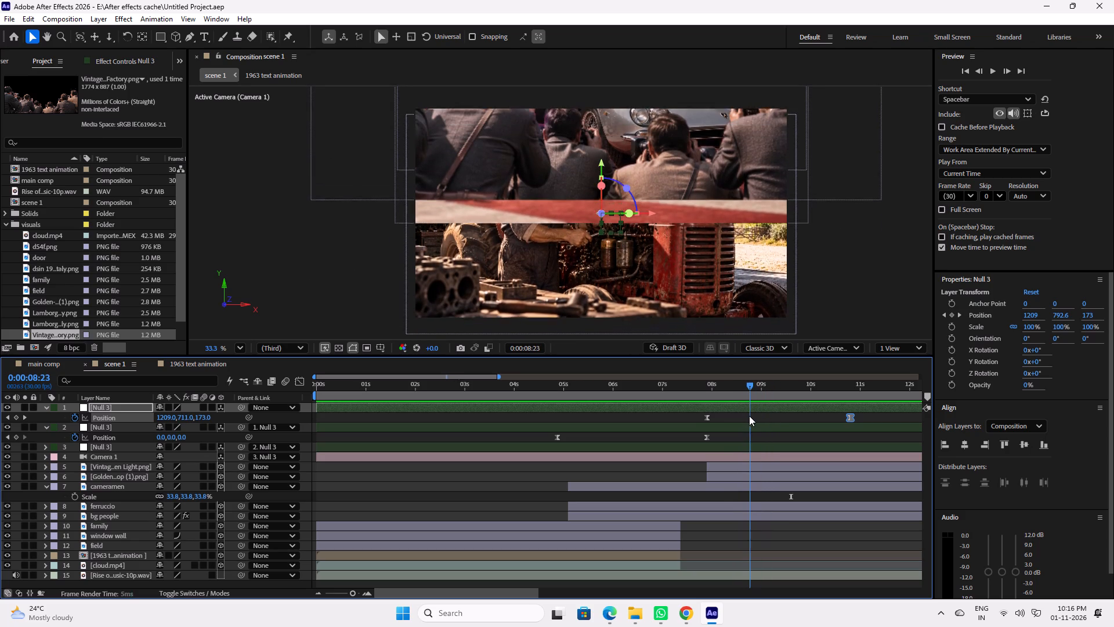
pyautogui.moveTo(749, 416); pyautogui.dragTo(748, 416)
pyautogui.click(115, 488)
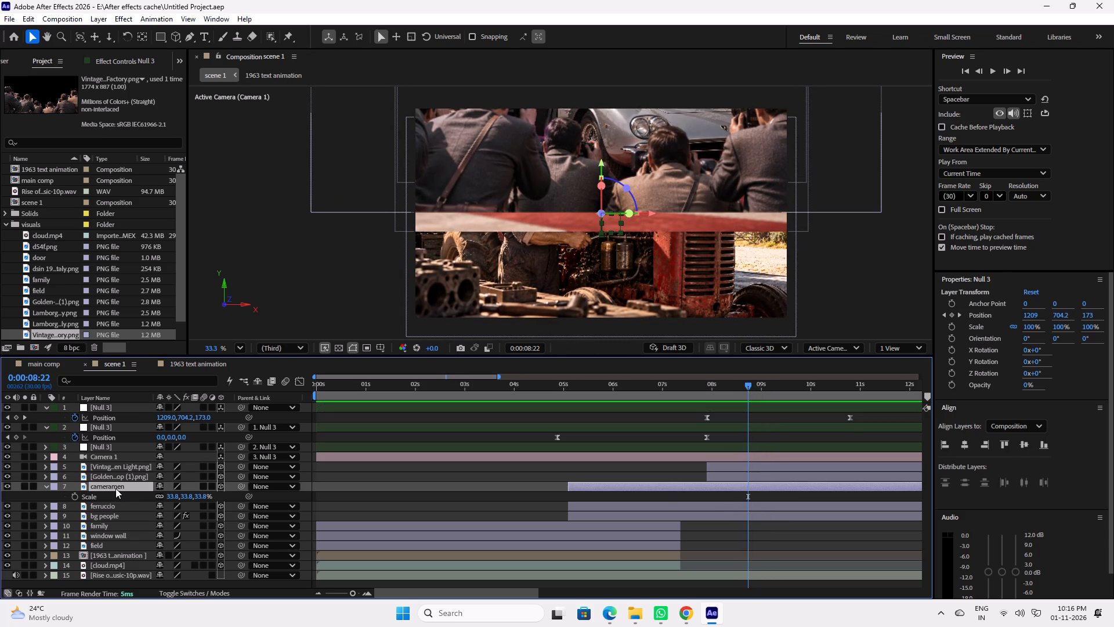
pyautogui.click(163, 40)
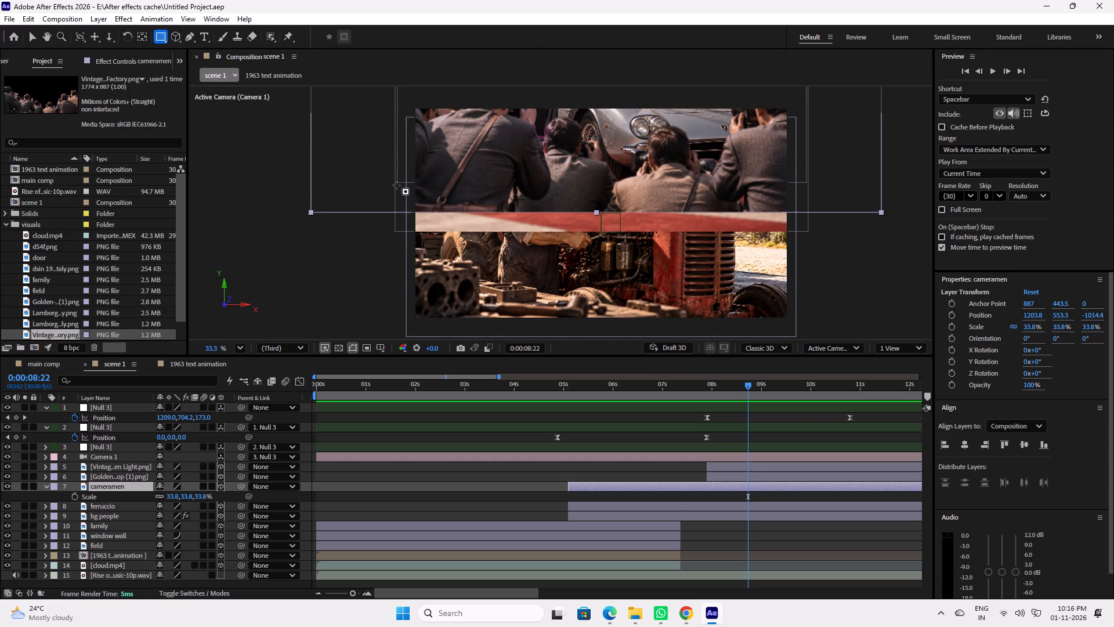
pyautogui.moveTo(396, 185); pyautogui.dragTo(790, 289)
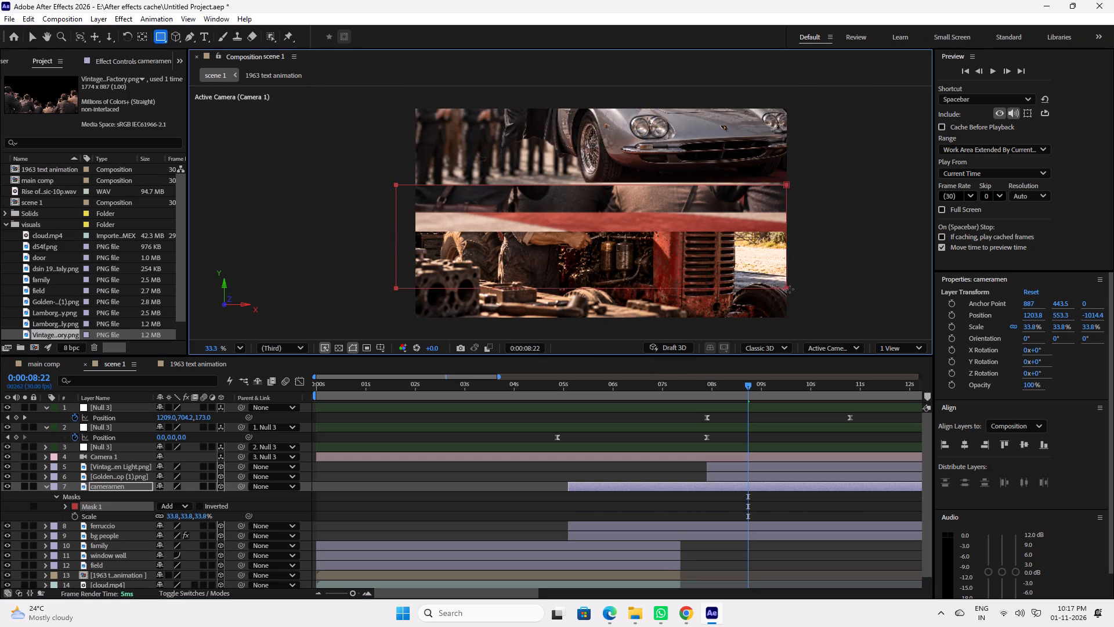
pyautogui.moveTo(790, 289); pyautogui.dragTo(808, 289)
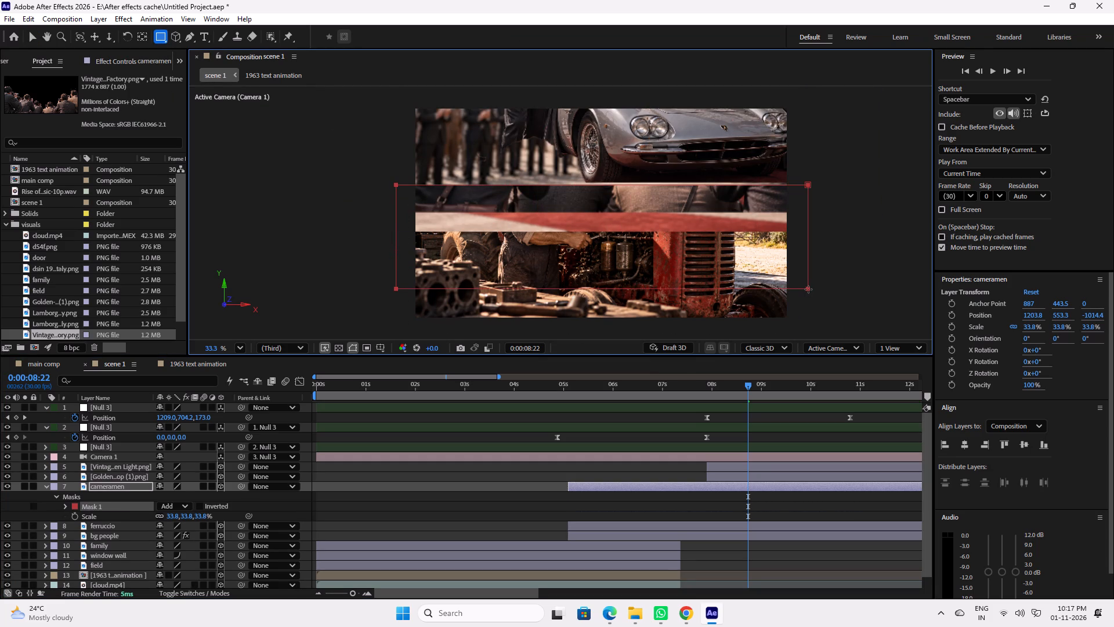
pyautogui.moveTo(808, 289); pyautogui.dragTo(795, 251)
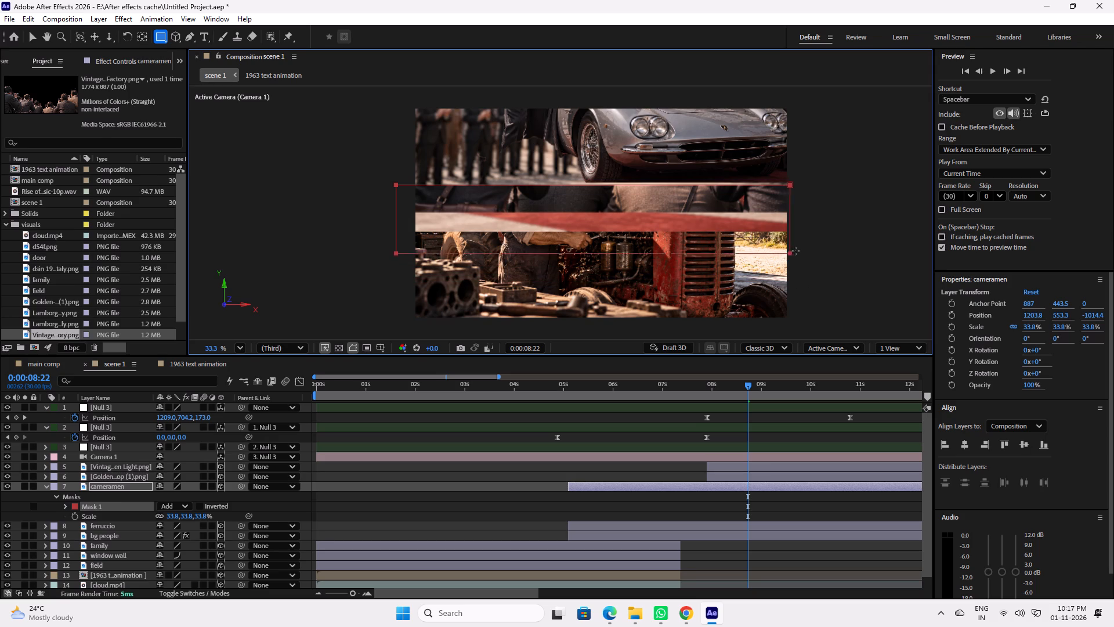
pyautogui.moveTo(795, 251); pyautogui.dragTo(810, 249)
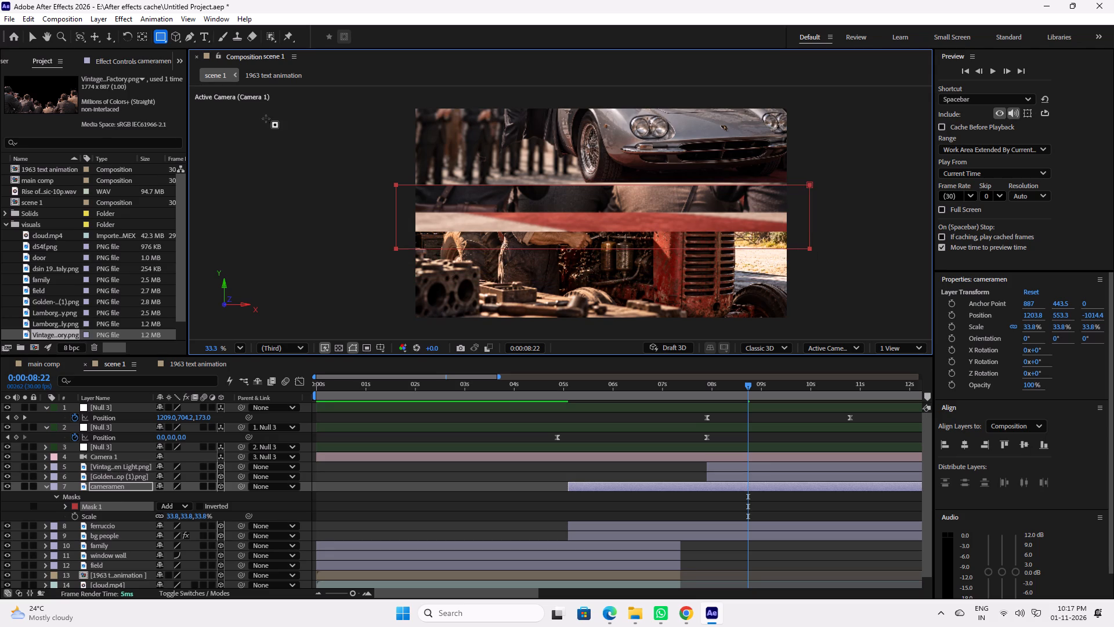
pyautogui.click(198, 508)
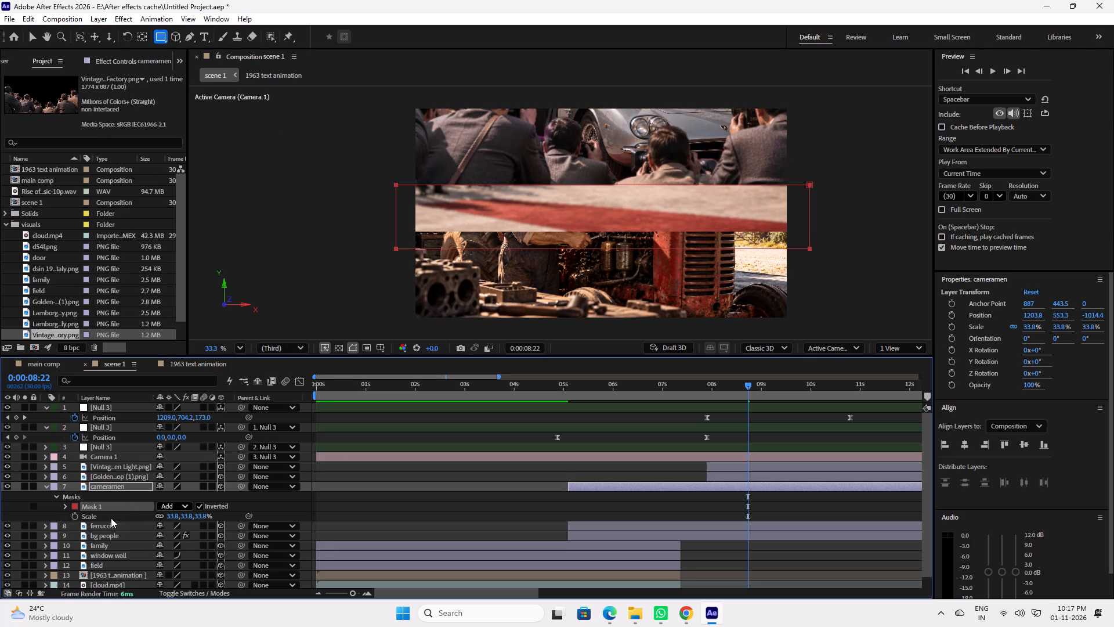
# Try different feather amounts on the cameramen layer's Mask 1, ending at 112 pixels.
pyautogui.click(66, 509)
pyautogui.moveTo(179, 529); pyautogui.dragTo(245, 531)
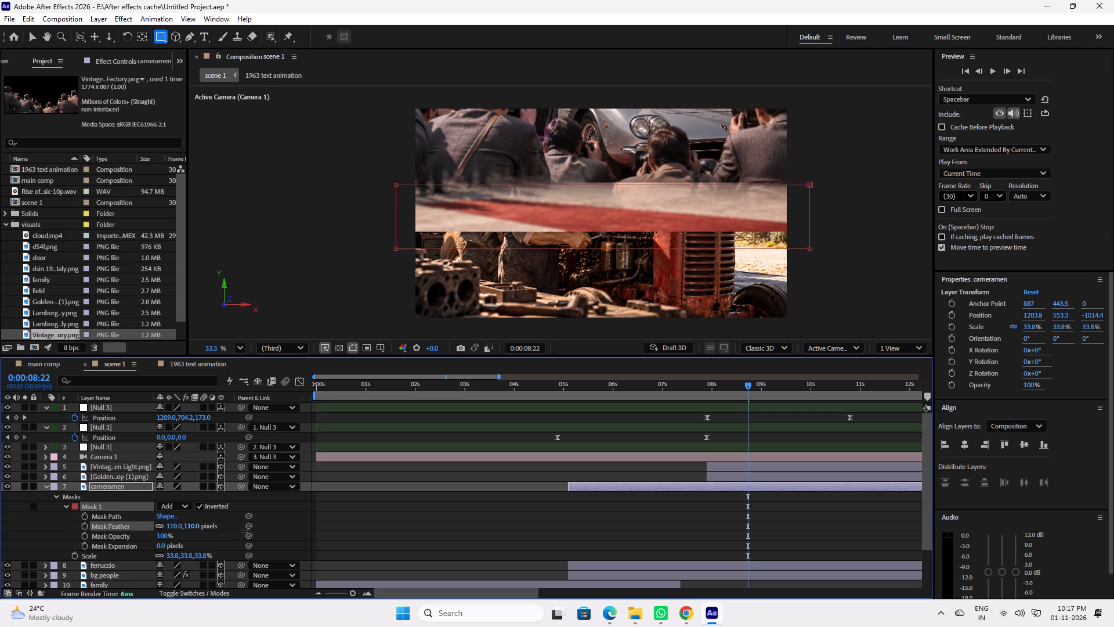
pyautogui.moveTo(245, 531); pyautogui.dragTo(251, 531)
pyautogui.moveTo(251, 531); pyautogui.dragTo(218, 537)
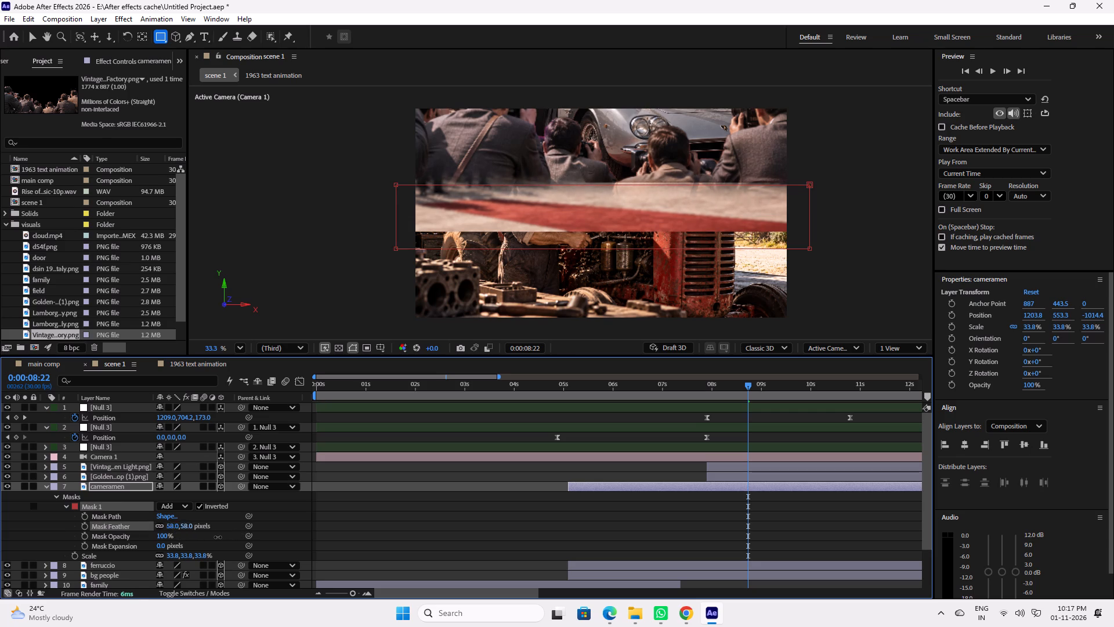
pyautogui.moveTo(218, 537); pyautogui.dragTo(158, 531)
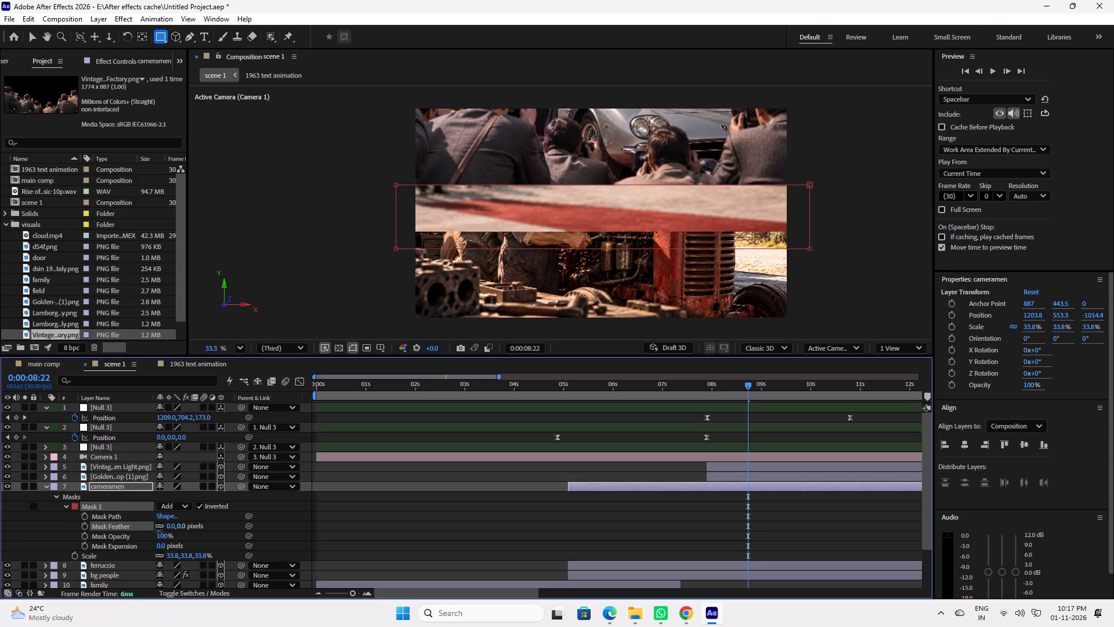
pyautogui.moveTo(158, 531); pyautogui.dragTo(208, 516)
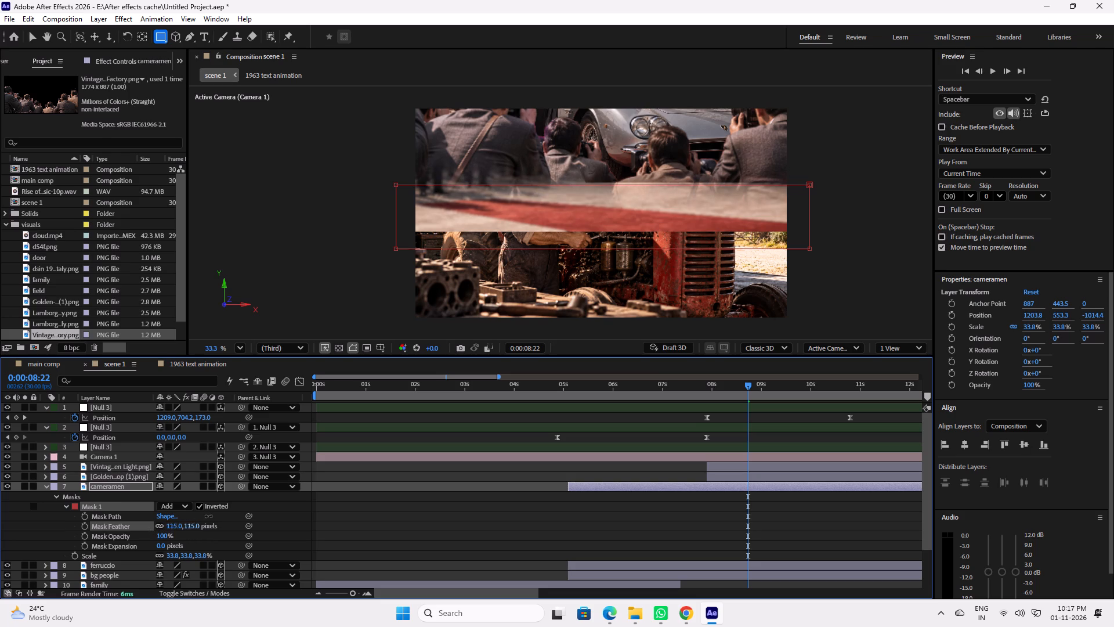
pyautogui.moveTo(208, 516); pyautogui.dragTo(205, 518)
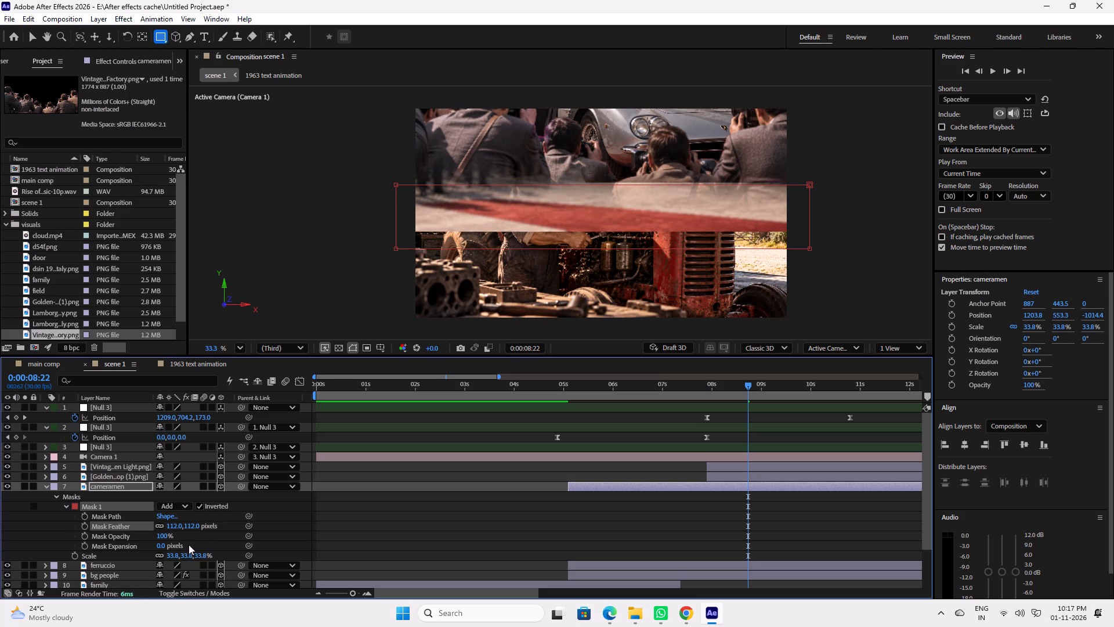
# Set the Mask Expansion of the cameramen layer's Mask 1 to -58 pixels.
pyautogui.moveTo(160, 547); pyautogui.dragTo(149, 546)
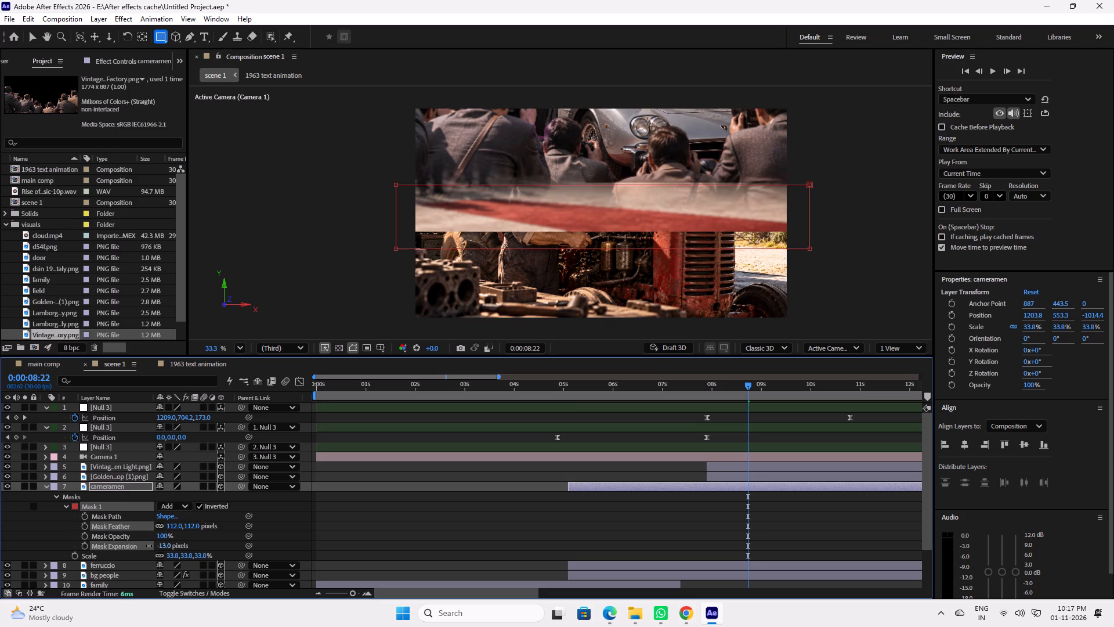
pyautogui.moveTo(149, 546); pyautogui.dragTo(115, 548)
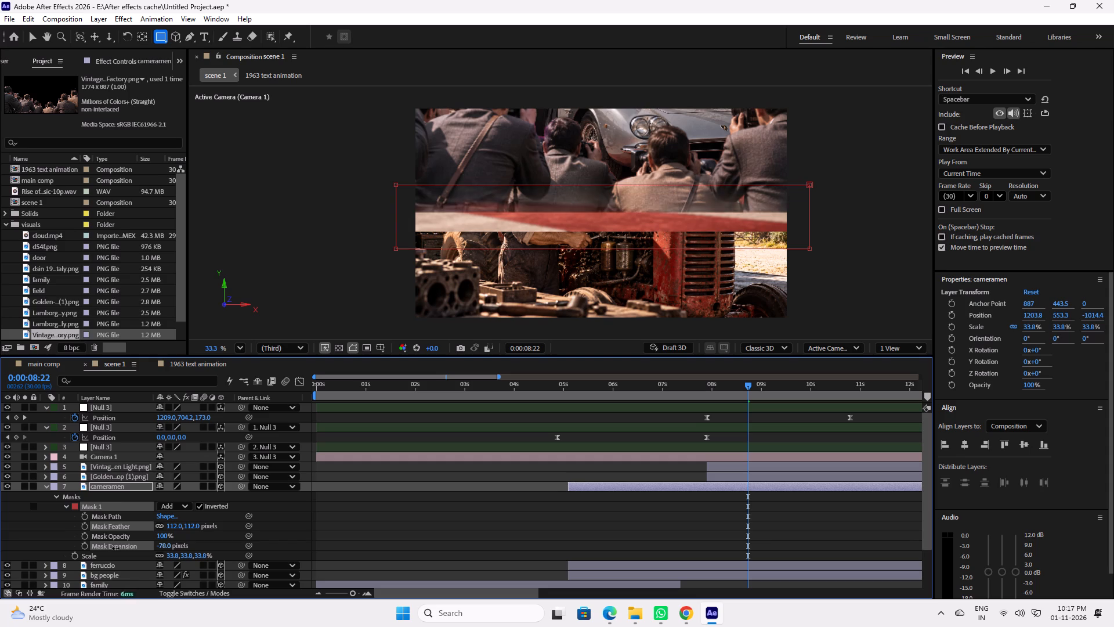
pyautogui.moveTo(115, 548); pyautogui.dragTo(131, 547)
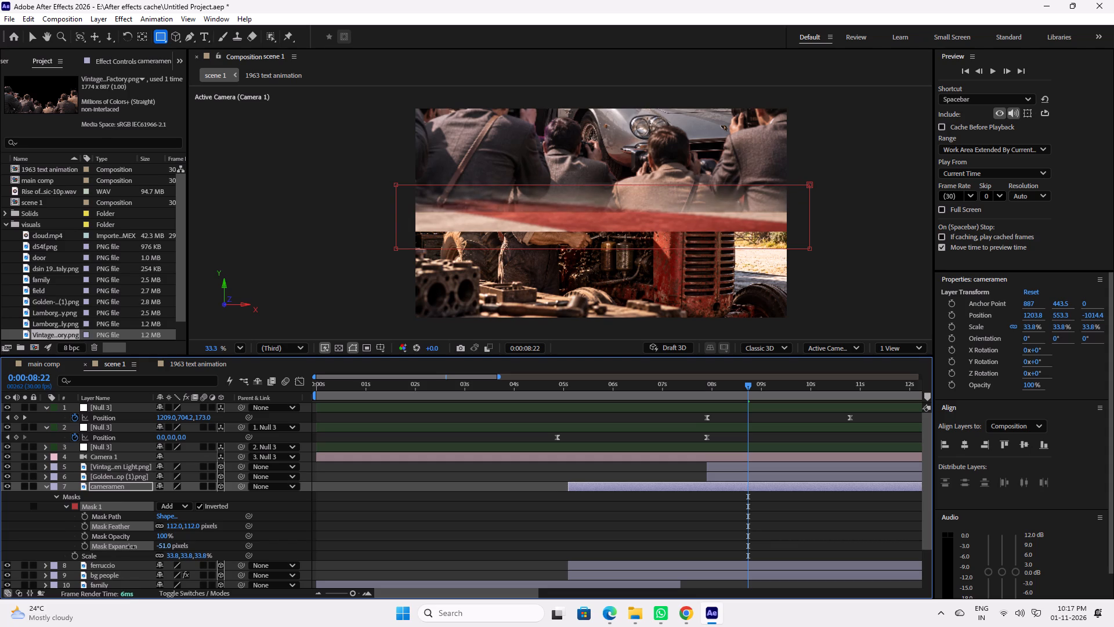
pyautogui.moveTo(131, 547); pyautogui.dragTo(126, 547)
# Set the Mask Feather of the cameramen layer's Mask 1 to 44 pixels and save the project.
pyautogui.moveTo(189, 528); pyautogui.dragTo(193, 528)
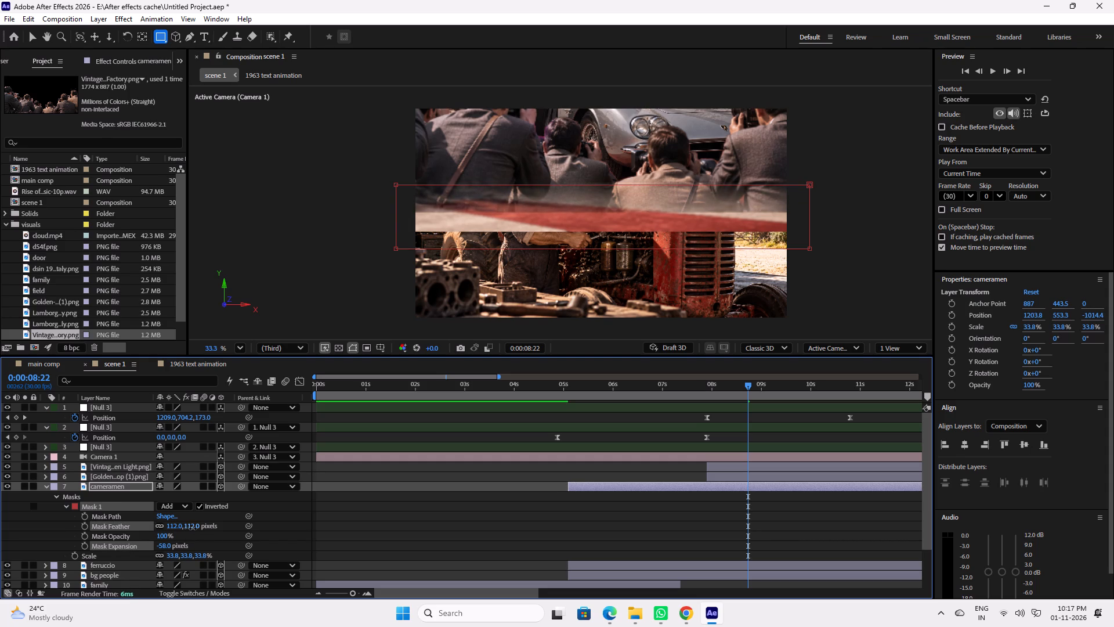
pyautogui.moveTo(193, 528); pyautogui.dragTo(123, 531)
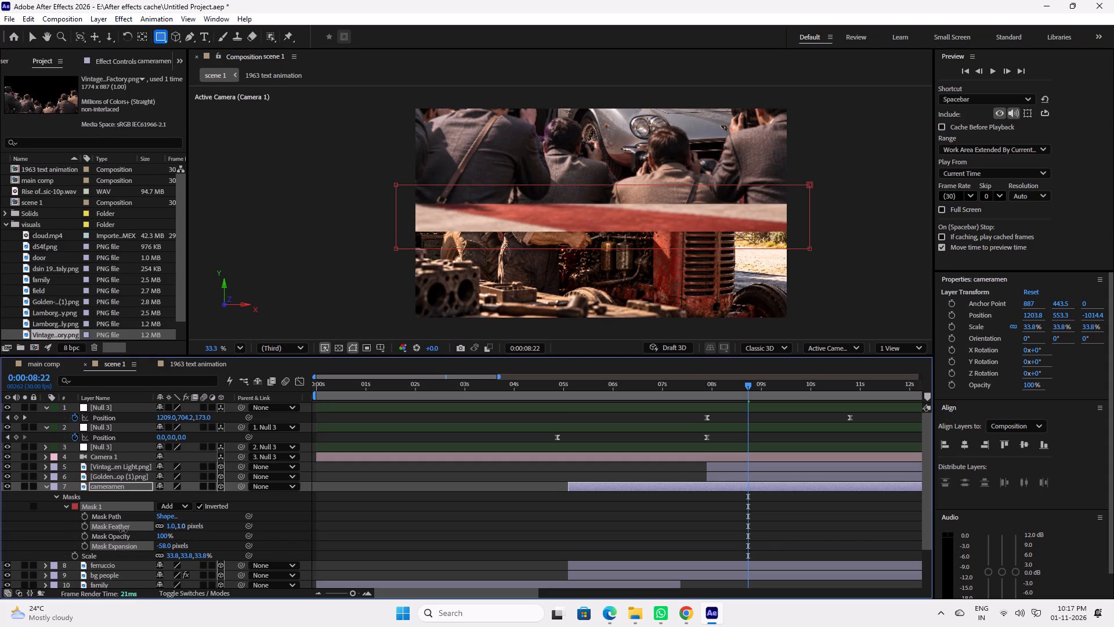
pyautogui.moveTo(123, 531); pyautogui.dragTo(147, 531)
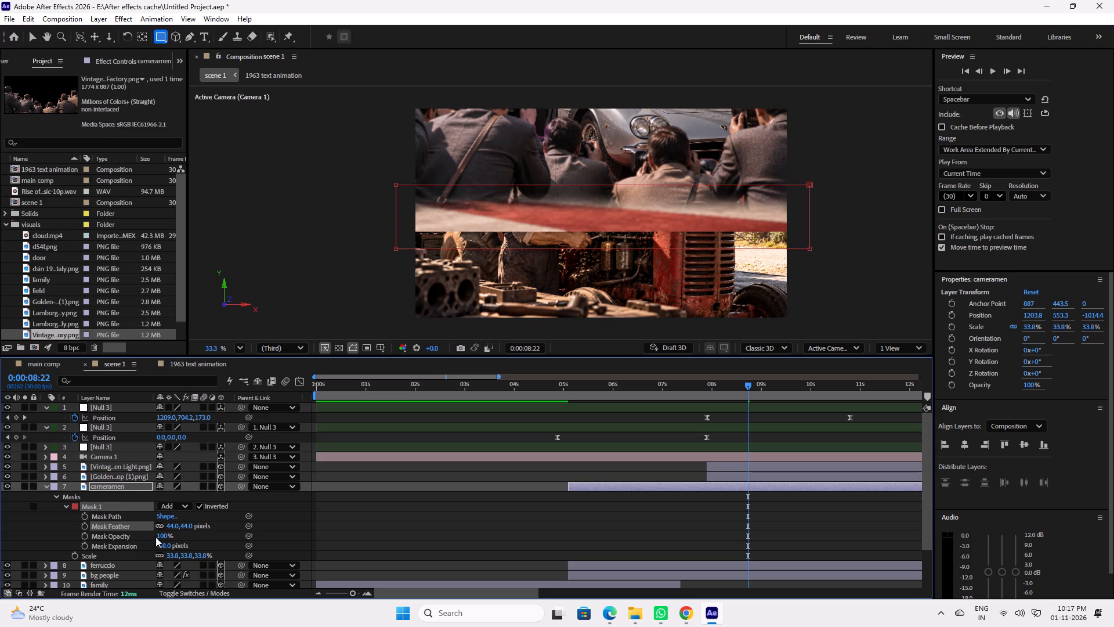
pyautogui.hotkey('ctrl', 's')
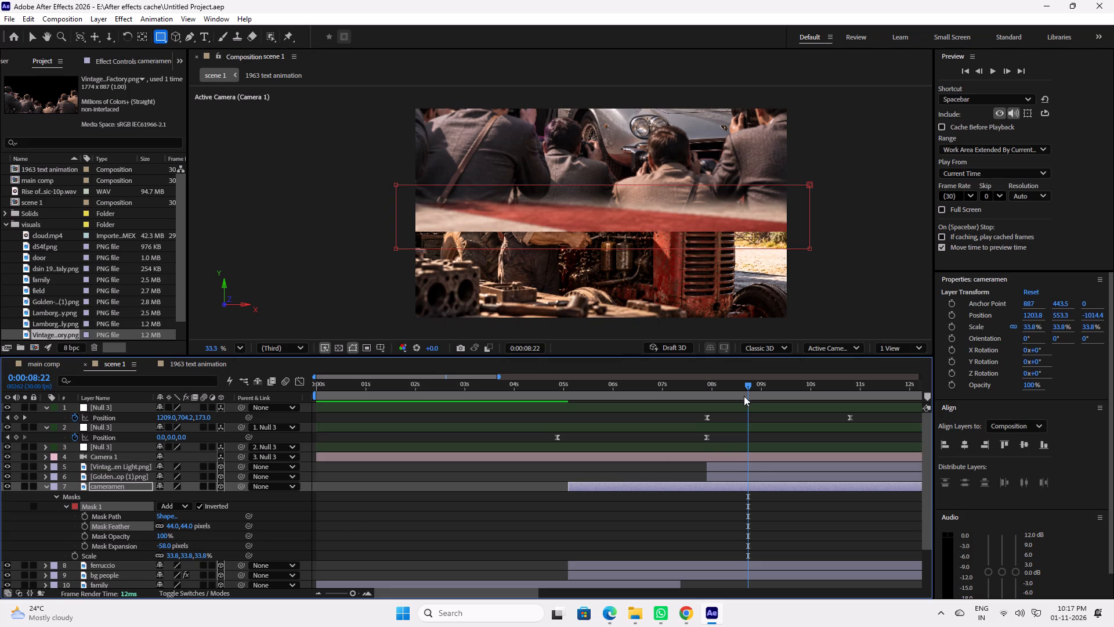
# Scrub between about 8:05 and 10:01 to check the photographers' feathered lower edge during the camera move, and save the project.
pyautogui.moveTo(743, 388); pyautogui.dragTo(738, 396)
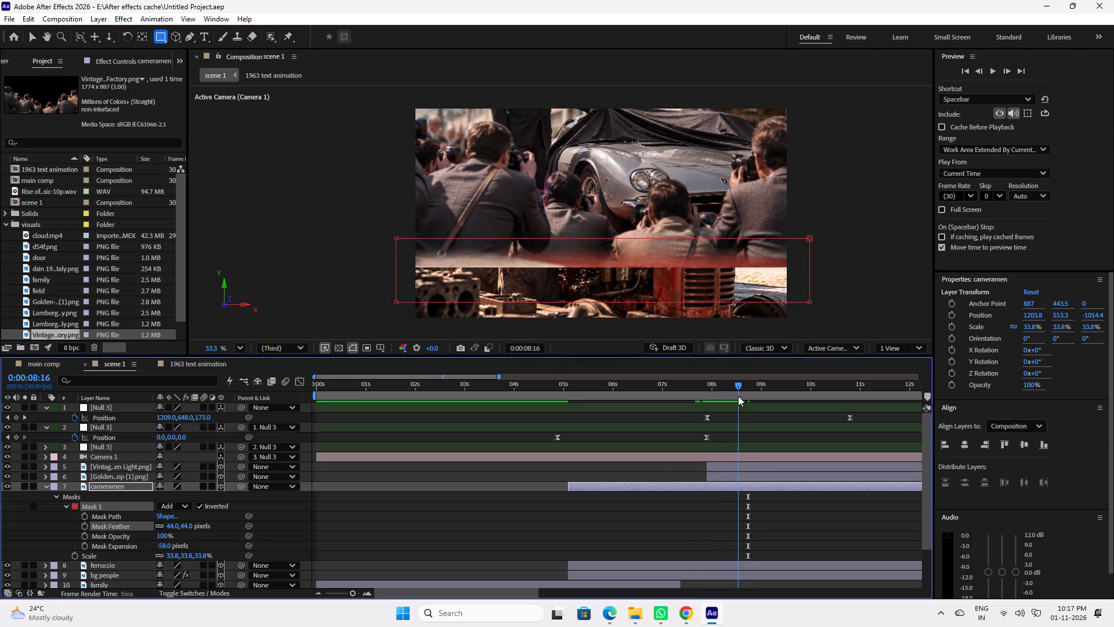
pyautogui.moveTo(738, 396); pyautogui.dragTo(769, 398)
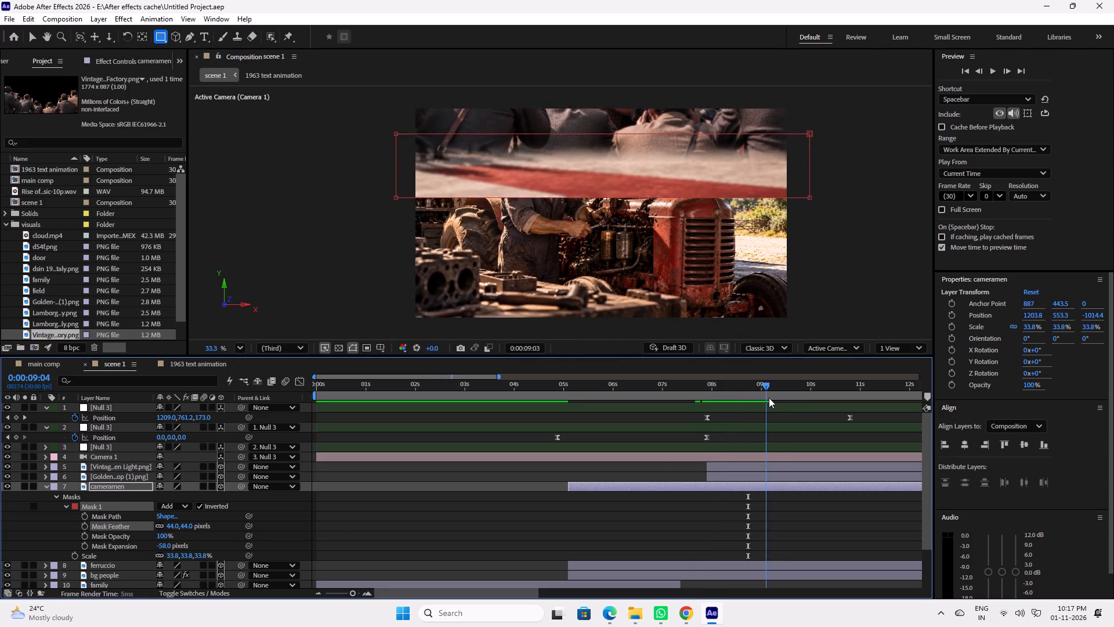
pyautogui.moveTo(769, 398); pyautogui.dragTo(812, 396)
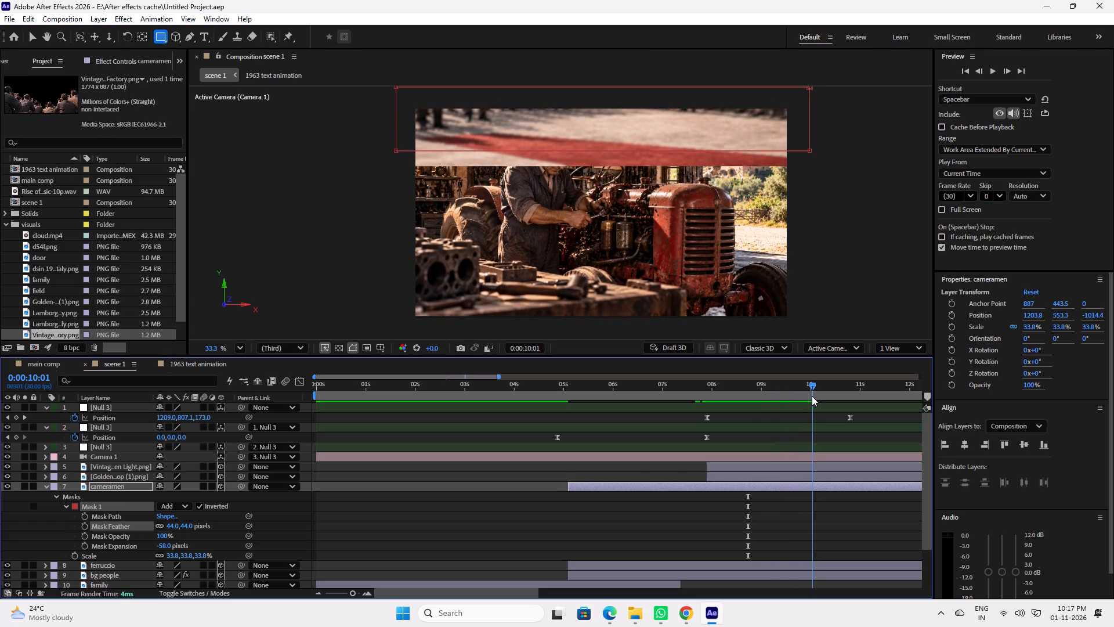
pyautogui.moveTo(812, 396); pyautogui.dragTo(719, 406)
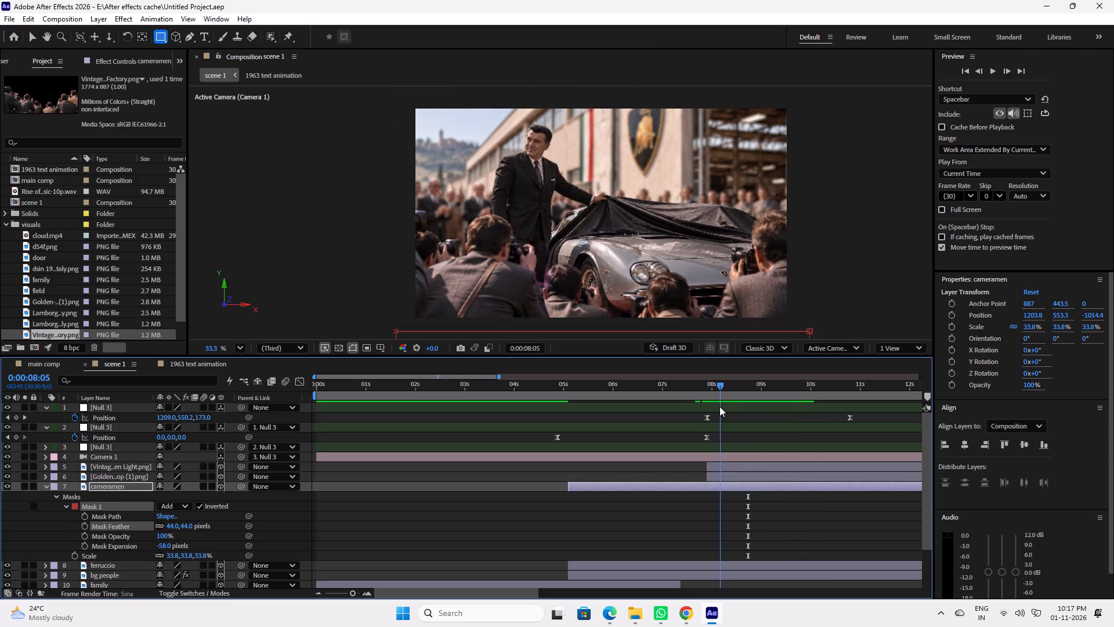
pyautogui.moveTo(719, 406); pyautogui.dragTo(759, 408)
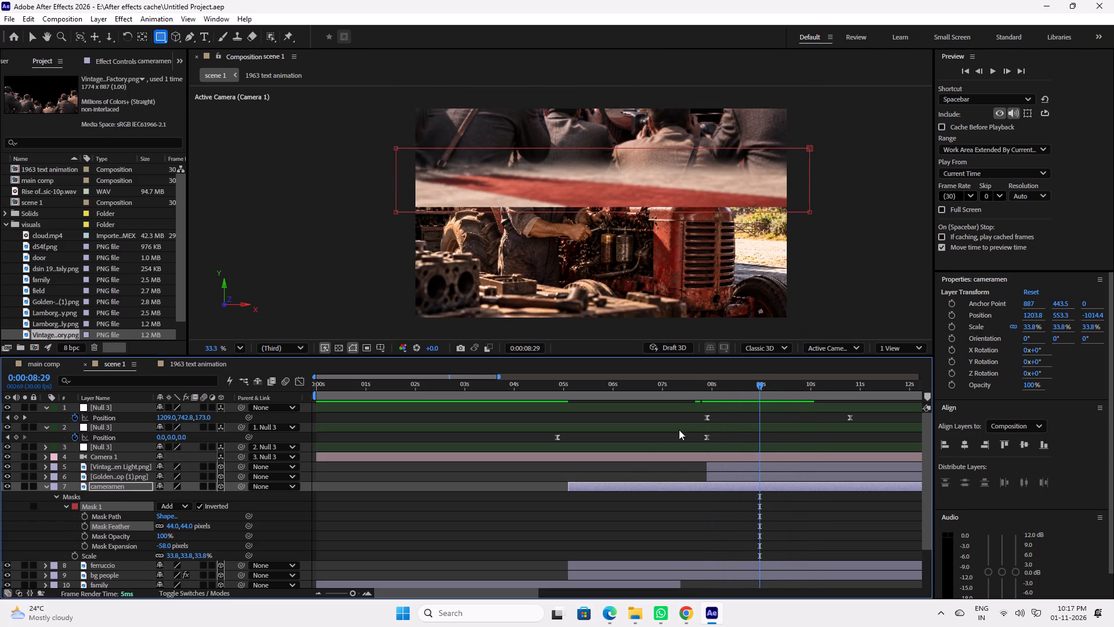
pyautogui.hotkey('ctrl', 's')
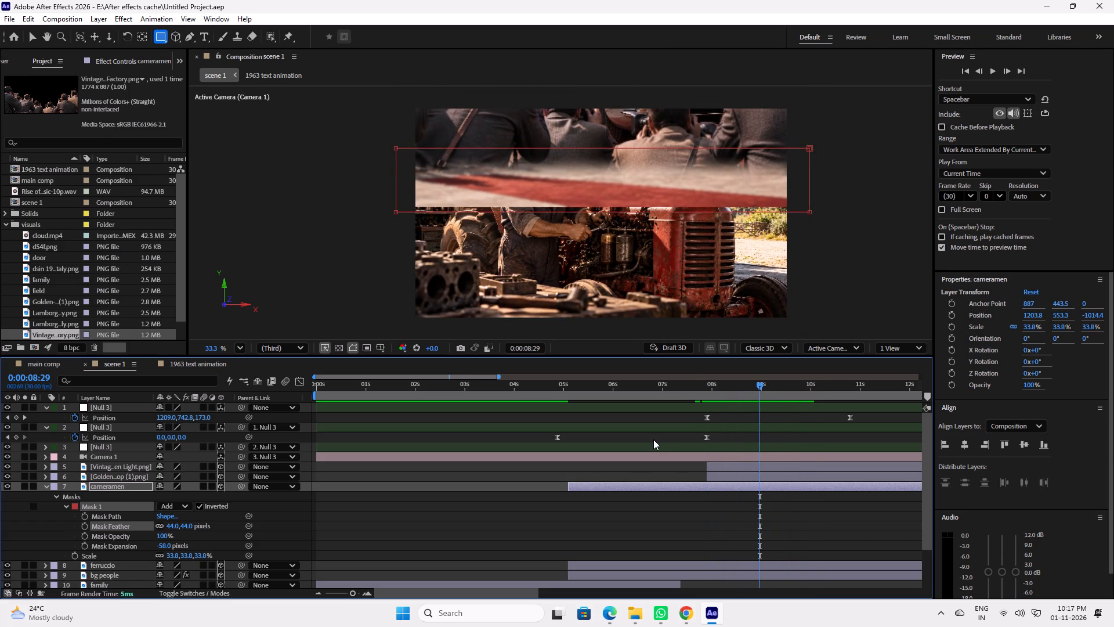
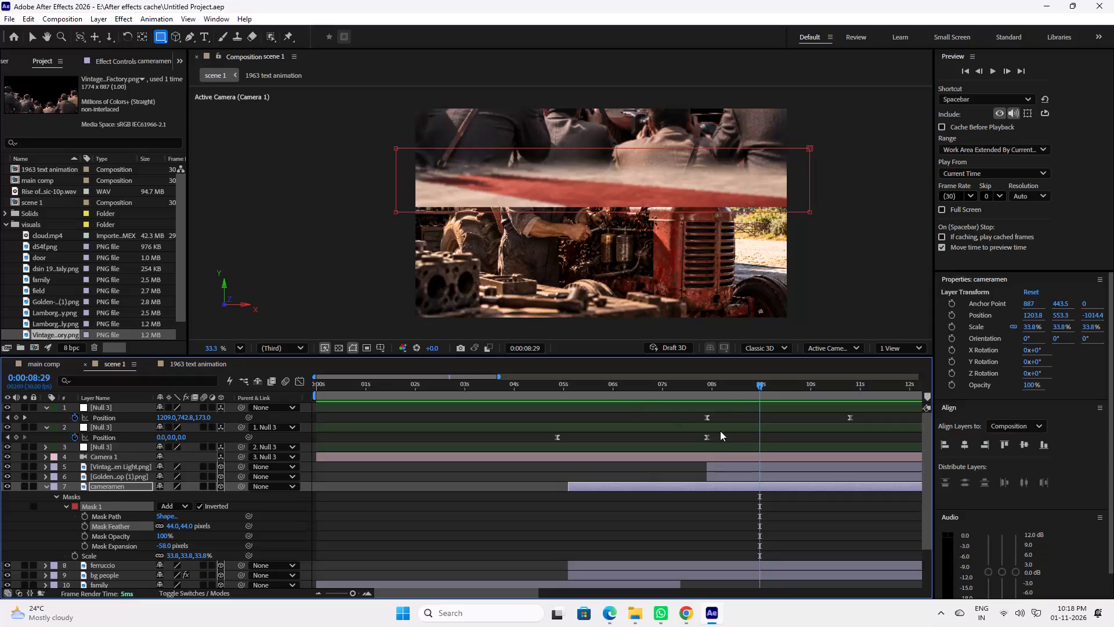
# With no layer selected, draw a black-filled rectangle shape at 10:05 that extends slightly beyond the frame on all sides.
pyautogui.moveTo(729, 394); pyautogui.dragTo(719, 394)
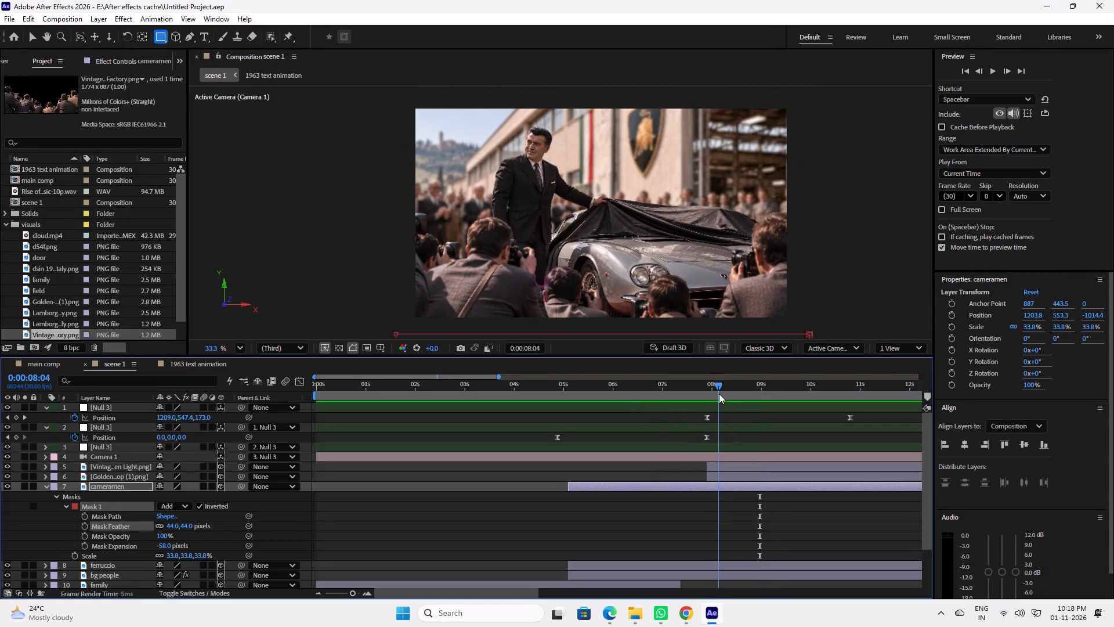
pyautogui.moveTo(719, 394); pyautogui.dragTo(750, 394)
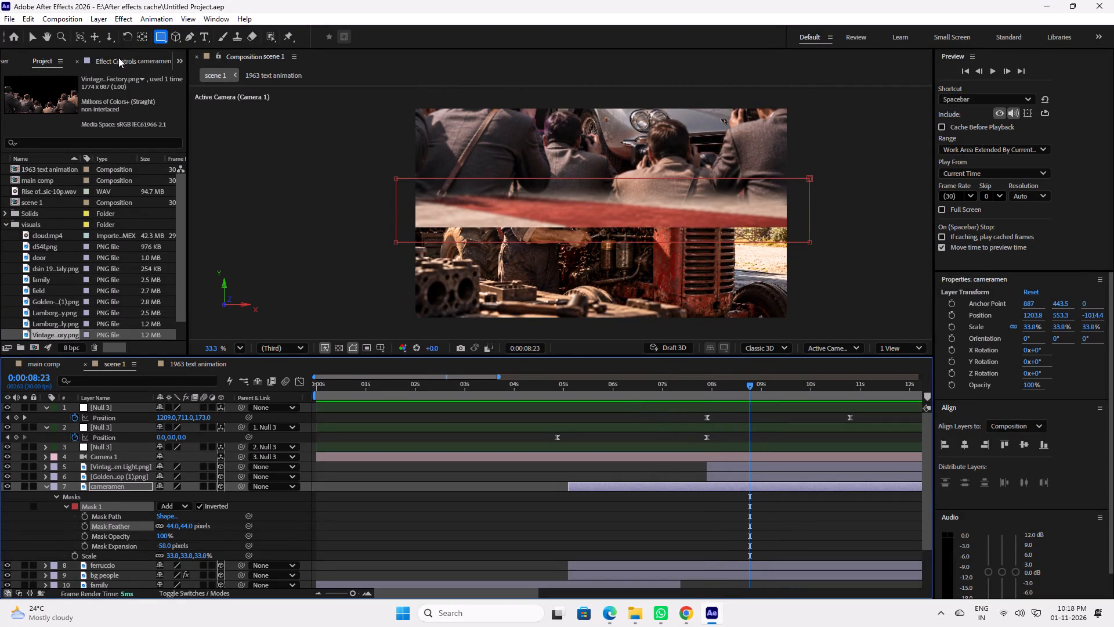
pyautogui.click(542, 520)
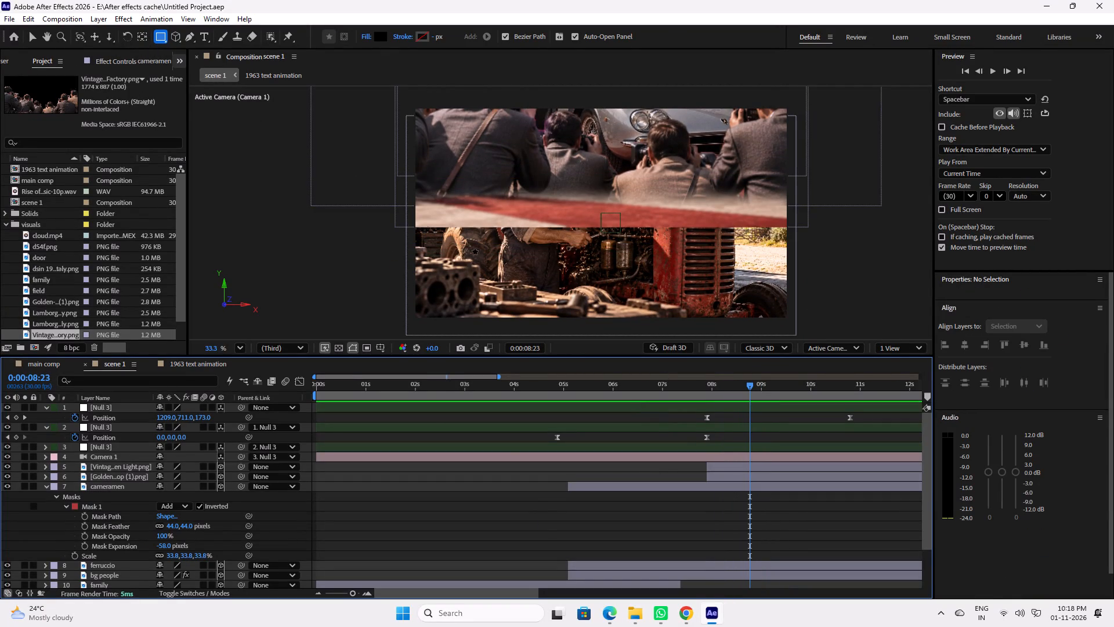
pyautogui.keyDown('alt'); pyautogui.scroll(-3, 630, 279); pyautogui.keyUp('alt')
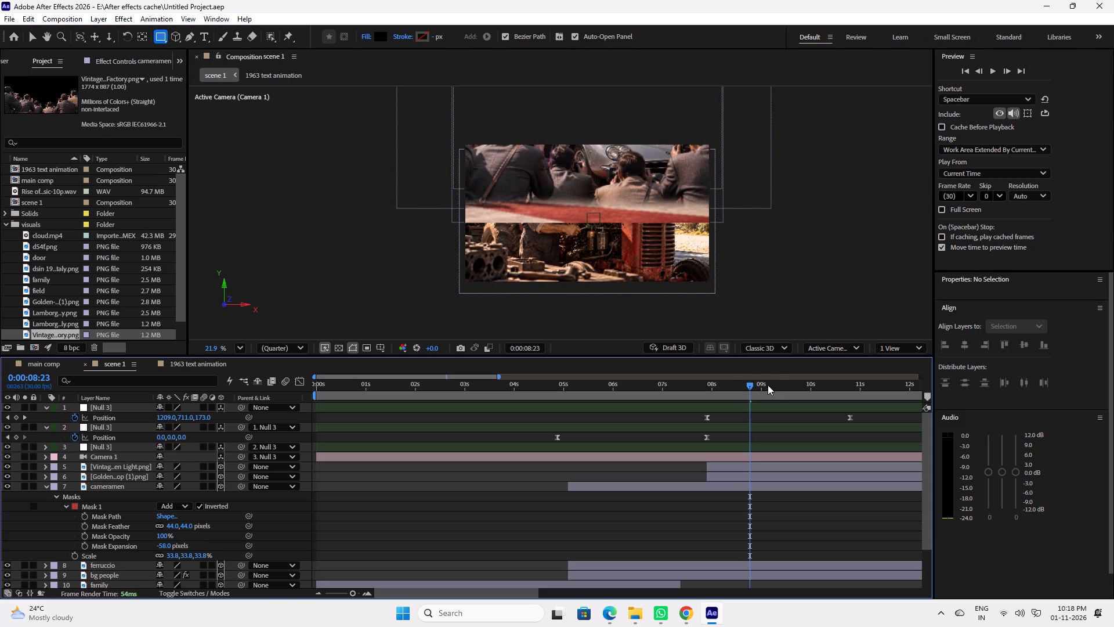
pyautogui.moveTo(751, 385); pyautogui.dragTo(789, 387)
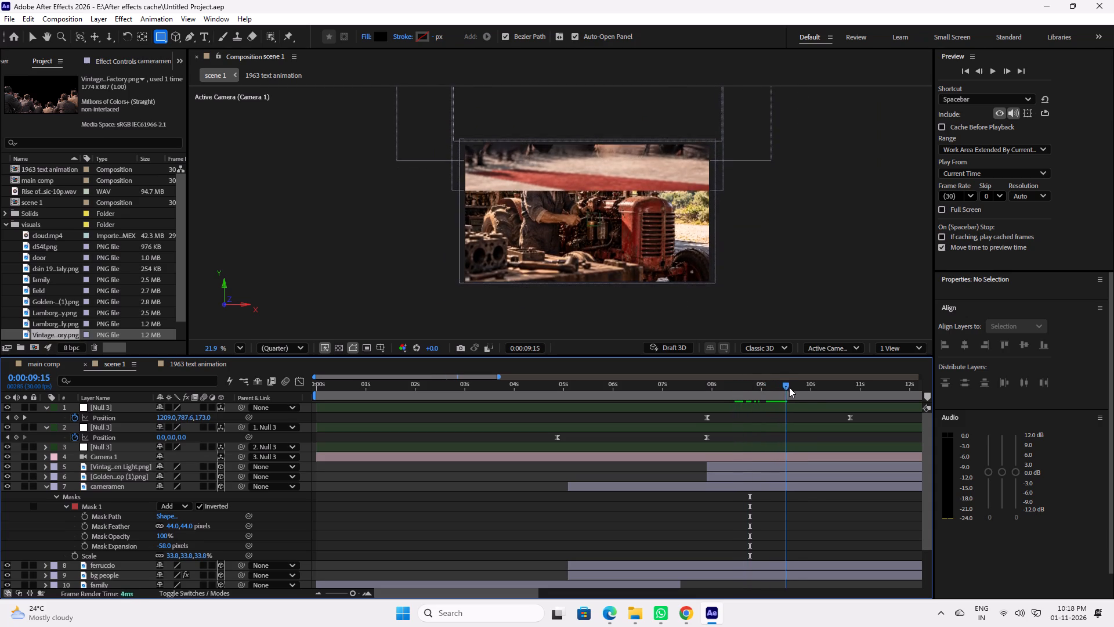
pyautogui.moveTo(789, 387); pyautogui.dragTo(821, 389)
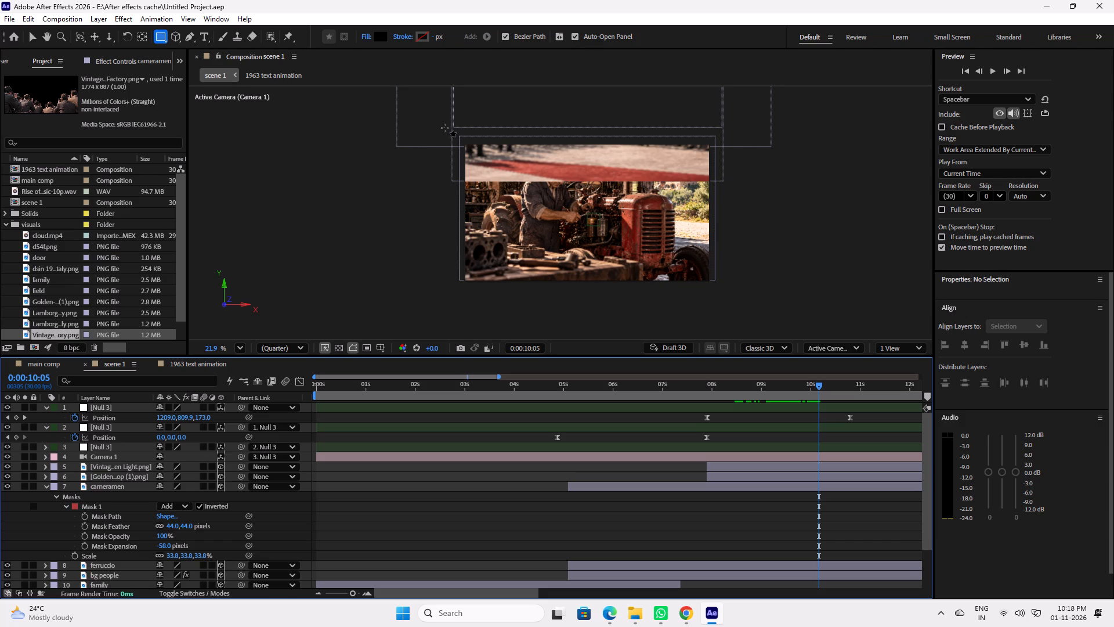
pyautogui.moveTo(446, 127); pyautogui.dragTo(740, 294)
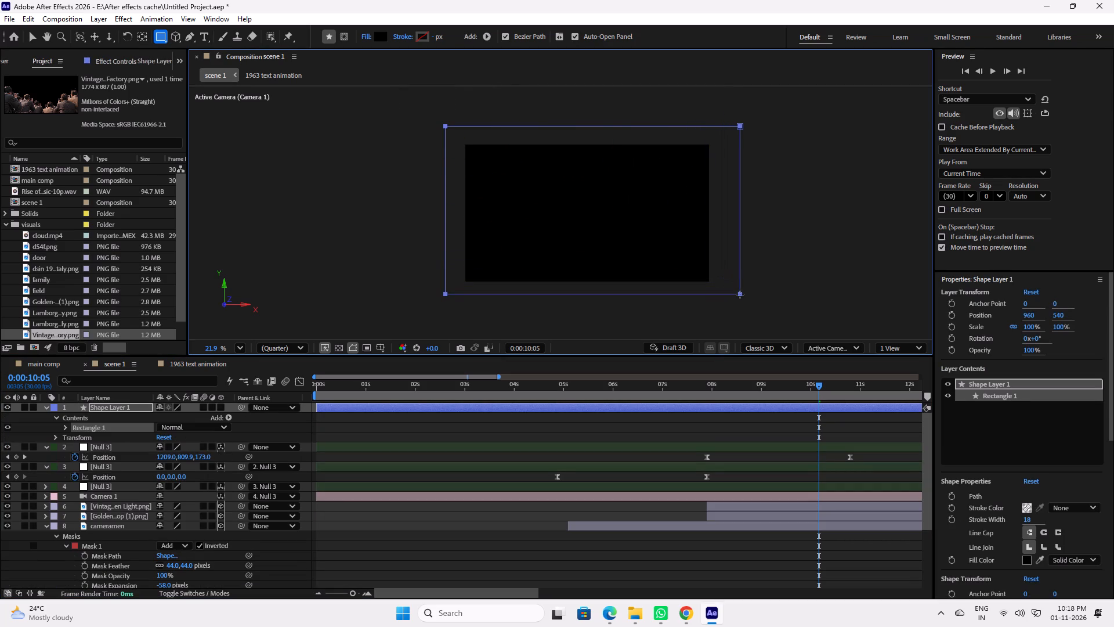
pyautogui.moveTo(740, 294); pyautogui.dragTo(736, 296)
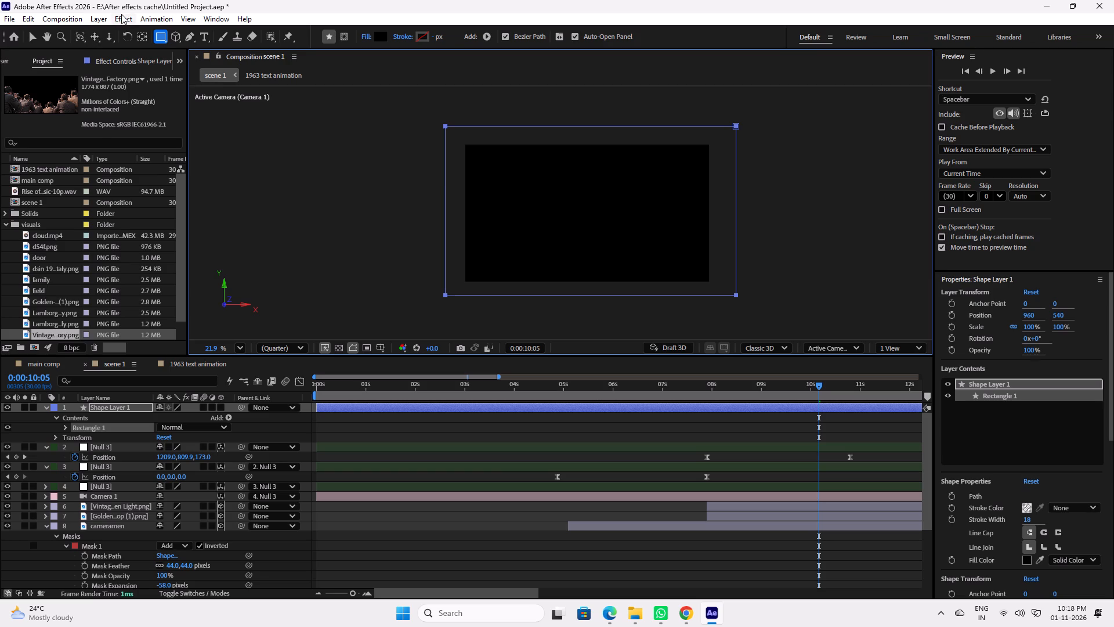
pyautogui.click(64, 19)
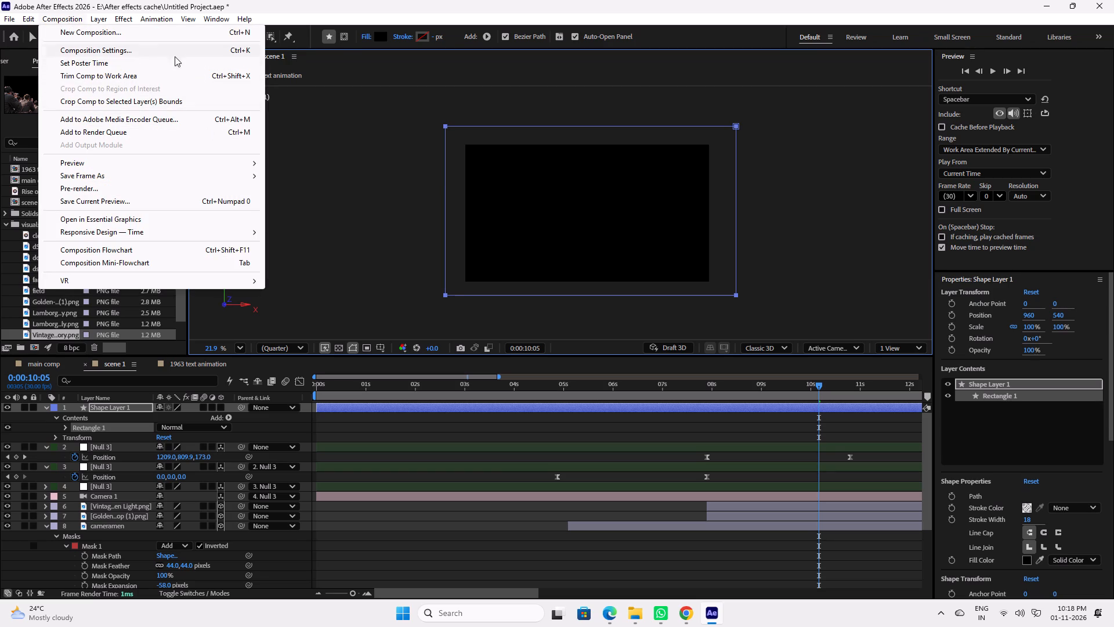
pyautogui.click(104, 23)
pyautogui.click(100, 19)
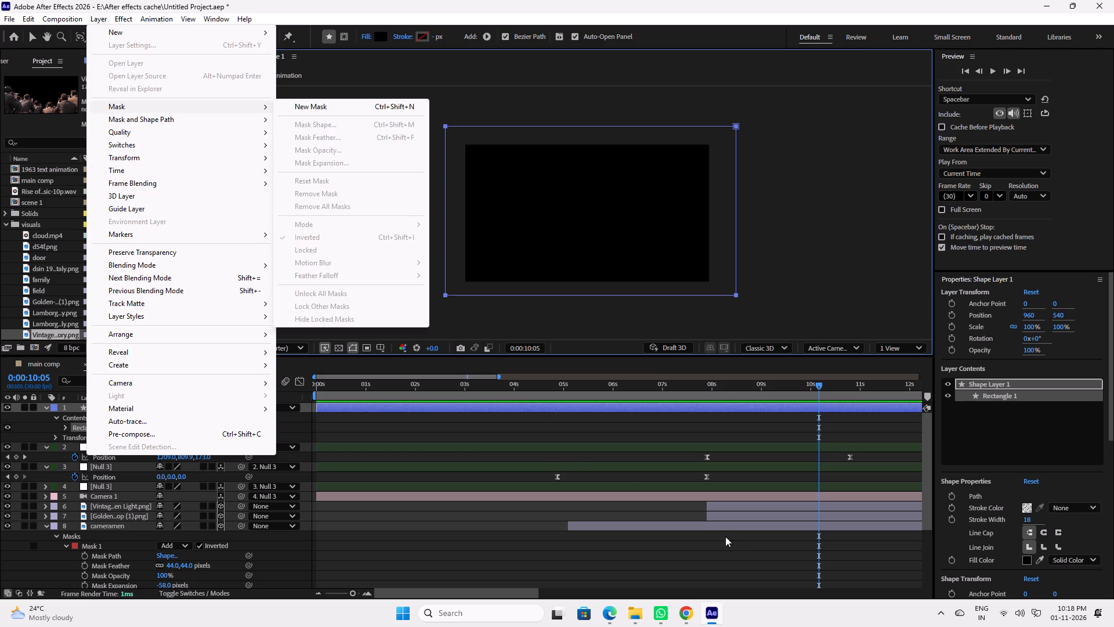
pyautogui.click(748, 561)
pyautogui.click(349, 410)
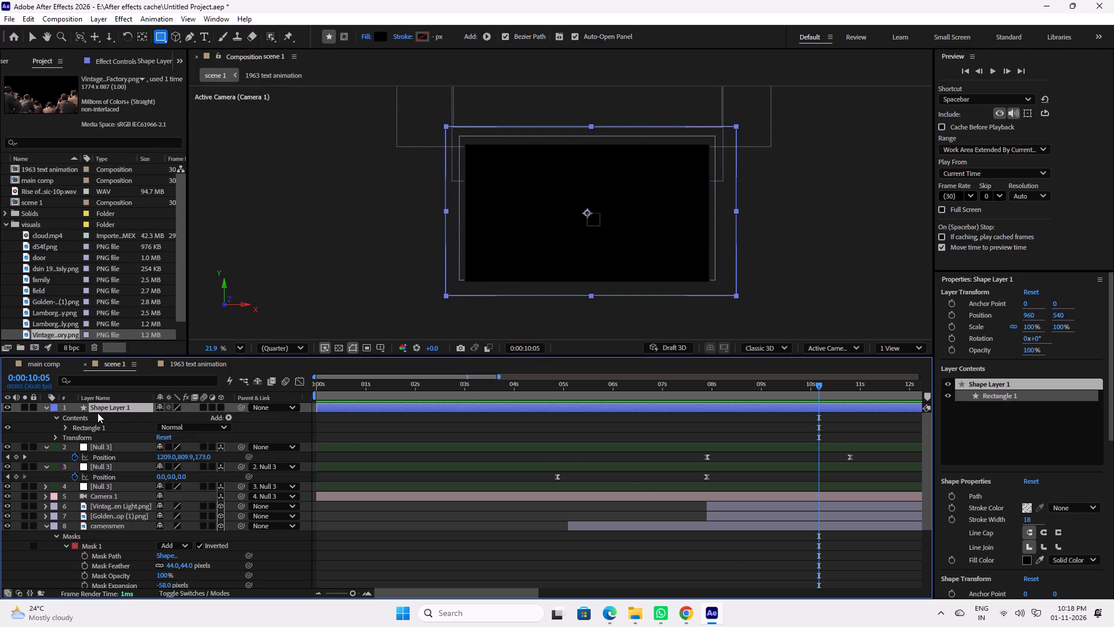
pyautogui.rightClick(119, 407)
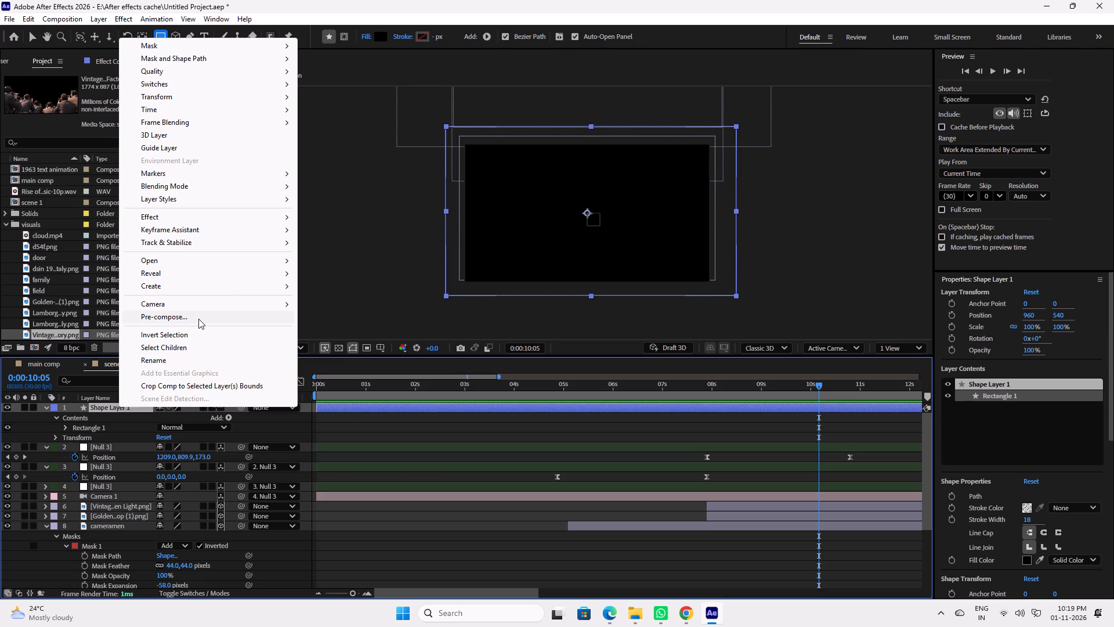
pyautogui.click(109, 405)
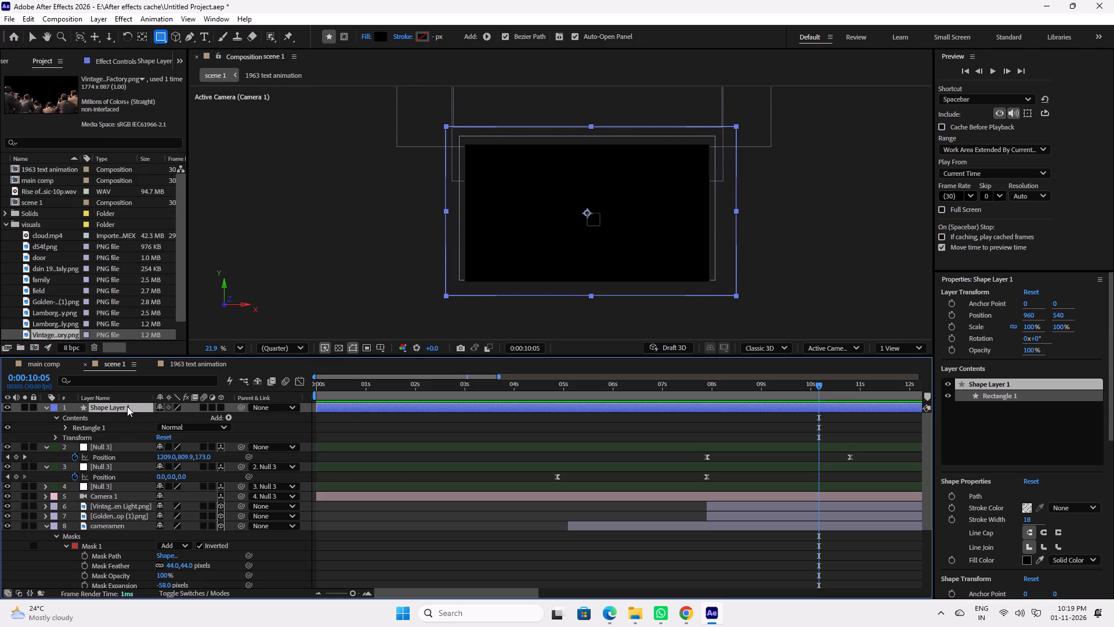
# Move the rectangle's shape layer below Camera 1, just above the vintage tractor workshop image, and collapse its properties.
pyautogui.moveTo(127, 406); pyautogui.dragTo(128, 505)
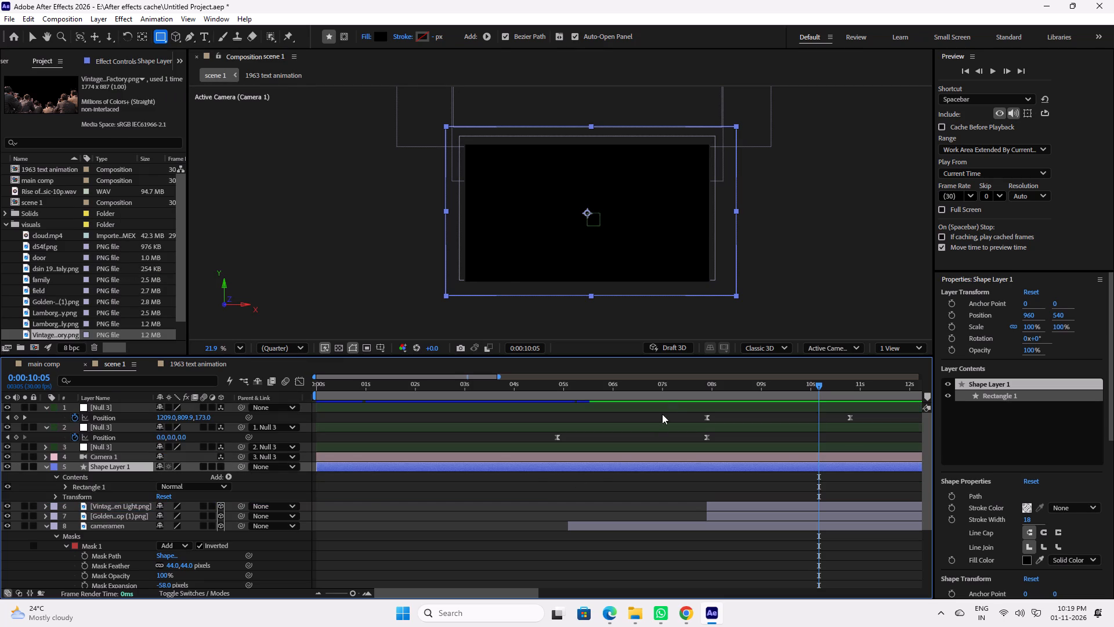
pyautogui.moveTo(795, 390); pyautogui.dragTo(762, 391)
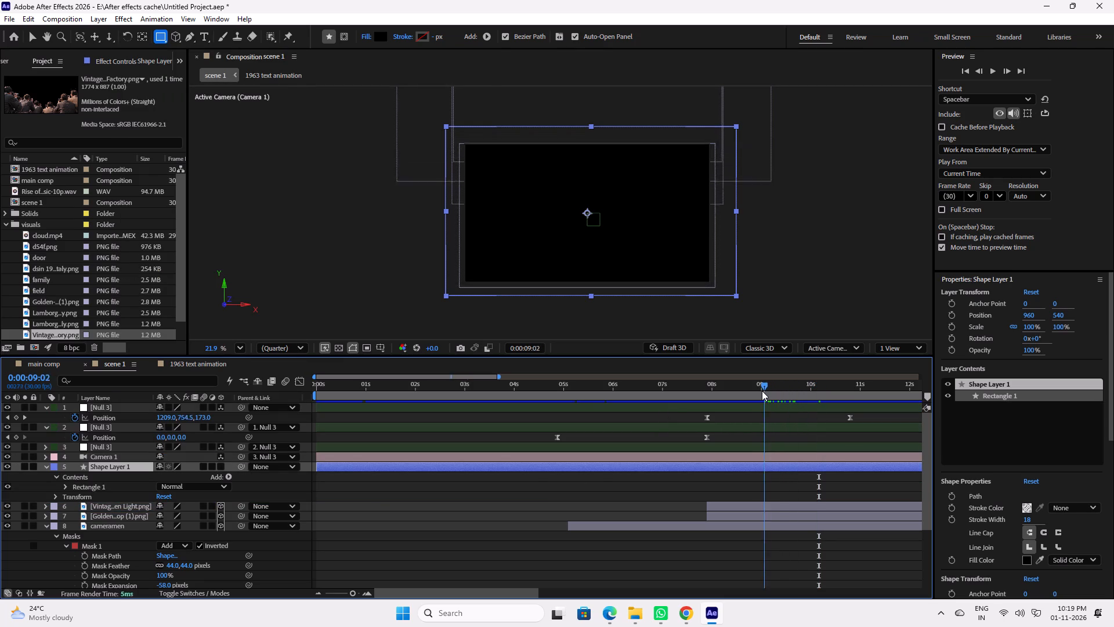
pyautogui.moveTo(762, 391); pyautogui.dragTo(801, 395)
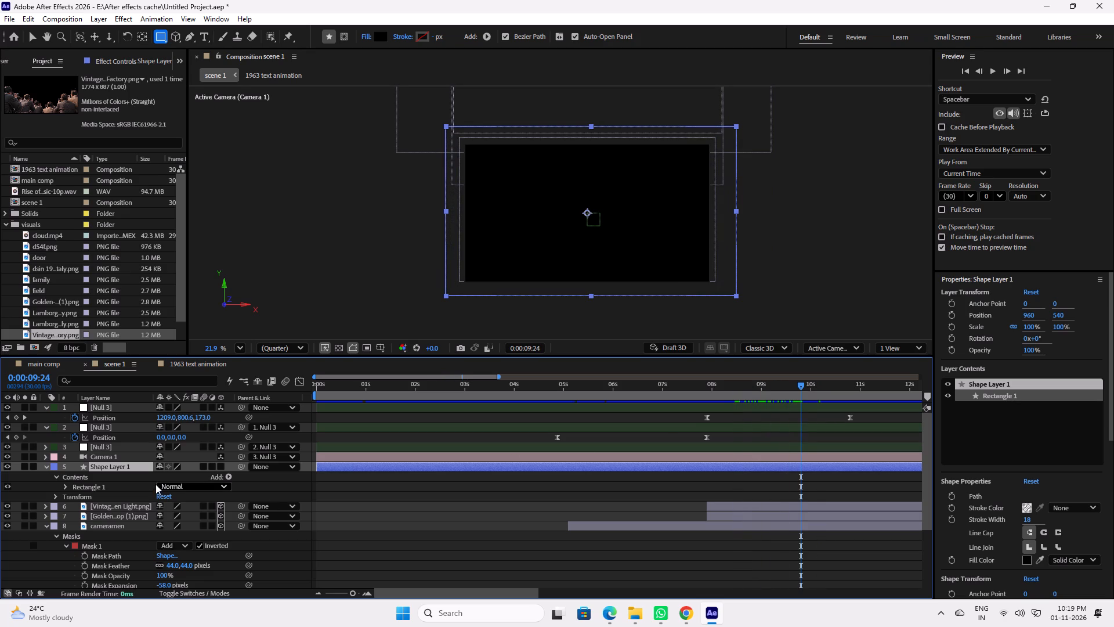
pyautogui.click(44, 464)
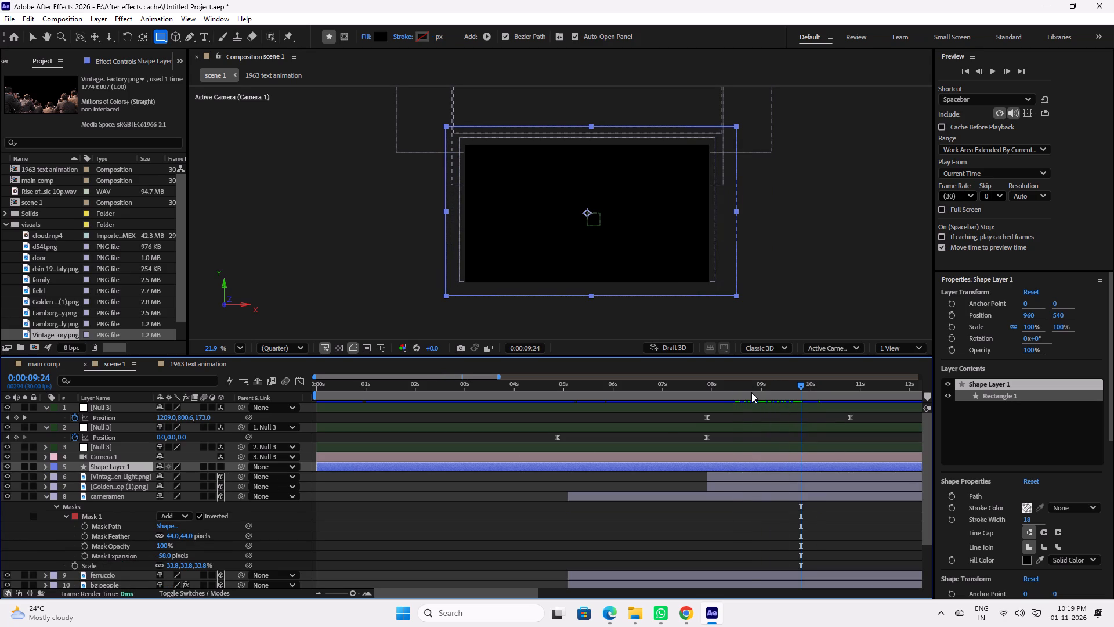
# Split the rectangle's shape layer at 7:27 and delete the part before the split.
pyautogui.moveTo(751, 392); pyautogui.dragTo(711, 397)
pyautogui.hotkey('ctrl', 'shift', 'd')
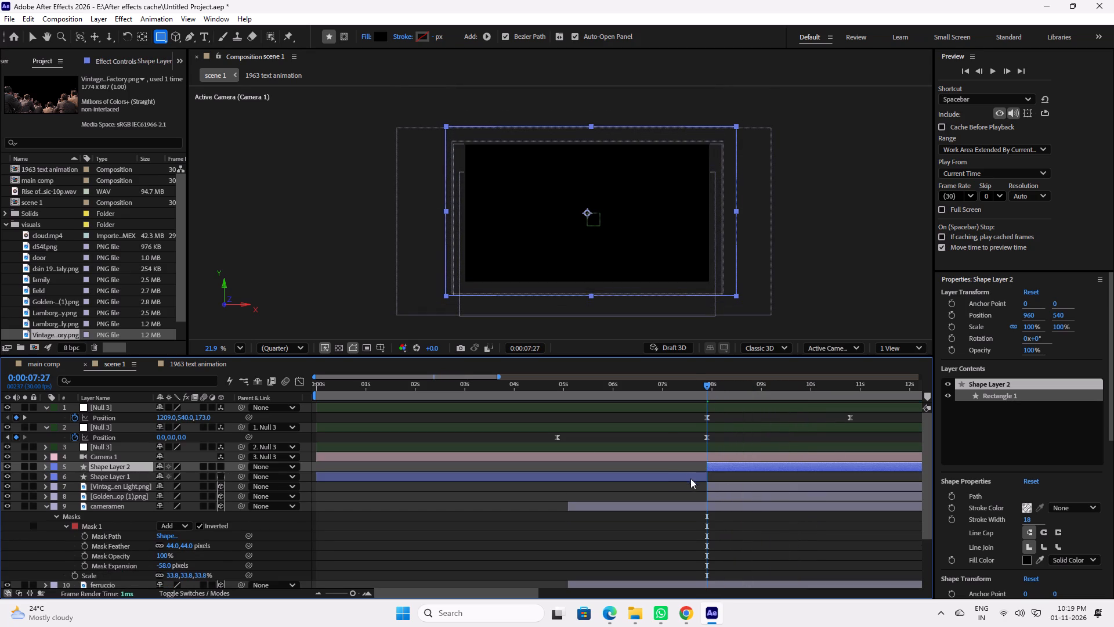
pyautogui.click(676, 477)
pyautogui.press('Delete')
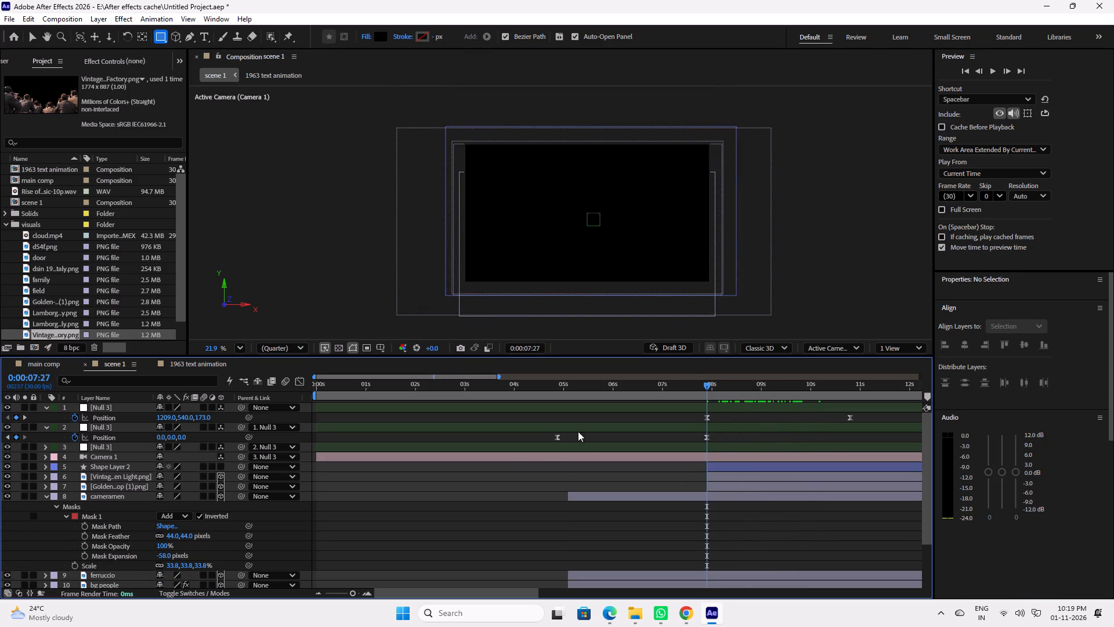
# Make the remaining rectangle shape layer a 3D layer.
pyautogui.click(223, 464)
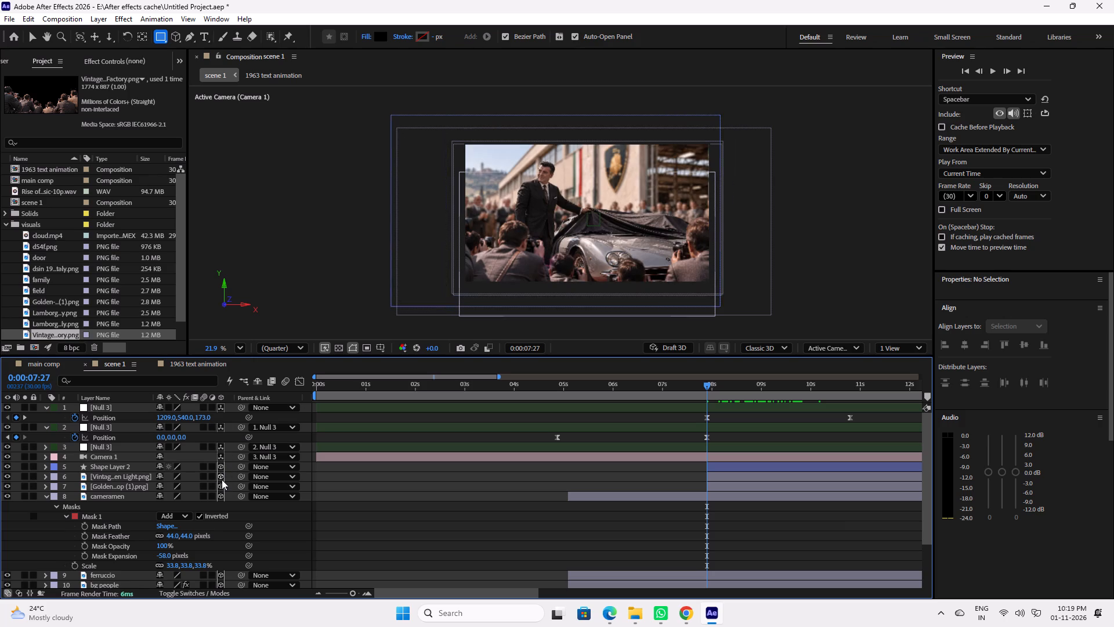
# Compare the transforms of the shape, tractor workshop and cameramen layers, and scrub the camera move up to 11:02 to examine the rectangle's placement.
pyautogui.click(734, 466)
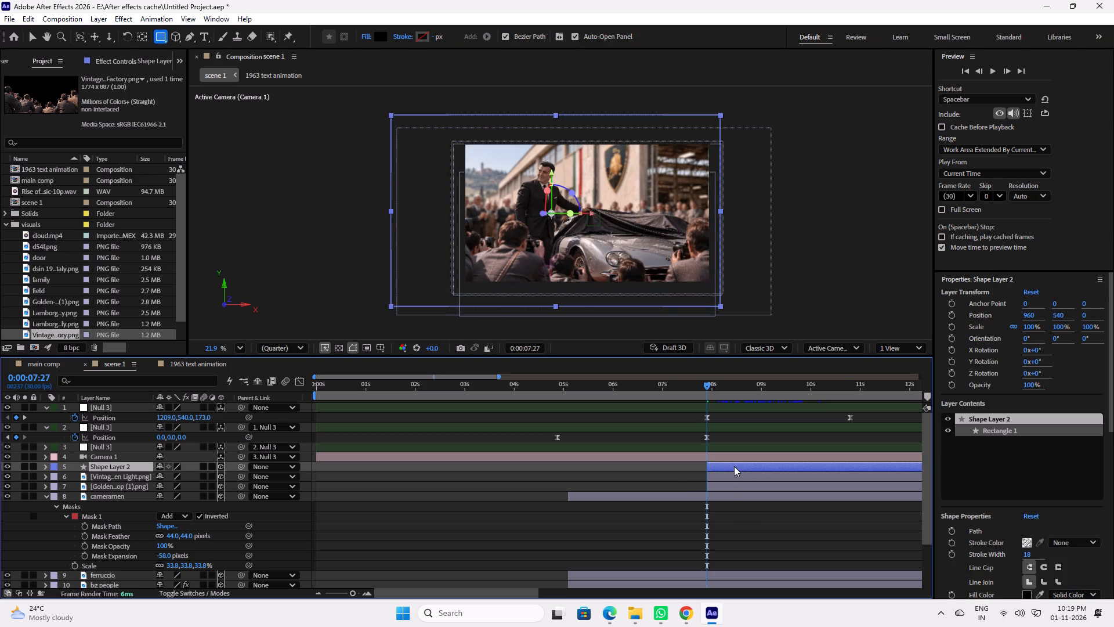
pyautogui.rightClick(734, 466)
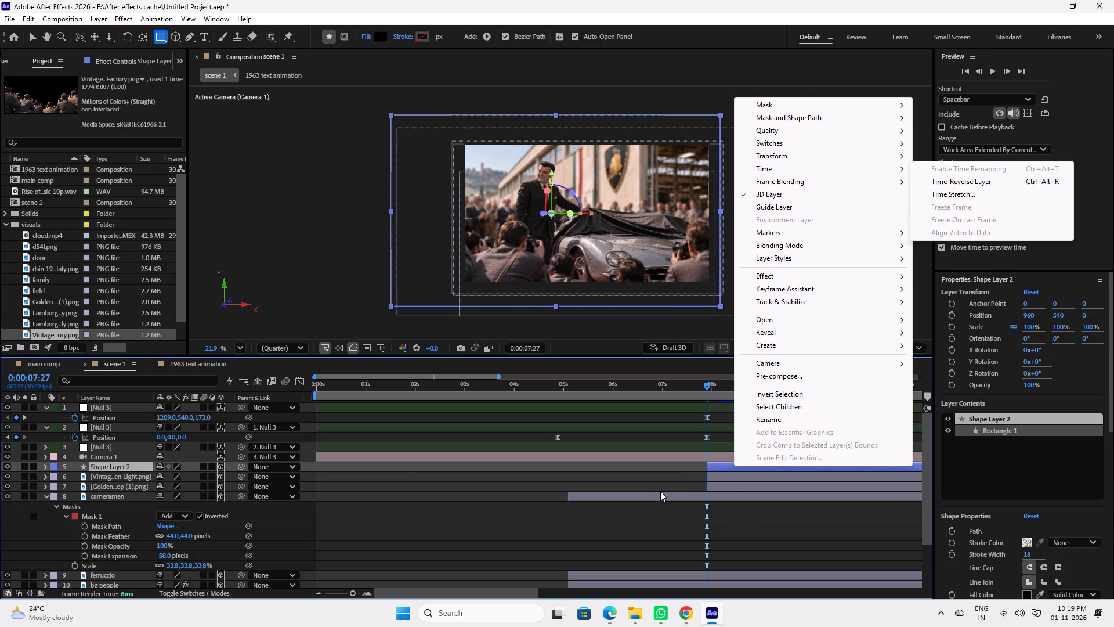
pyautogui.click(681, 528)
pyautogui.click(734, 466)
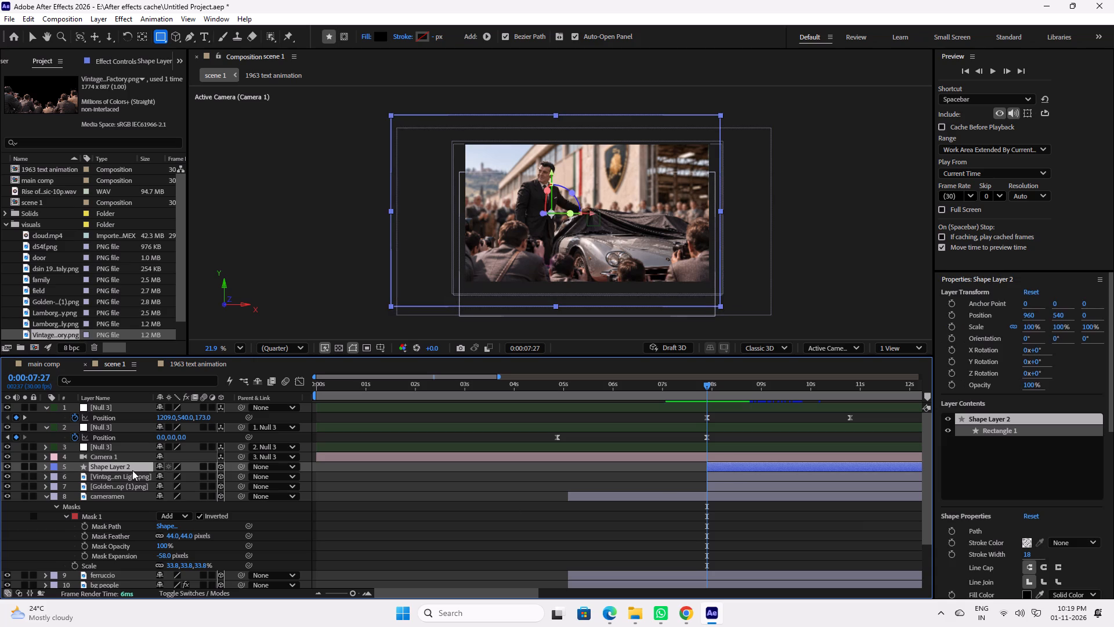
pyautogui.click(118, 479)
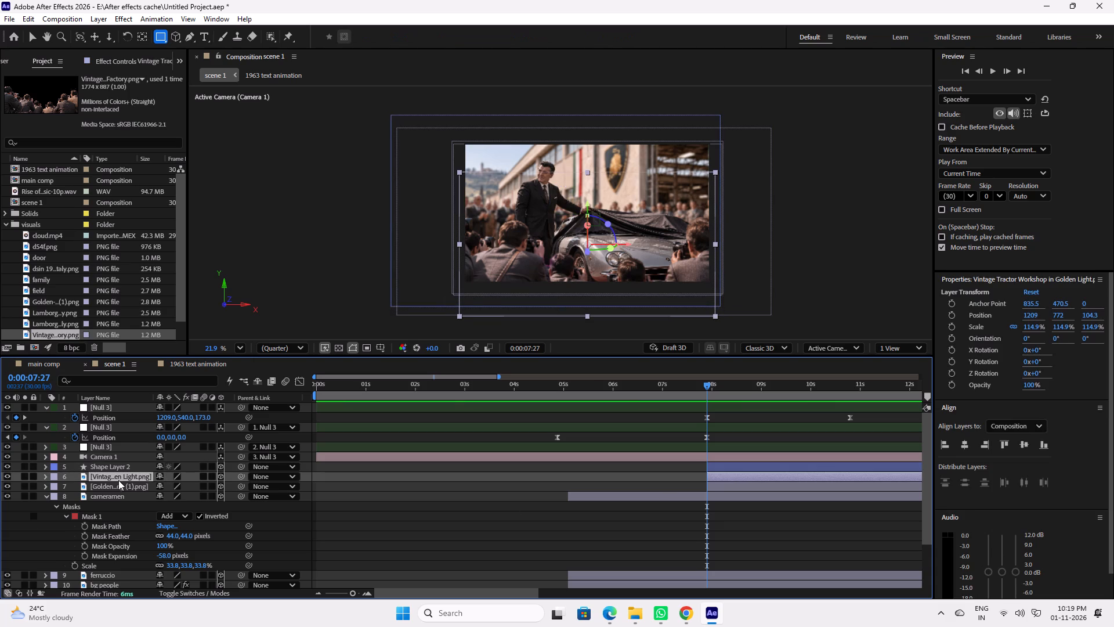
pyautogui.click(117, 496)
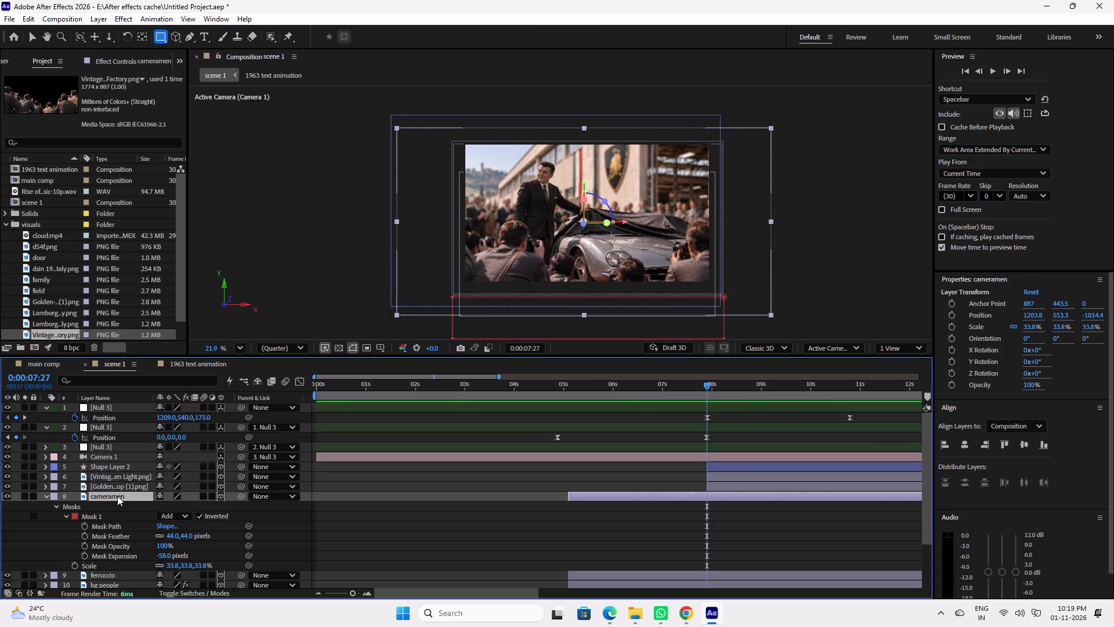
pyautogui.click(120, 478)
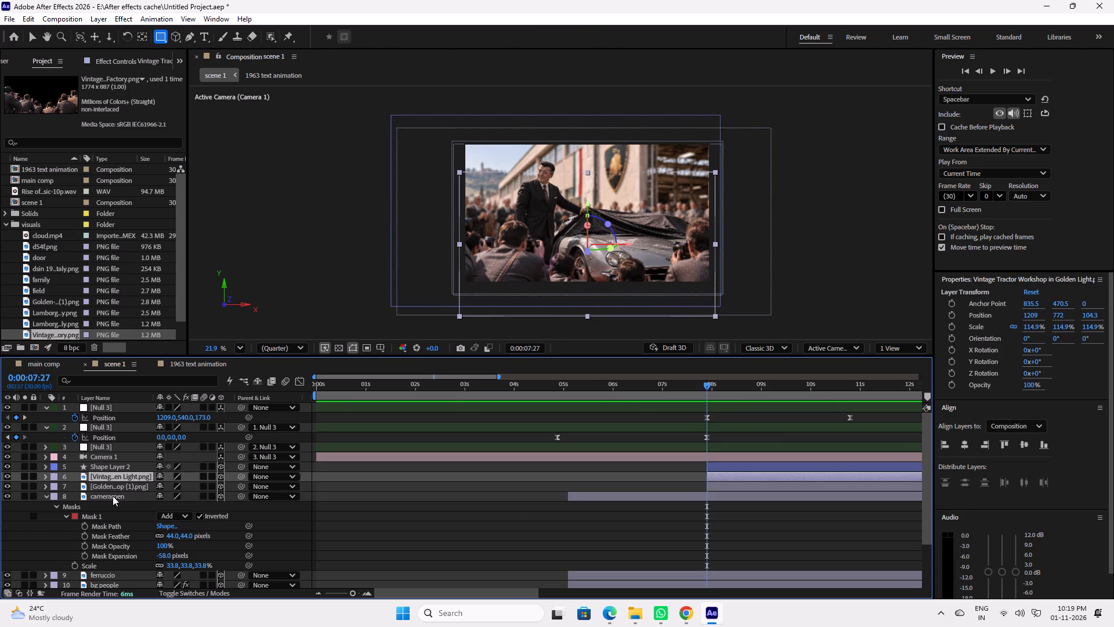
pyautogui.click(113, 496)
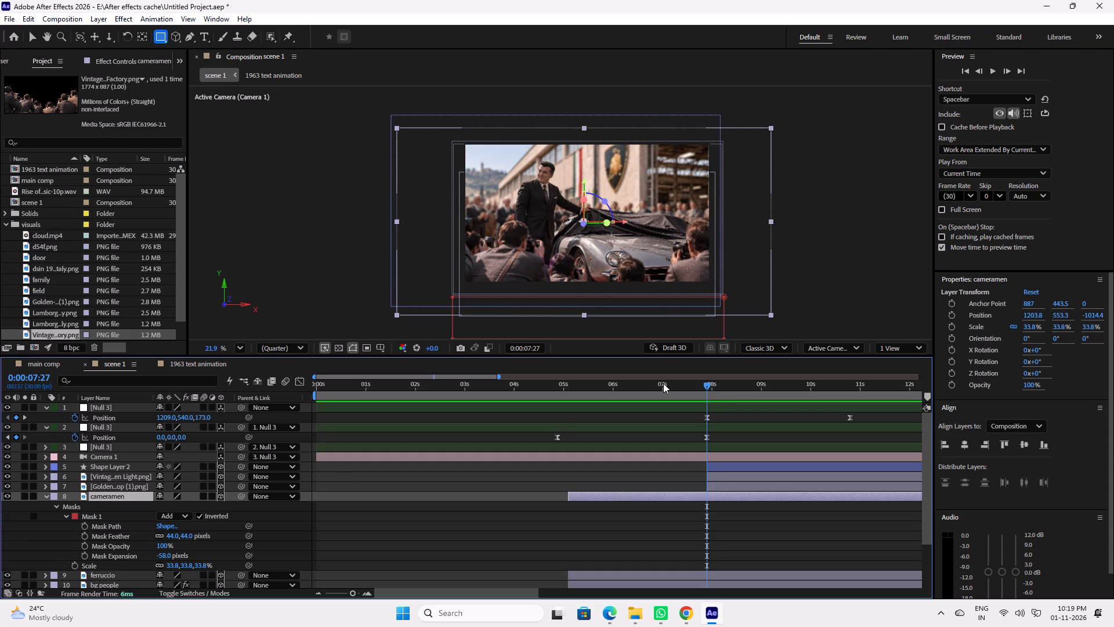
pyautogui.moveTo(727, 389); pyautogui.dragTo(863, 391)
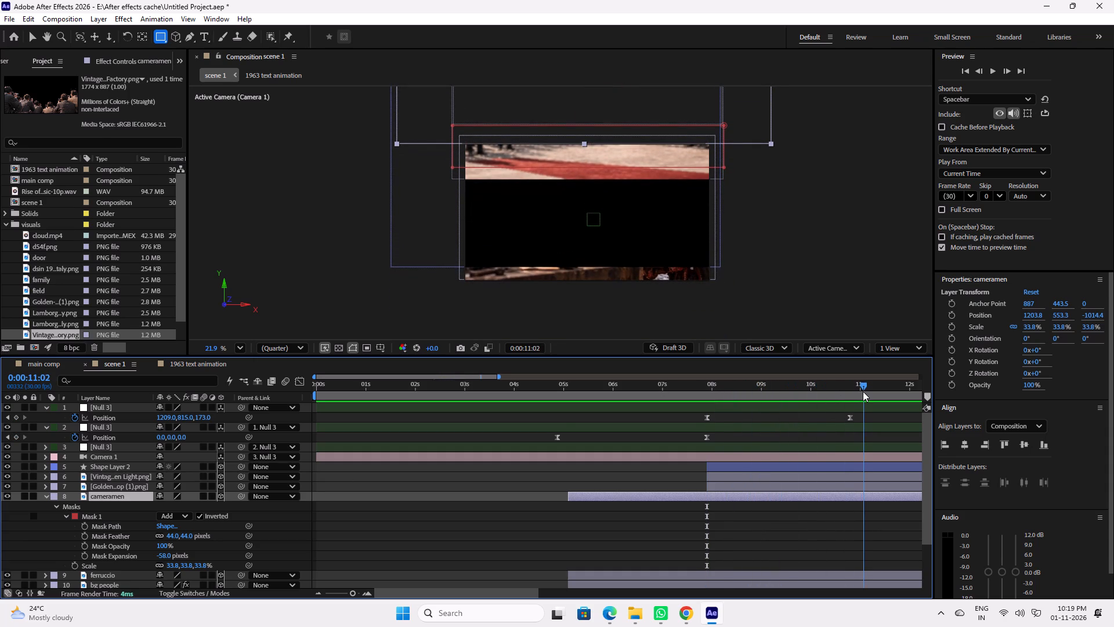
pyautogui.moveTo(863, 391); pyautogui.dragTo(717, 394)
# Copy the cameramen layer's Position (1203.8, 553.3, -1014.4) to the rectangle's shape layer and return to 7:27.
pyautogui.click(102, 498)
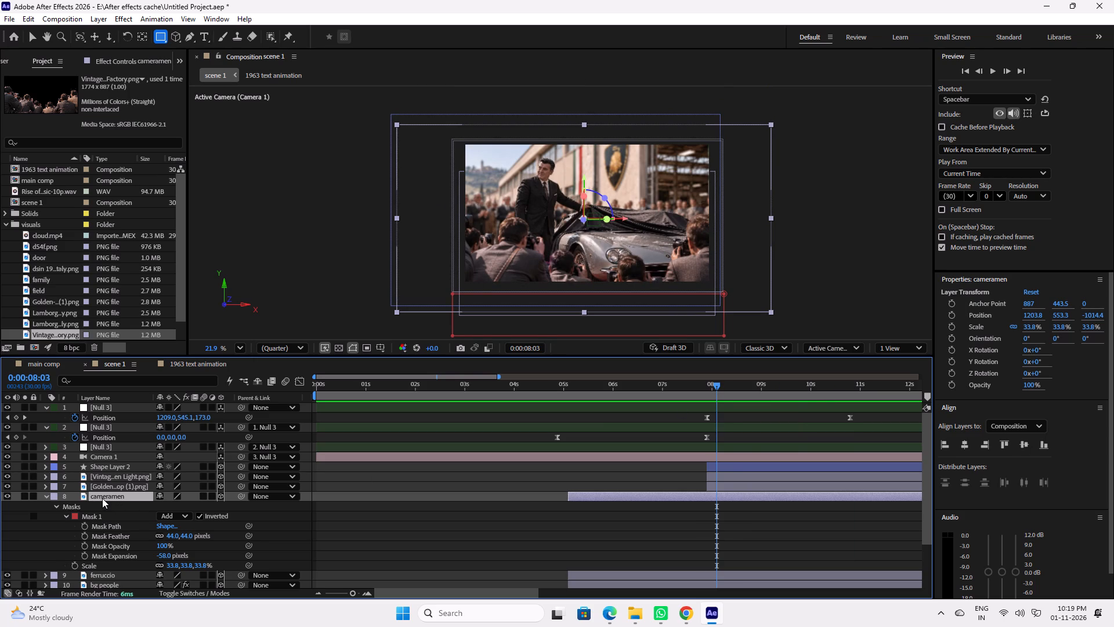
pyautogui.press('p')
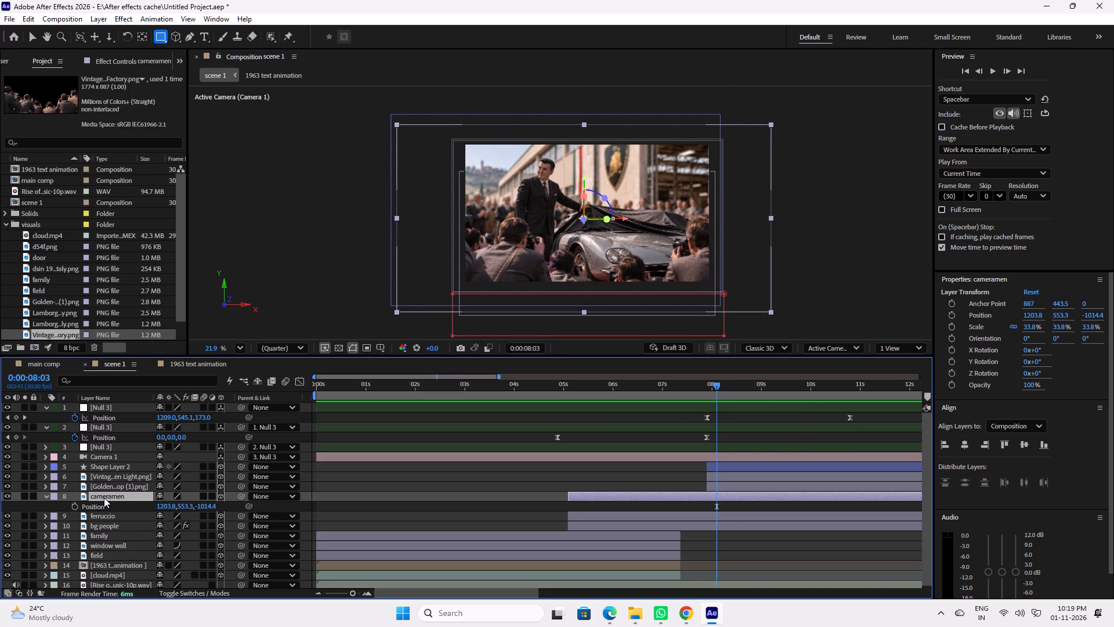
pyautogui.click(100, 505)
pyautogui.click(96, 507)
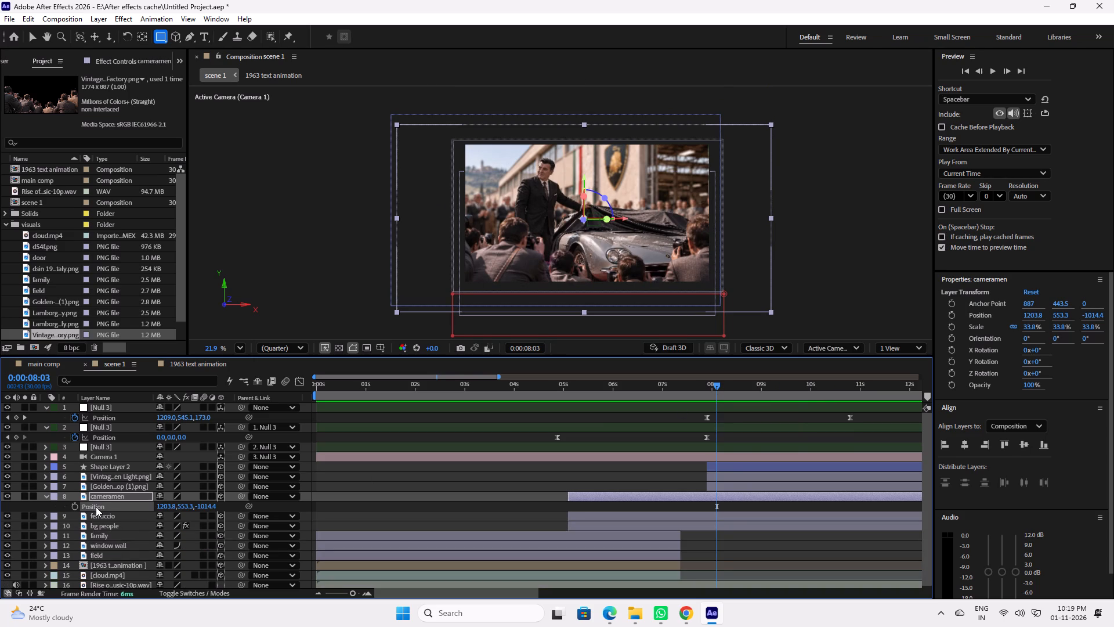
pyautogui.hotkey('ctrl', 'c')
pyautogui.click(106, 466)
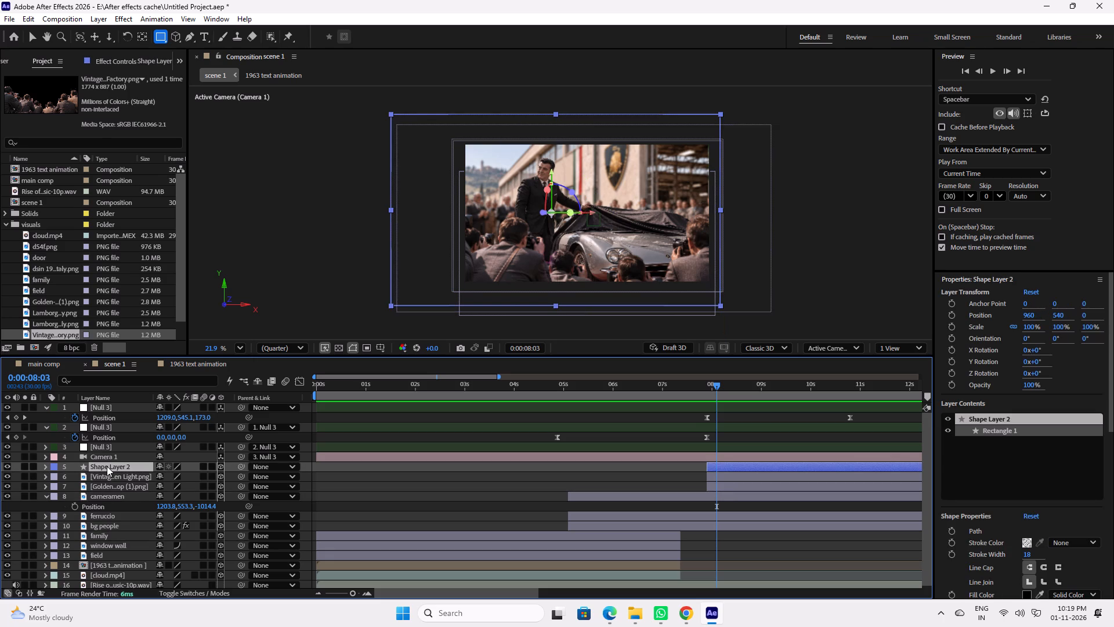
pyautogui.hotkey('ctrl', 'v')
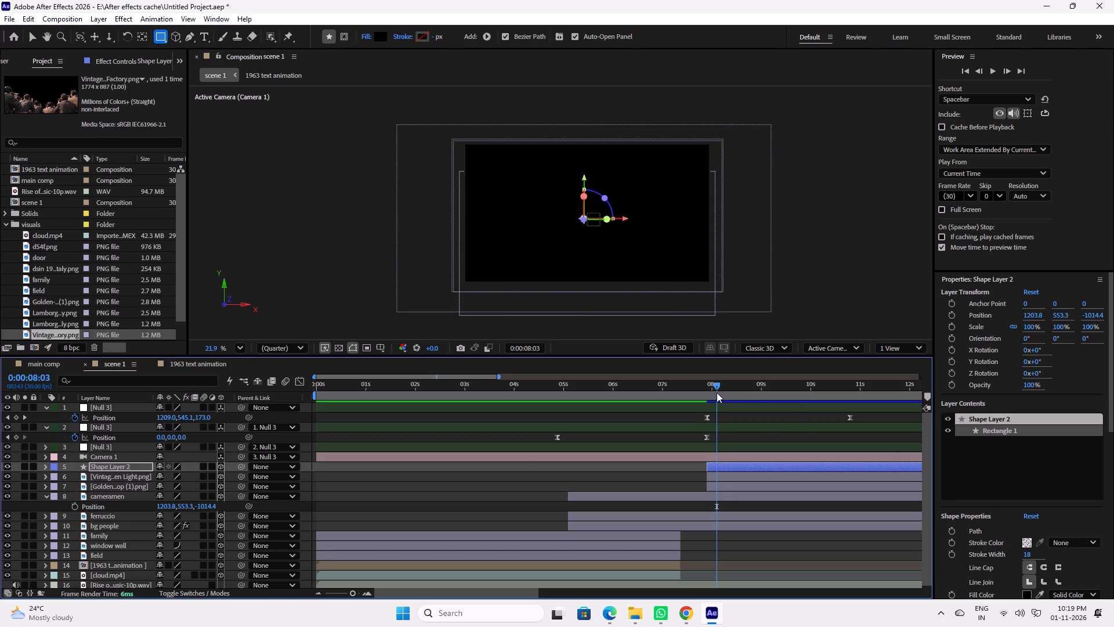
pyautogui.click(713, 389)
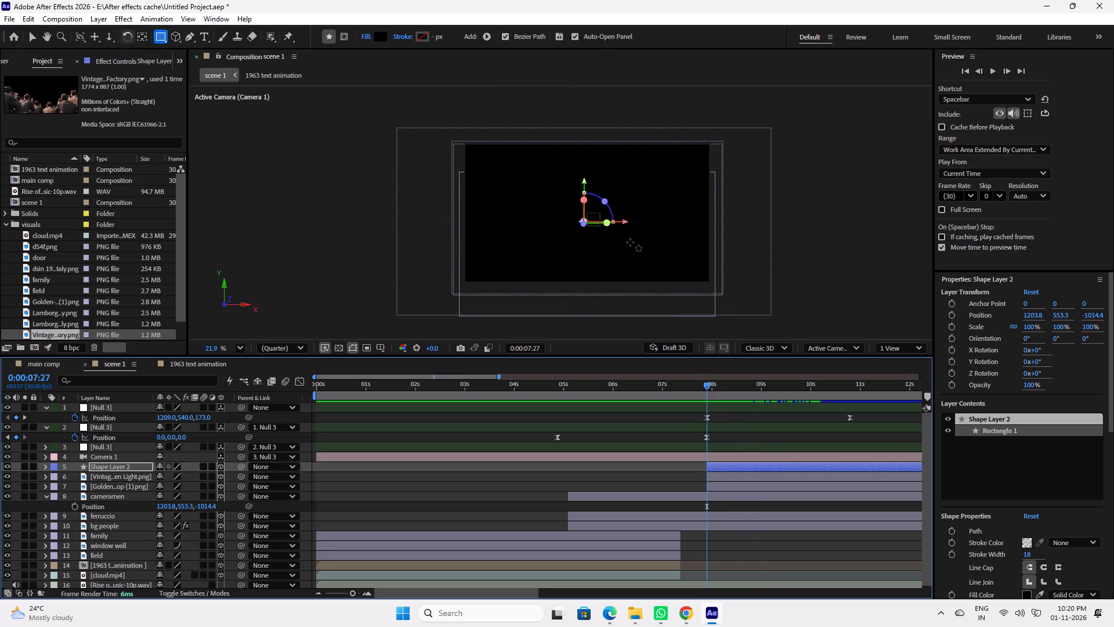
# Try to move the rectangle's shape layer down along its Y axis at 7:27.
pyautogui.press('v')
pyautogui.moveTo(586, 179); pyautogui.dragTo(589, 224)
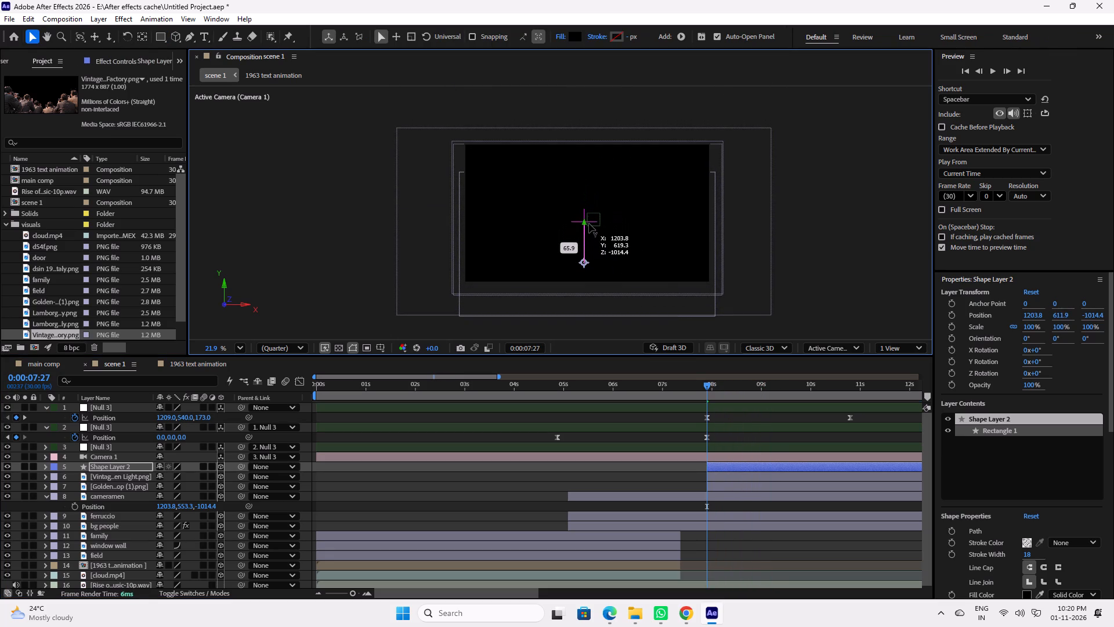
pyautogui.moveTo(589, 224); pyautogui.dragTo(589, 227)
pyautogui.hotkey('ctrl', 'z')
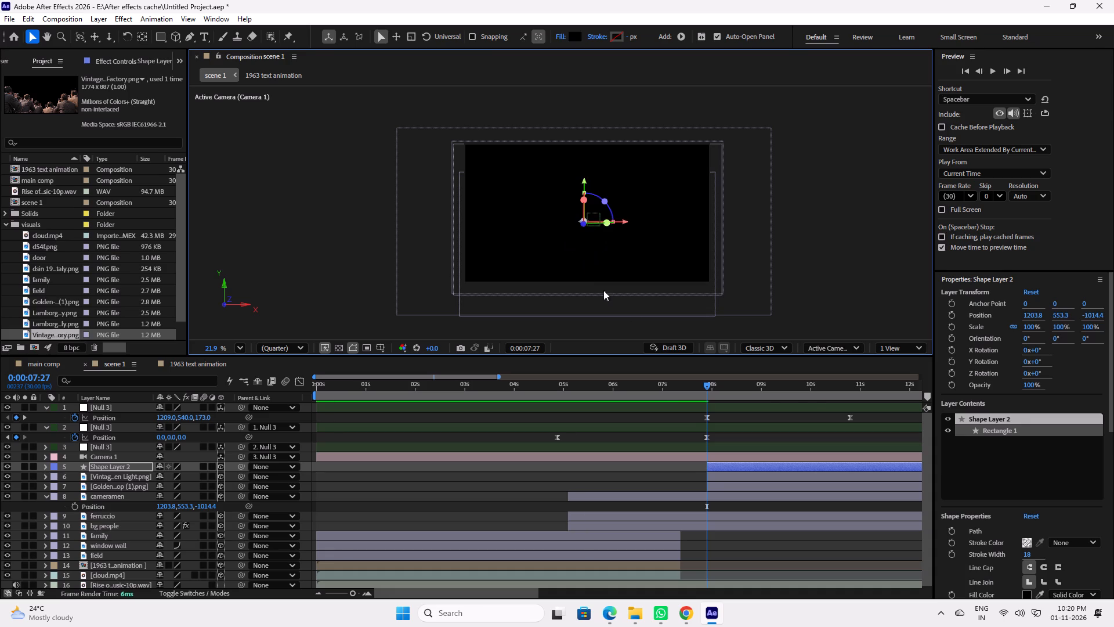
# Scale the rectangle's shape layer down to 18%, just wide enough to span the frame.
pyautogui.click(762, 547)
pyautogui.click(749, 467)
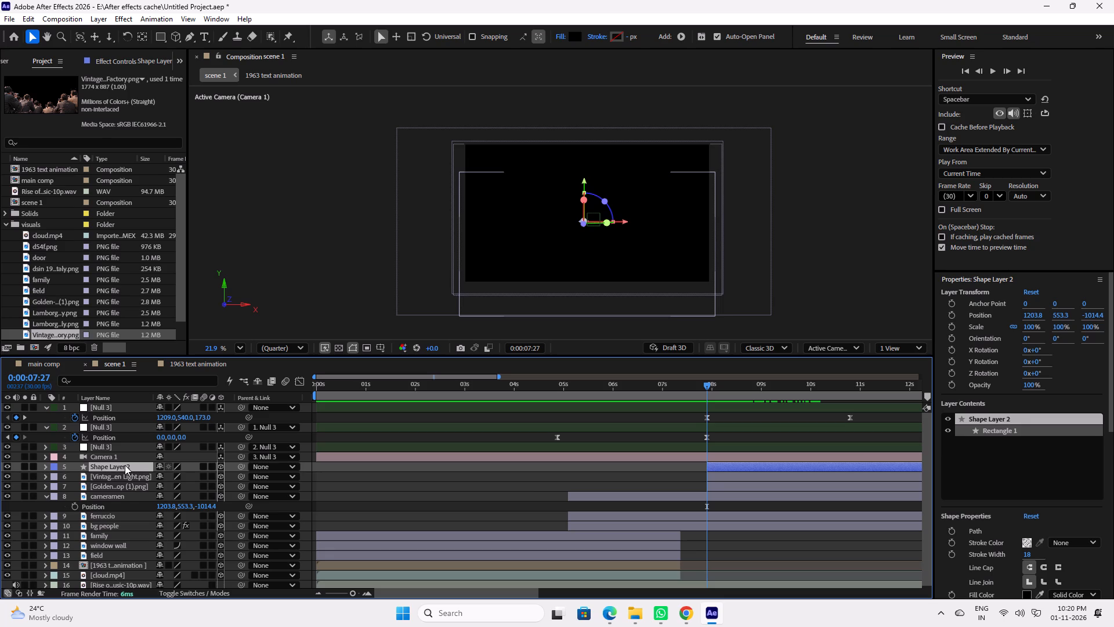
pyautogui.press('p')
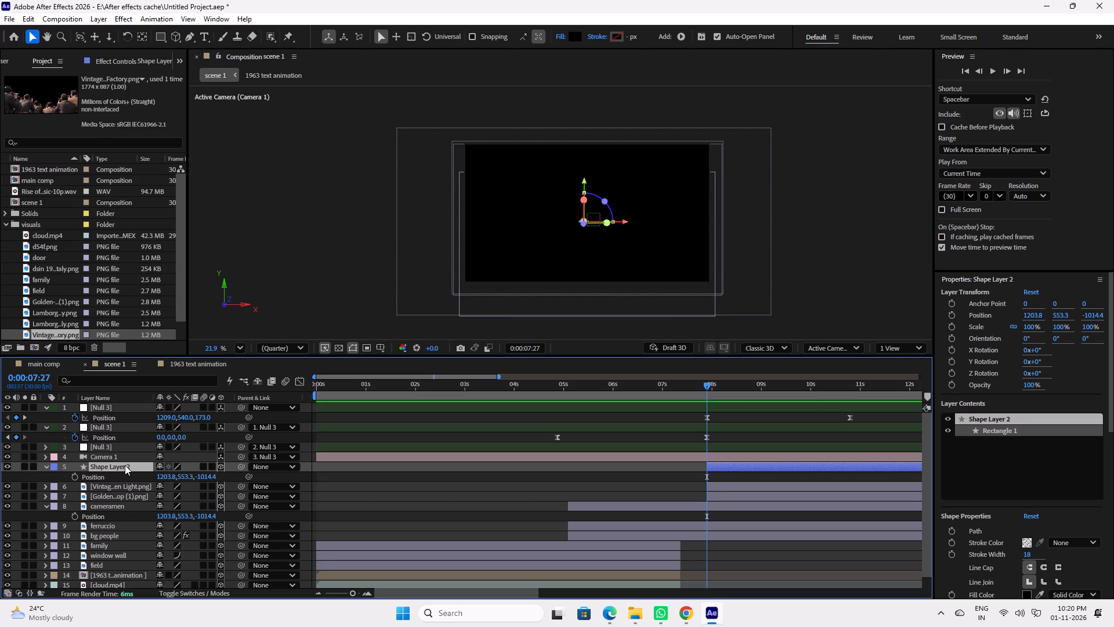
pyautogui.press('s')
pyautogui.moveTo(213, 478); pyautogui.dragTo(164, 480)
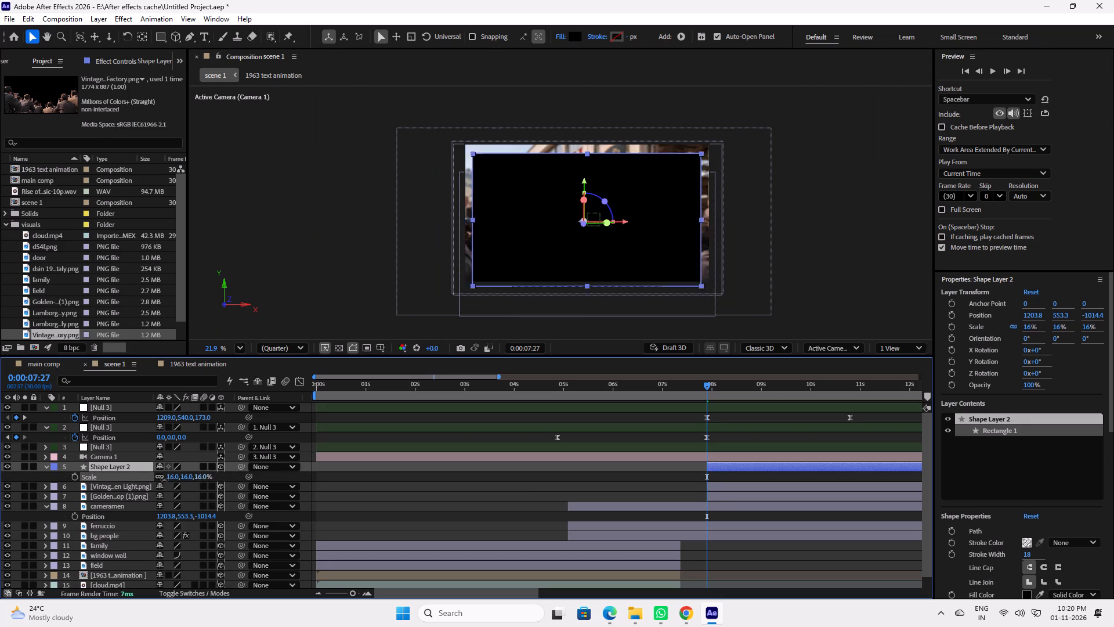
pyautogui.moveTo(164, 480); pyautogui.dragTo(167, 480)
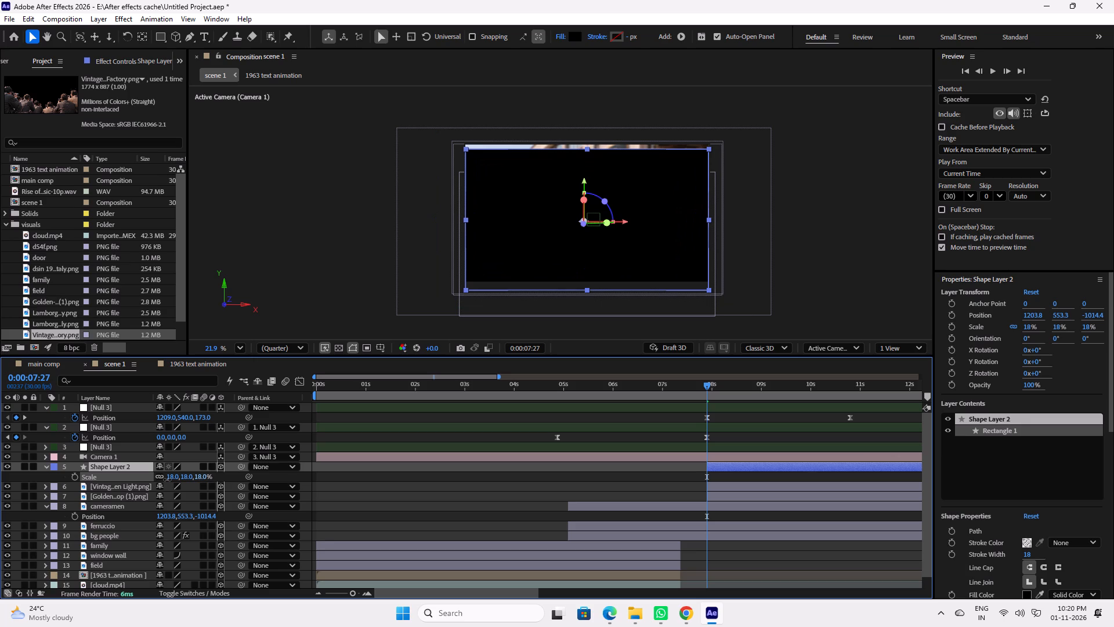
pyautogui.moveTo(167, 480); pyautogui.dragTo(173, 480)
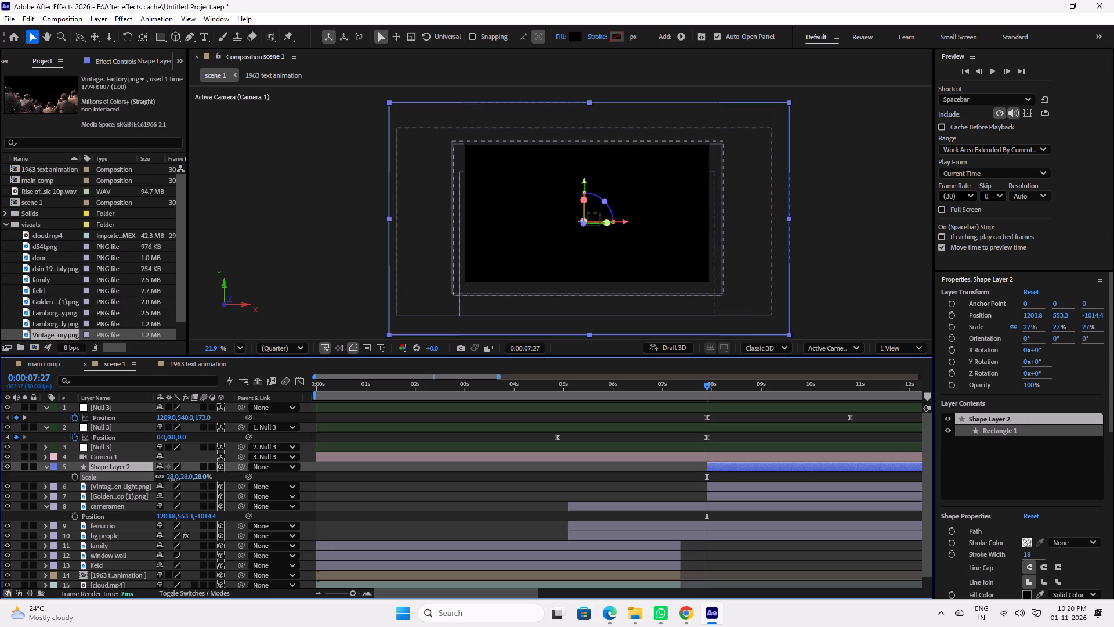
pyautogui.moveTo(173, 480); pyautogui.dragTo(161, 480)
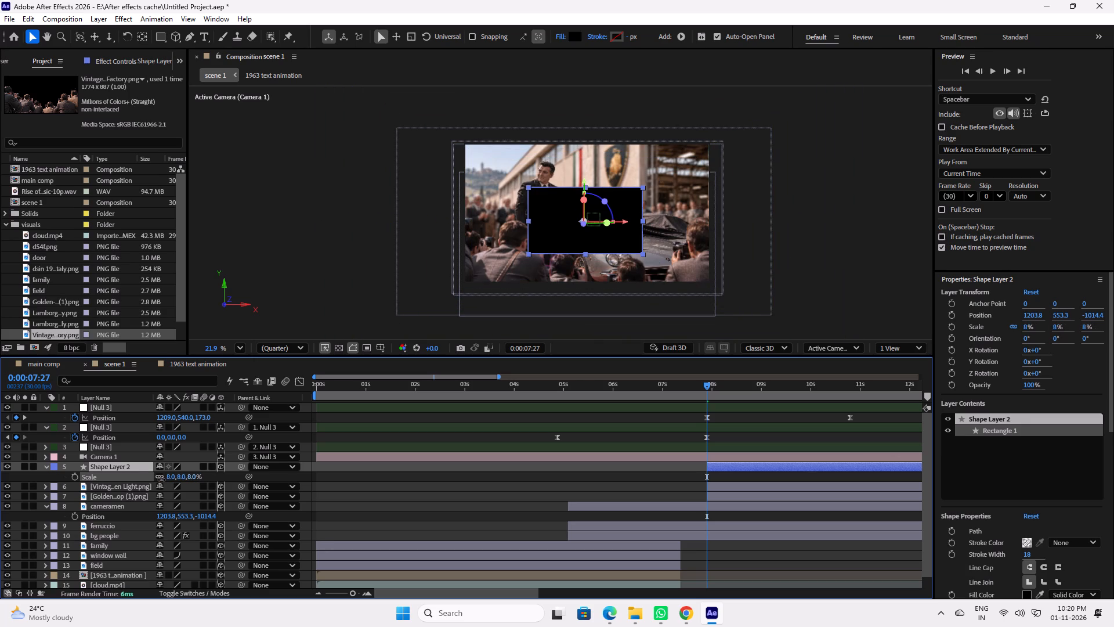
pyautogui.moveTo(161, 480); pyautogui.dragTo(164, 480)
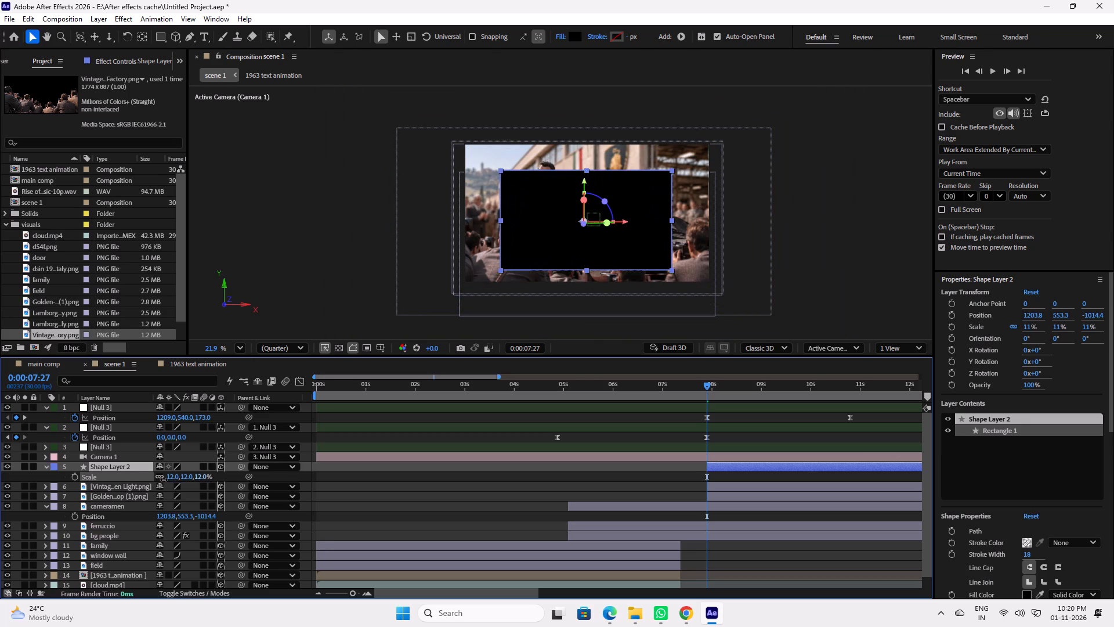
pyautogui.moveTo(164, 480); pyautogui.dragTo(168, 480)
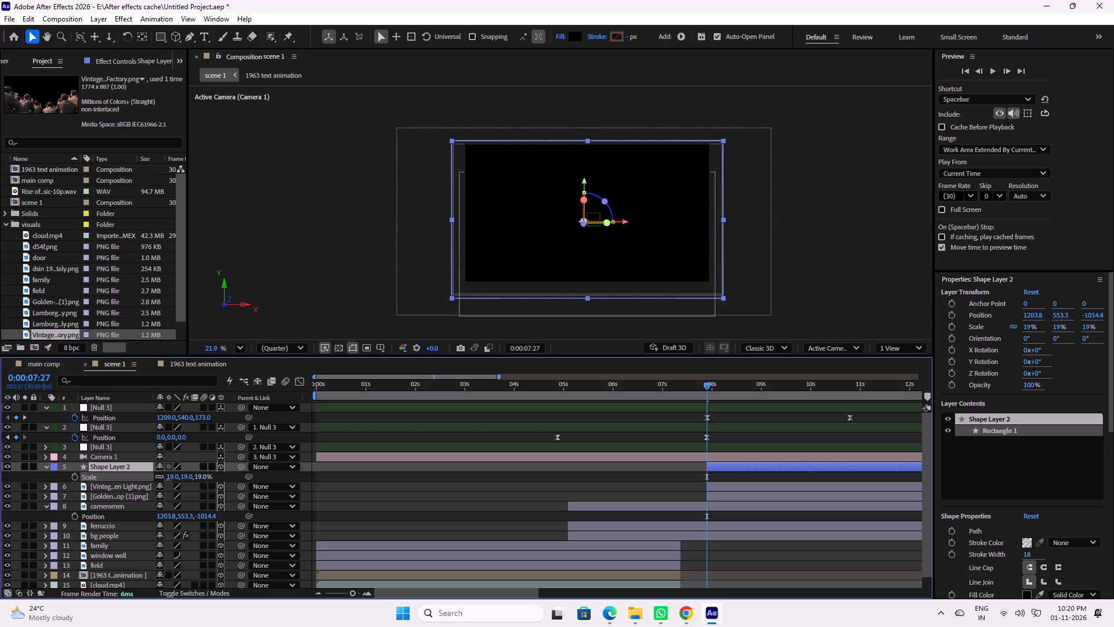
pyautogui.moveTo(168, 480); pyautogui.dragTo(167, 480)
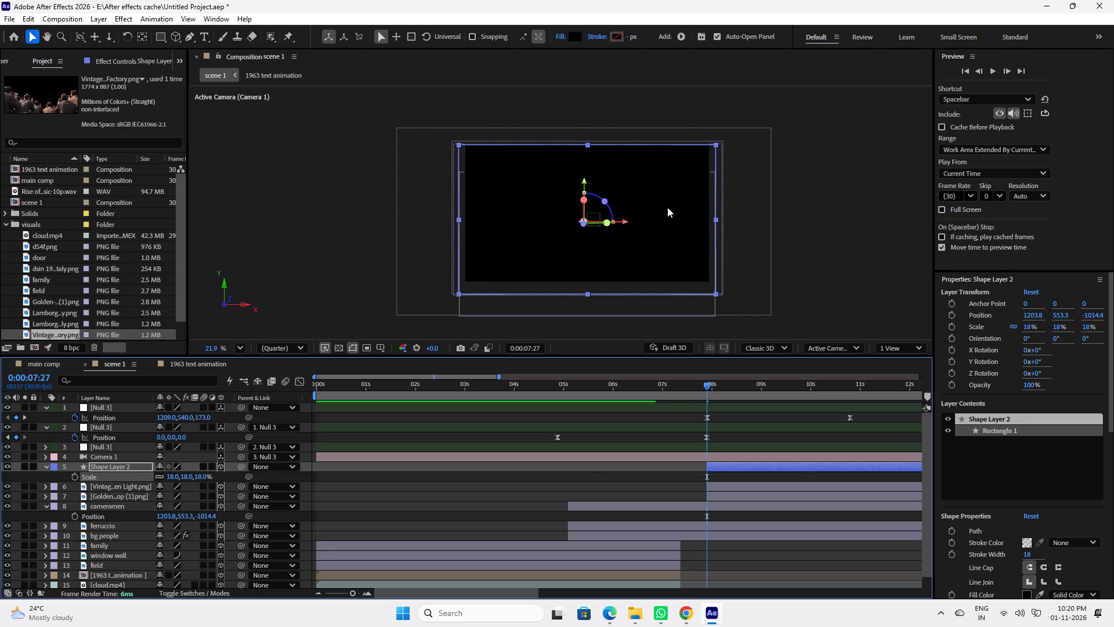
# Lower the rectangle's shape layer to about Y 805.3 so it sits beneath the cameramen, fine-tuning its height at 8:21.
pyautogui.moveTo(587, 180); pyautogui.dragTo(591, 269)
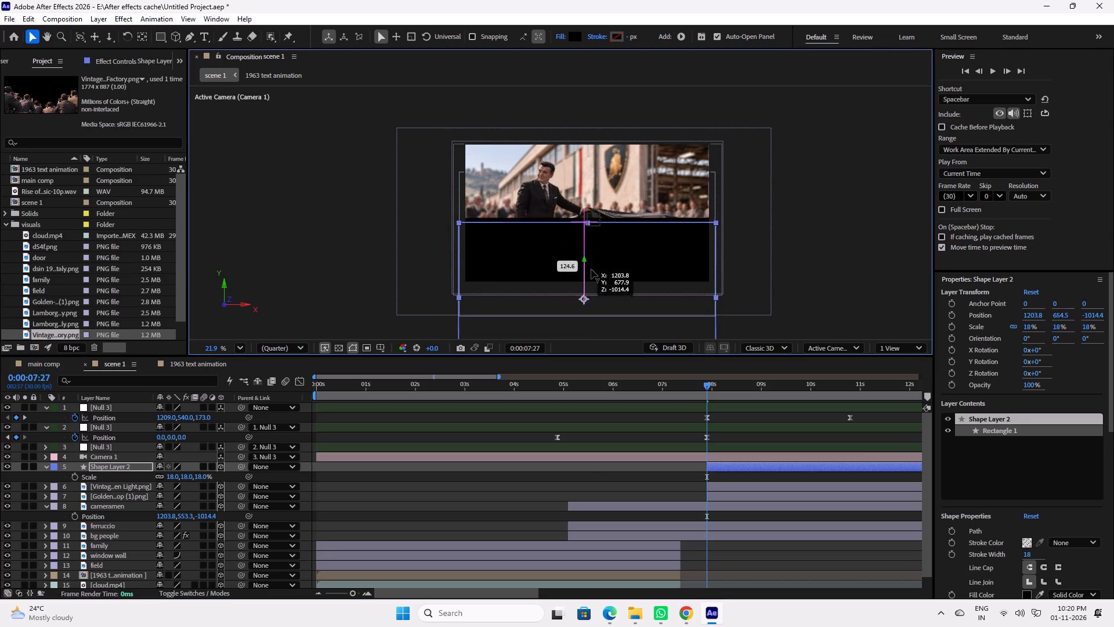
pyautogui.moveTo(591, 269); pyautogui.dragTo(595, 326)
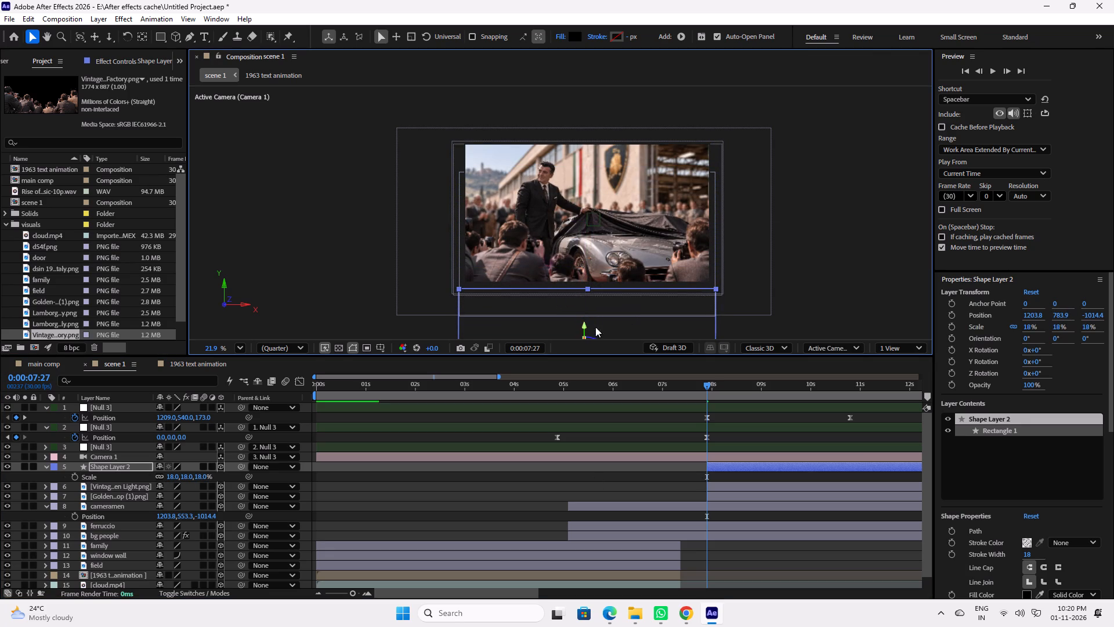
pyautogui.moveTo(708, 388); pyautogui.dragTo(766, 393)
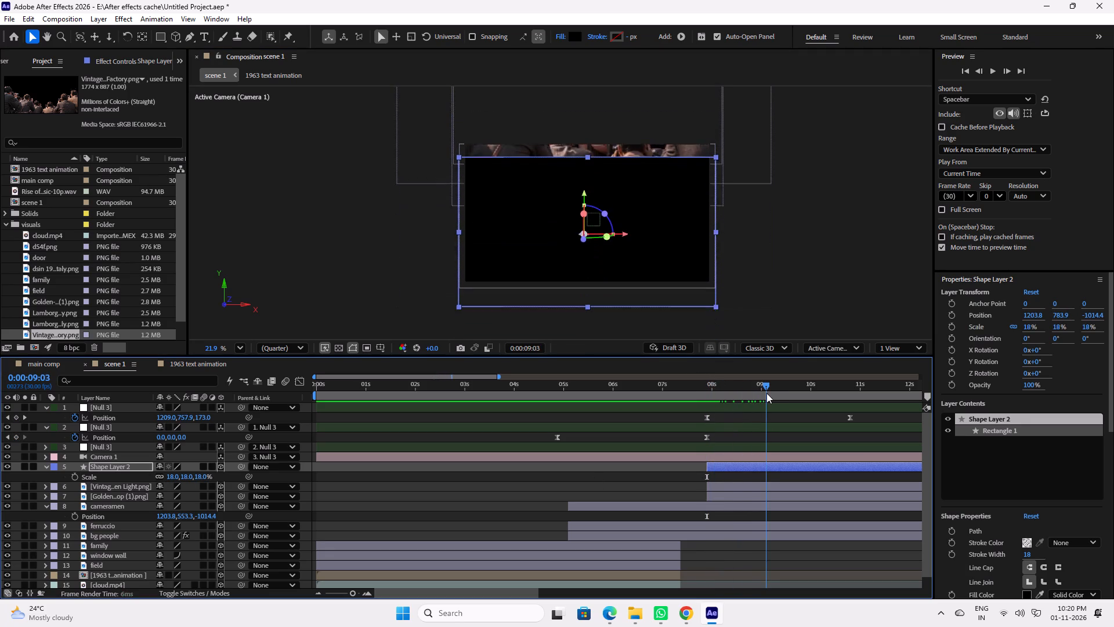
pyautogui.moveTo(766, 393); pyautogui.dragTo(747, 397)
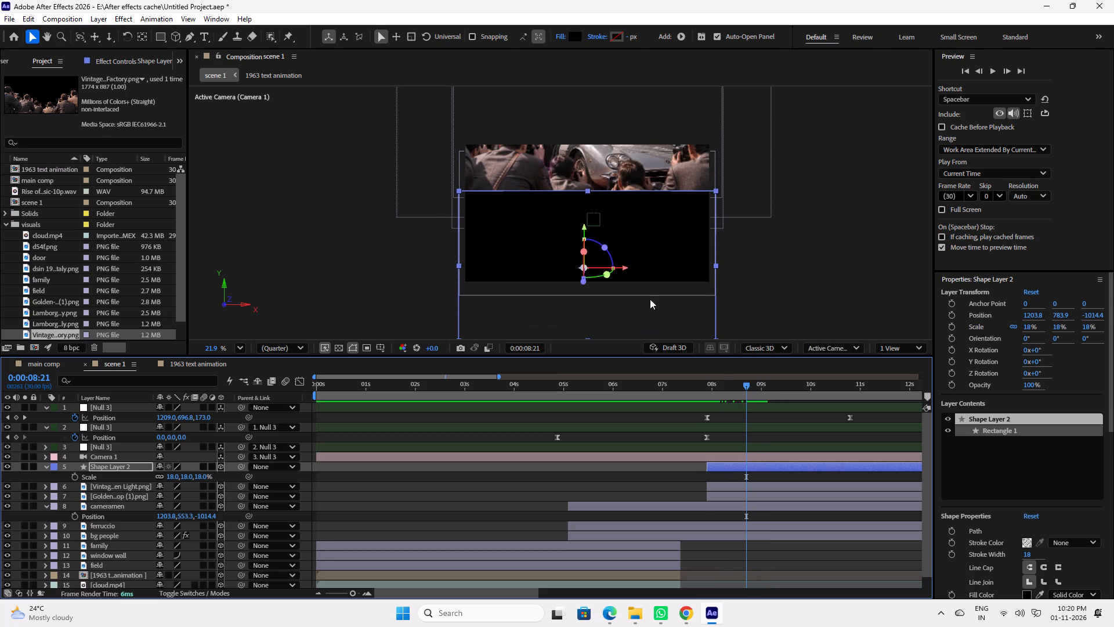
pyautogui.moveTo(585, 226); pyautogui.dragTo(585, 268)
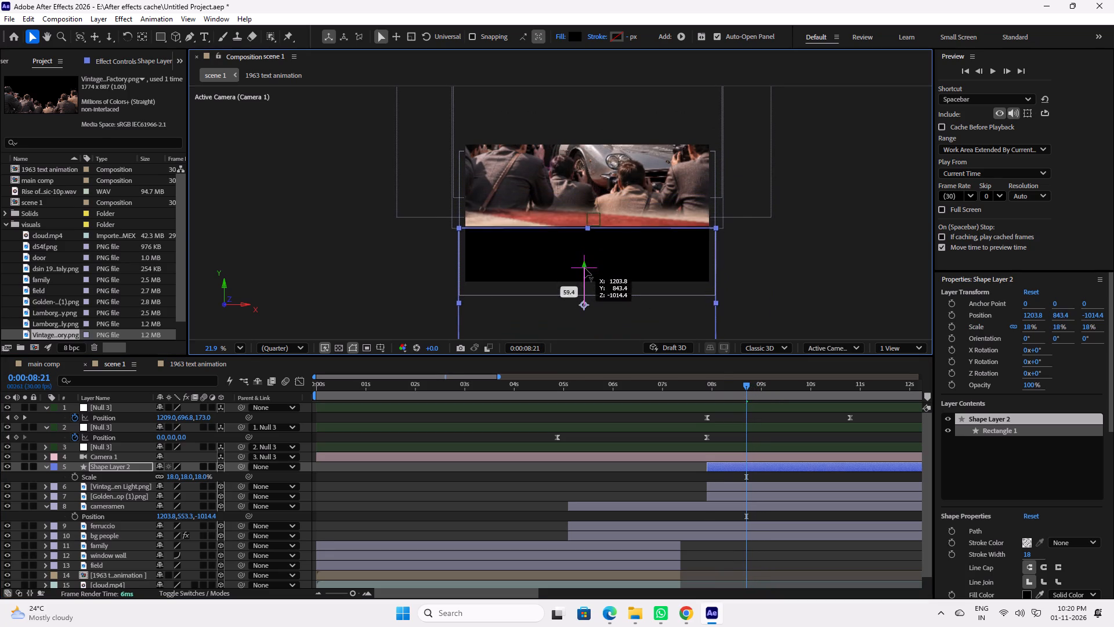
pyautogui.moveTo(585, 268); pyautogui.dragTo(590, 243)
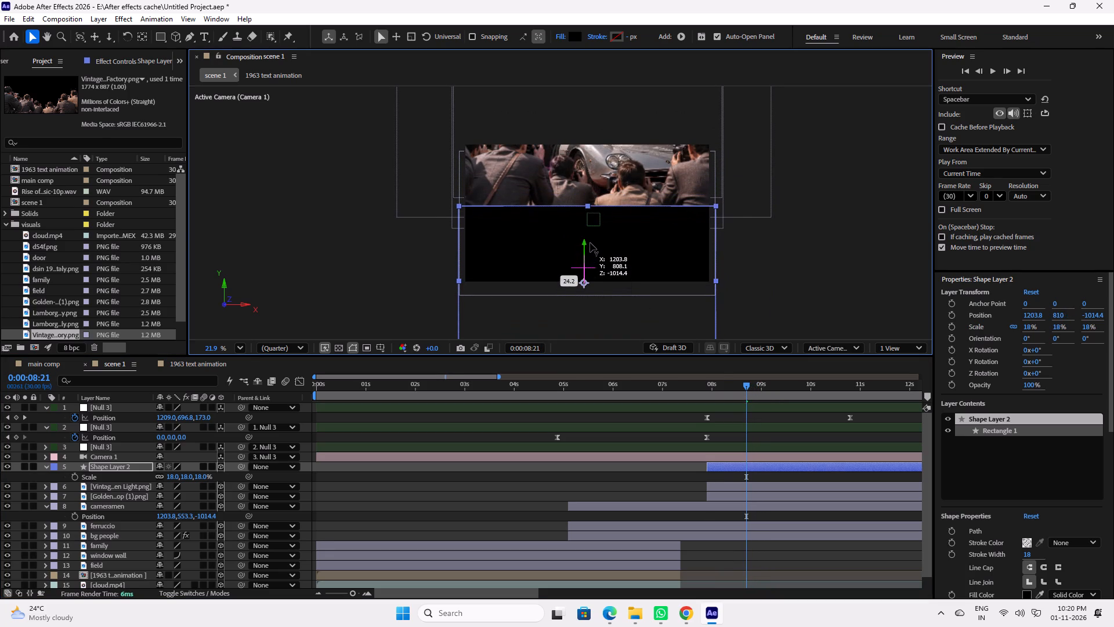
pyautogui.moveTo(590, 243); pyautogui.dragTo(591, 242)
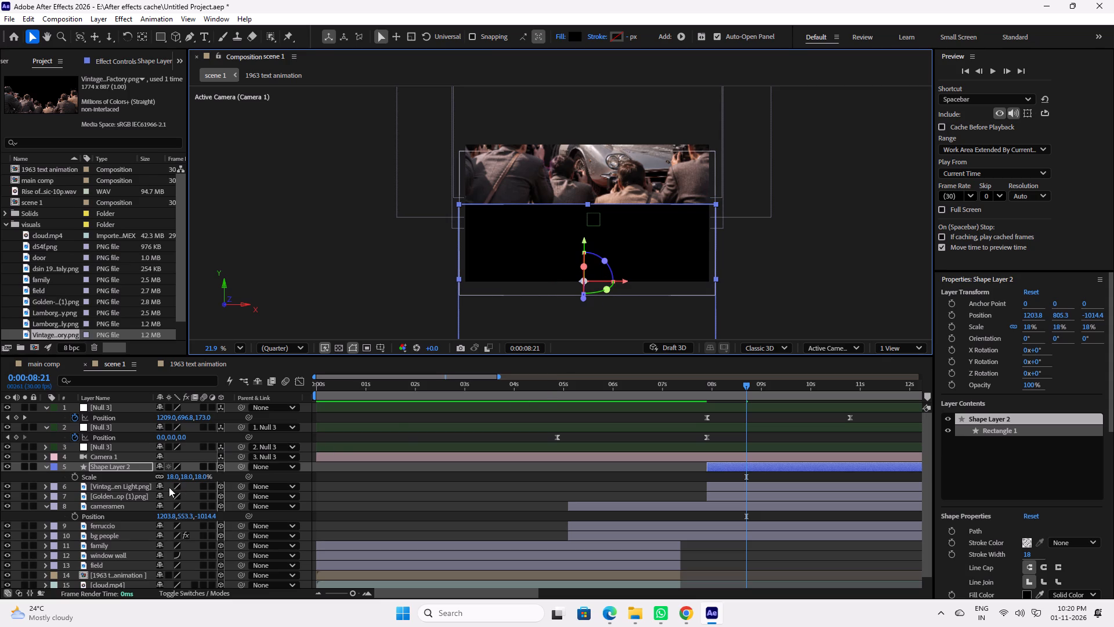
# Reveal the shape layer's Position beside its Scale and set up two views, with the second showing Top framed on the camera and layers.
pyautogui.click(131, 465)
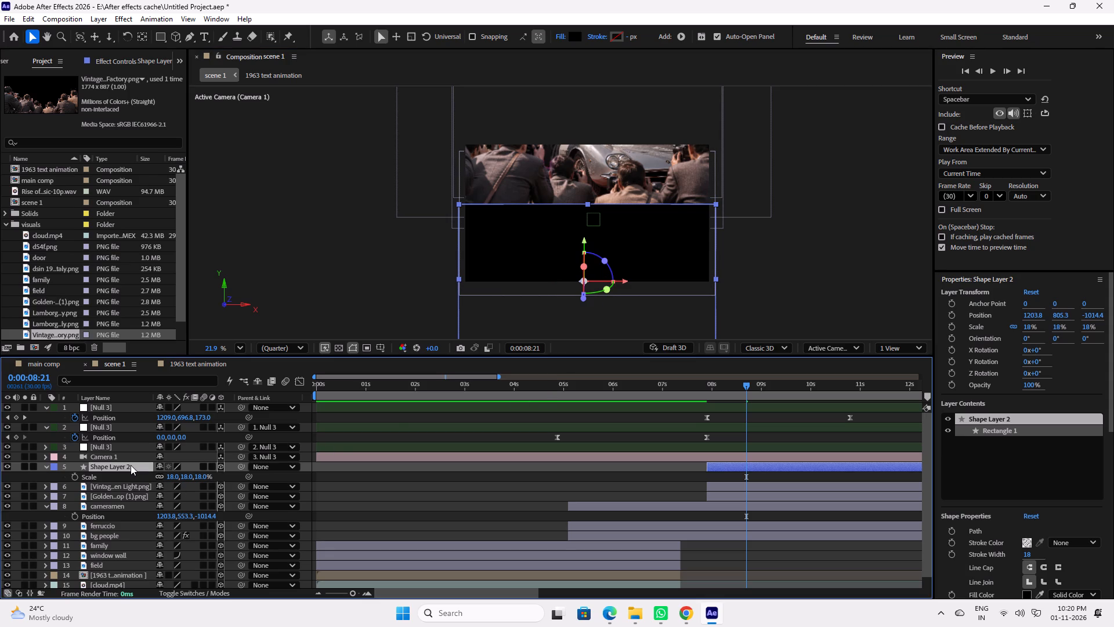
pyautogui.hotkey('shift', 'p')
pyautogui.click(893, 354)
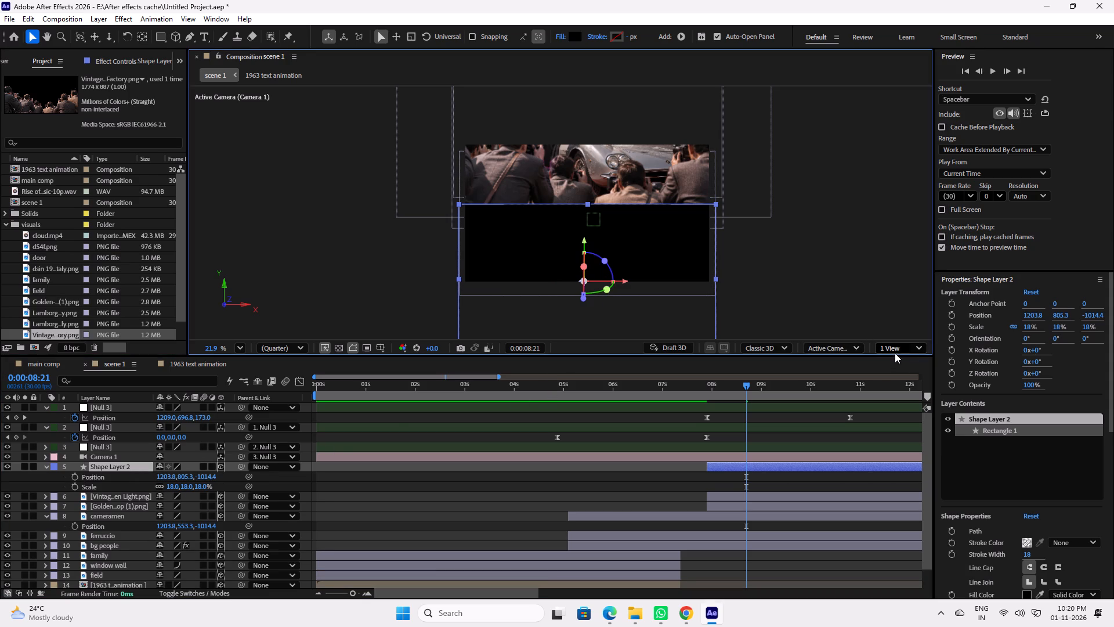
pyautogui.click(898, 349)
pyautogui.click(906, 379)
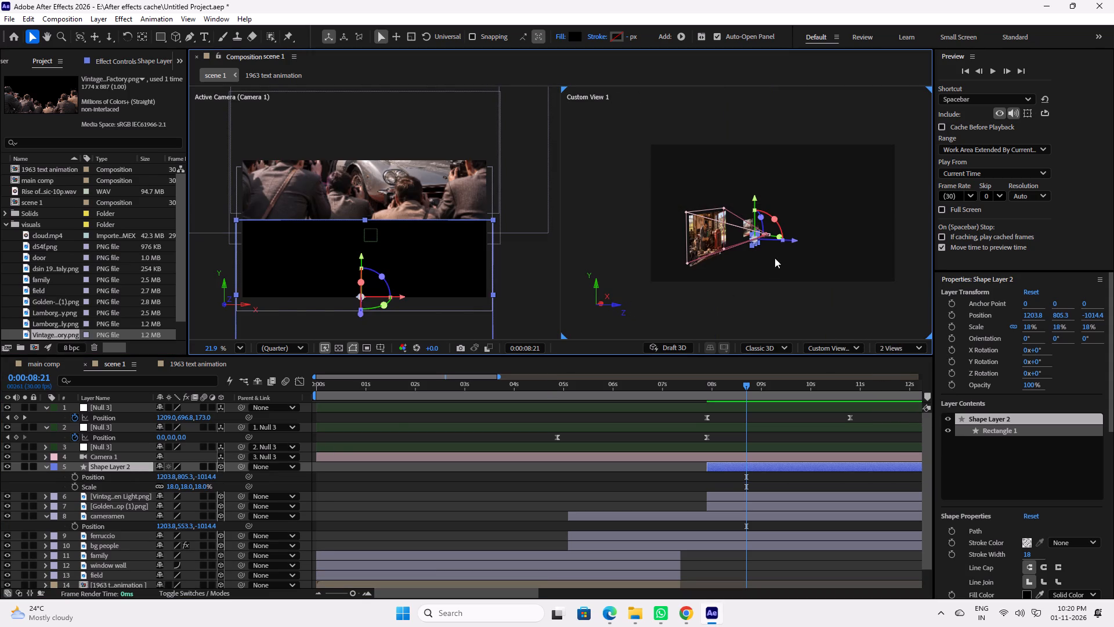
pyautogui.keyDown('alt'); pyautogui.scroll(6, 736, 227); pyautogui.keyUp('alt')
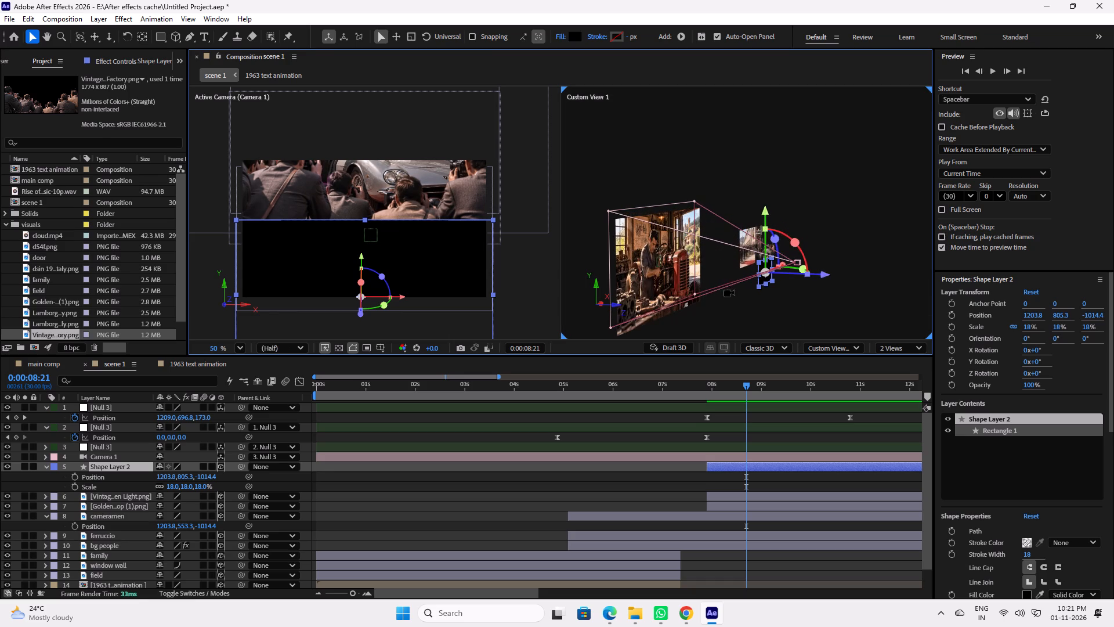
pyautogui.keyDown('alt'); pyautogui.scroll(4, 730, 300); pyautogui.keyUp('alt')
pyautogui.keyDown('alt'); pyautogui.scroll(-1, 727, 305); pyautogui.keyUp('alt')
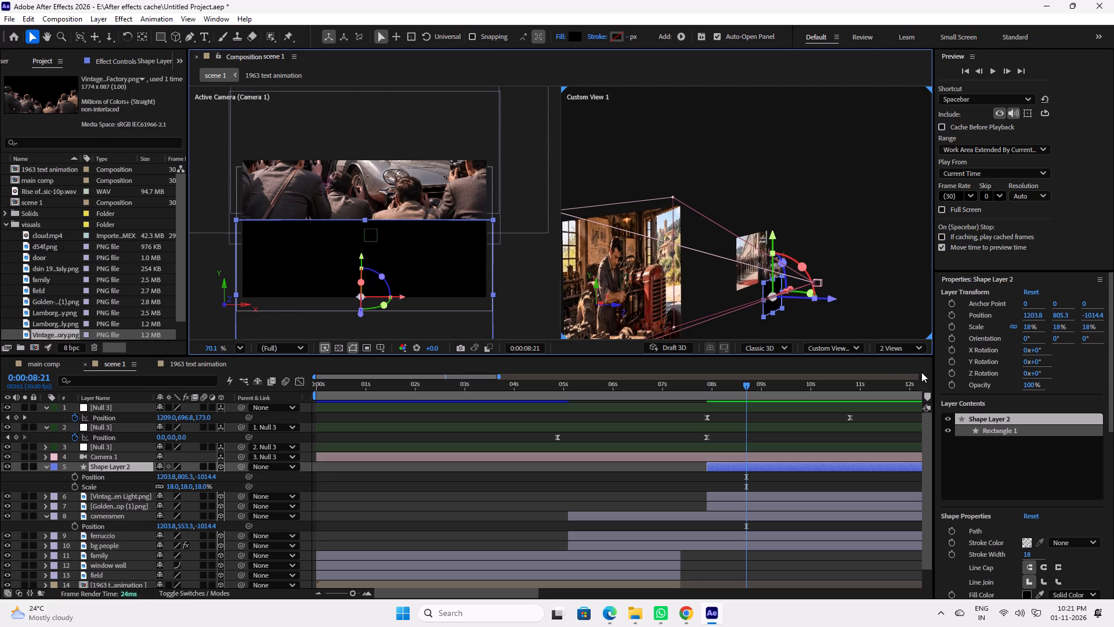
pyautogui.click(865, 296)
pyautogui.click(855, 344)
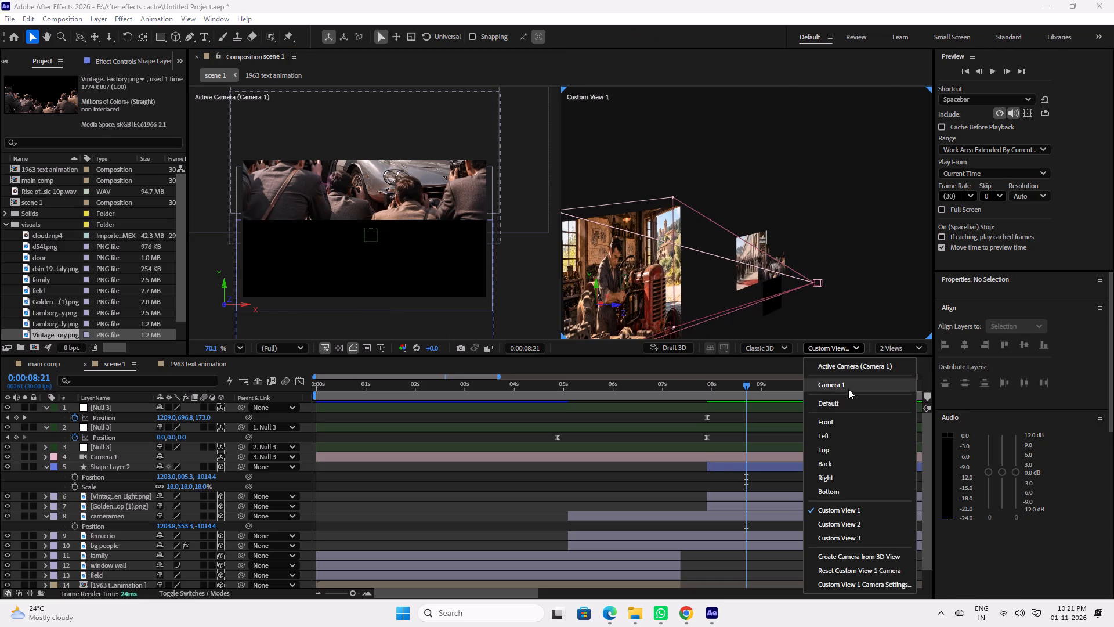
pyautogui.click(845, 444)
pyautogui.keyDown('alt'); pyautogui.scroll(-7, 677, 263); pyautogui.keyUp('alt')
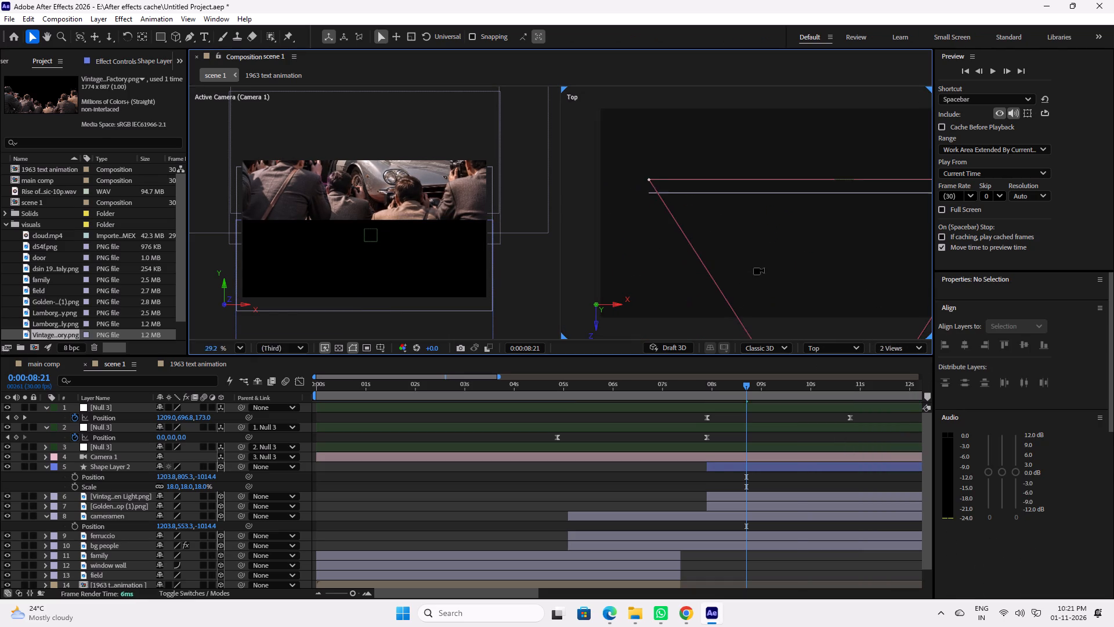
pyautogui.keyDown('alt'); pyautogui.scroll(-7, 757, 271); pyautogui.keyUp('alt')
pyautogui.press('space')
pyautogui.press('space')
pyautogui.press('space')
pyautogui.press('space')
pyautogui.press('space')
pyautogui.moveTo(830, 253); pyautogui.dragTo(804, 257)
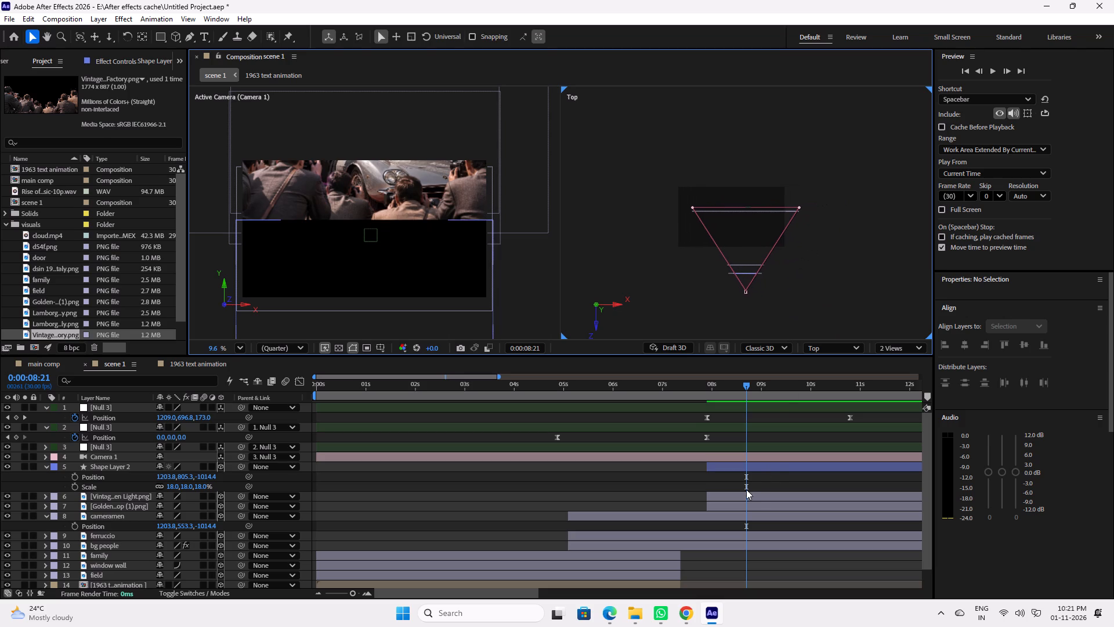
# Move the rectangle's shape layer below the two workshop image layers, directly above the cameramen layer.
pyautogui.click(756, 466)
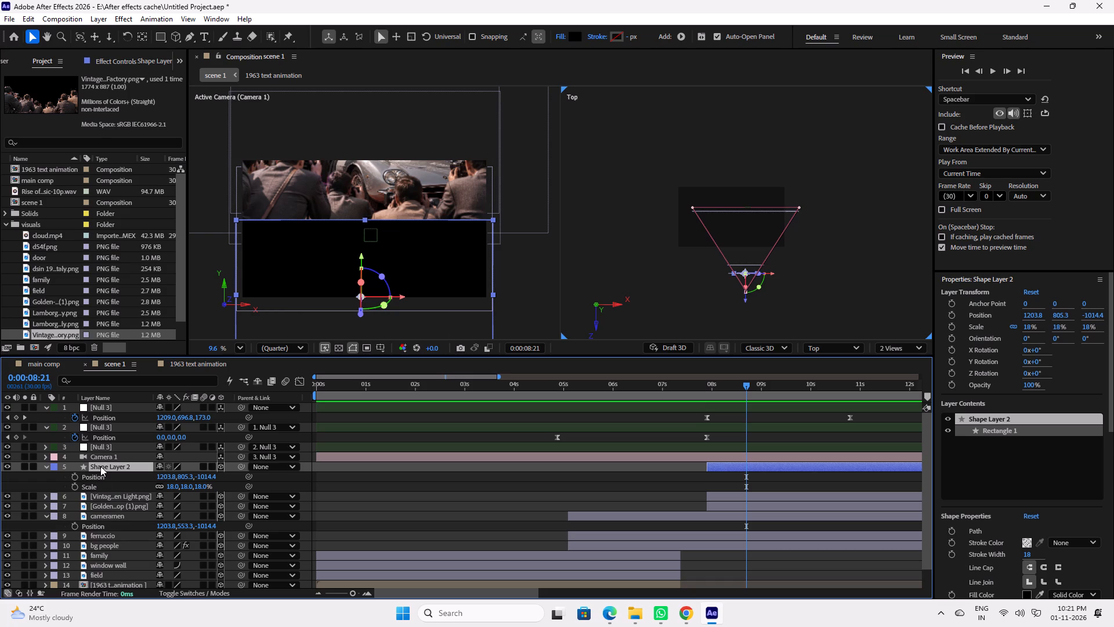
pyautogui.moveTo(100, 466); pyautogui.dragTo(110, 509)
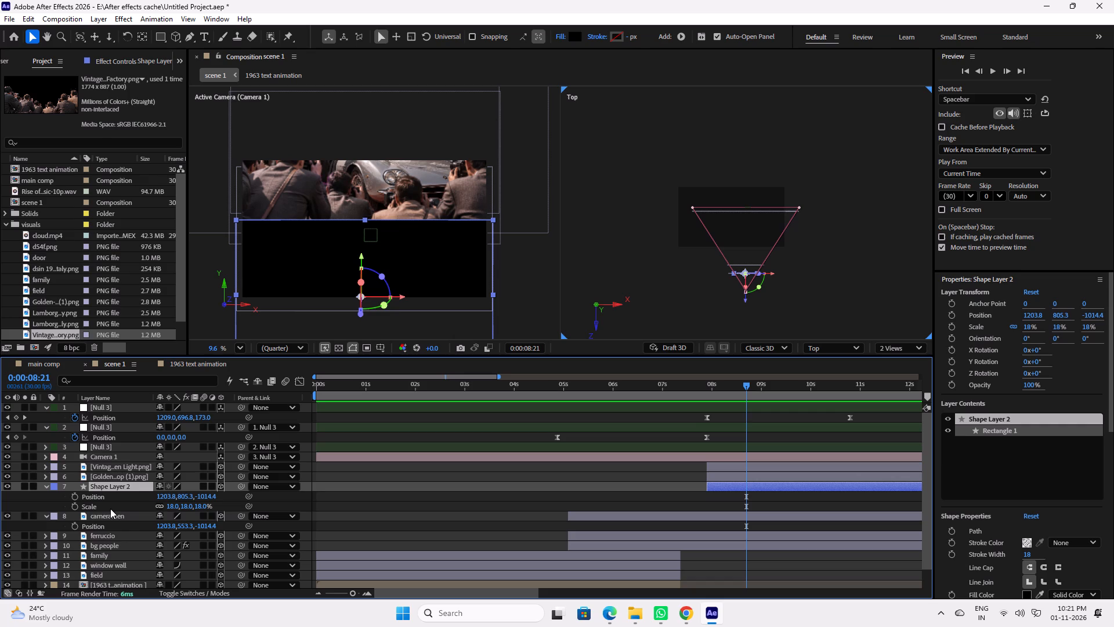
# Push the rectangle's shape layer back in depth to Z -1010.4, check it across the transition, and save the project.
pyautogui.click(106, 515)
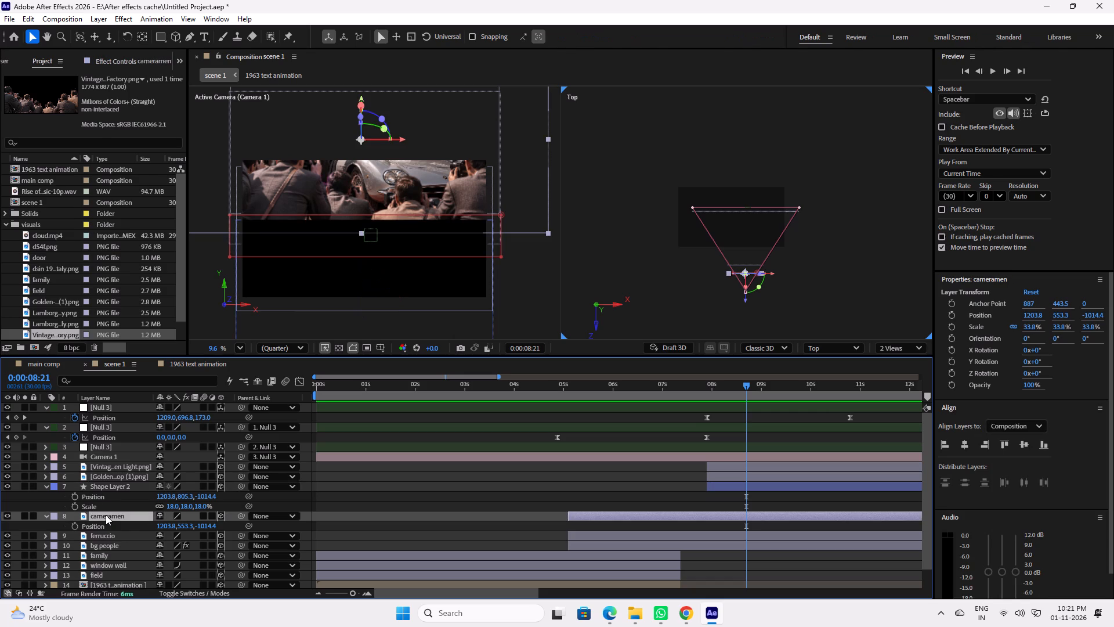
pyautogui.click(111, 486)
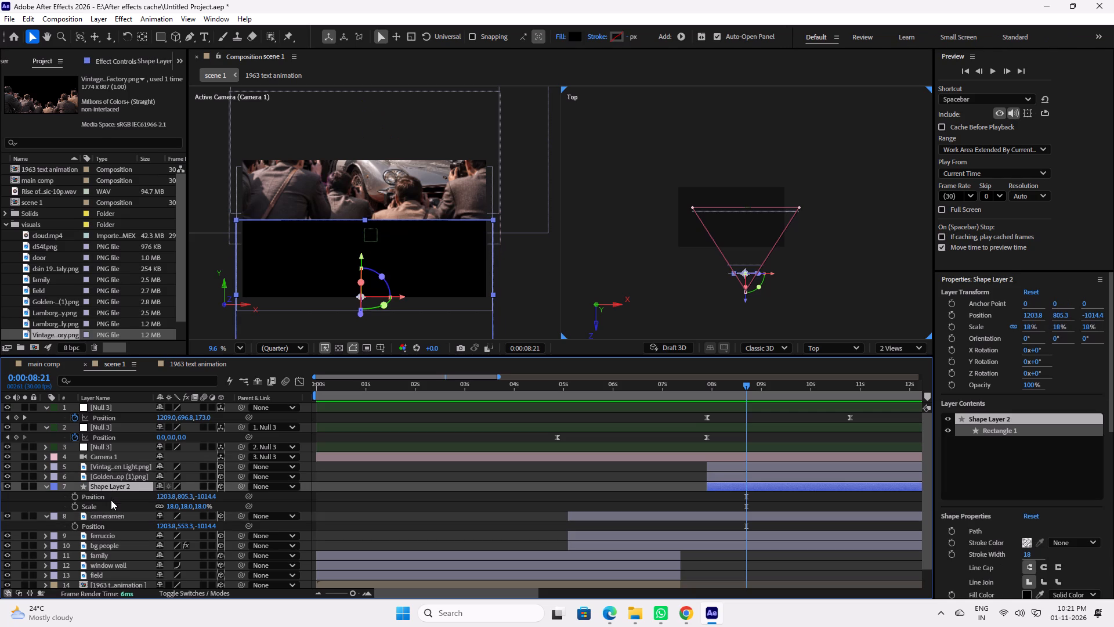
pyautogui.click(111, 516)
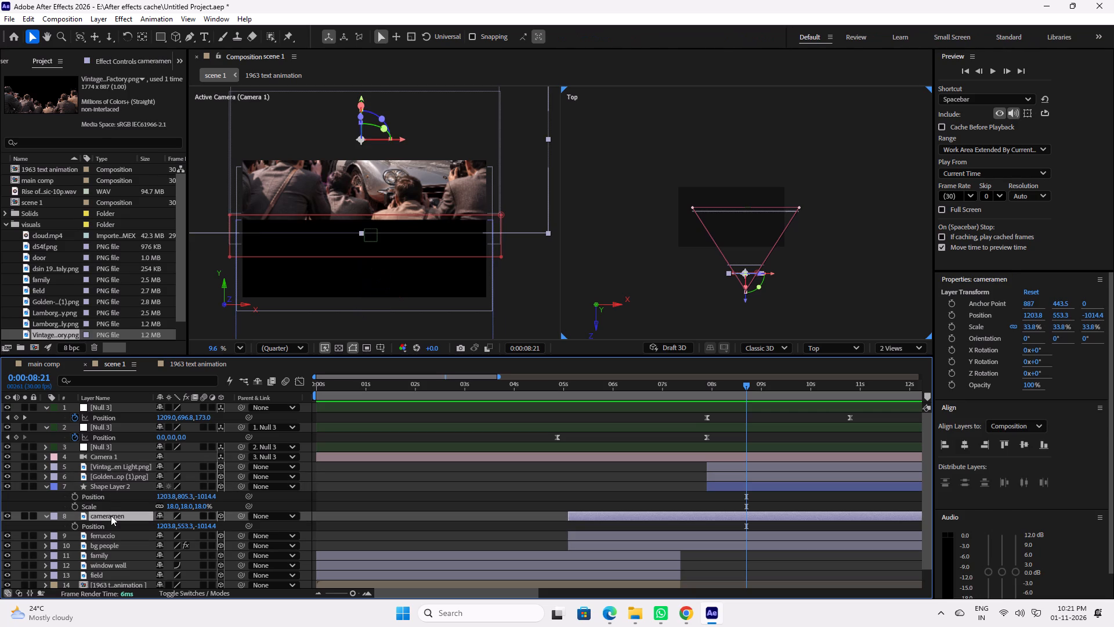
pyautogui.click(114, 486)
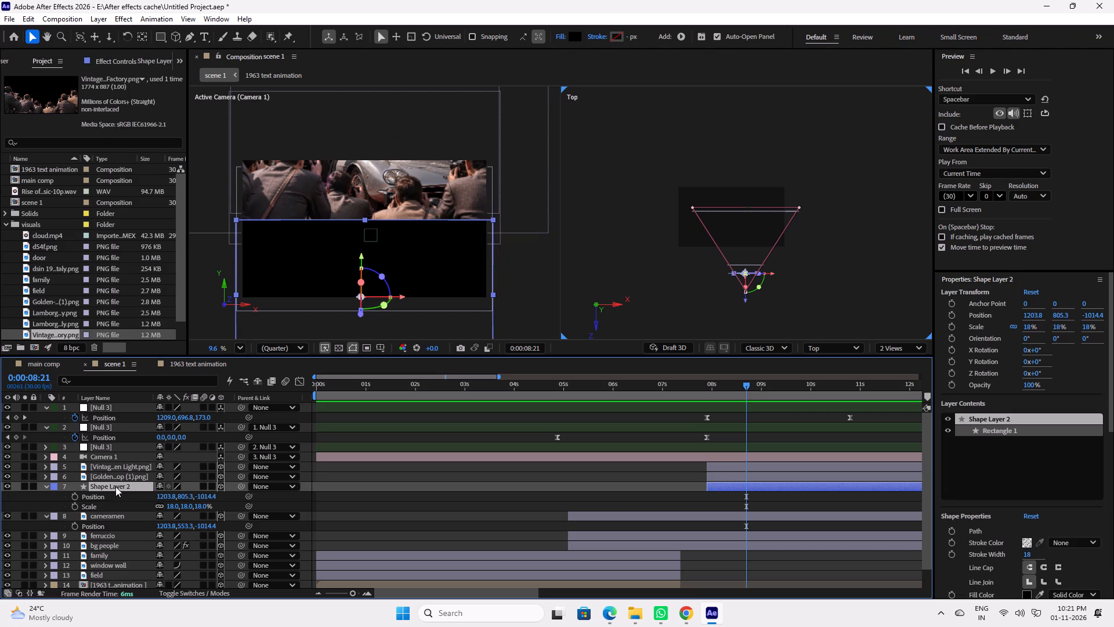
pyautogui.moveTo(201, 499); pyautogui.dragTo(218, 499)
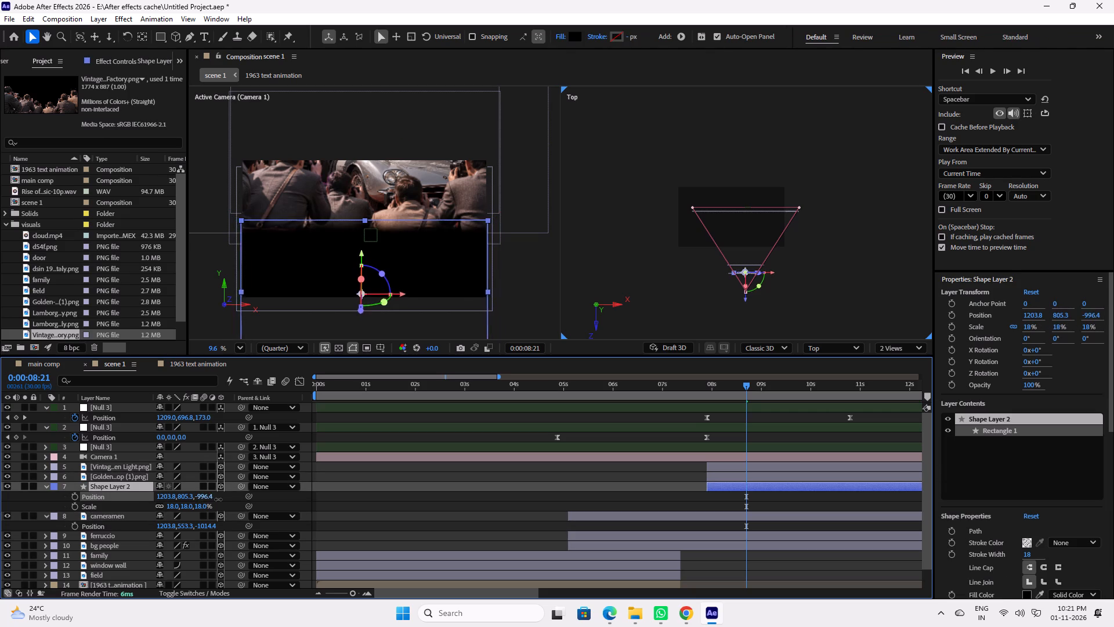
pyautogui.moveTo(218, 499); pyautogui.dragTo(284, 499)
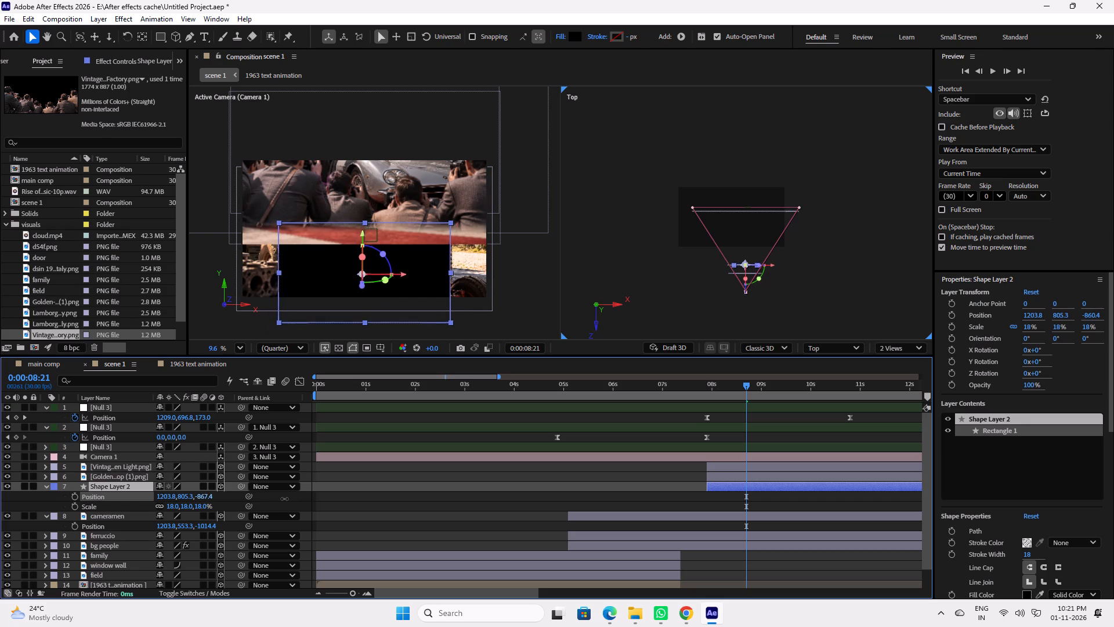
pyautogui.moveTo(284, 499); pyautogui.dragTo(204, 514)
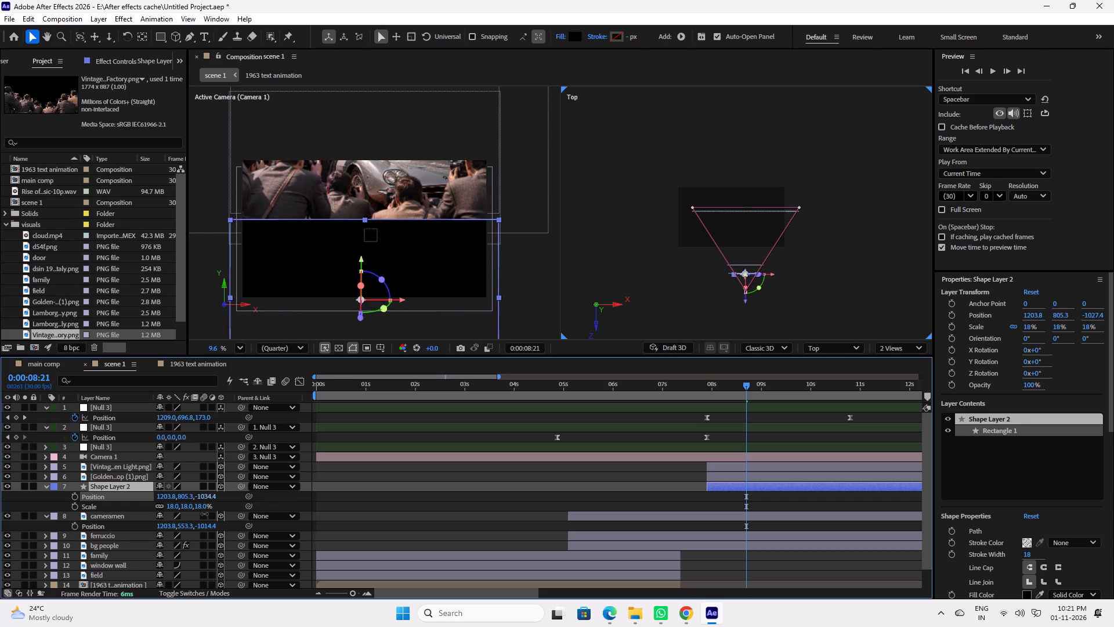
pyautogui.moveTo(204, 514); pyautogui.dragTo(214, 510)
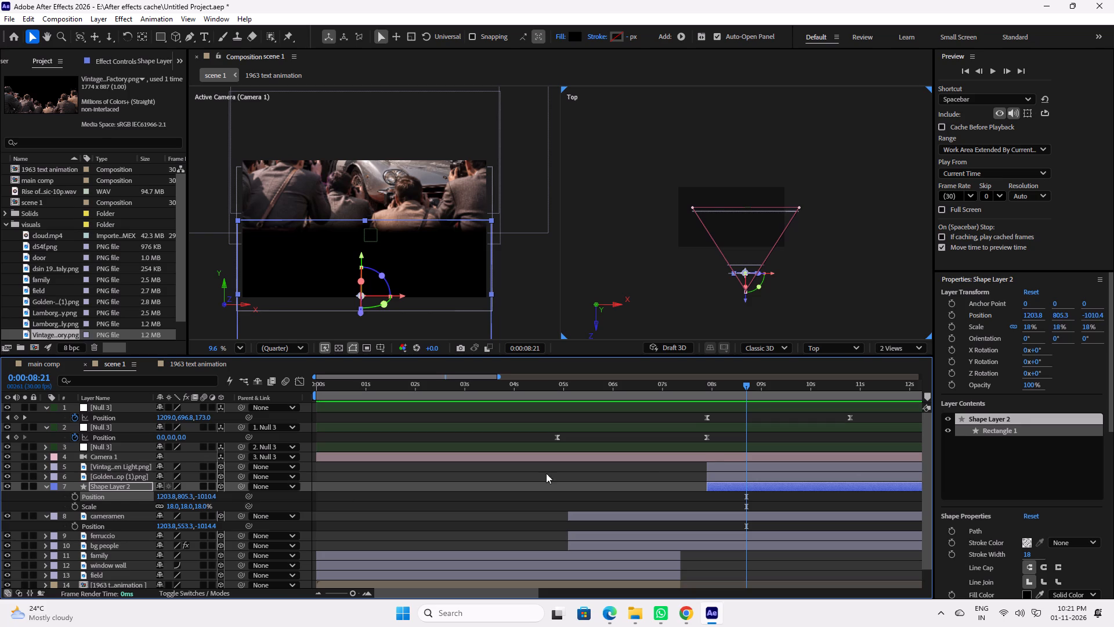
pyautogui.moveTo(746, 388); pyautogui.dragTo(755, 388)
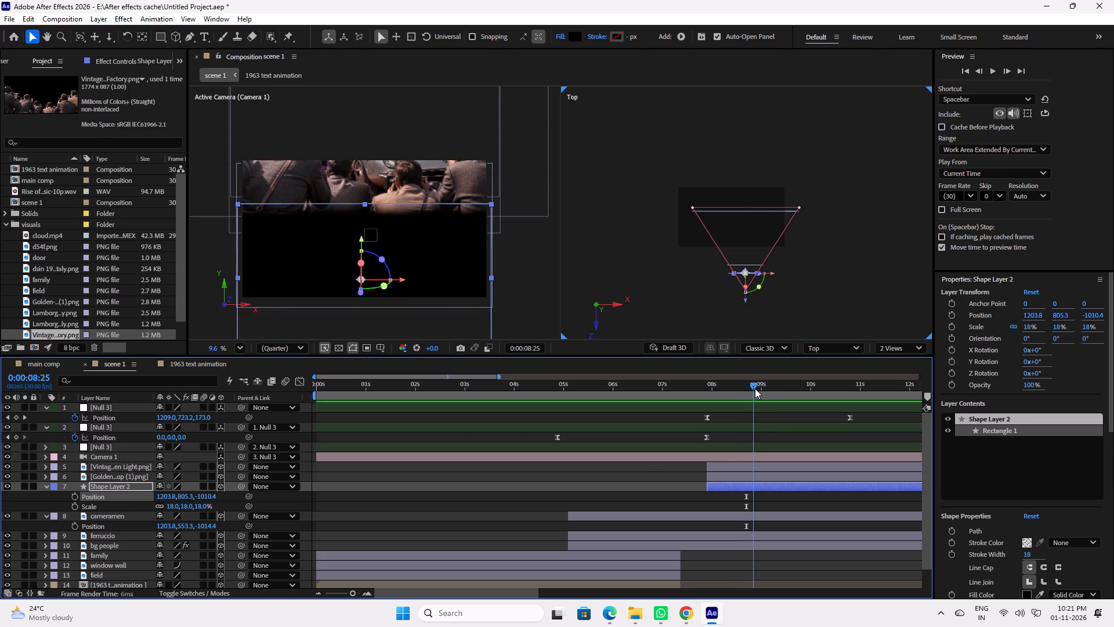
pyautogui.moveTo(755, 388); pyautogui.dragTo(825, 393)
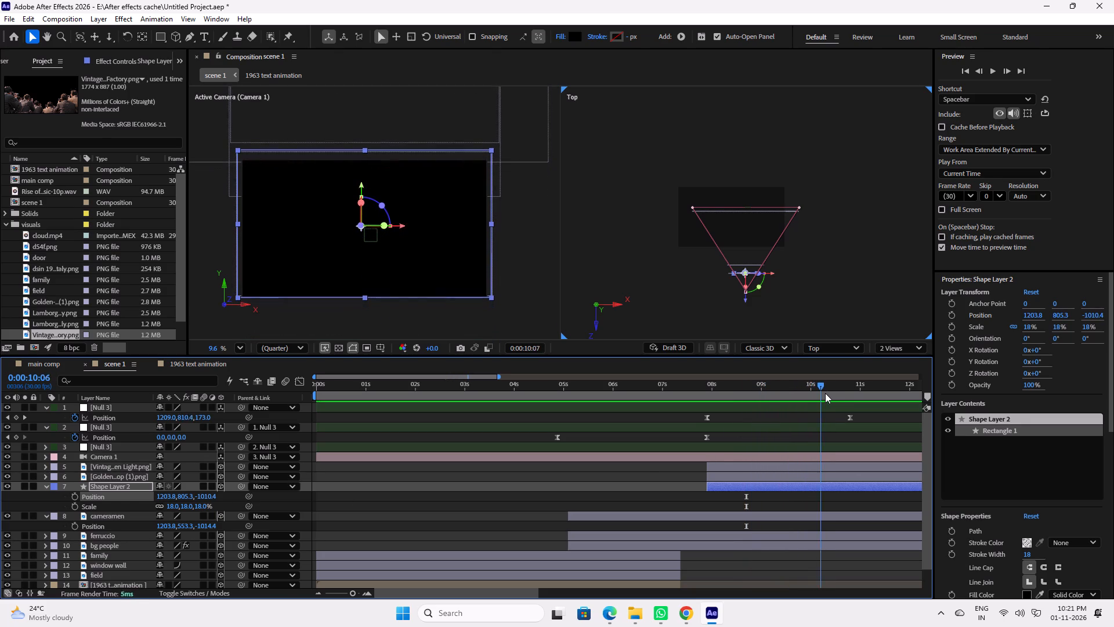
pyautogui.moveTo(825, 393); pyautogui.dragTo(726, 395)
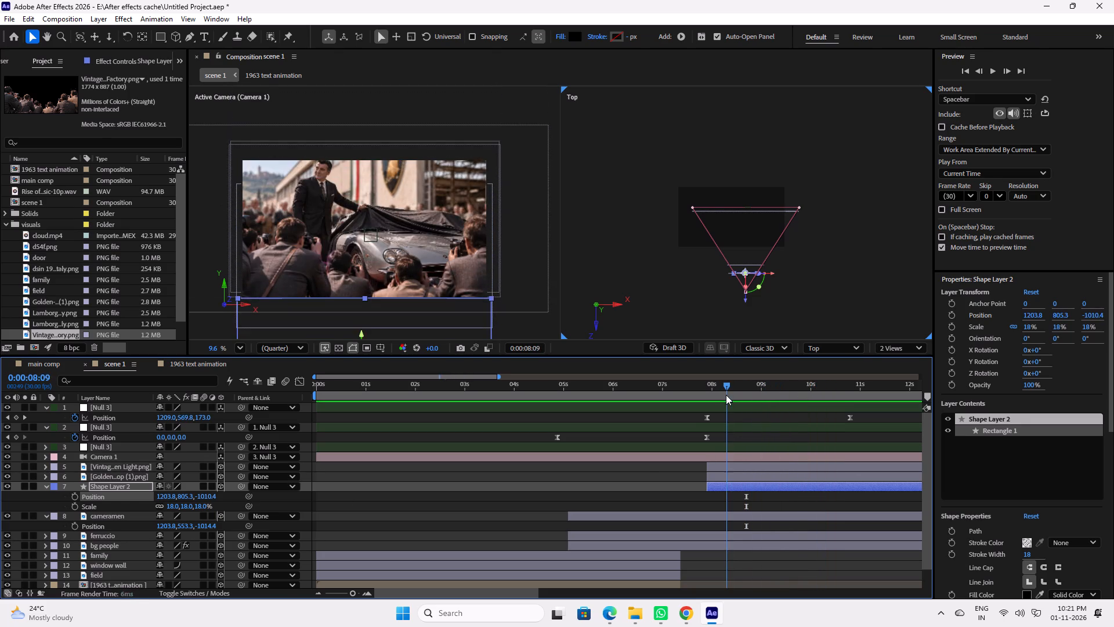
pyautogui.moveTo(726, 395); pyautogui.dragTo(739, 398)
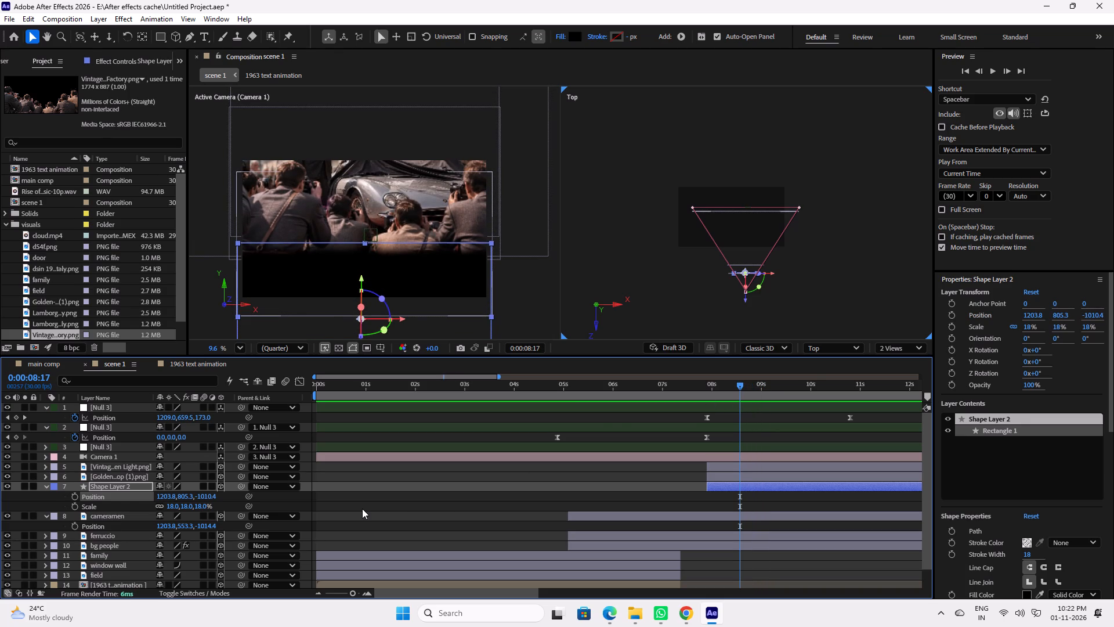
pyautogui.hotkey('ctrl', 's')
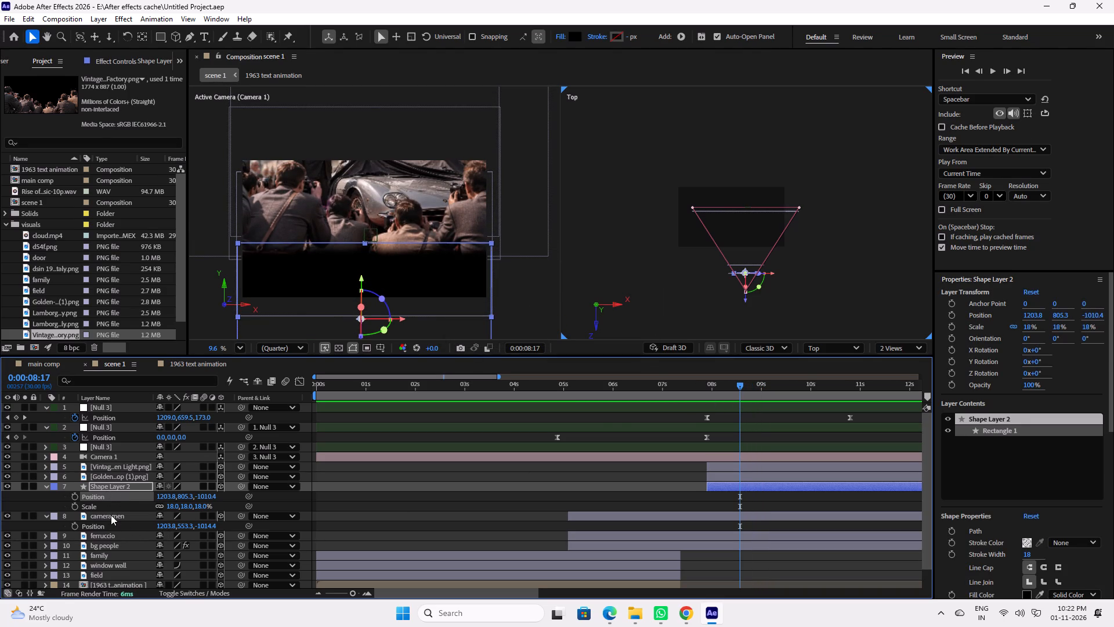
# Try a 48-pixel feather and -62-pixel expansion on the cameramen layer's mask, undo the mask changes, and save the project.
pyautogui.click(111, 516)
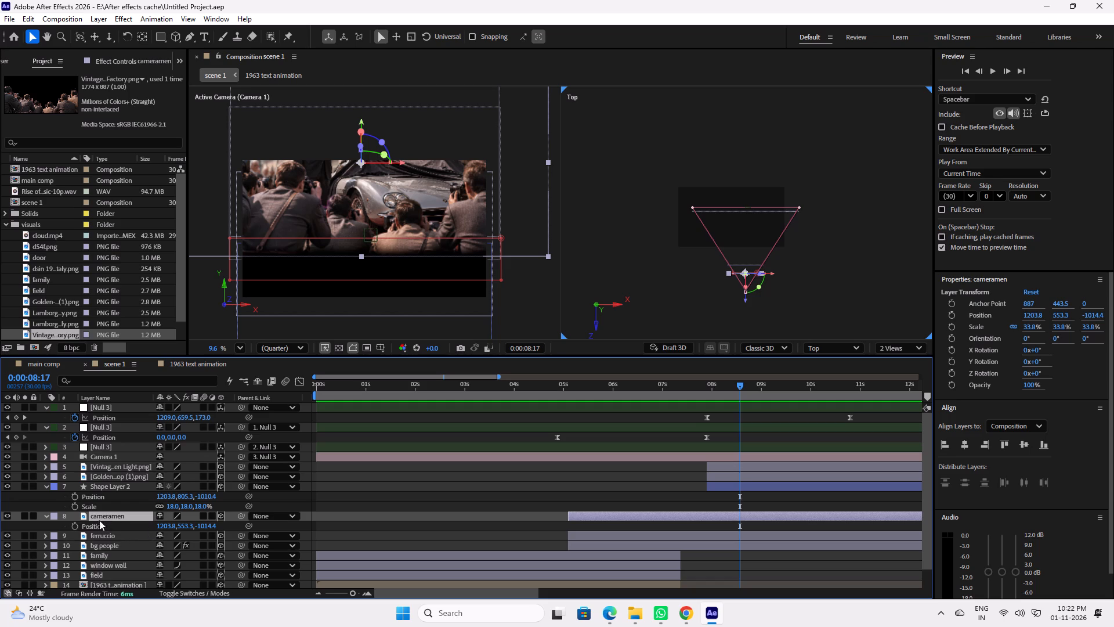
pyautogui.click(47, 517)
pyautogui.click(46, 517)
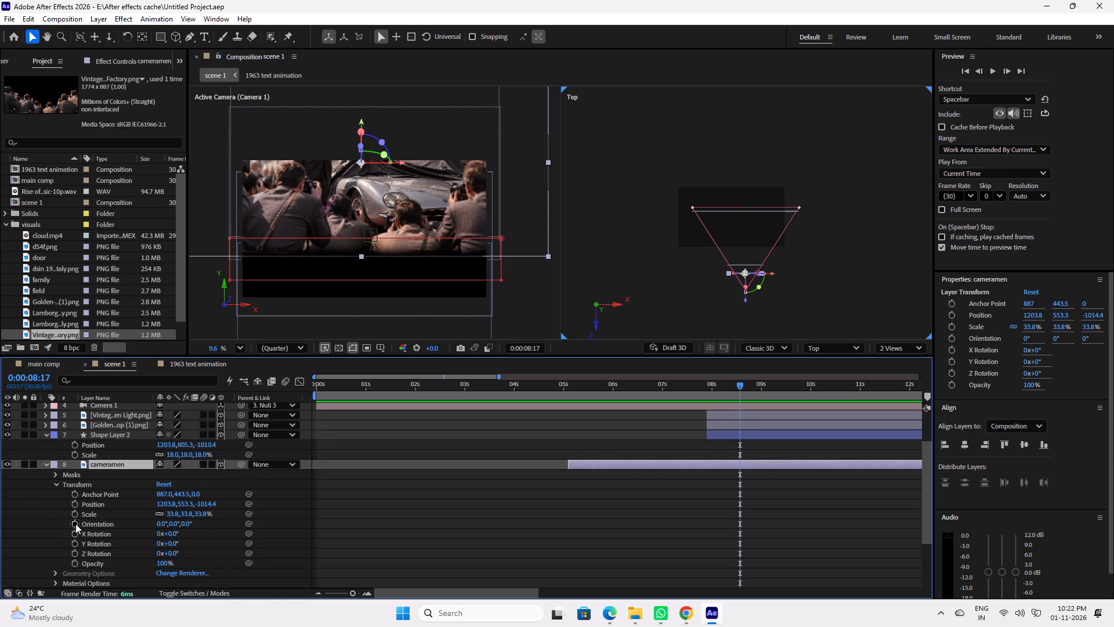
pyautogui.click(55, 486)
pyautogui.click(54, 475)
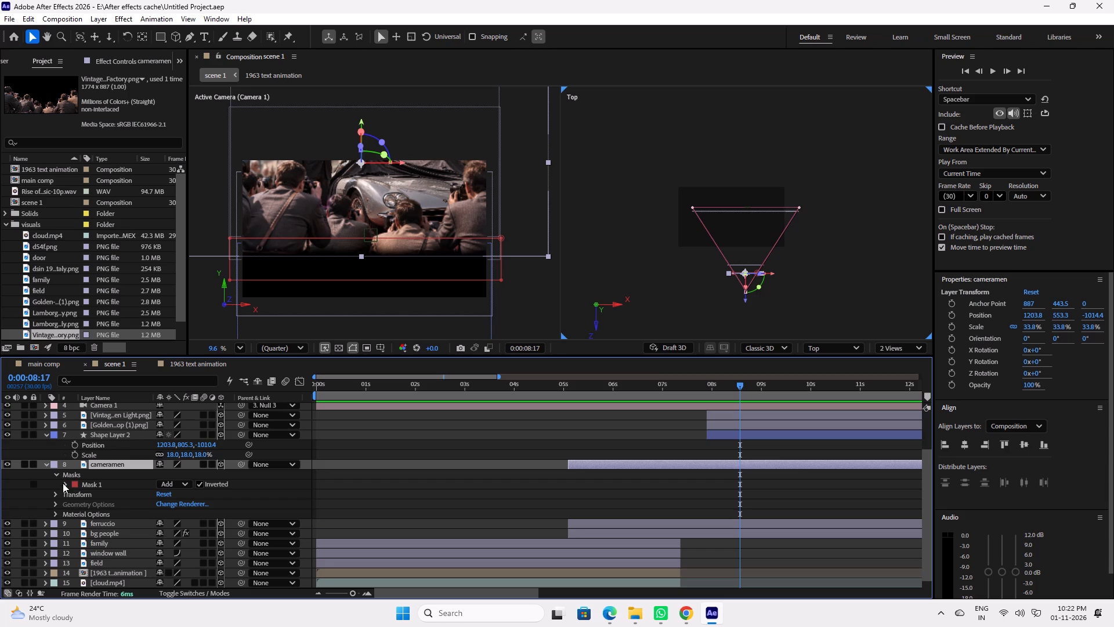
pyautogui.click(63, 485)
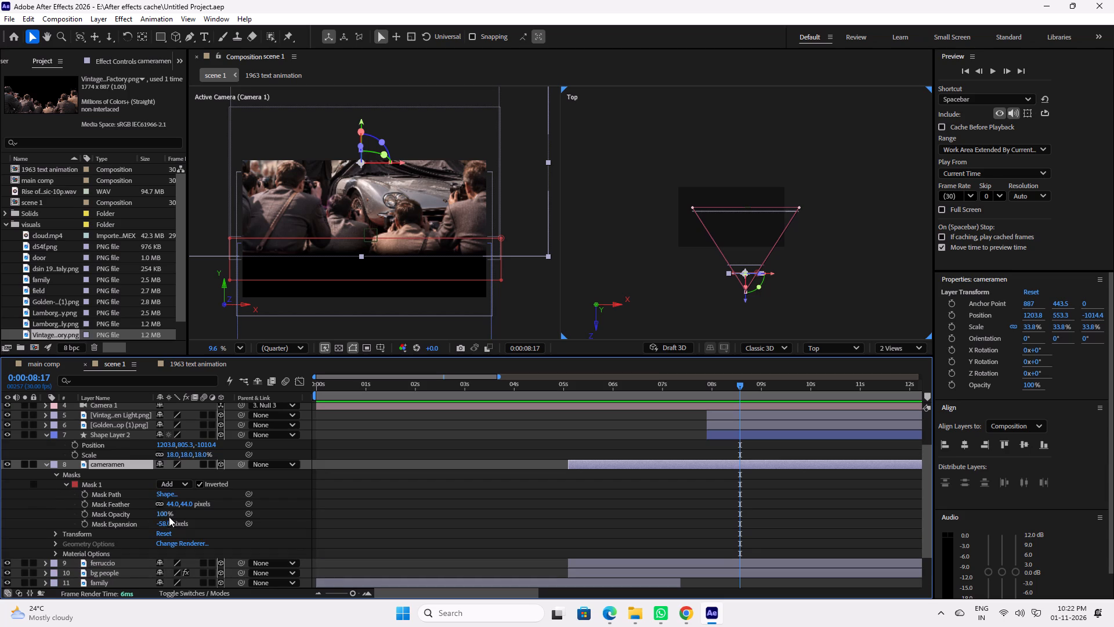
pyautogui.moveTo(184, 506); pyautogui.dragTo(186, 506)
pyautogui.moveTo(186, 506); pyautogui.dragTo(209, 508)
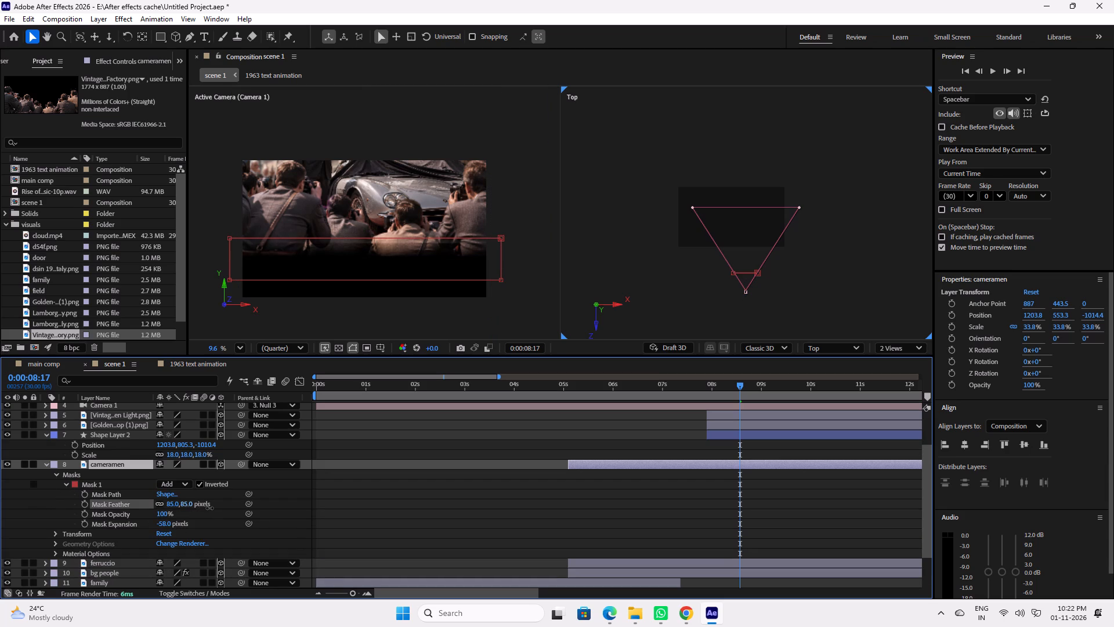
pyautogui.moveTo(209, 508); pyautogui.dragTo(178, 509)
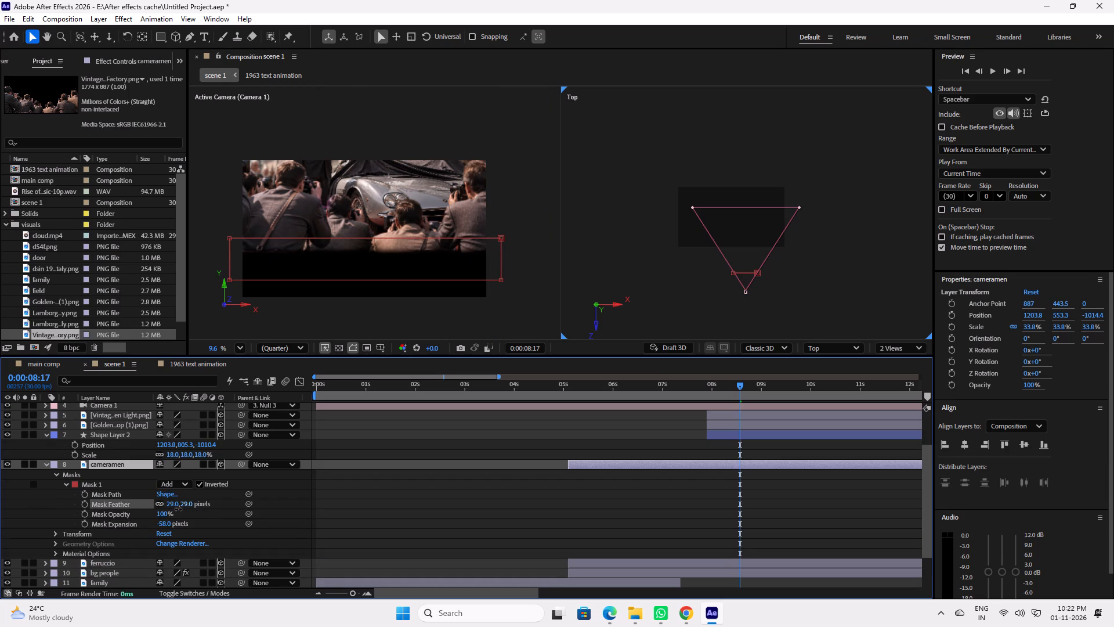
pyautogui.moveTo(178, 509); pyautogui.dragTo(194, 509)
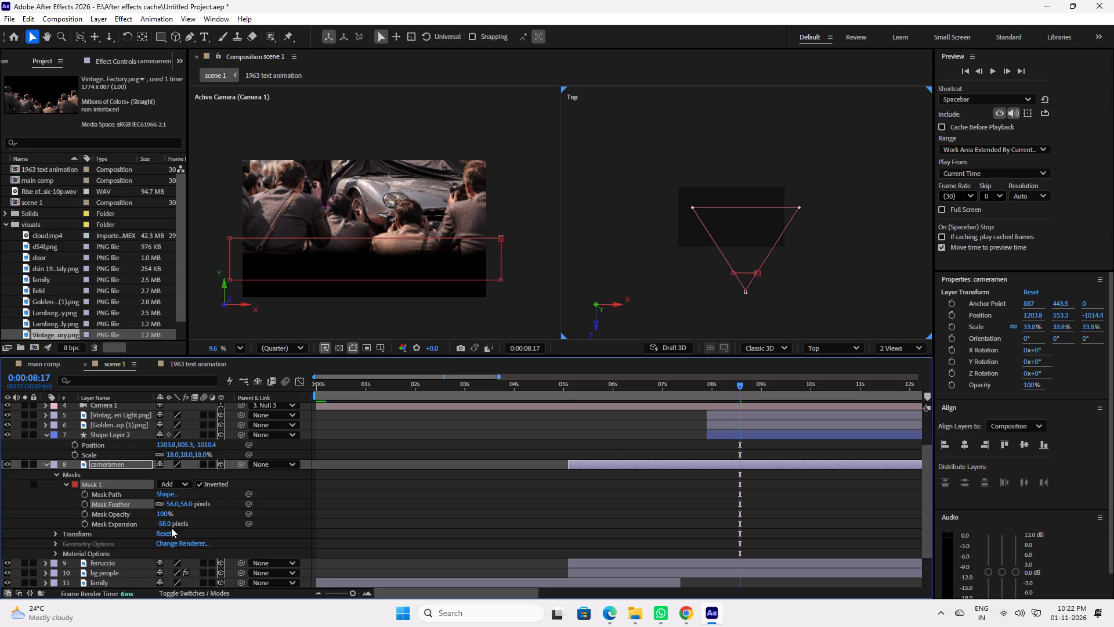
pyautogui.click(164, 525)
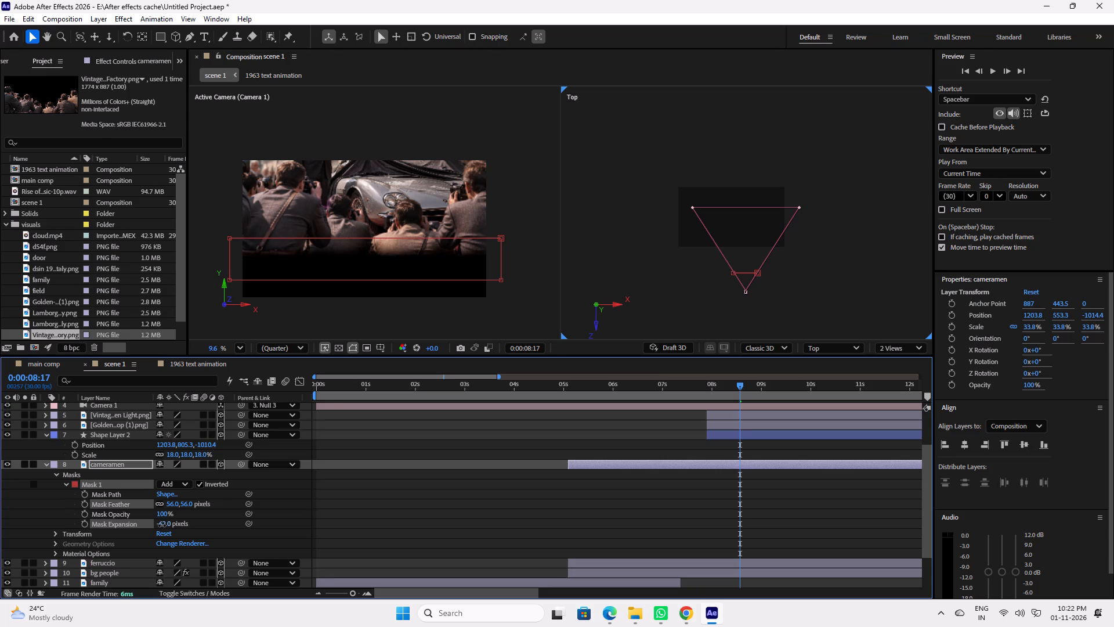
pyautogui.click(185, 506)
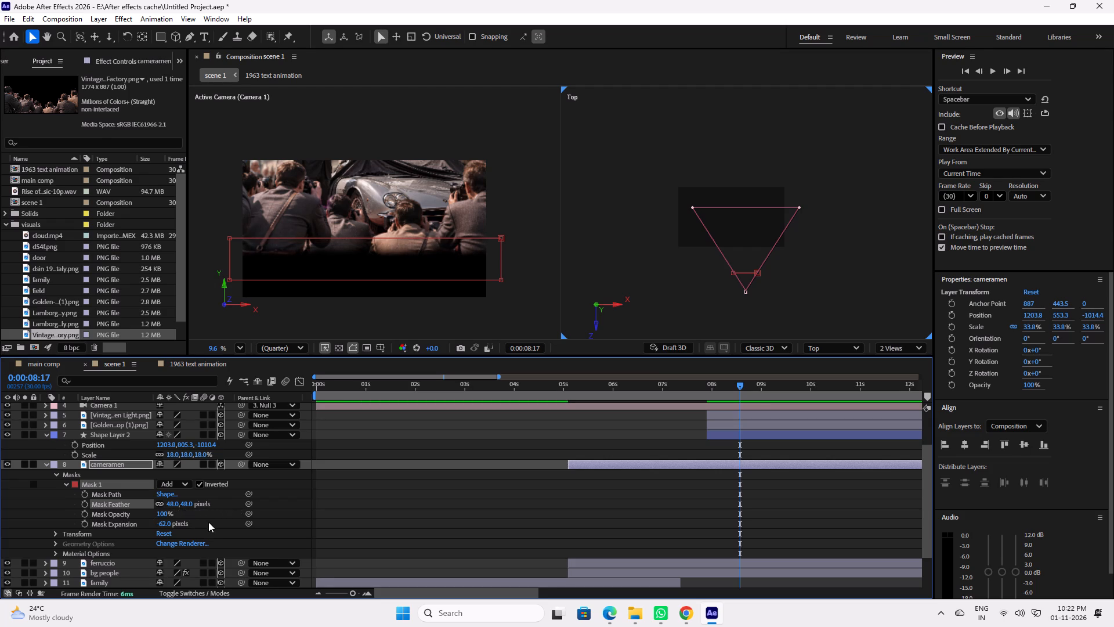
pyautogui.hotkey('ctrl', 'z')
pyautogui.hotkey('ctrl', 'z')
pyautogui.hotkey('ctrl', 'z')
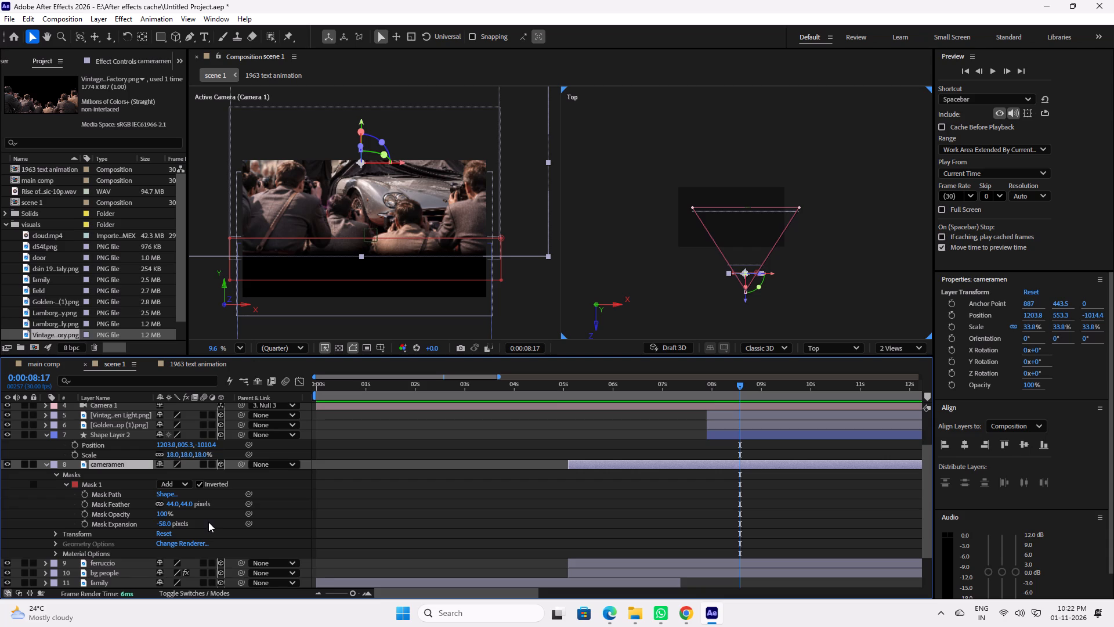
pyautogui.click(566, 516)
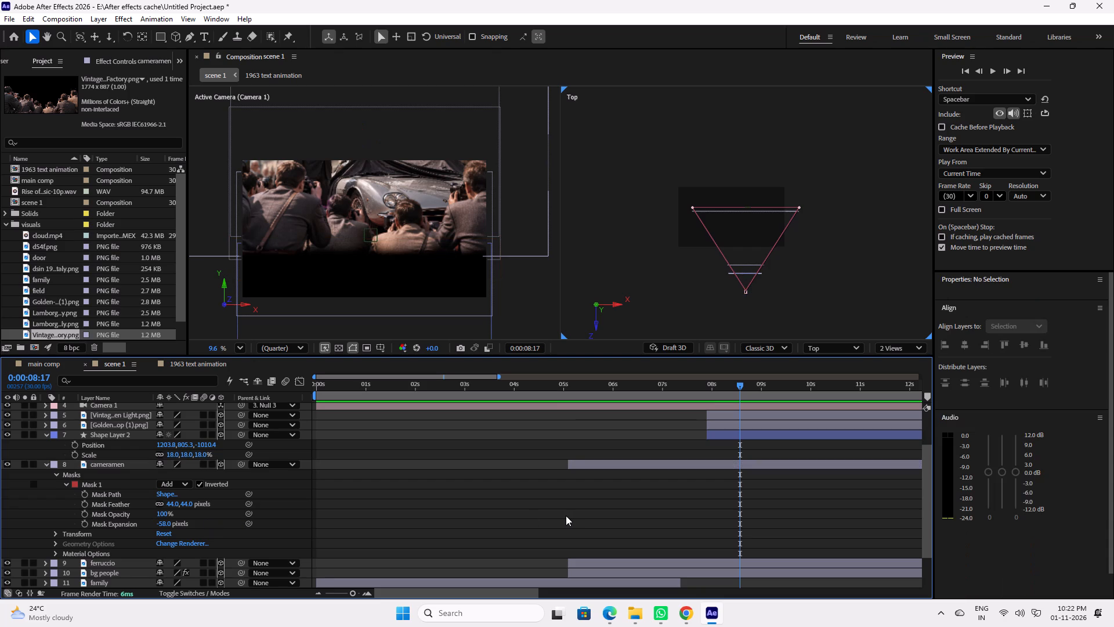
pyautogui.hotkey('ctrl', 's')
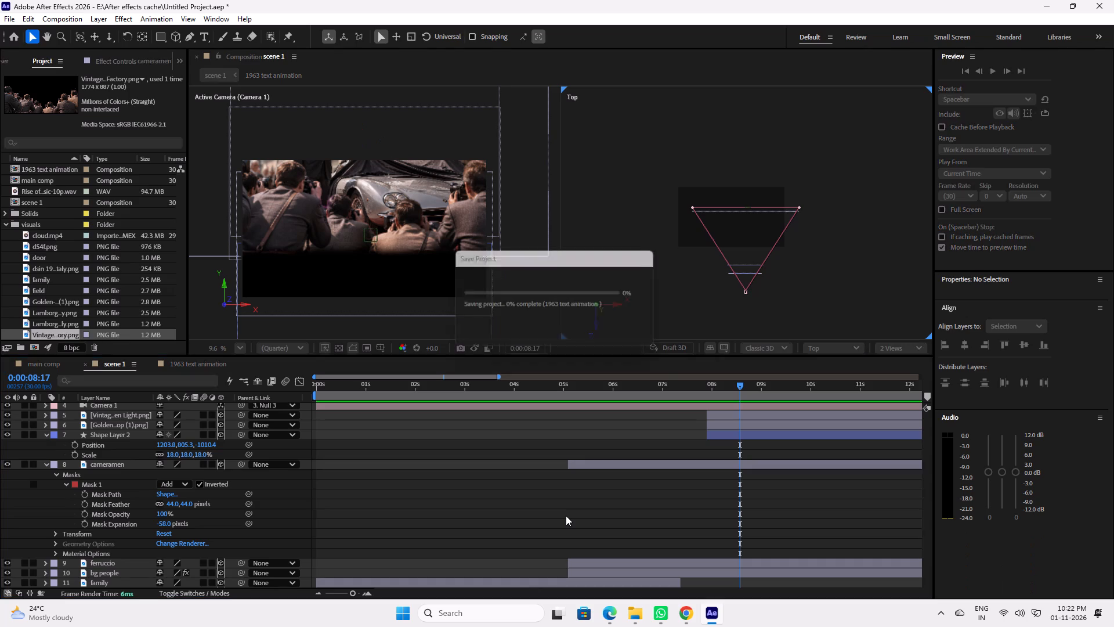
# Undo the rectangle's last depth change, set its shape layer to Z -1007.4 at 8:21, and save the project.
pyautogui.moveTo(738, 387); pyautogui.dragTo(733, 389)
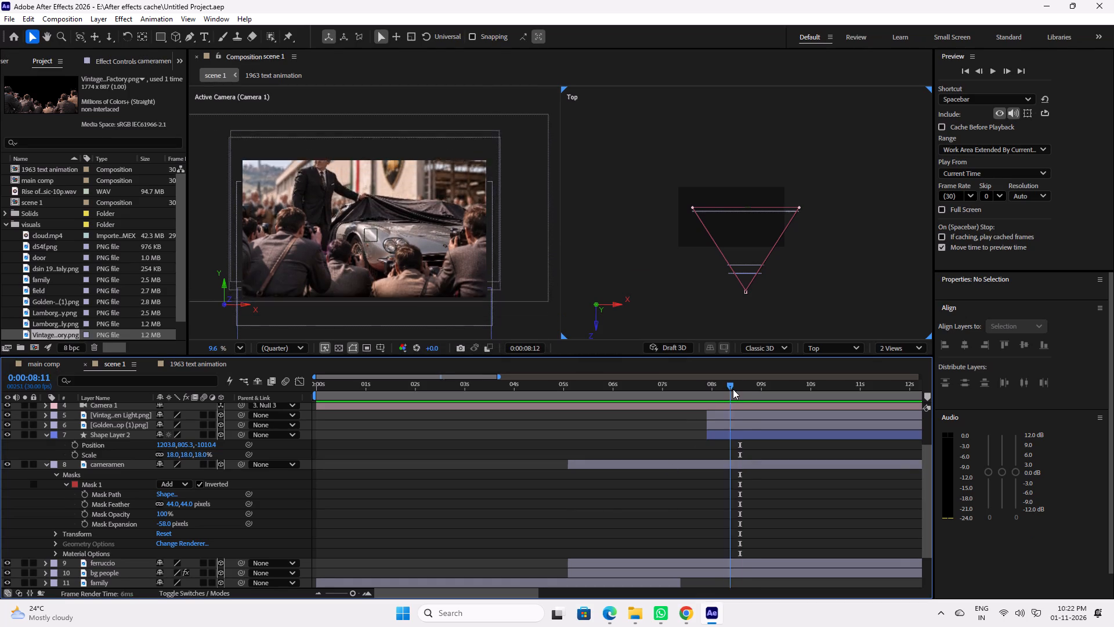
pyautogui.moveTo(733, 389); pyautogui.dragTo(768, 392)
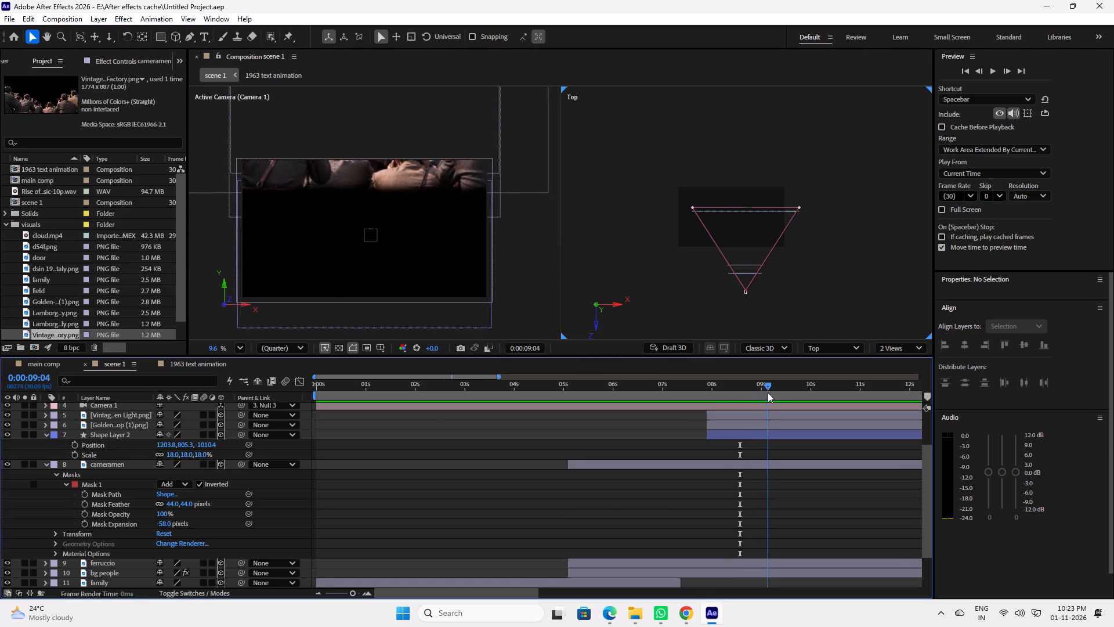
pyautogui.moveTo(768, 392); pyautogui.dragTo(737, 394)
pyautogui.hotkey('ctrl', 'z')
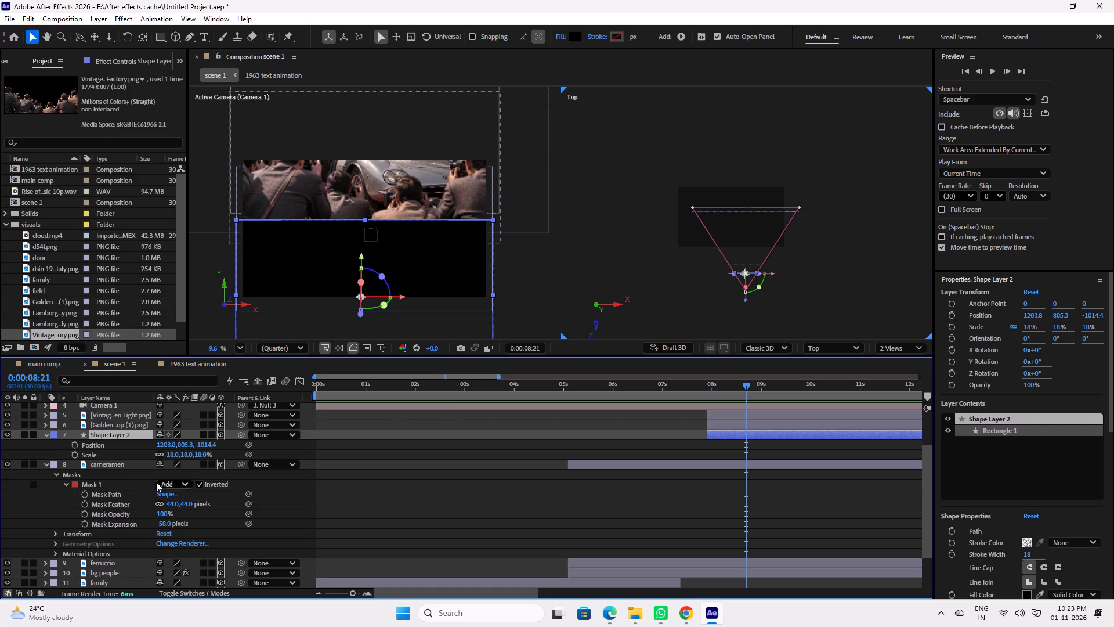
pyautogui.click(204, 446)
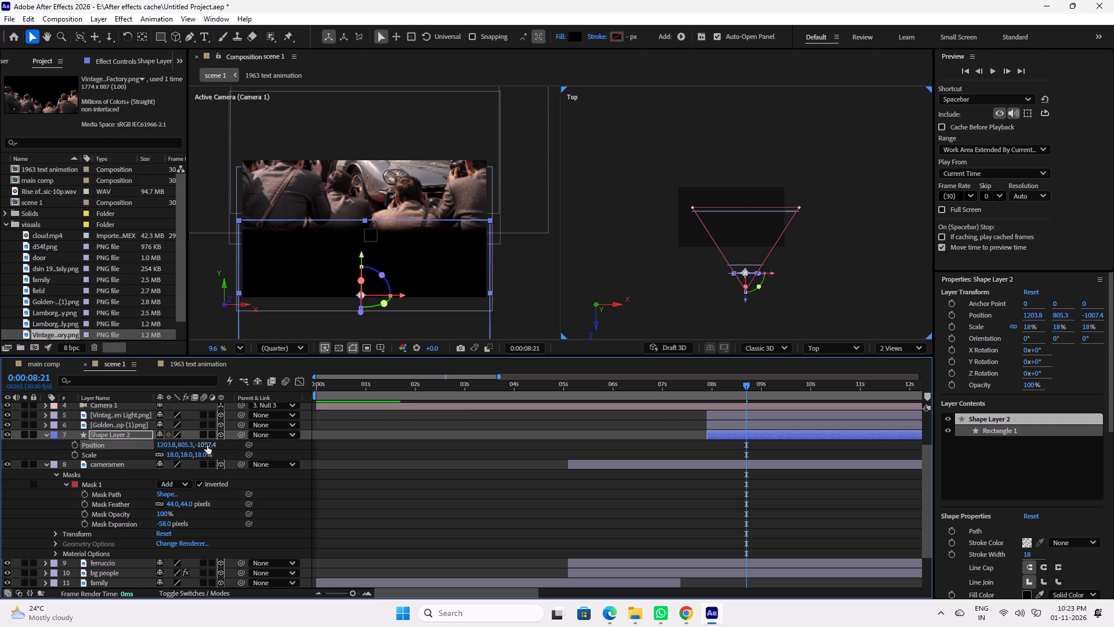
pyautogui.hotkey('ctrl', 's')
# Review the transition from 8:08 through to the top null's final Position keyframe at 10:24.
pyautogui.moveTo(730, 388); pyautogui.dragTo(724, 391)
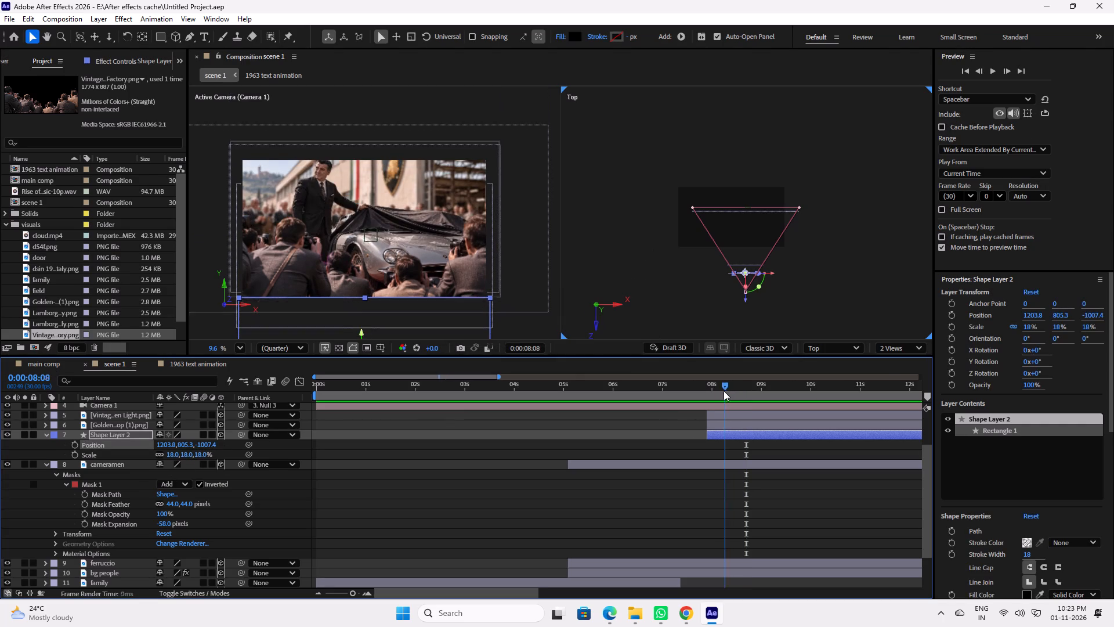
pyautogui.moveTo(724, 391); pyautogui.dragTo(737, 397)
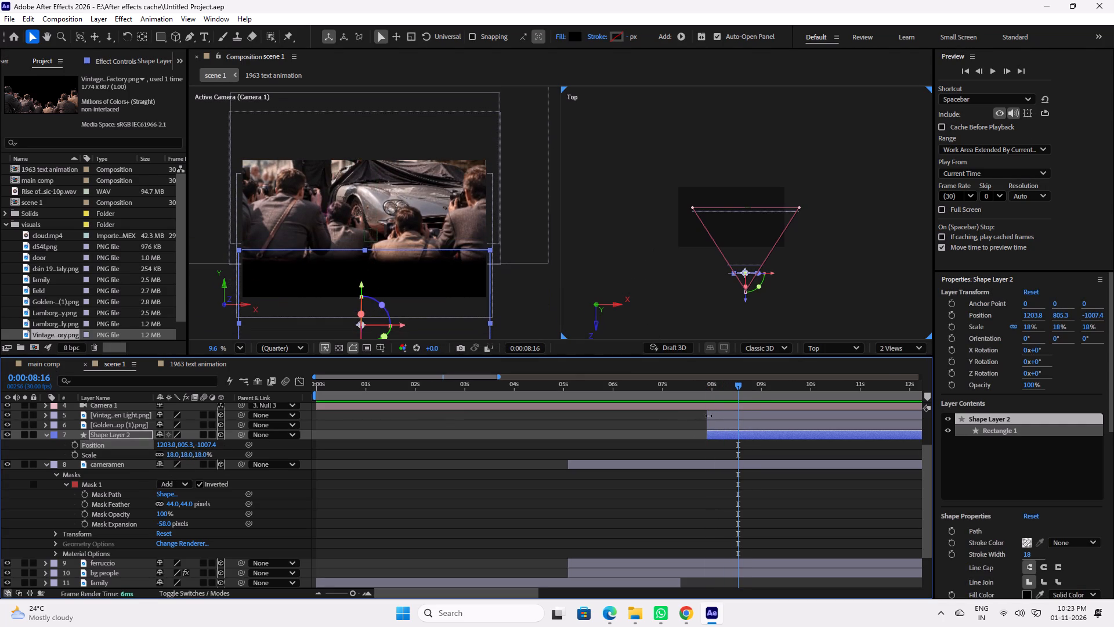
pyautogui.moveTo(740, 386); pyautogui.dragTo(797, 391)
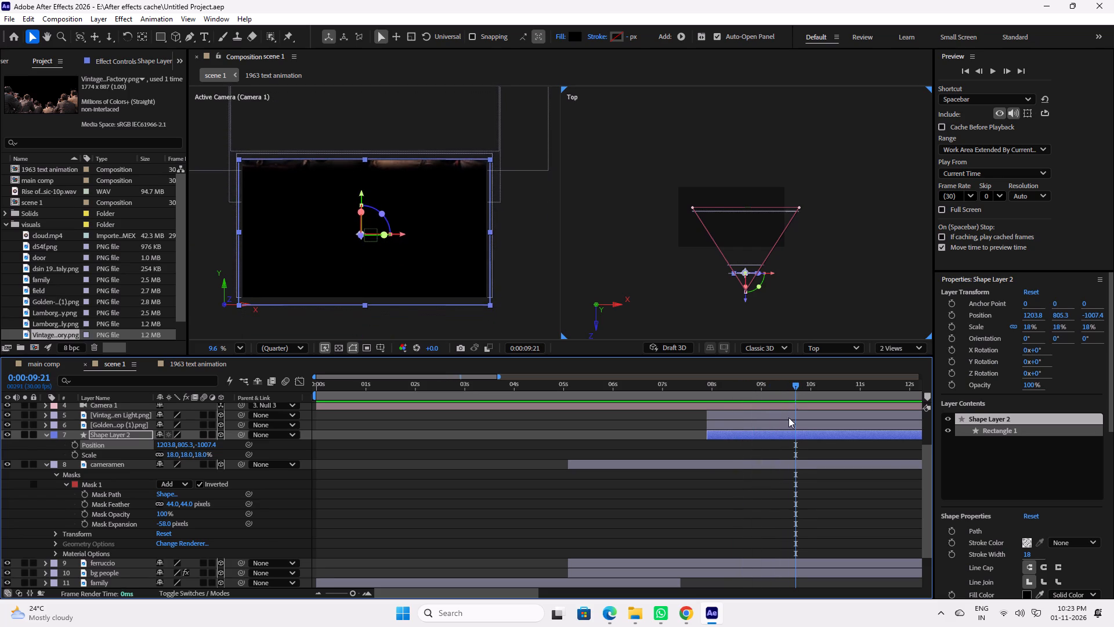
pyautogui.scroll(5, 796, 450)
pyautogui.moveTo(817, 391); pyautogui.dragTo(839, 391)
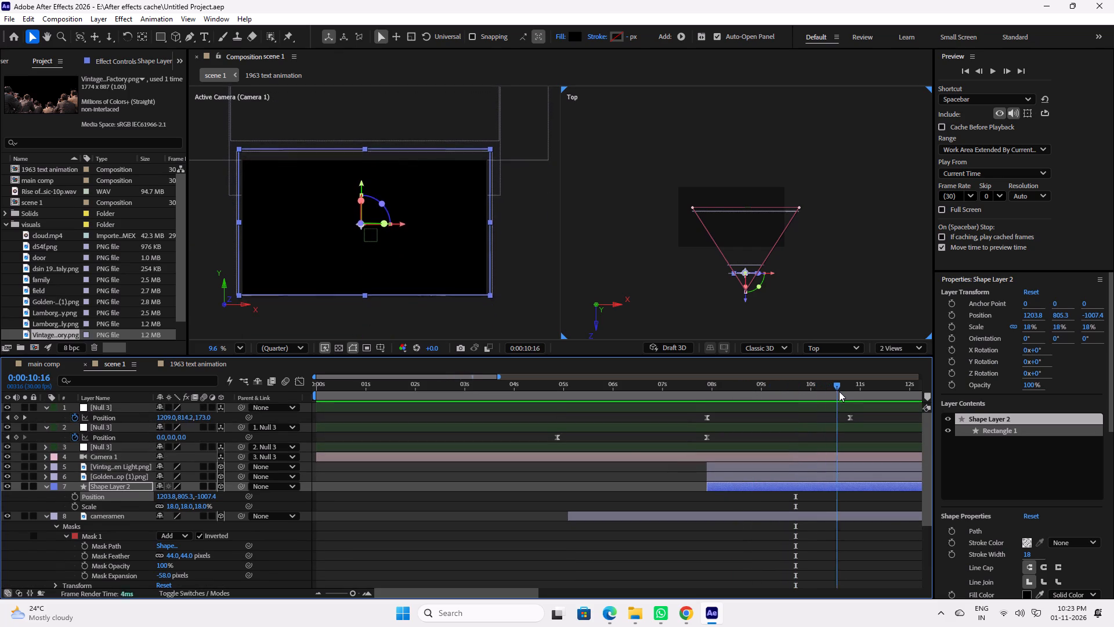
pyautogui.moveTo(839, 391); pyautogui.dragTo(845, 393)
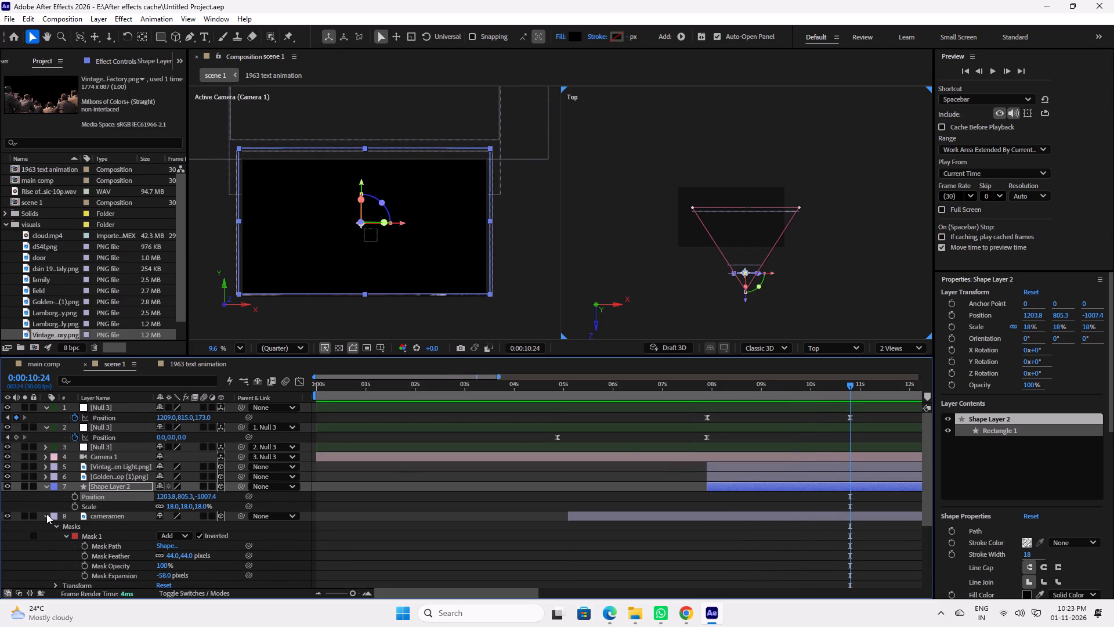
# Collapse the properties of the cameramen layer and the rectangle's shape layer.
pyautogui.click(46, 514)
pyautogui.click(45, 487)
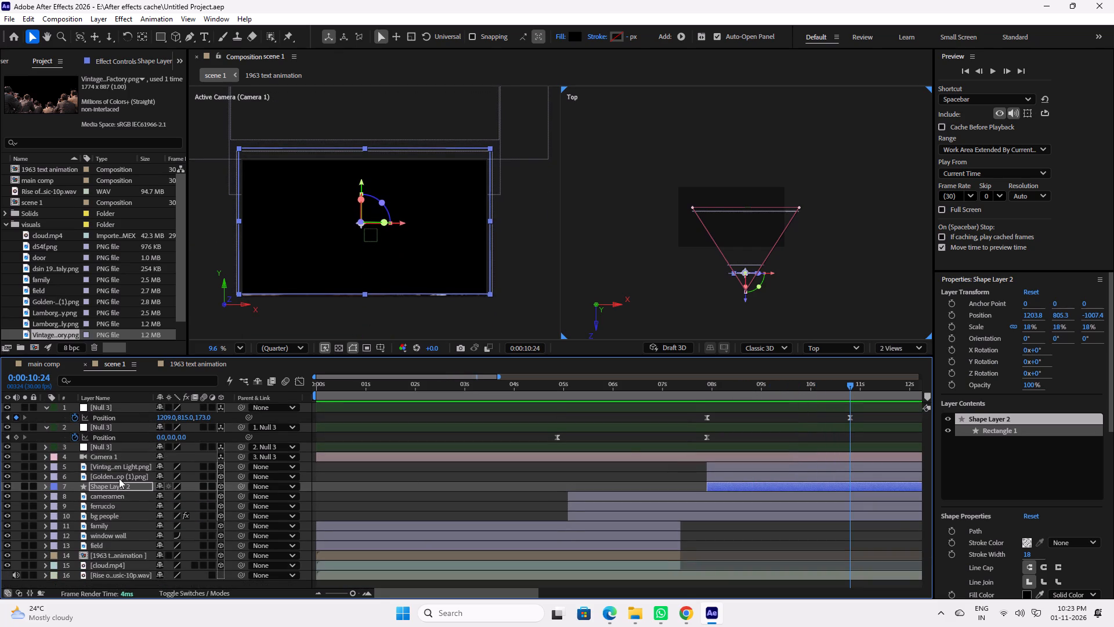
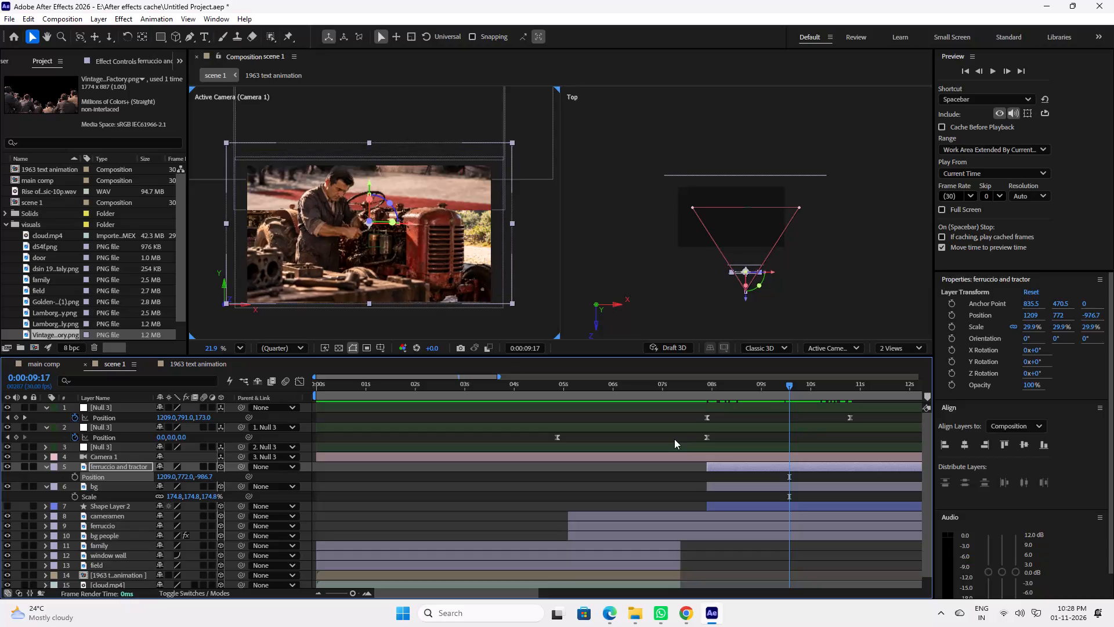
# Undo the recent scale and depth changes to the ferruccio and tractor layer back to Z 77.3, and save the project.
pyautogui.hotkey('ctrl', 'z')
pyautogui.hotkey('ctrl', 'z')
pyautogui.hotkey('ctrl', 'z')
pyautogui.hotkey('ctrl', 'z')
pyautogui.hotkey('ctrl', 'z')
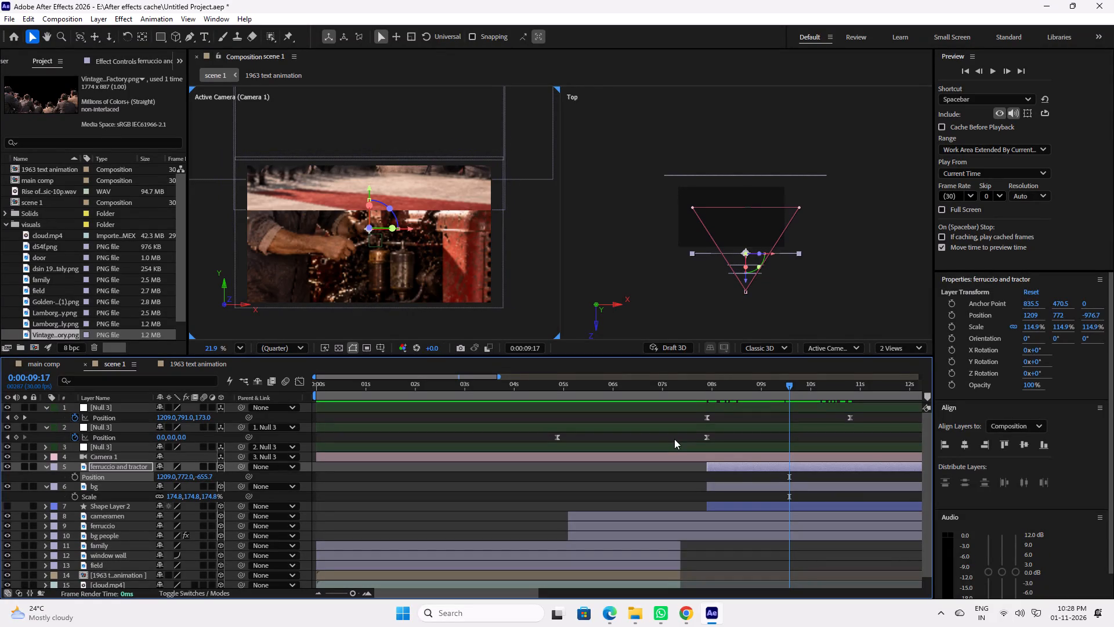
pyautogui.hotkey('ctrl', 'z')
pyautogui.hotkey('ctrl', 'z')
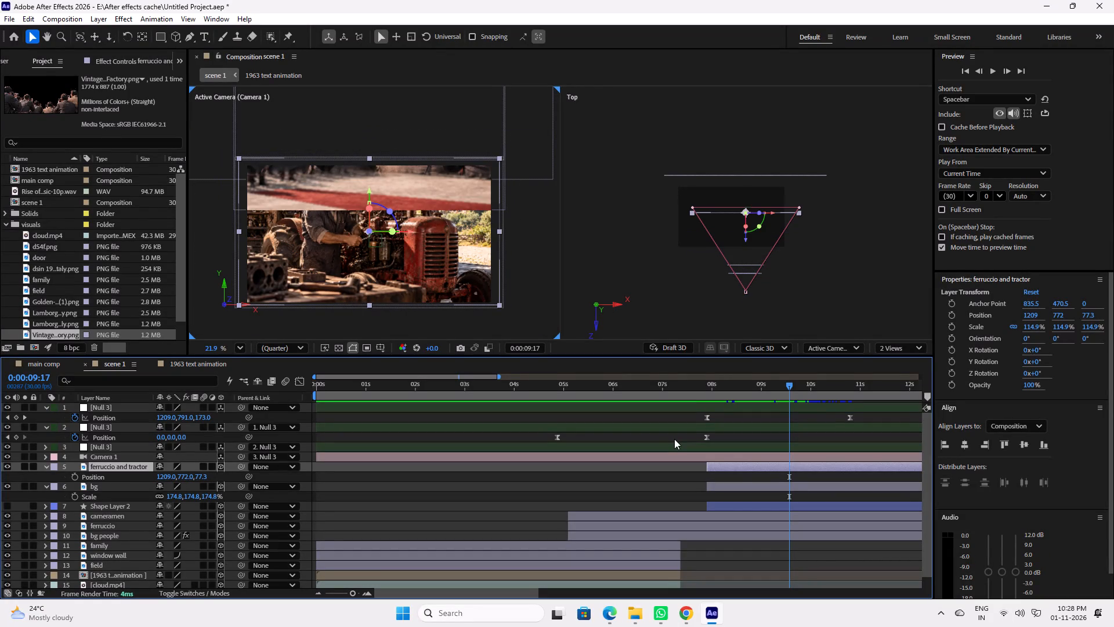
pyautogui.hotkey('ctrl', 's')
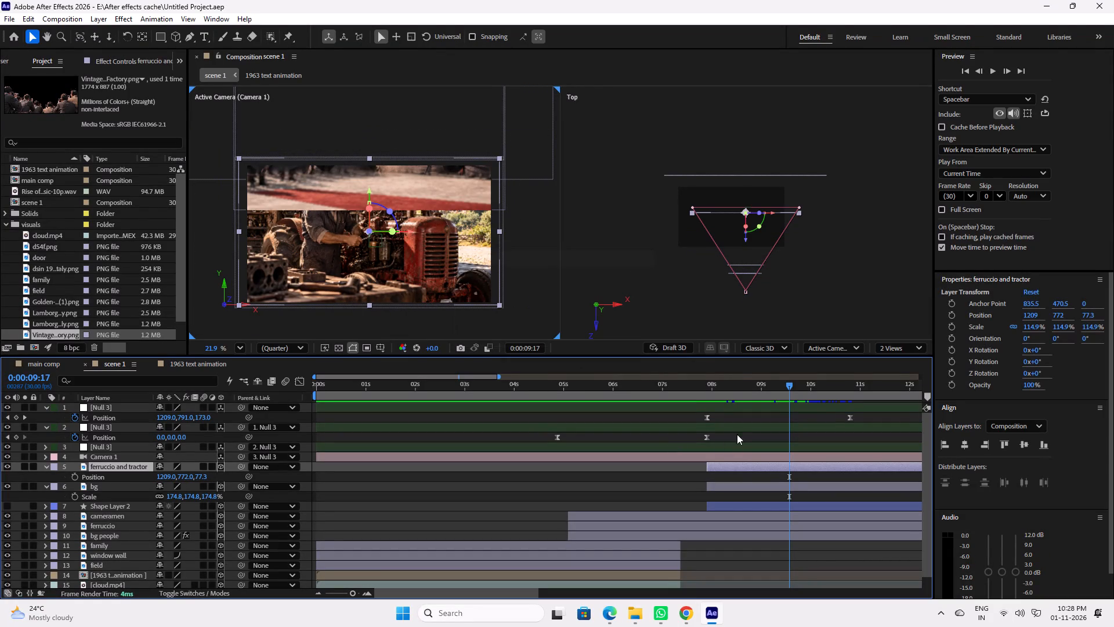
# Make the black rectangle's shape layer visible again and check the transition between about 9:01 and 10:00.
pyautogui.moveTo(704, 384); pyautogui.dragTo(693, 385)
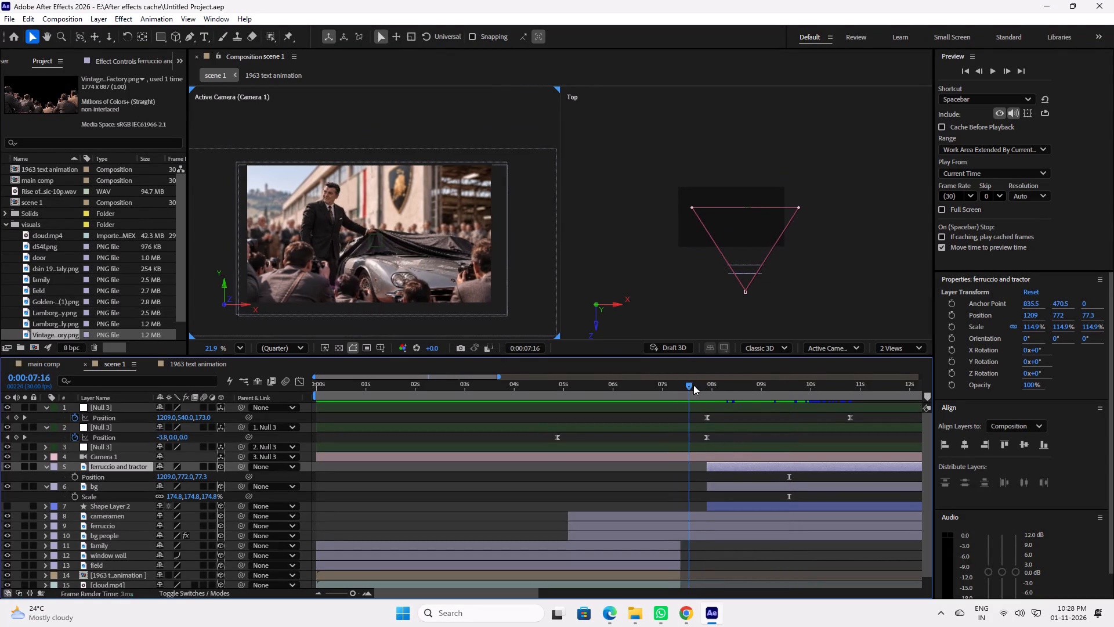
pyautogui.moveTo(693, 385); pyautogui.dragTo(744, 390)
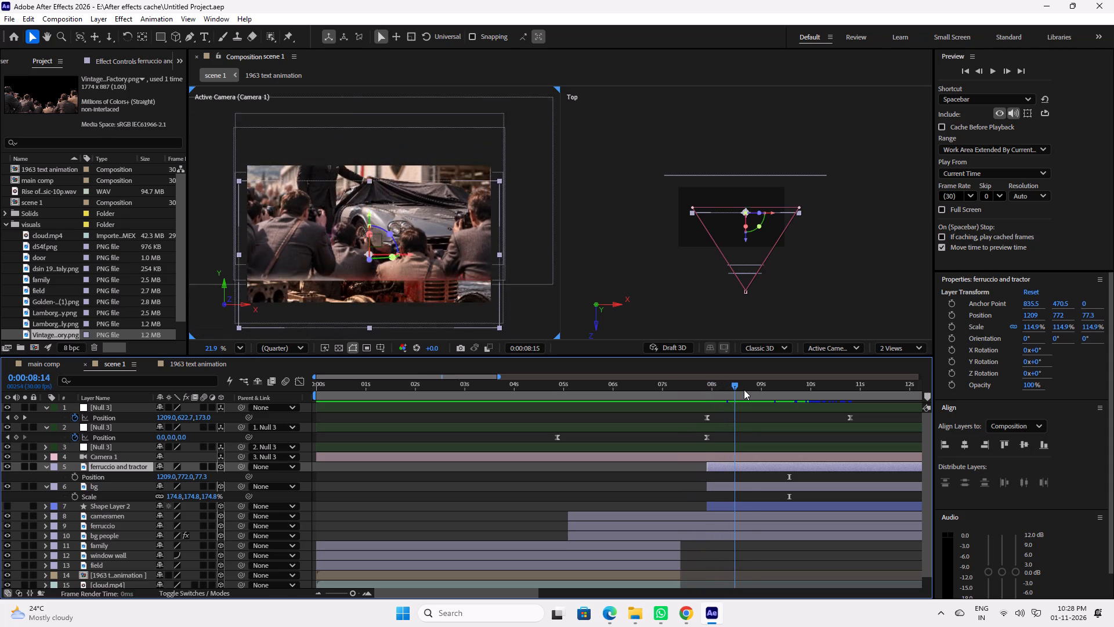
pyautogui.moveTo(744, 390); pyautogui.dragTo(790, 385)
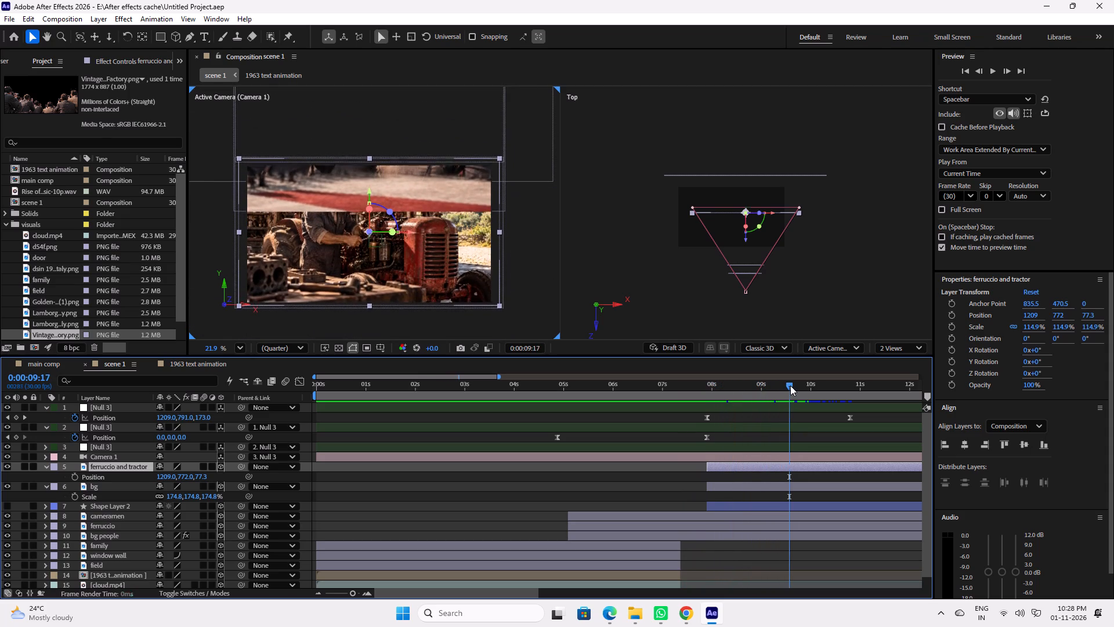
pyautogui.moveTo(790, 385); pyautogui.dragTo(800, 384)
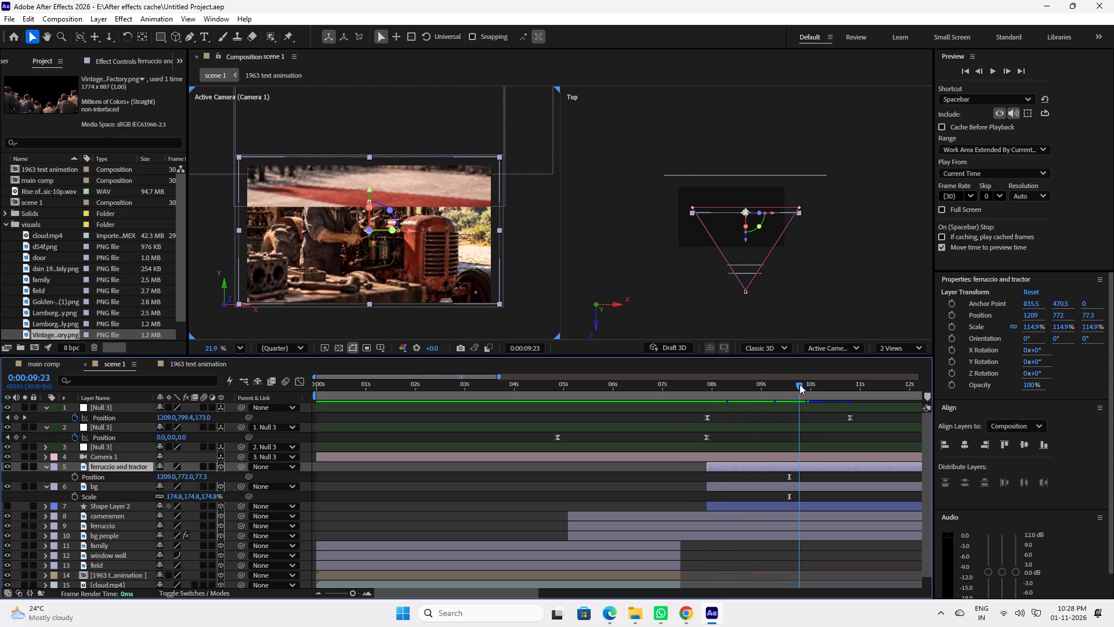
pyautogui.moveTo(800, 384); pyautogui.dragTo(806, 384)
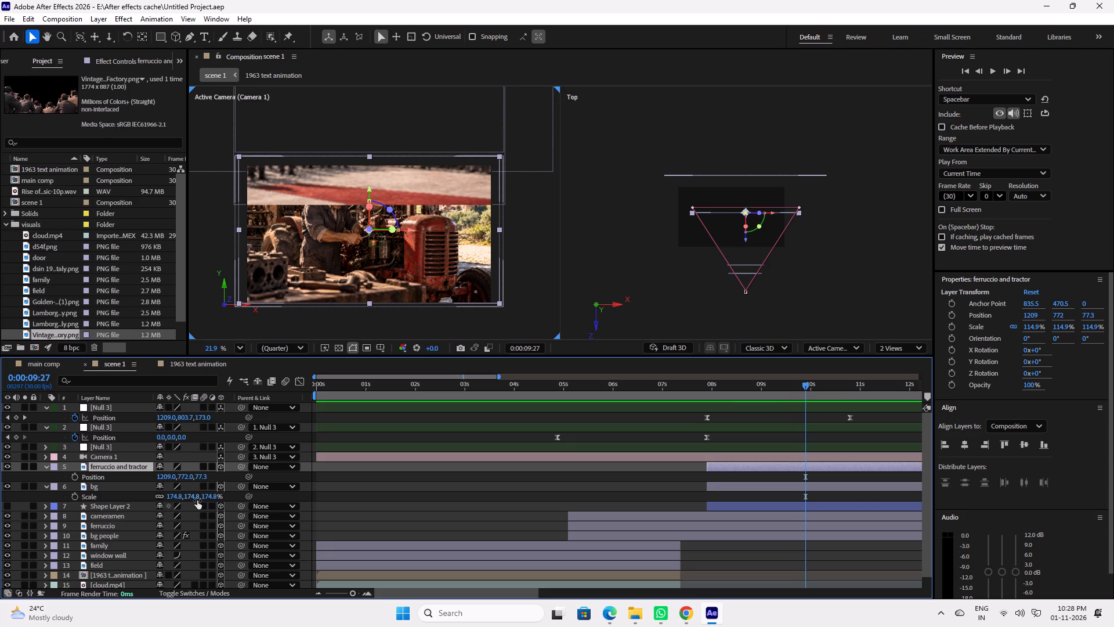
pyautogui.click(8, 507)
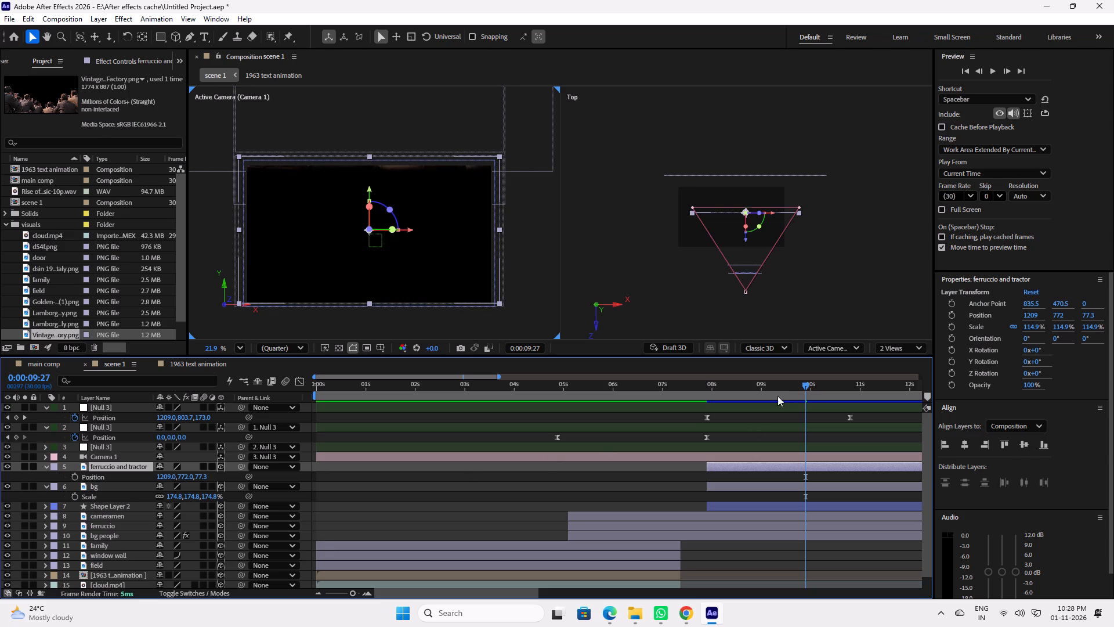
pyautogui.moveTo(783, 388); pyautogui.dragTo(768, 394)
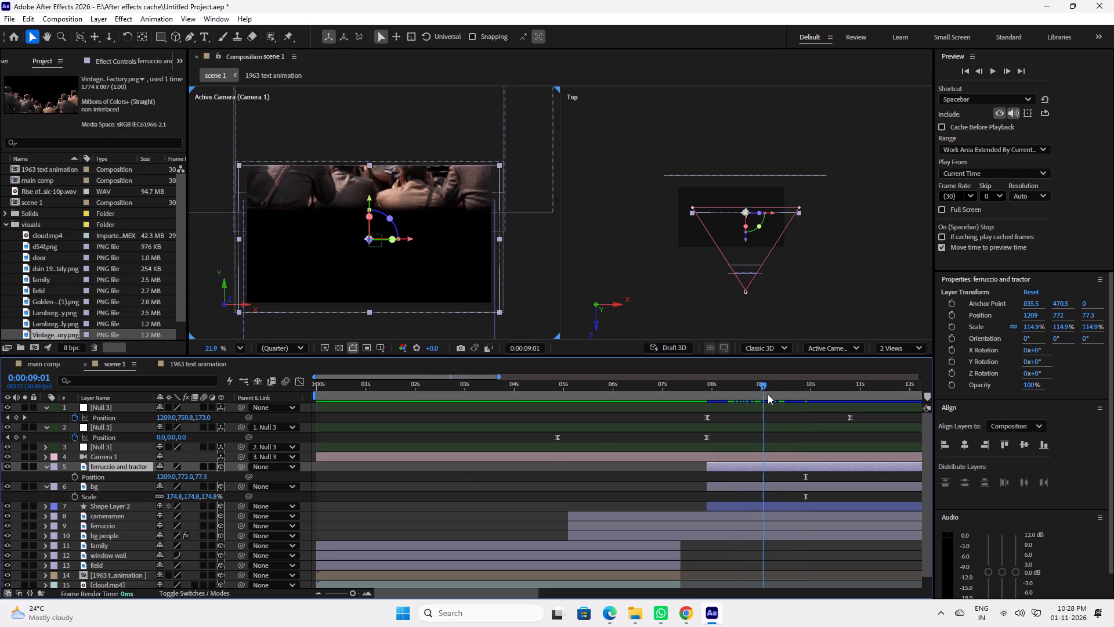
pyautogui.moveTo(768, 394); pyautogui.dragTo(810, 399)
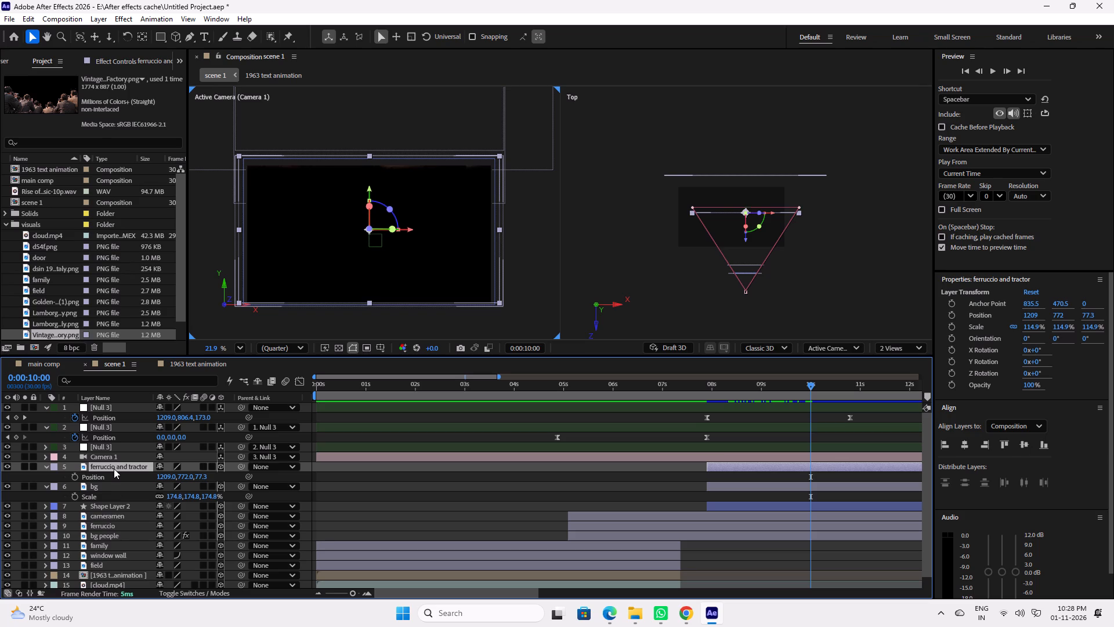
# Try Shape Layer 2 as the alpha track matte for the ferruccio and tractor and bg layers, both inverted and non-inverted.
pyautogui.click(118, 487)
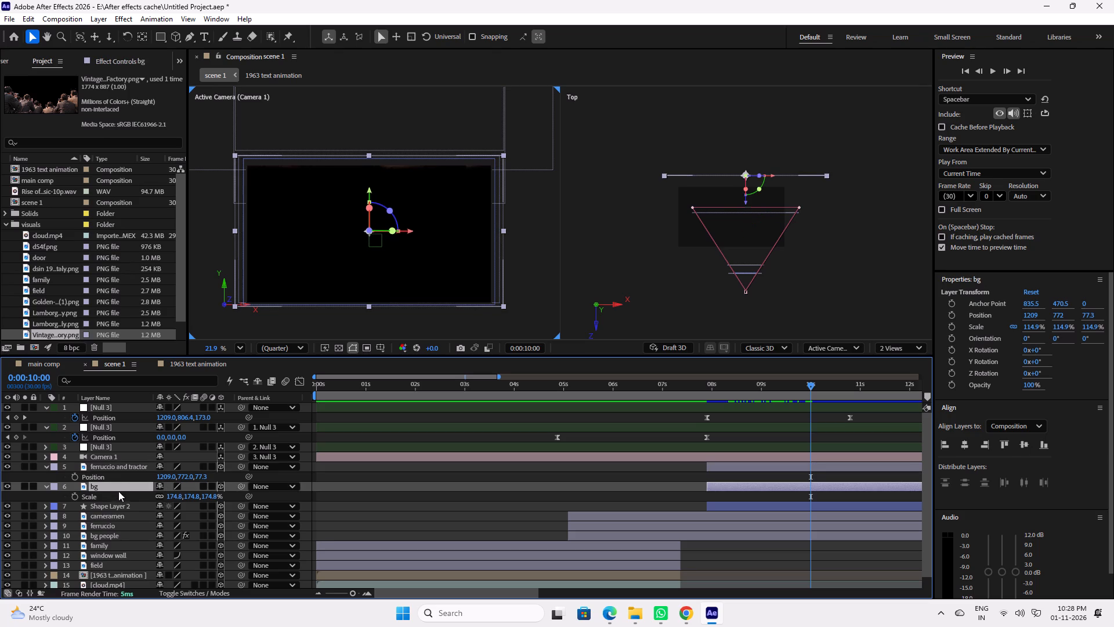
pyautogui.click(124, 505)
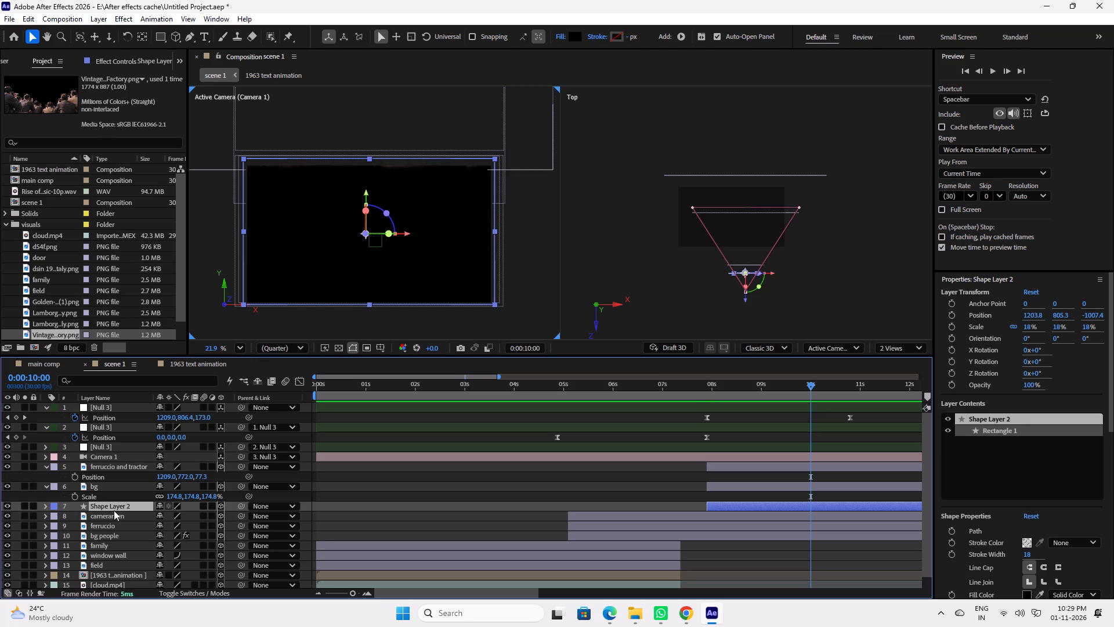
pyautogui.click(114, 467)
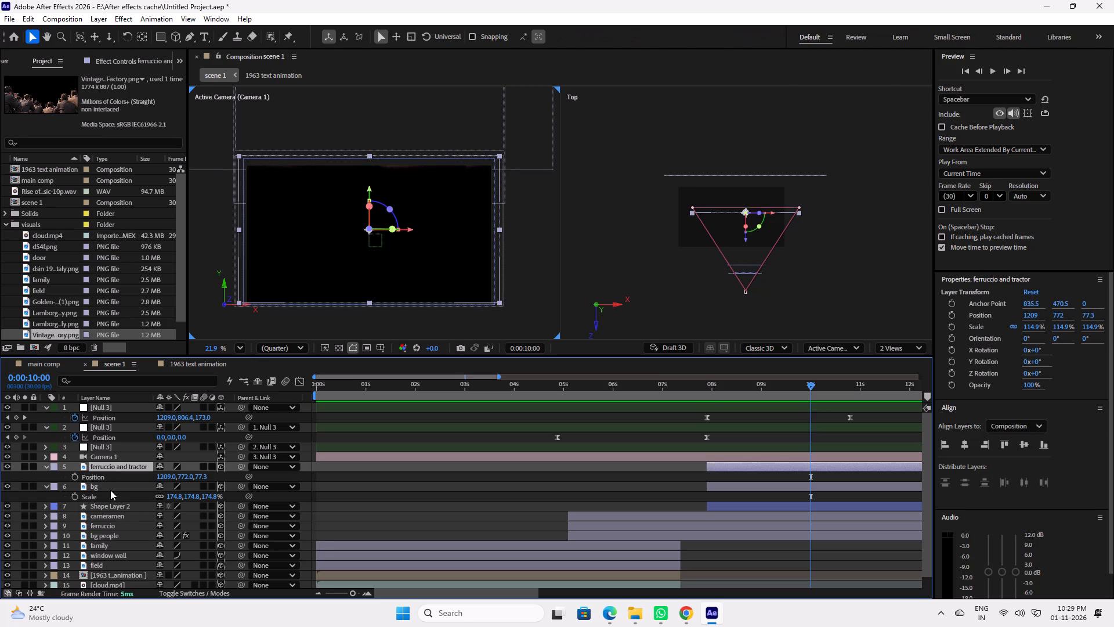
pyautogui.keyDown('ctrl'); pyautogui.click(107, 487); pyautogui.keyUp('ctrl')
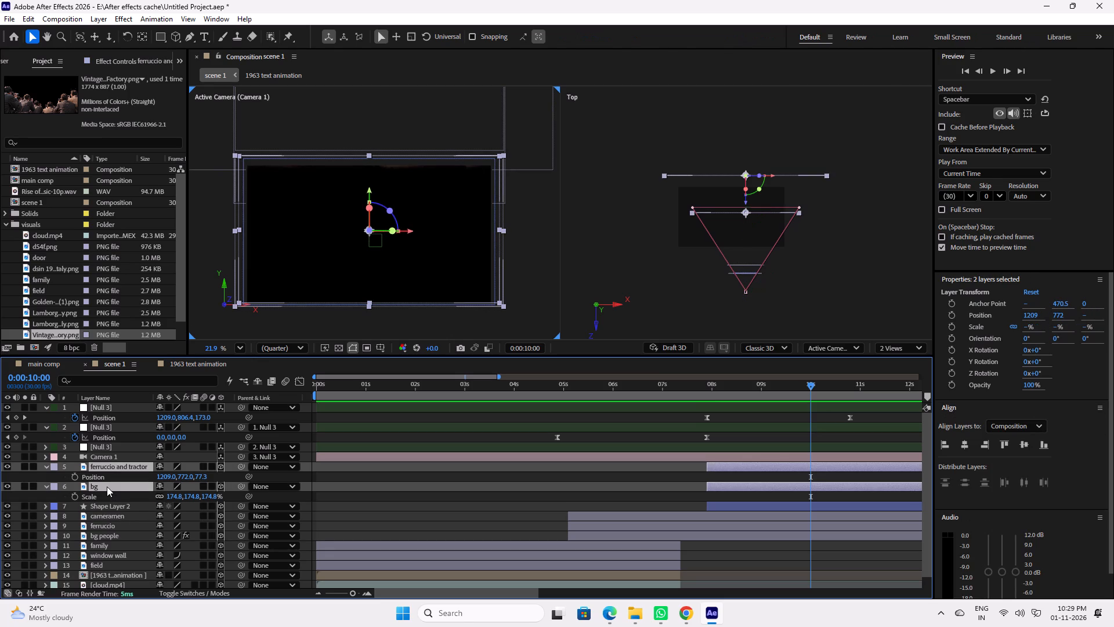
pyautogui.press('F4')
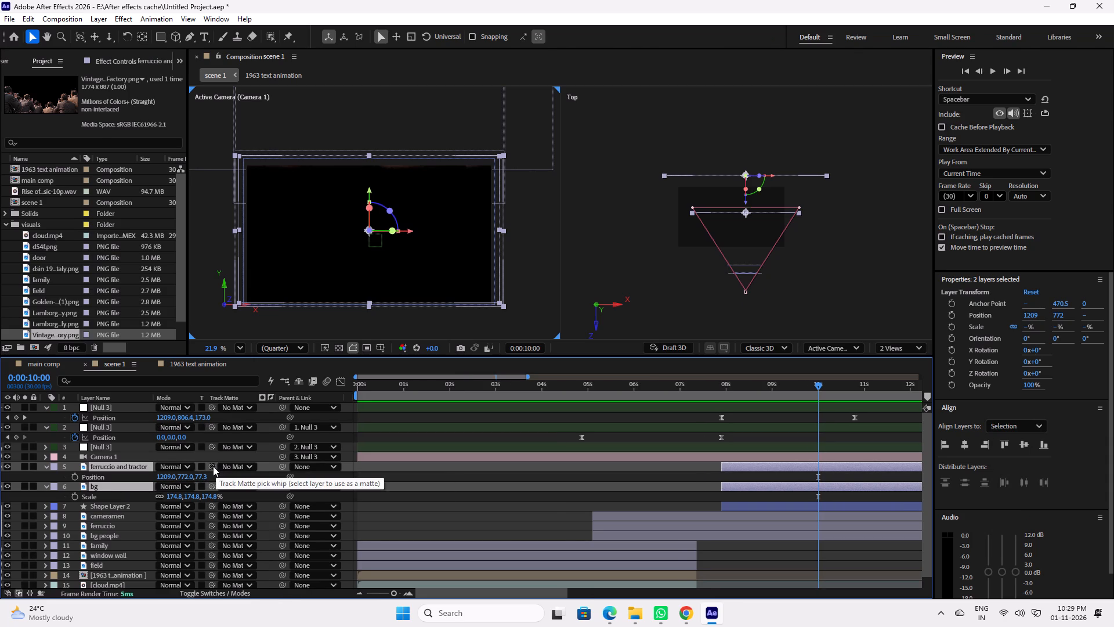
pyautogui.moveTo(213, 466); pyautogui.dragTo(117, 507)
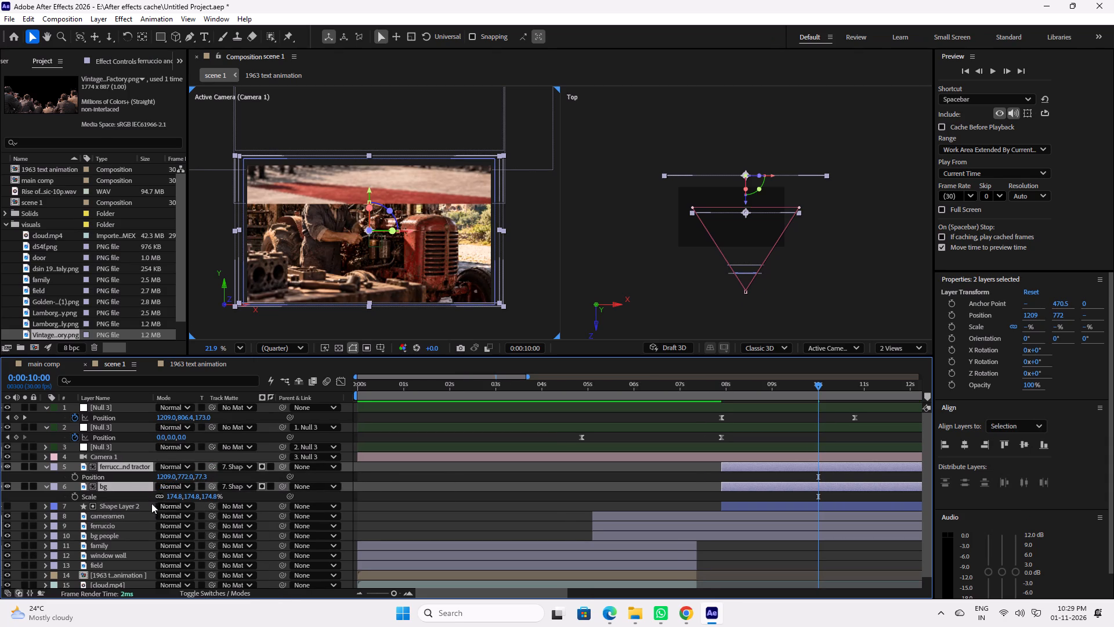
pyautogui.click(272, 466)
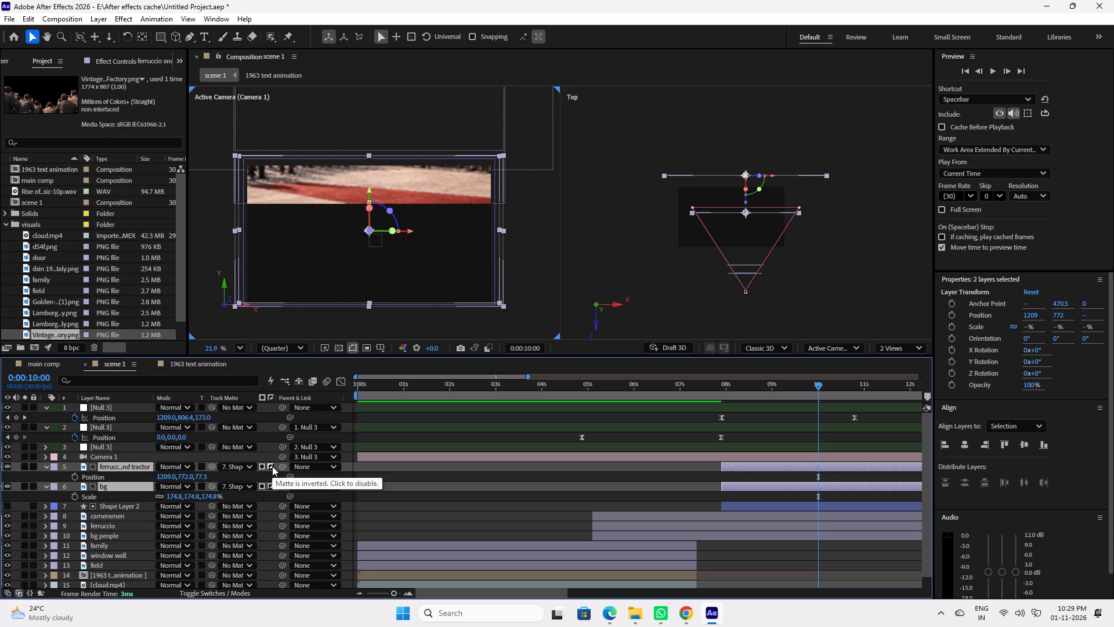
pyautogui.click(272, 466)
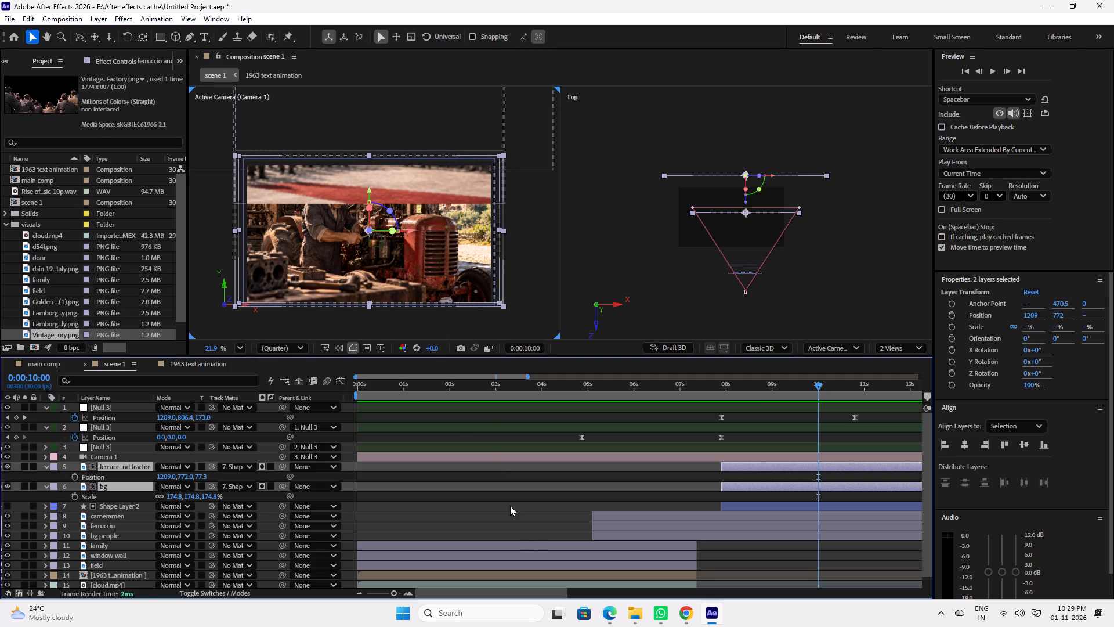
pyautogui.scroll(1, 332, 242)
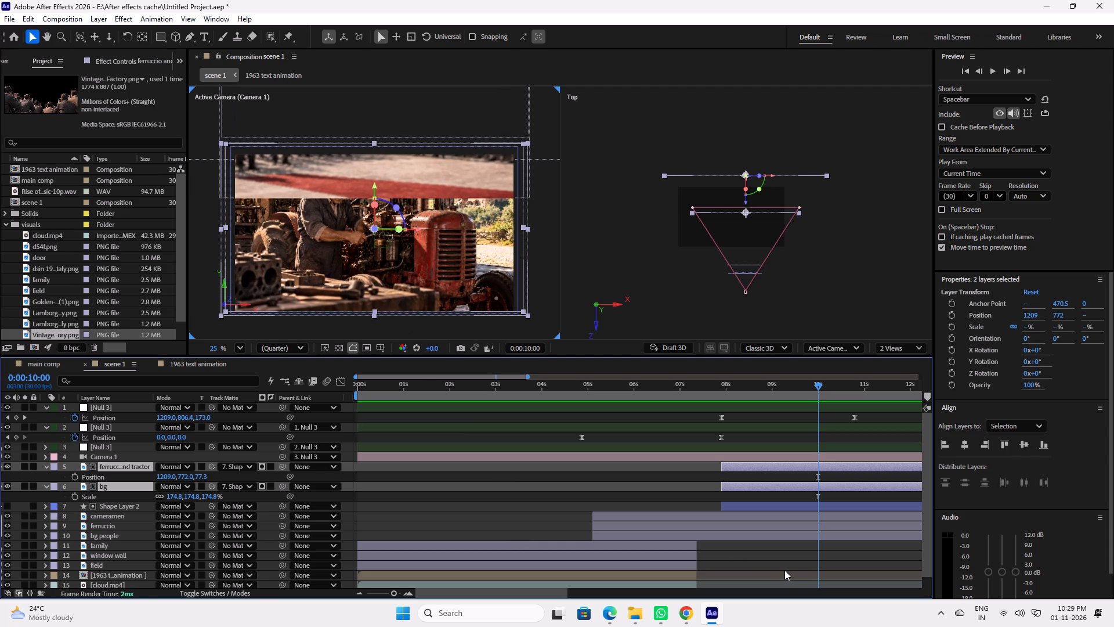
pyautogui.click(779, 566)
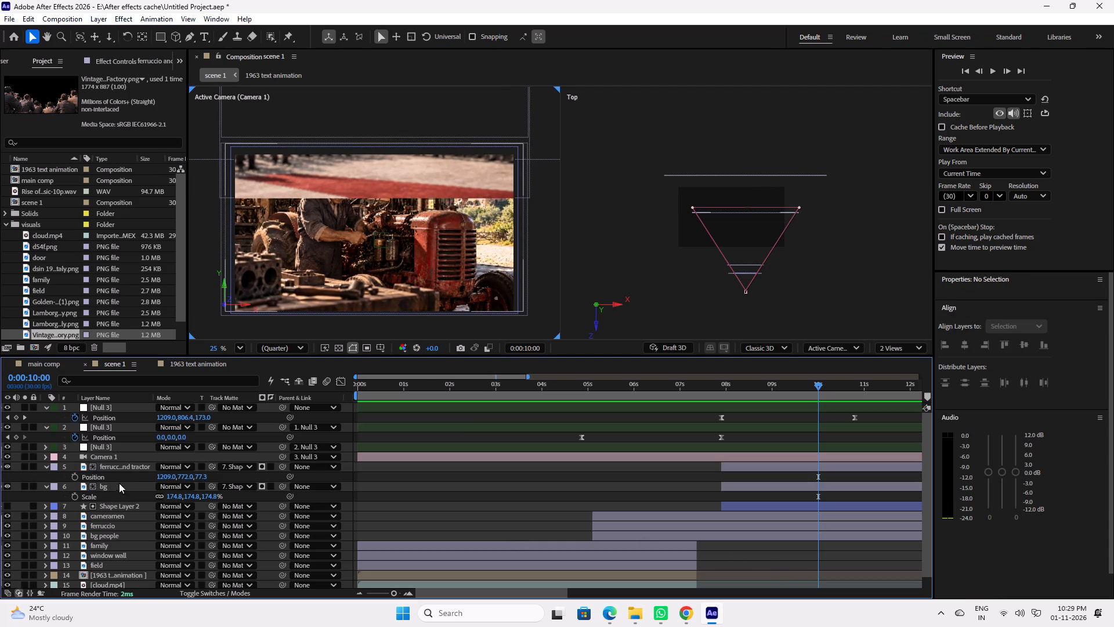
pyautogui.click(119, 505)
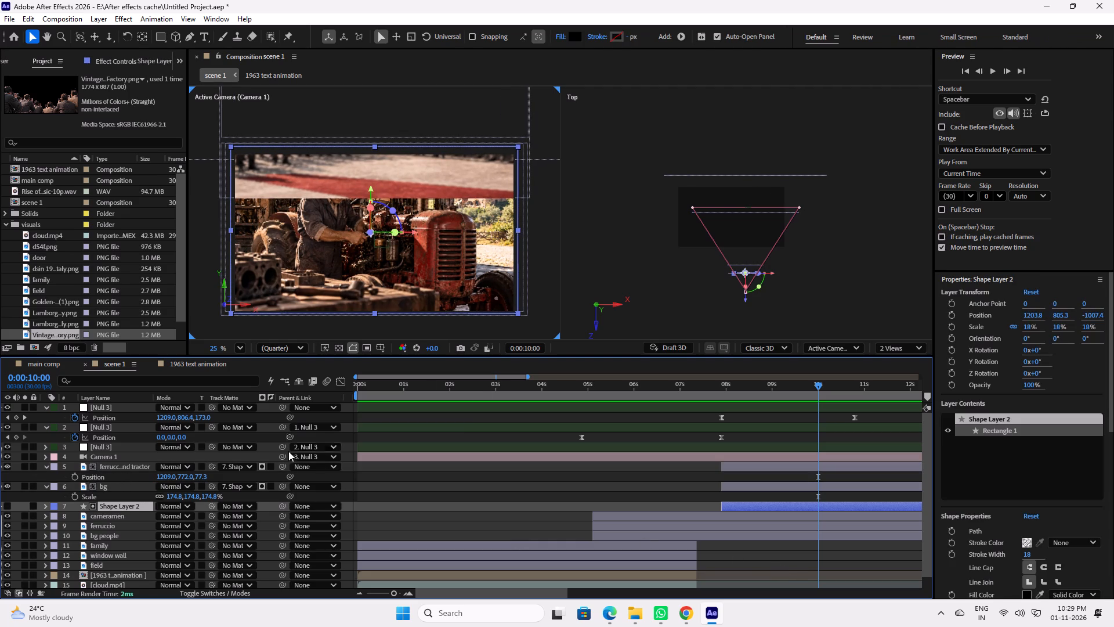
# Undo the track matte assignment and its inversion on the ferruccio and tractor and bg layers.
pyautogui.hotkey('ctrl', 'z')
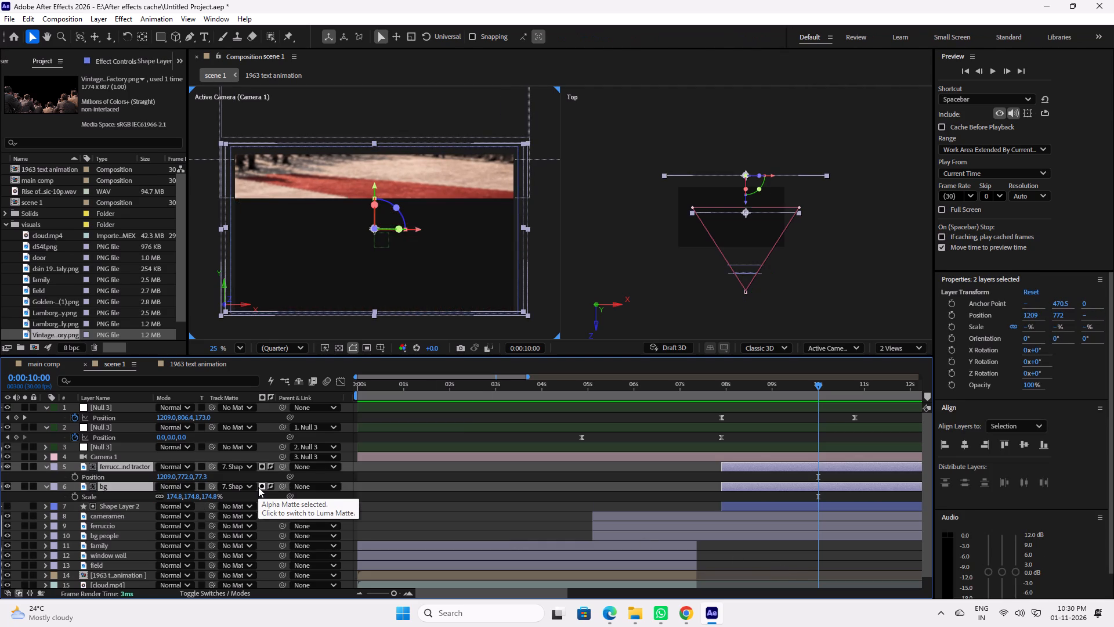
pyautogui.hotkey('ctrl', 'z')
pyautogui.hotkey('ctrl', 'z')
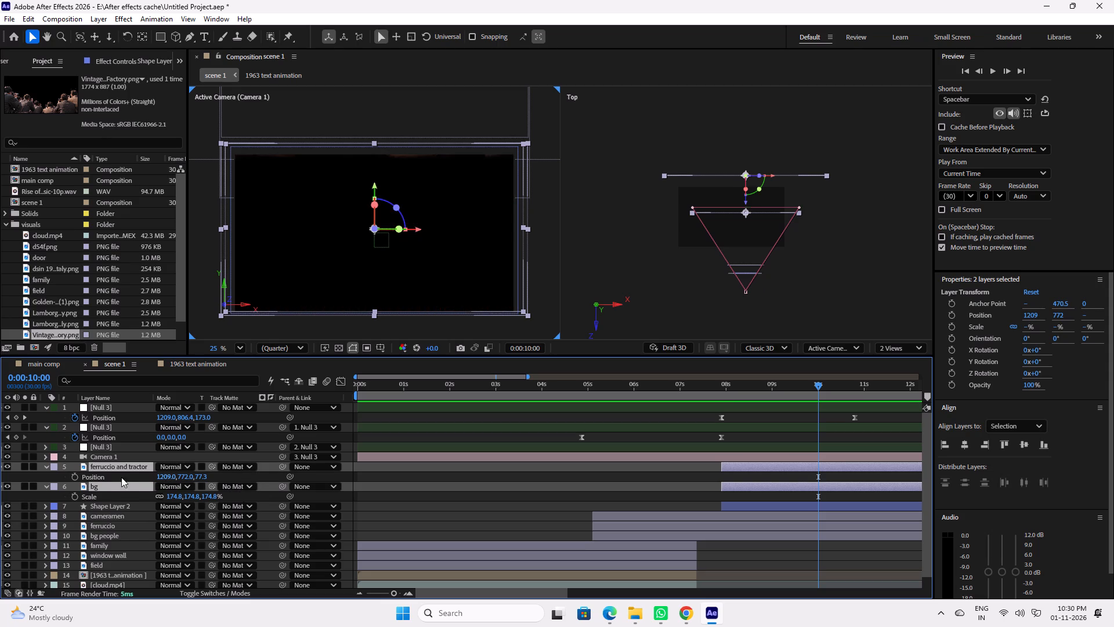
# Raise the black rectangle's shape layer above the tractor image to Y 571.3 at 10:00.
pyautogui.click(109, 496)
pyautogui.click(111, 507)
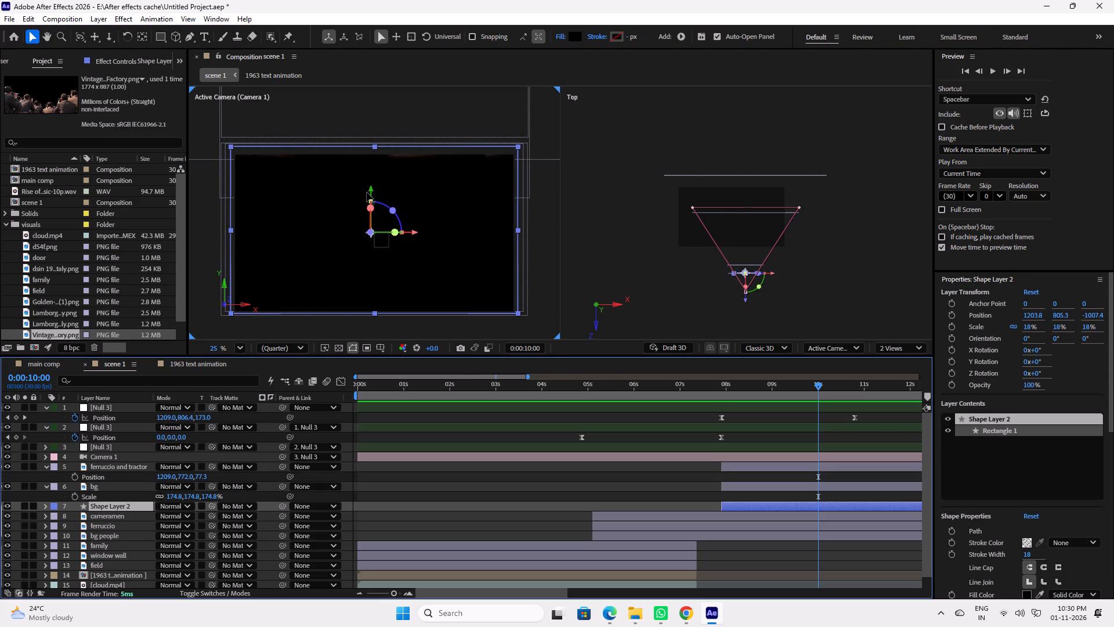
pyautogui.moveTo(367, 192); pyautogui.dragTo(379, 90)
pyautogui.scroll(-3, 392, 223)
pyautogui.press('space')
pyautogui.press('space')
pyautogui.press('space')
pyautogui.press('space')
pyautogui.press('space')
pyautogui.press('space')
pyautogui.press('space')
pyautogui.press('space')
pyautogui.press('space')
pyautogui.press('space')
pyautogui.moveTo(394, 242); pyautogui.dragTo(392, 259)
pyautogui.moveTo(377, 147); pyautogui.dragTo(377, 129)
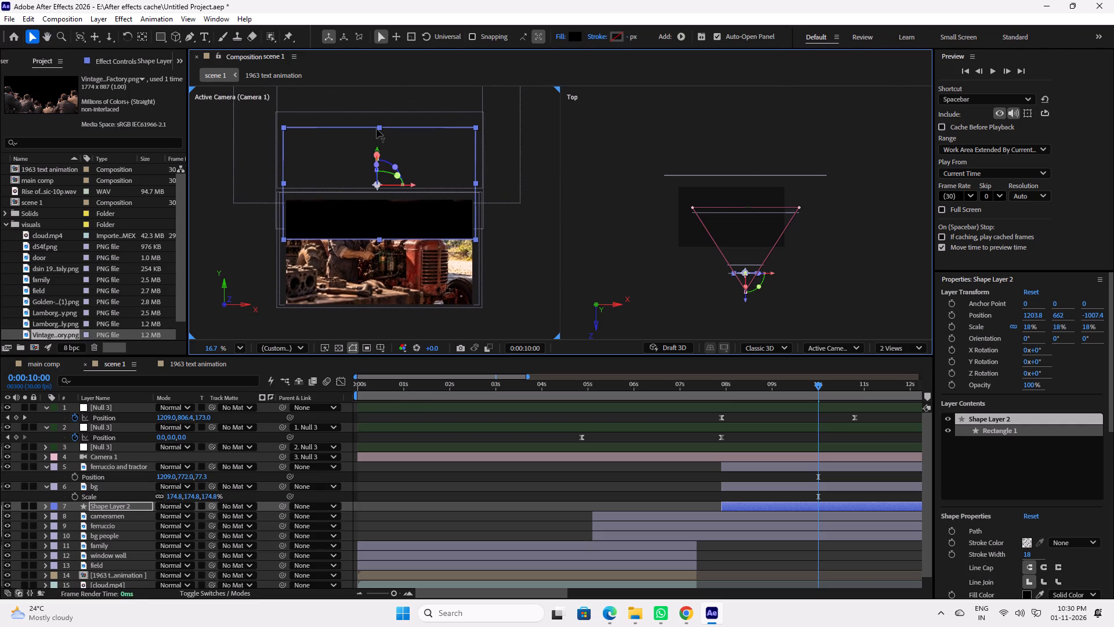
pyautogui.moveTo(377, 129); pyautogui.dragTo(378, 102)
# Check the transition from 8:18 to the end of the camera move and nudge the rectangle down to Y 583.3.
pyautogui.moveTo(809, 381); pyautogui.dragTo(788, 381)
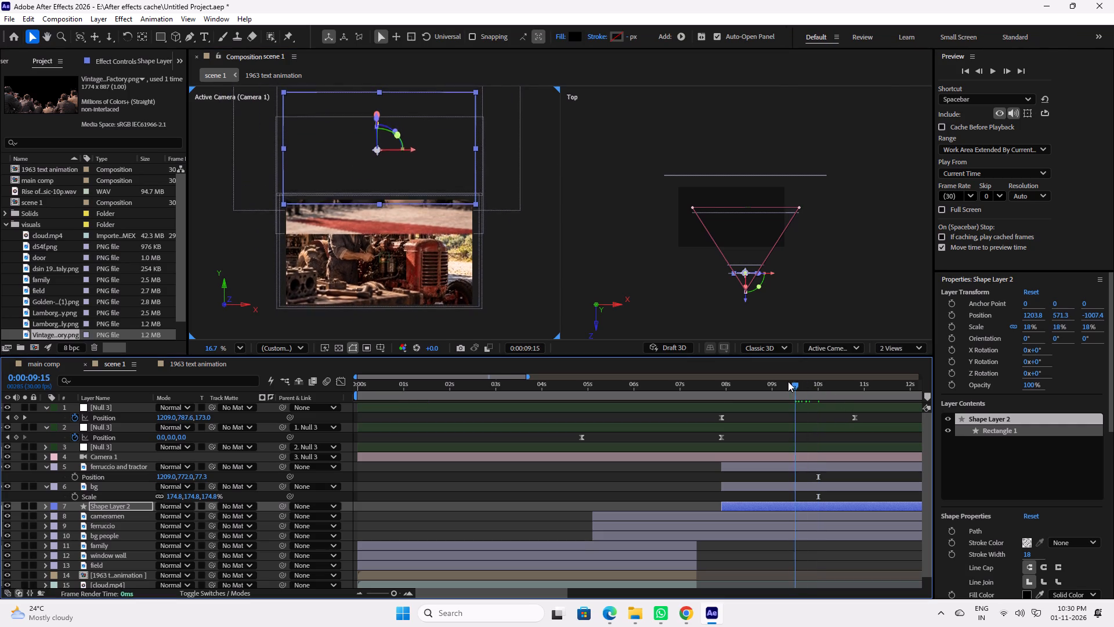
pyautogui.moveTo(788, 381); pyautogui.dragTo(754, 388)
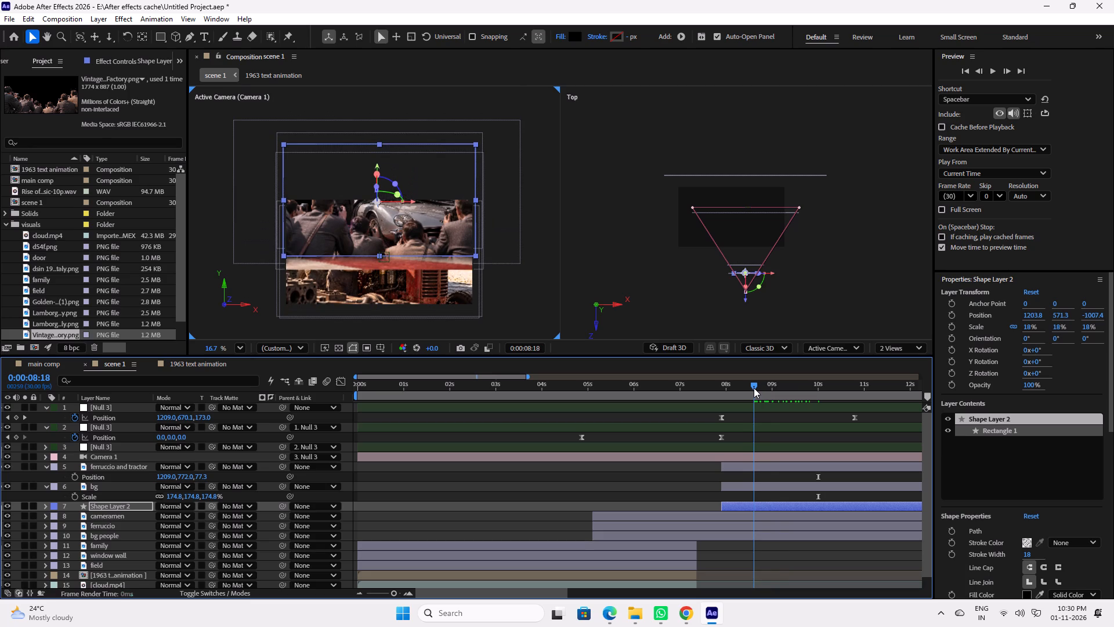
pyautogui.moveTo(754, 388); pyautogui.dragTo(786, 385)
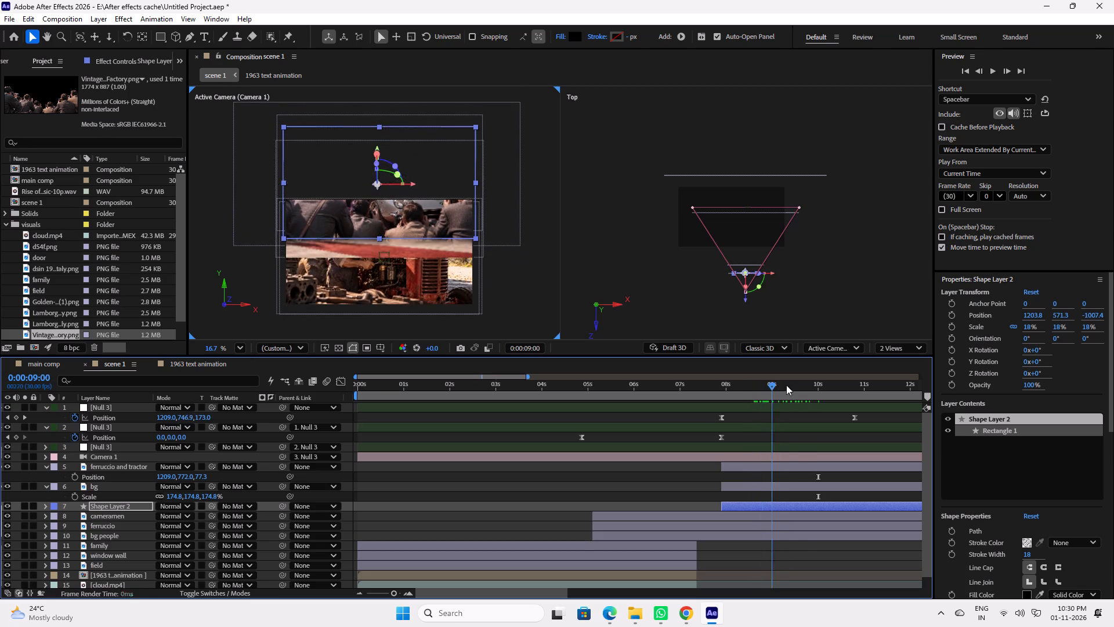
pyautogui.moveTo(786, 385); pyautogui.dragTo(871, 381)
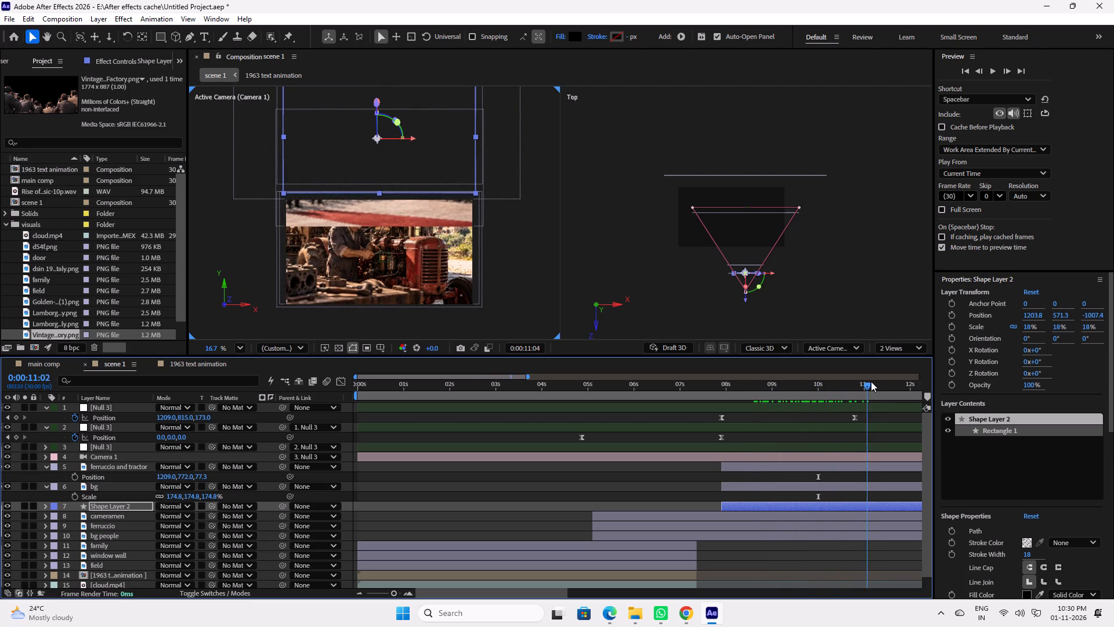
pyautogui.moveTo(871, 381); pyautogui.dragTo(865, 383)
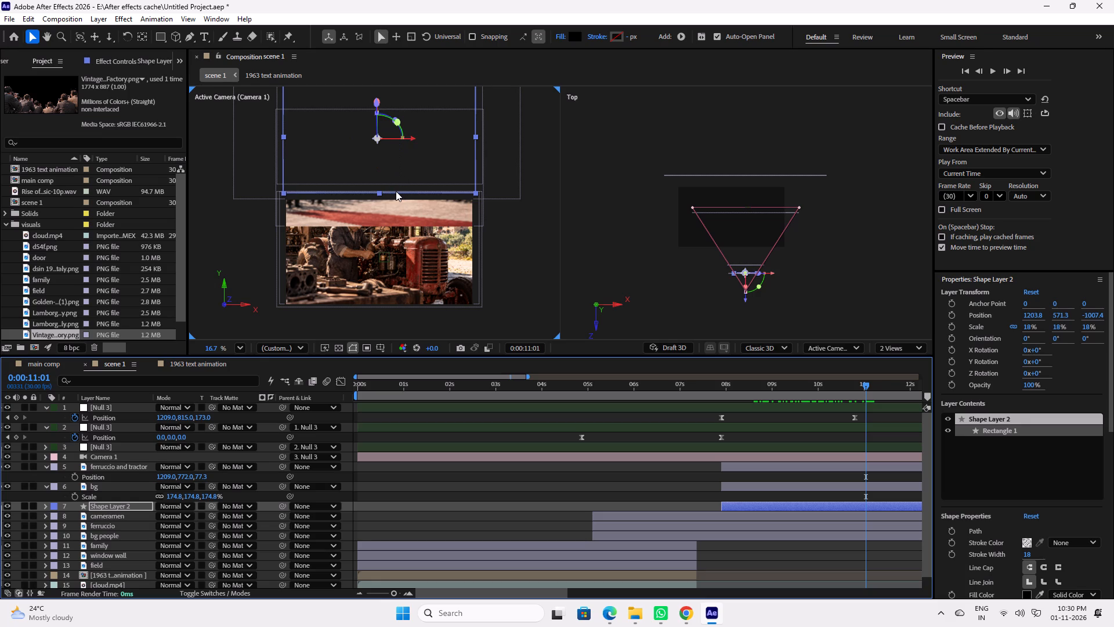
pyautogui.press('Down')
pyautogui.press('Down')
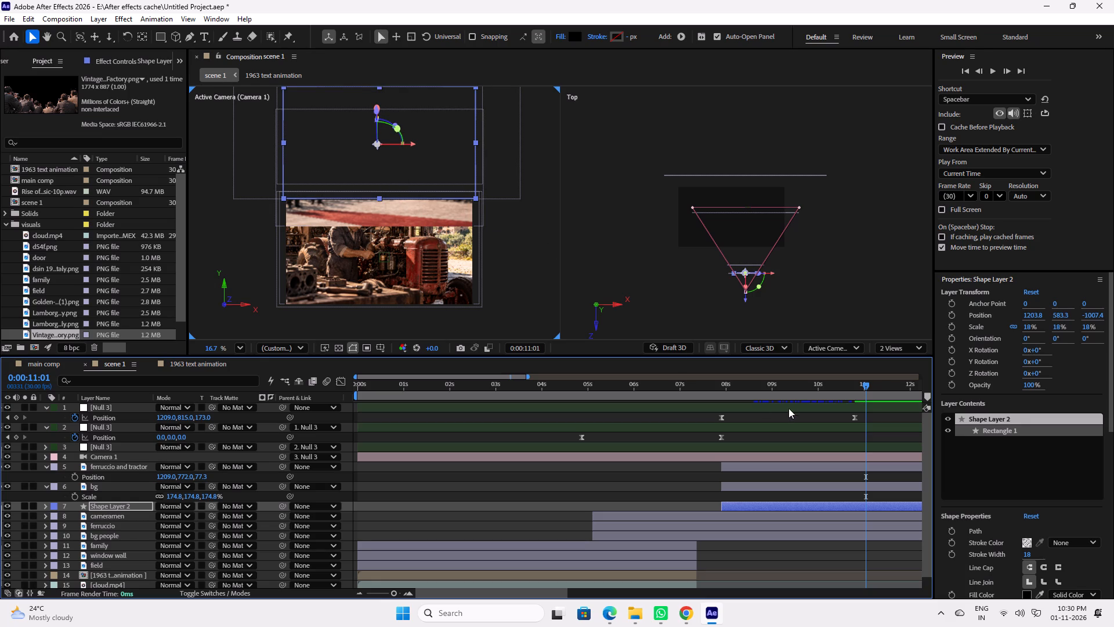
# Check the transition from the car unveiling to the tractor workshop between about 8:06 and 10:09.
pyautogui.moveTo(800, 388); pyautogui.dragTo(726, 392)
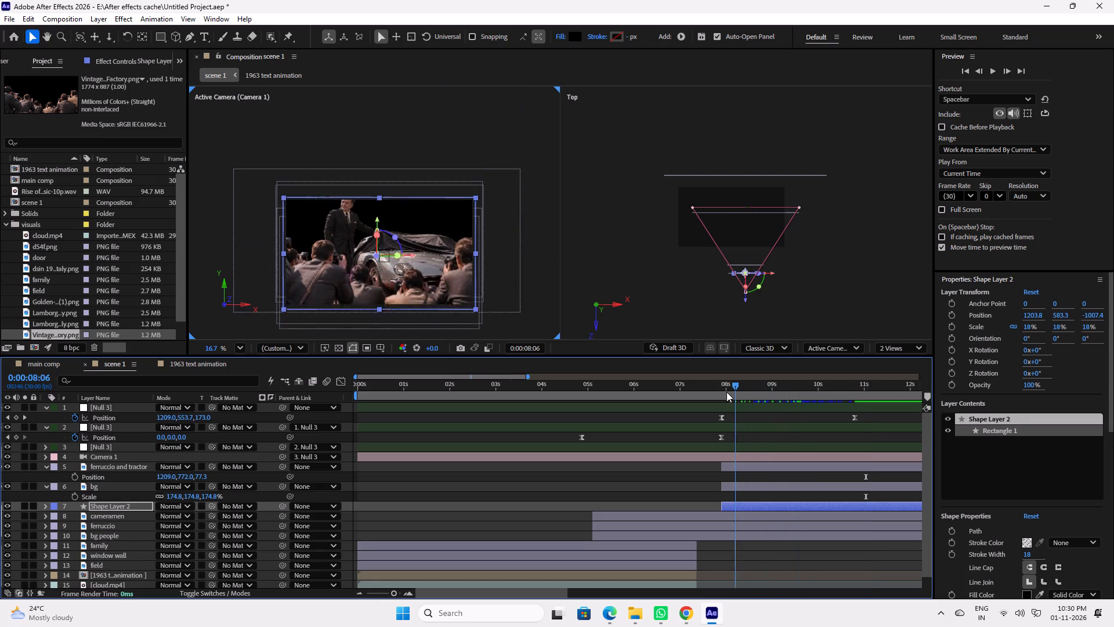
pyautogui.moveTo(726, 392); pyautogui.dragTo(733, 392)
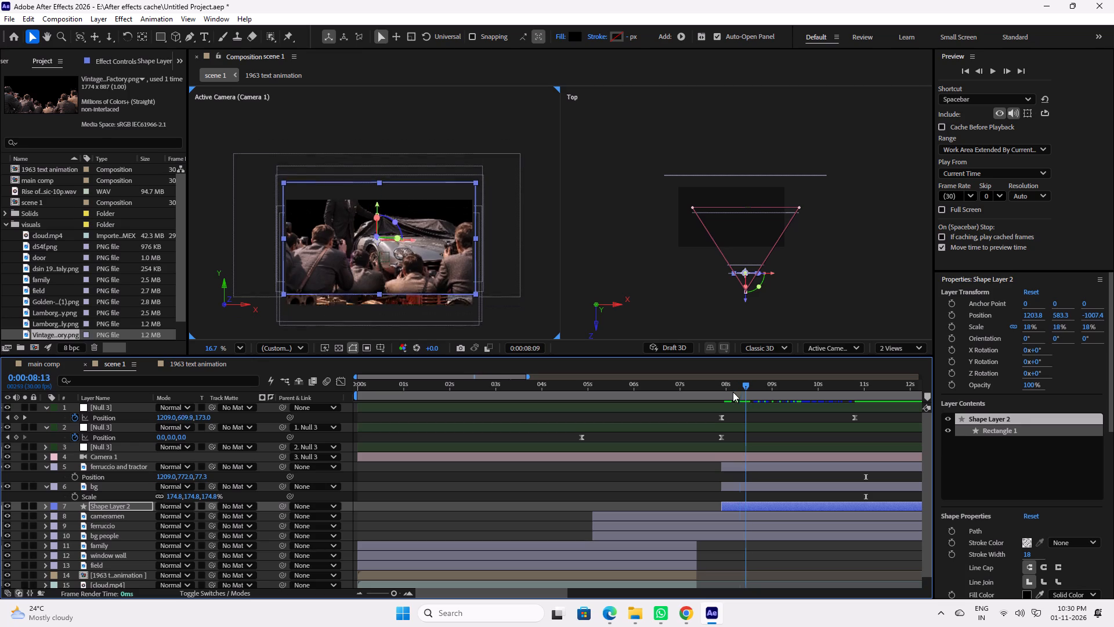
pyautogui.moveTo(733, 392); pyautogui.dragTo(752, 391)
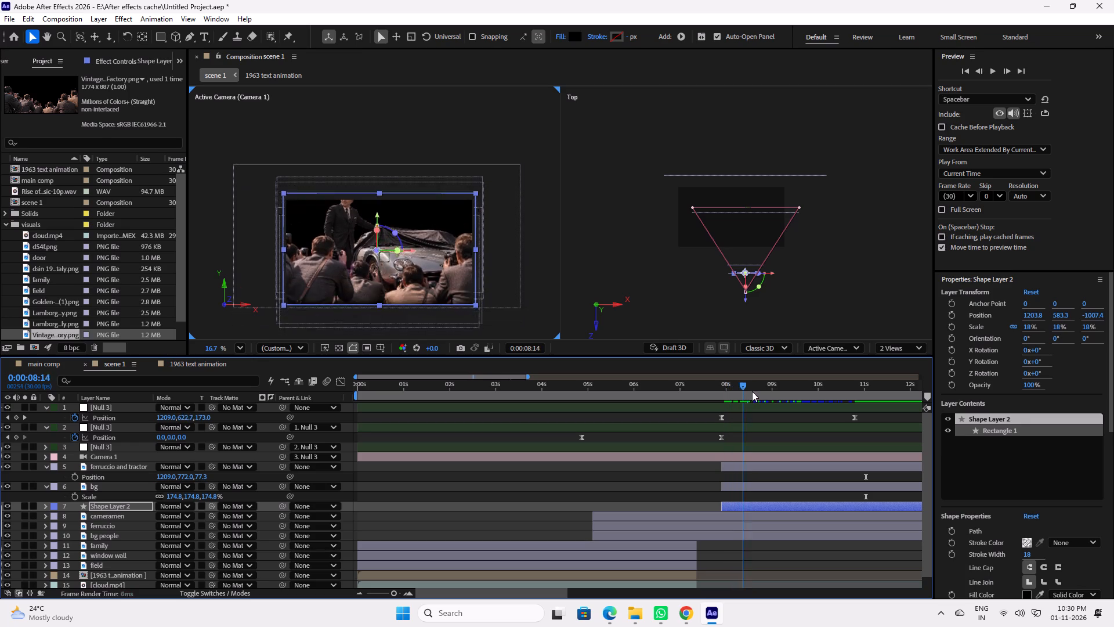
pyautogui.moveTo(752, 391); pyautogui.dragTo(834, 390)
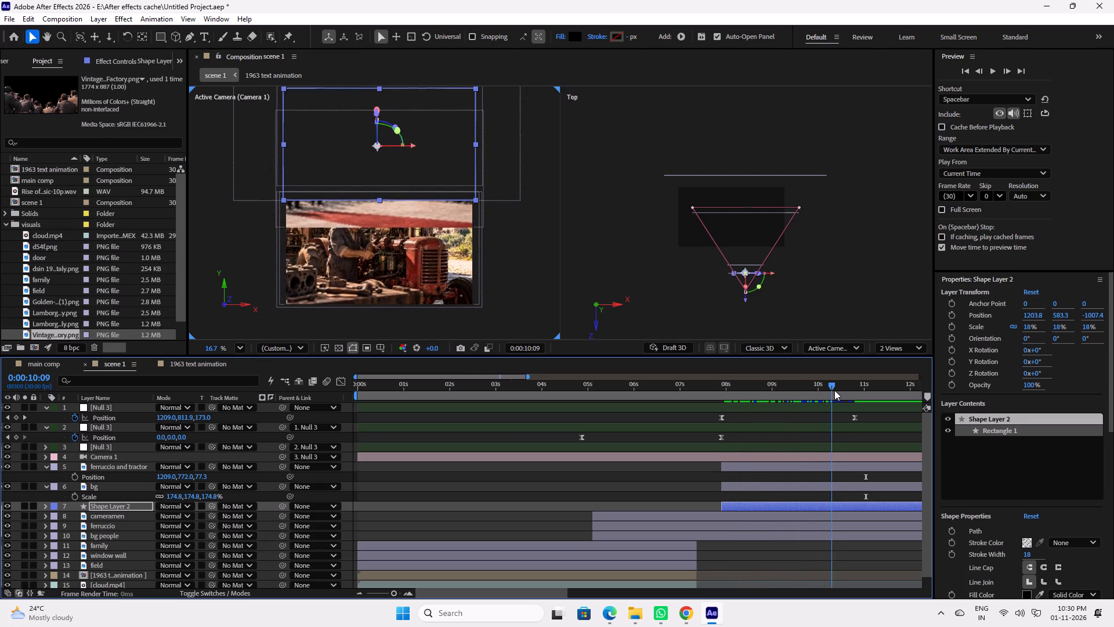
pyautogui.moveTo(834, 390); pyautogui.dragTo(813, 393)
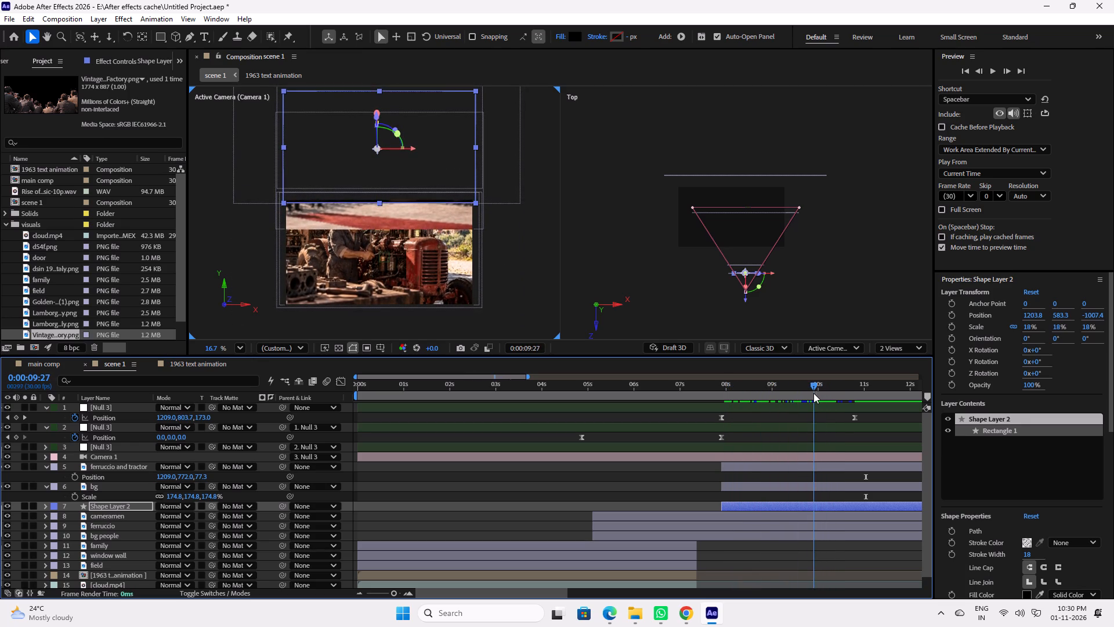
pyautogui.moveTo(813, 393); pyautogui.dragTo(811, 393)
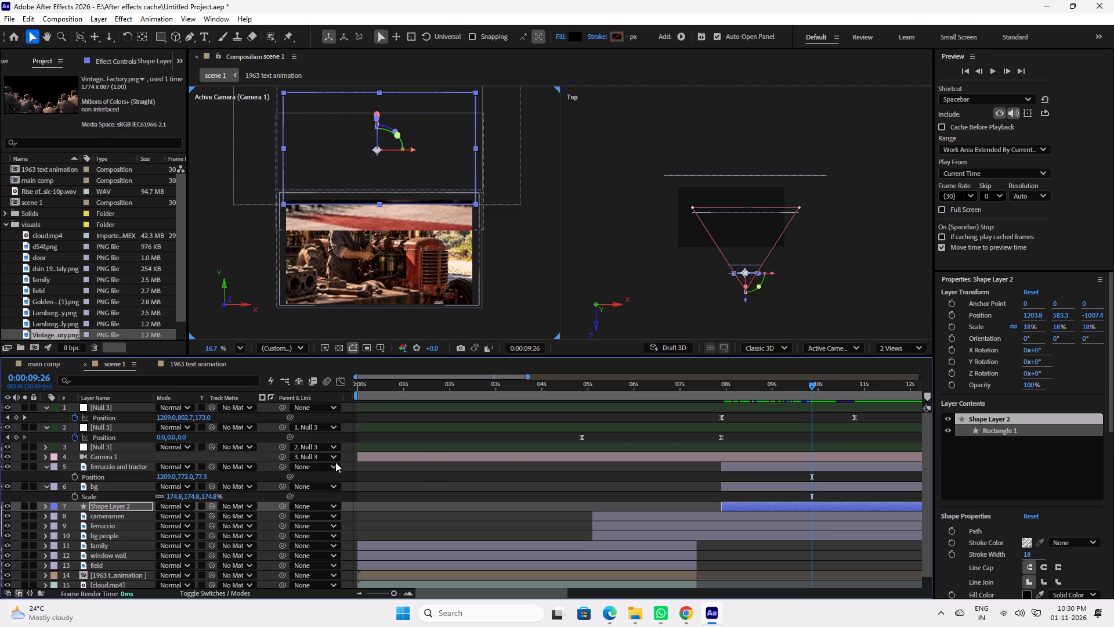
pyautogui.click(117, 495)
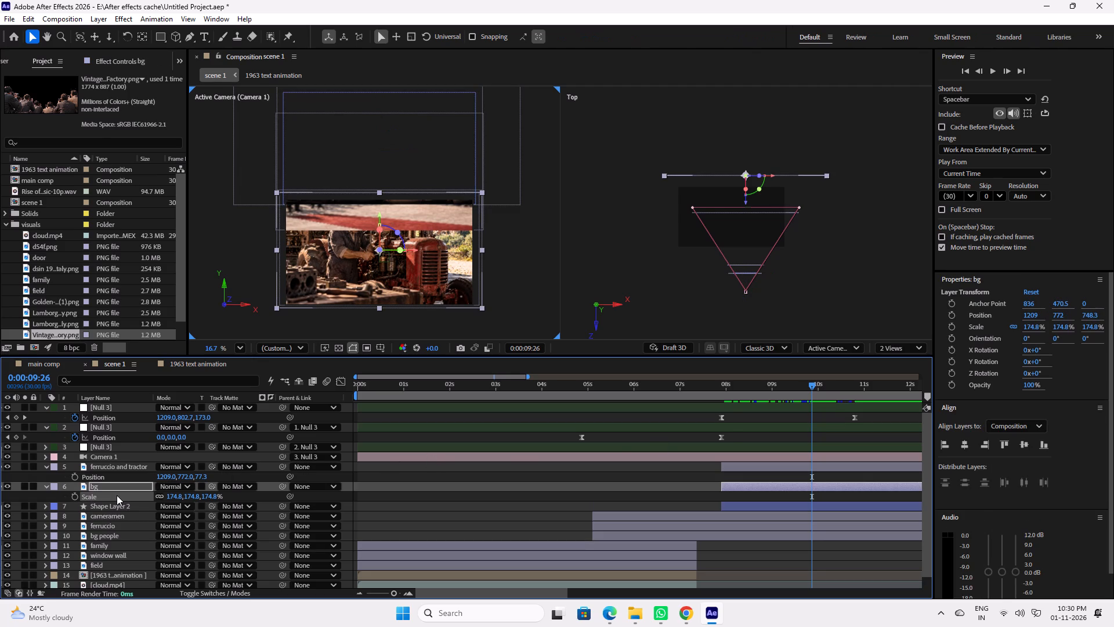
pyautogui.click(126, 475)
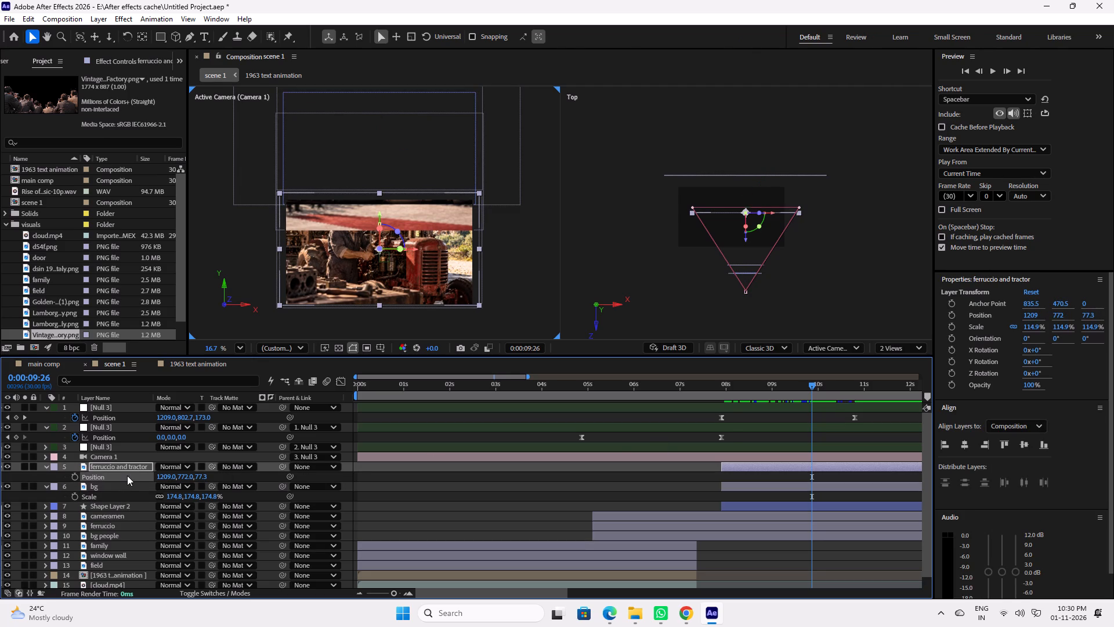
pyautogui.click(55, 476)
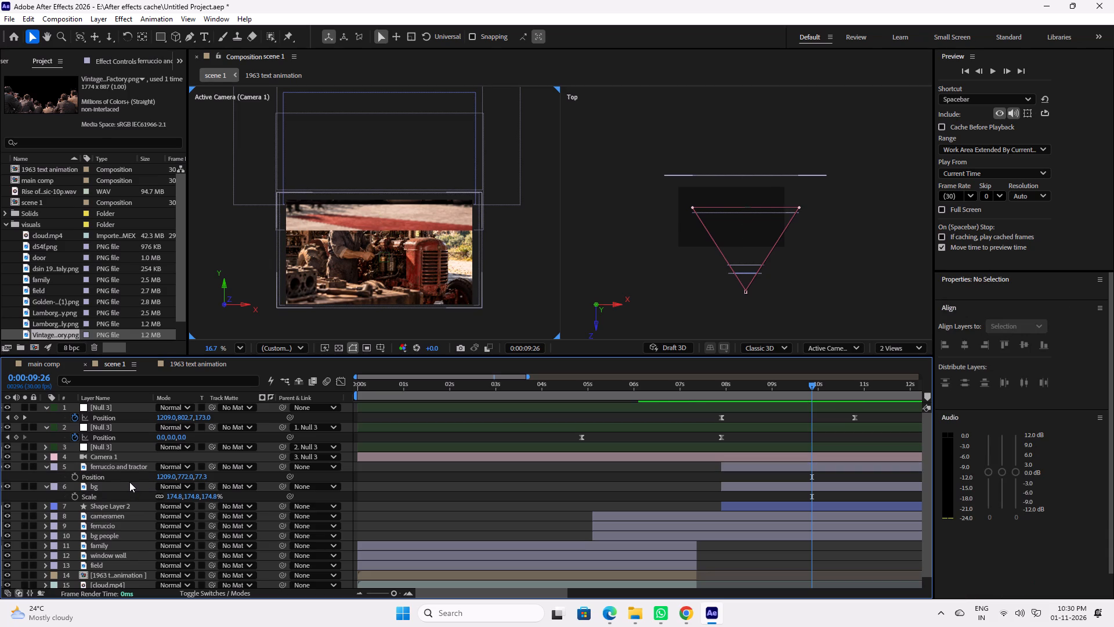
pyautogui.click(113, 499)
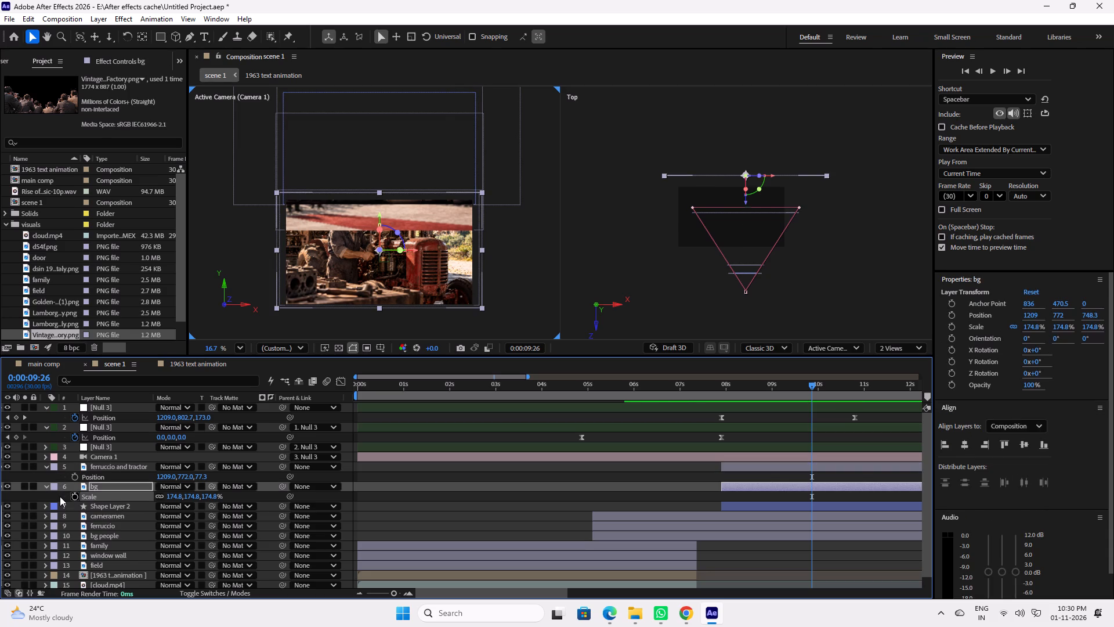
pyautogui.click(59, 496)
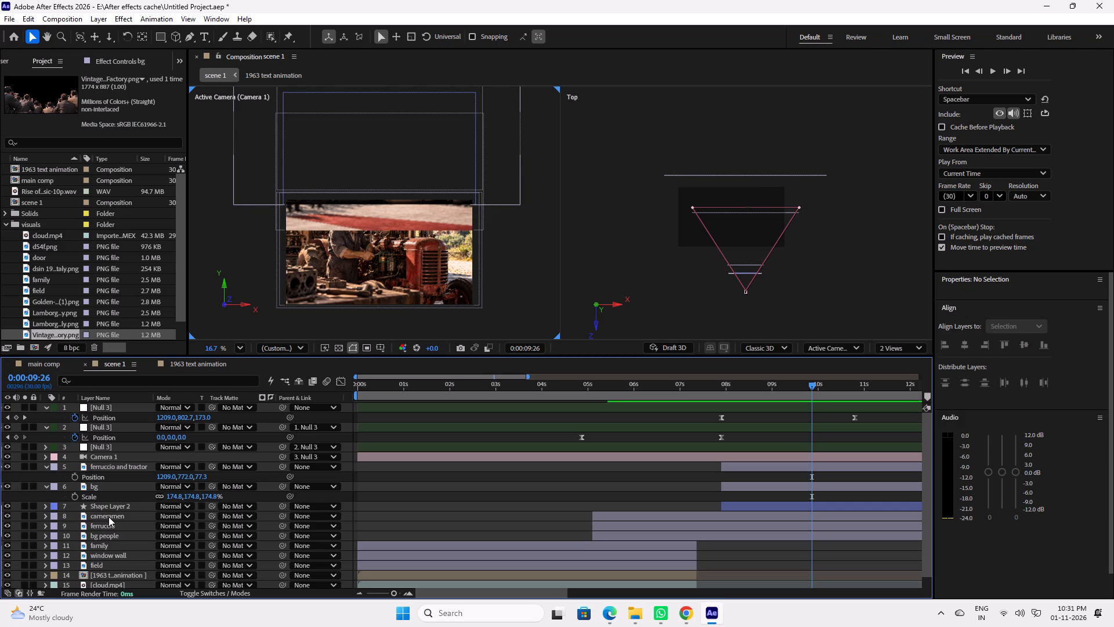
# Set Shape Layer 2 as the alpha track matte for the cameramen, ferruccio and bg people layers, and check the frame at 9:02.
pyautogui.click(108, 517)
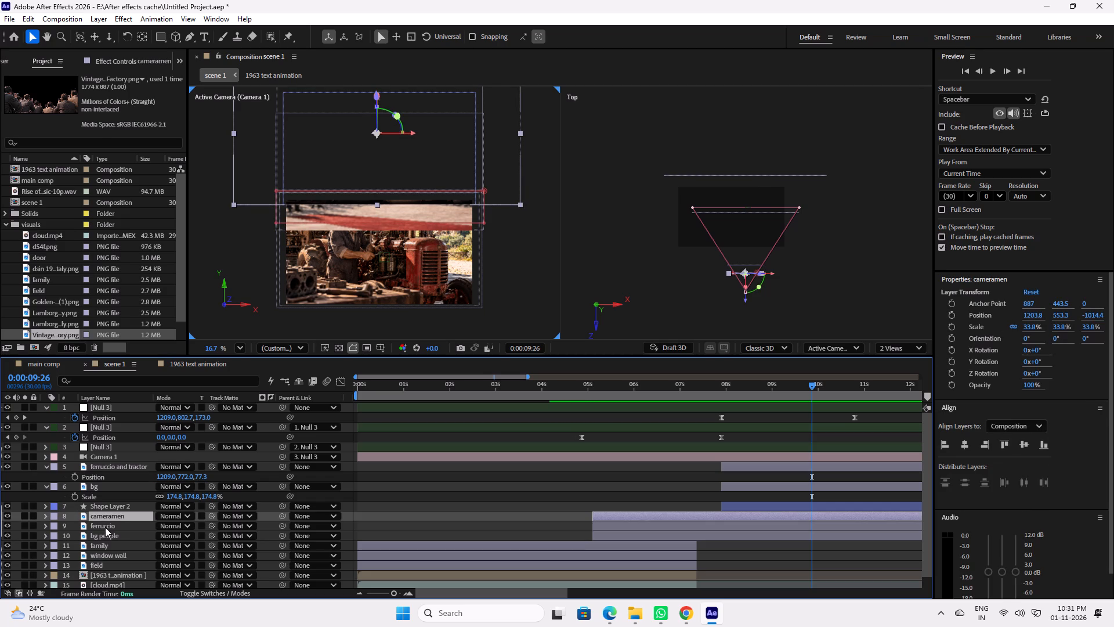
pyautogui.keyDown('ctrl'); pyautogui.click(105, 527); pyautogui.keyUp('ctrl')
pyautogui.keyDown('ctrl'); pyautogui.click(104, 537); pyautogui.keyUp('ctrl')
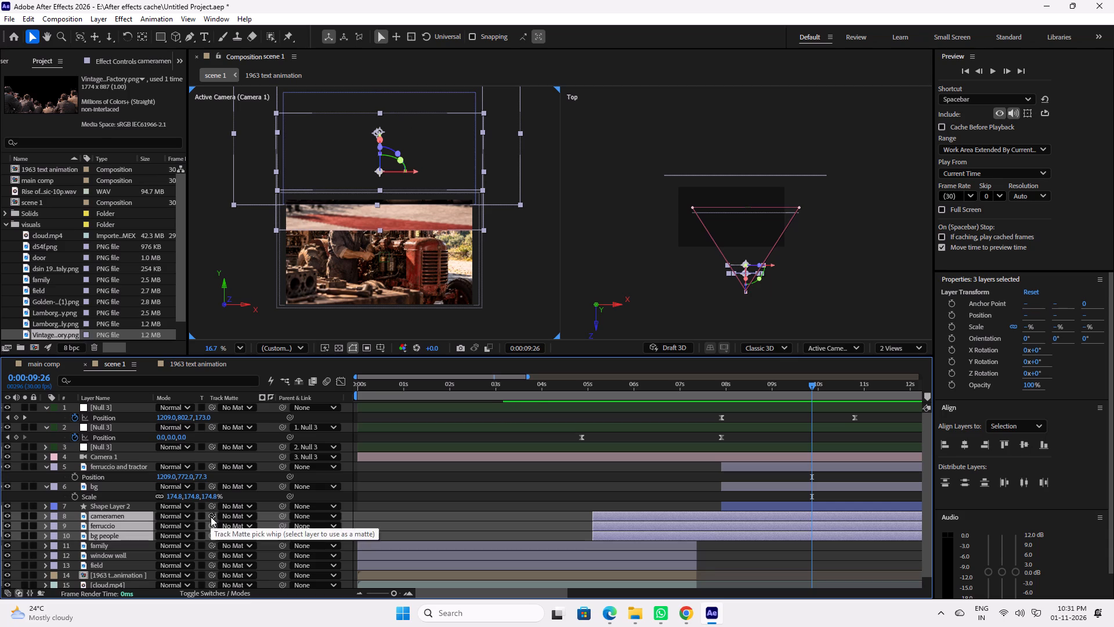
pyautogui.moveTo(211, 517); pyautogui.dragTo(122, 507)
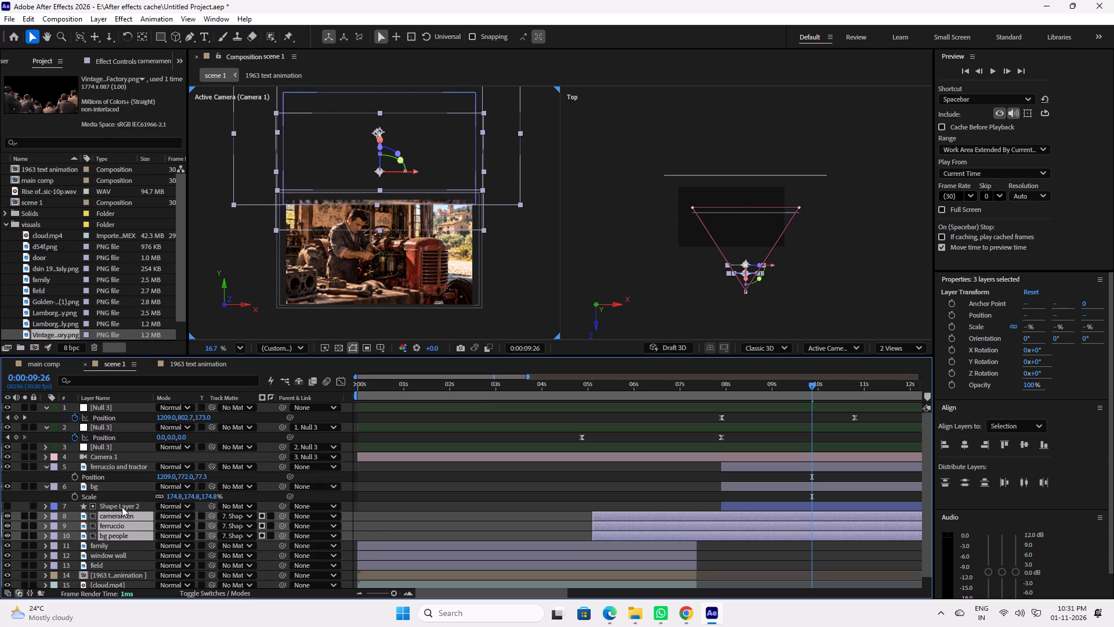
pyautogui.click(776, 386)
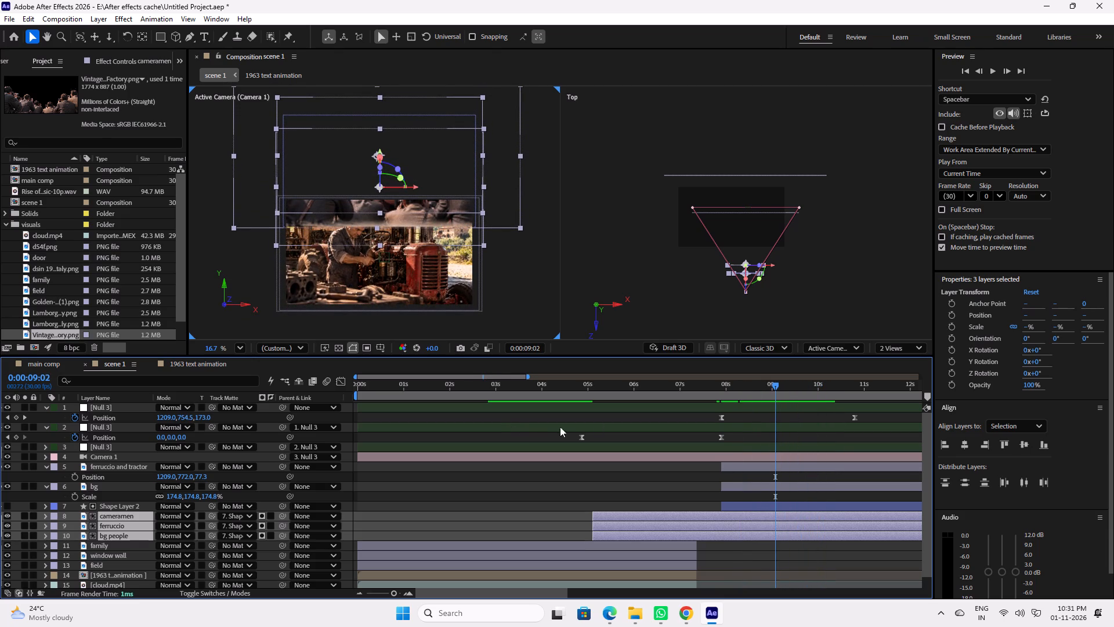
pyautogui.click(528, 416)
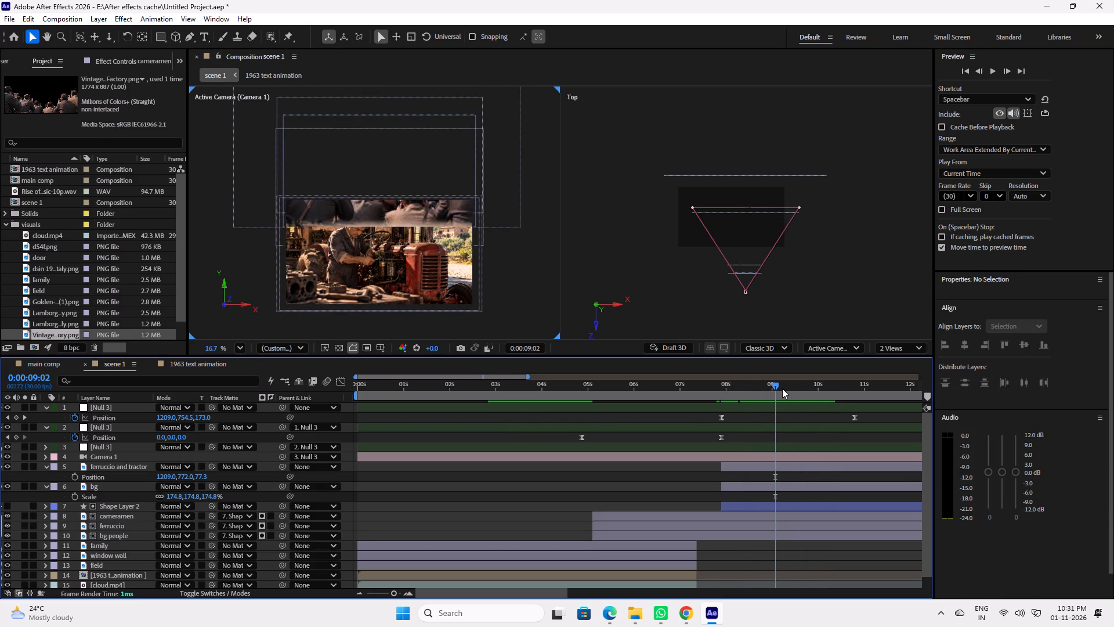
pyautogui.click(776, 388)
# Invert the track matte on the cameramen layer.
pyautogui.click(113, 504)
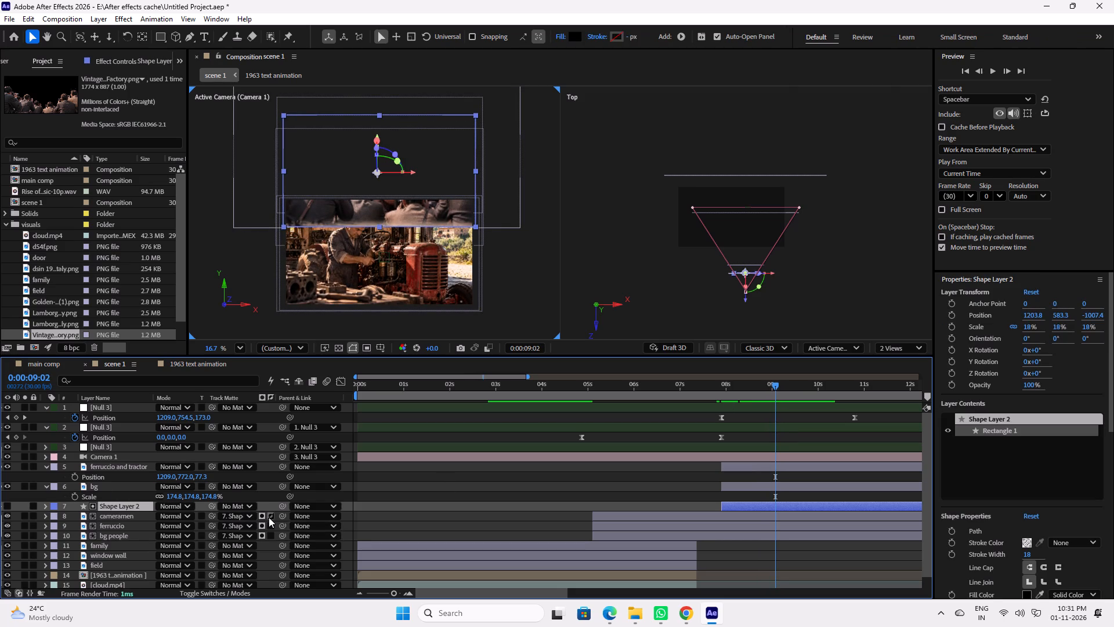
pyautogui.click(269, 517)
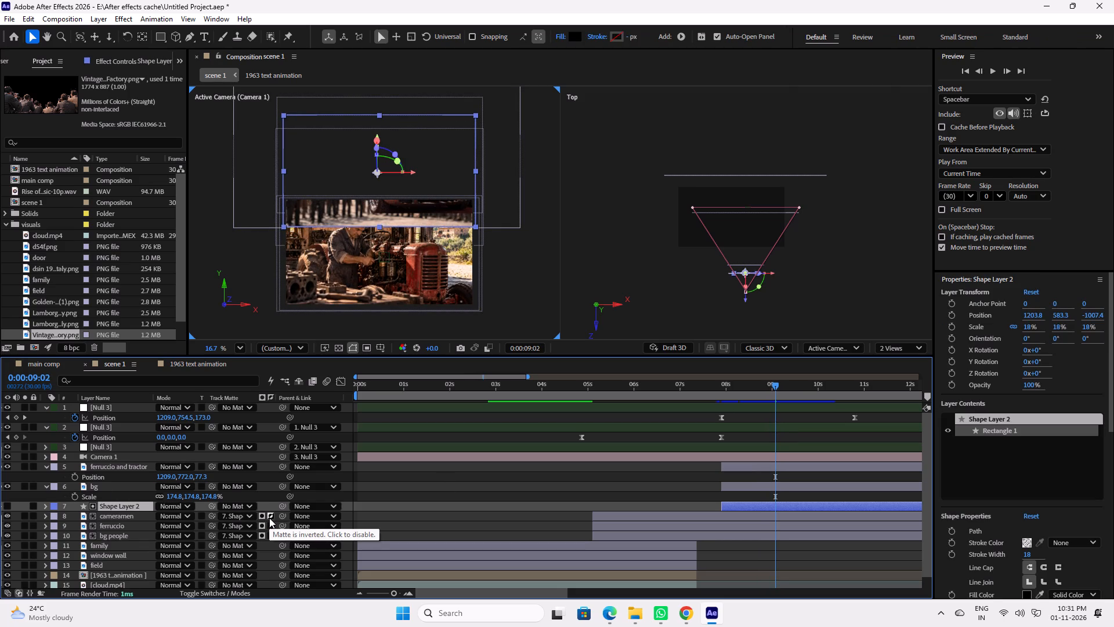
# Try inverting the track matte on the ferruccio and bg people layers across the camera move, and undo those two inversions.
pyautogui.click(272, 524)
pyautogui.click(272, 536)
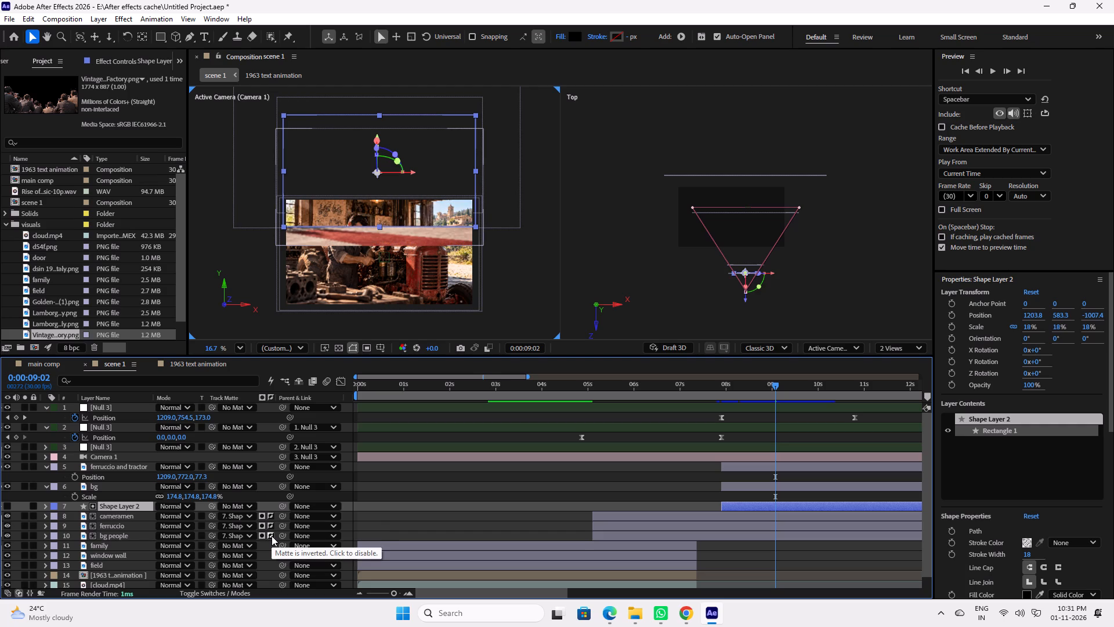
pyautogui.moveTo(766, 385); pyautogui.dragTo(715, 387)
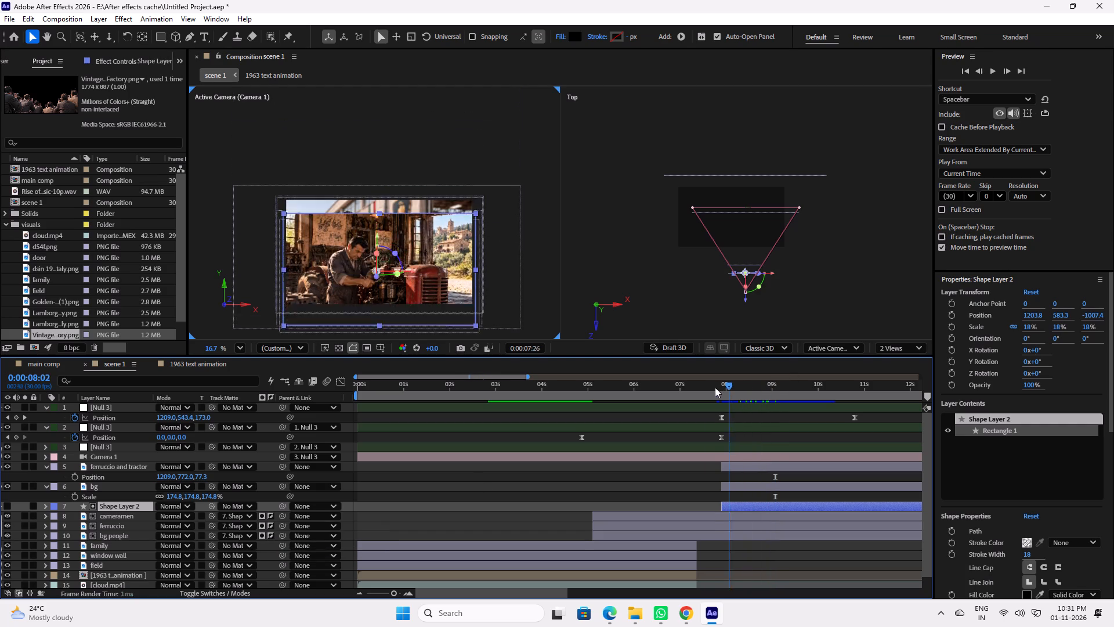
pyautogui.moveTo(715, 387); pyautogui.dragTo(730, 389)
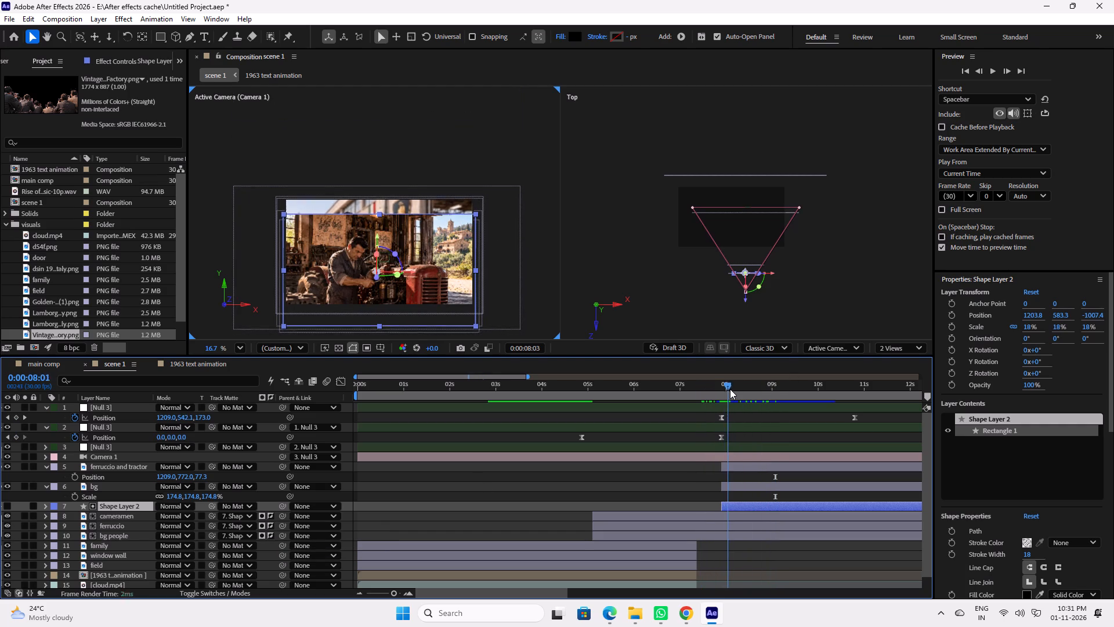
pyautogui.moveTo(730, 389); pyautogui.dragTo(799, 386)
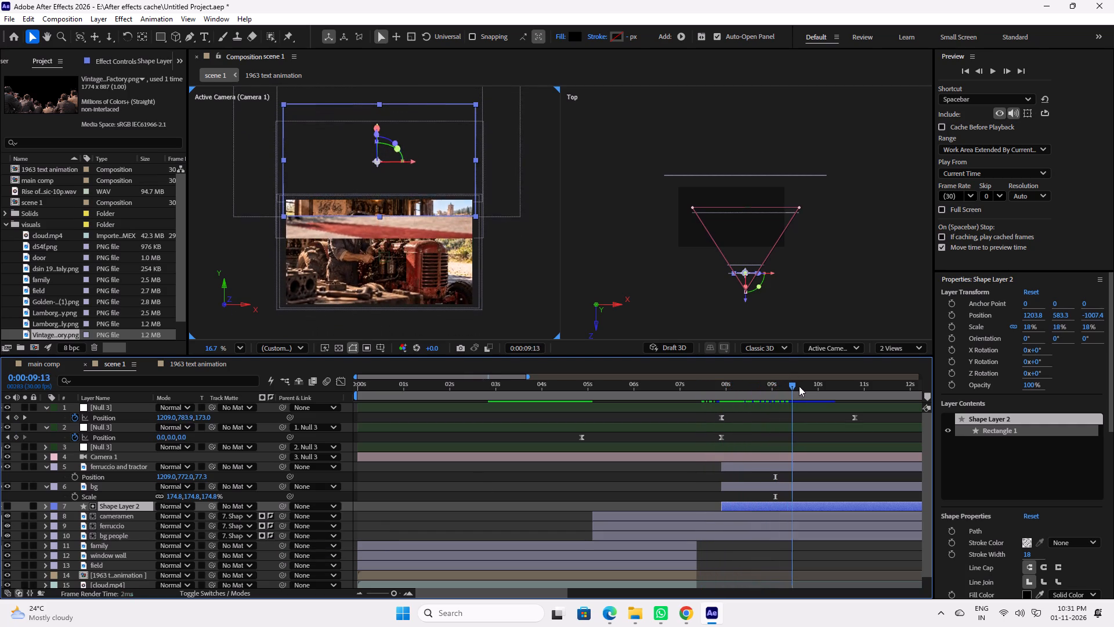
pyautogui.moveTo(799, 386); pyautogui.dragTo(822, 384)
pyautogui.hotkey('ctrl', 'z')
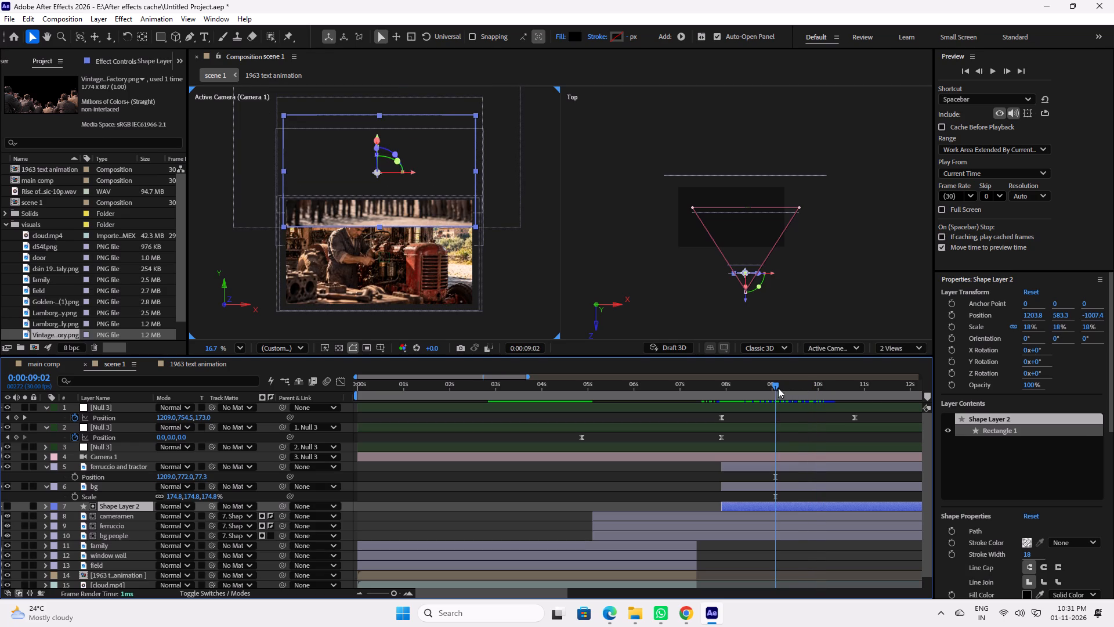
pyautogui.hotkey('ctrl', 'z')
# At 8:01, stretch Shape Layer 2 vertically to a Y scale of about 24.7% so its top edge clears the frame.
pyautogui.moveTo(767, 387); pyautogui.dragTo(719, 394)
pyautogui.moveTo(721, 384); pyautogui.dragTo(729, 386)
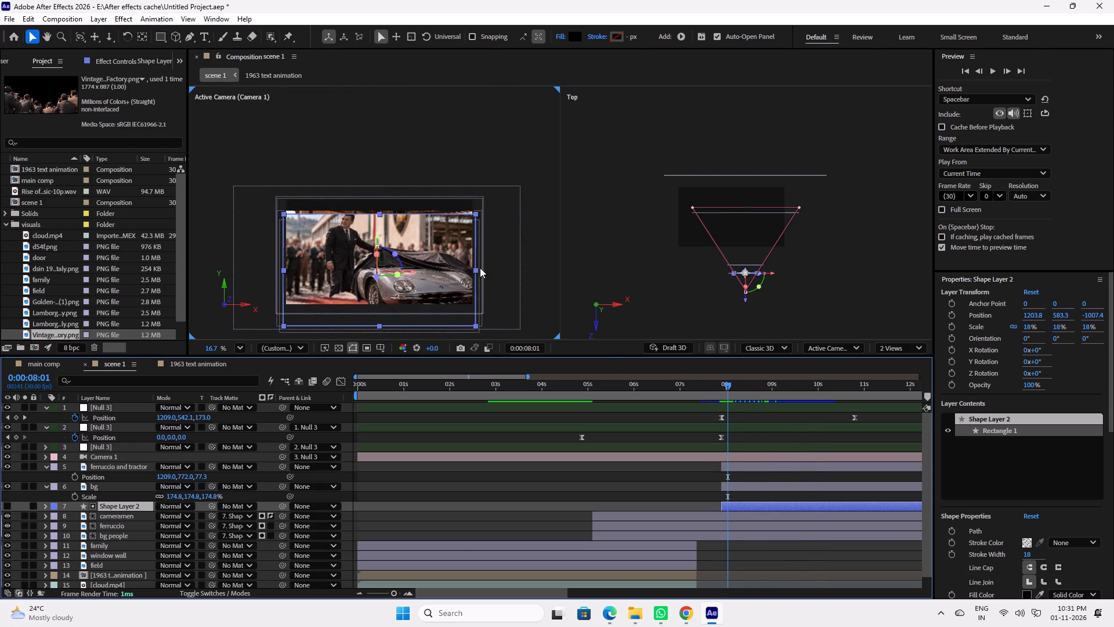
pyautogui.moveTo(381, 213); pyautogui.dragTo(382, 206)
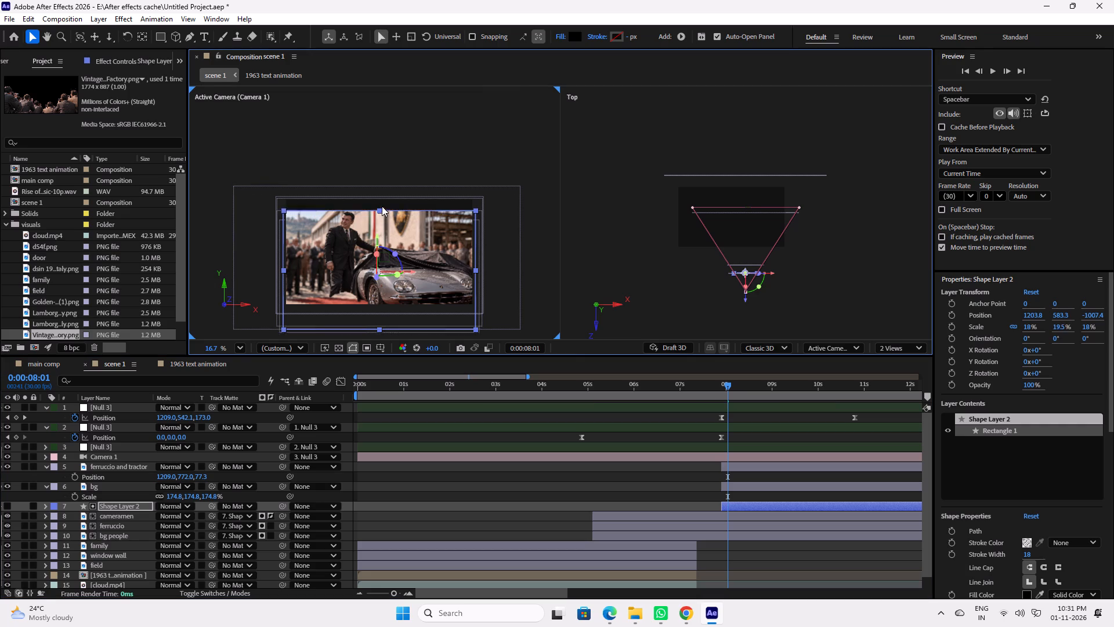
pyautogui.moveTo(382, 206); pyautogui.dragTo(386, 192)
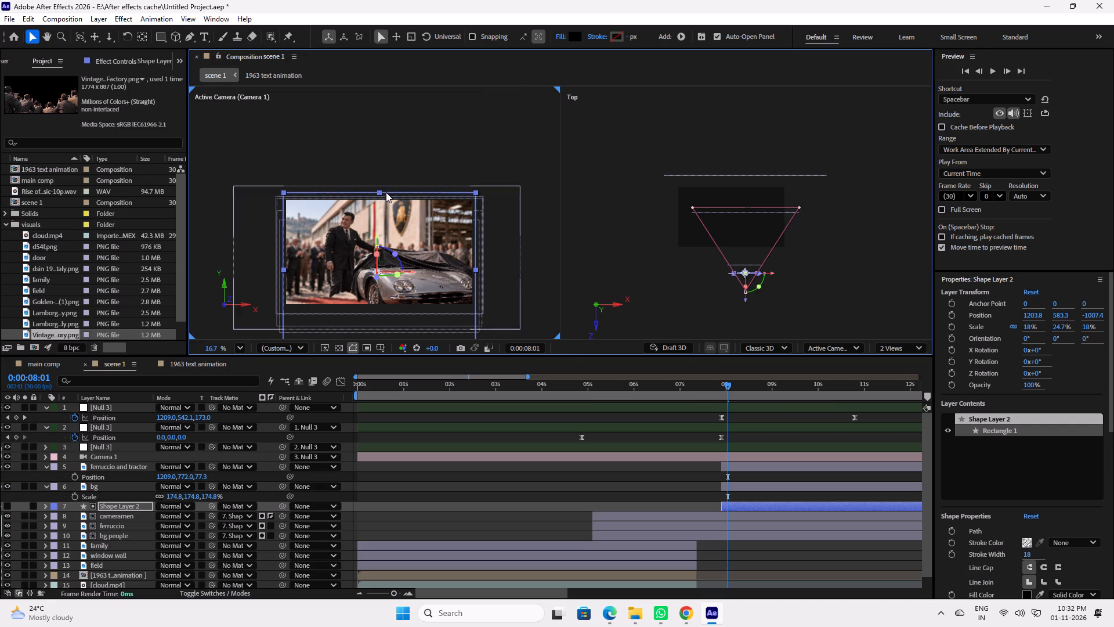
# Review the matted unveiling layers from about 5:22 to 9:07, concentrating on the frames around the start of Shape Layer 2.
pyautogui.moveTo(721, 386); pyautogui.dragTo(616, 374)
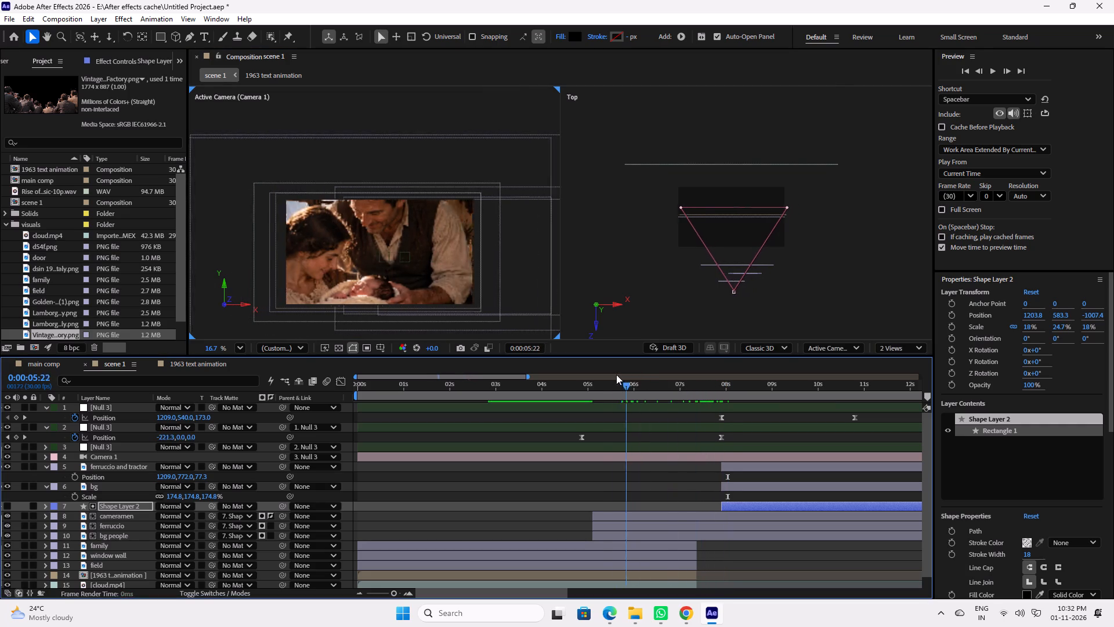
pyautogui.moveTo(616, 374); pyautogui.dragTo(667, 379)
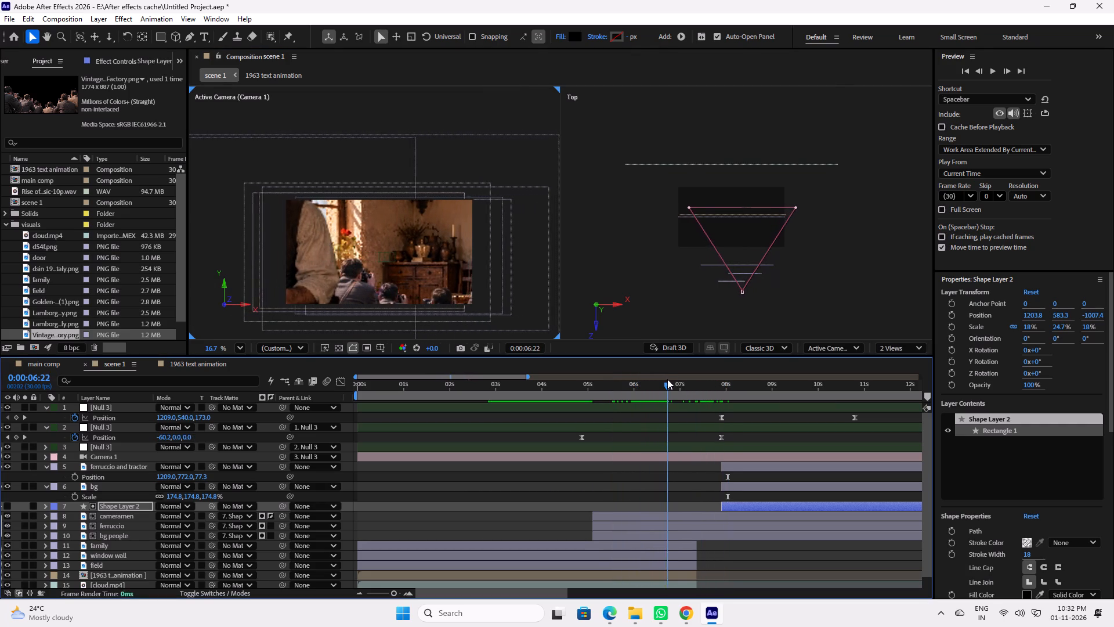
pyautogui.moveTo(667, 379); pyautogui.dragTo(714, 384)
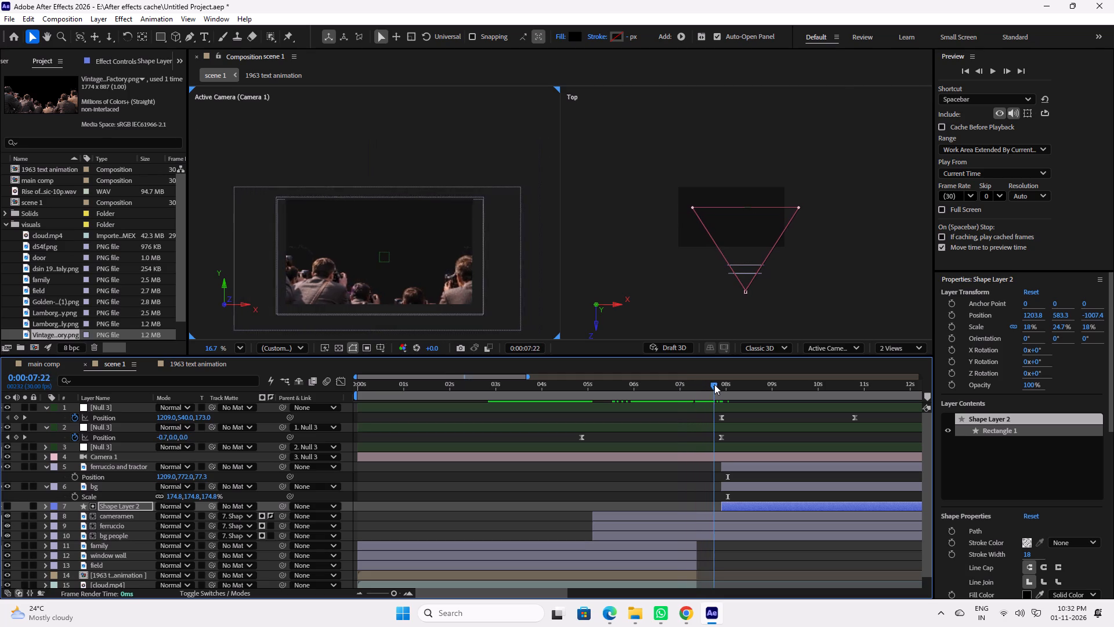
pyautogui.moveTo(714, 384); pyautogui.dragTo(720, 387)
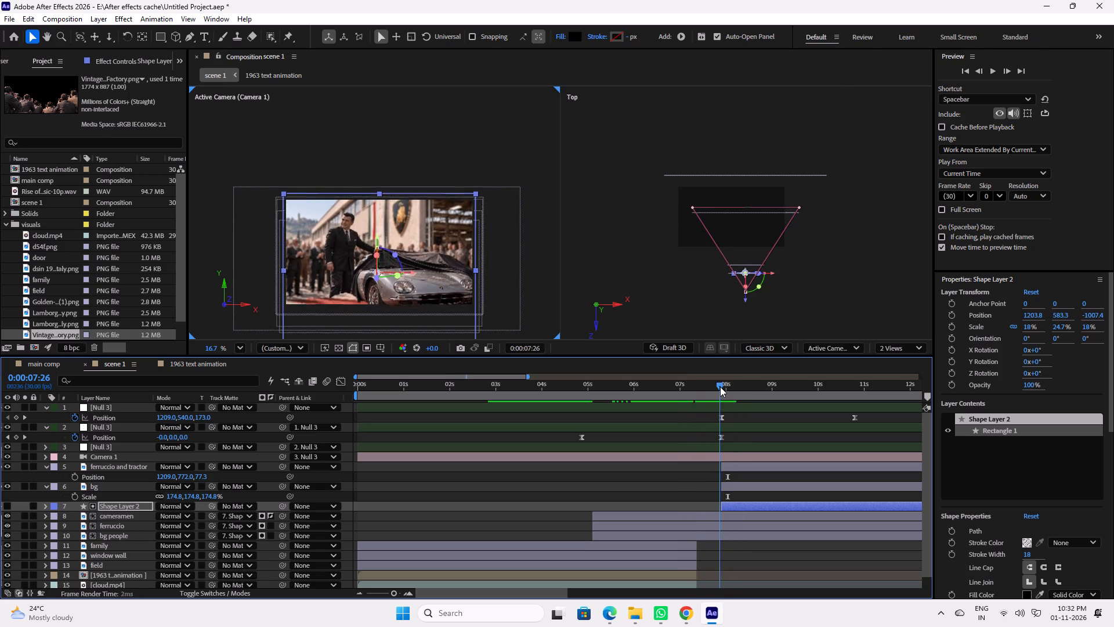
pyautogui.moveTo(720, 387); pyautogui.dragTo(730, 388)
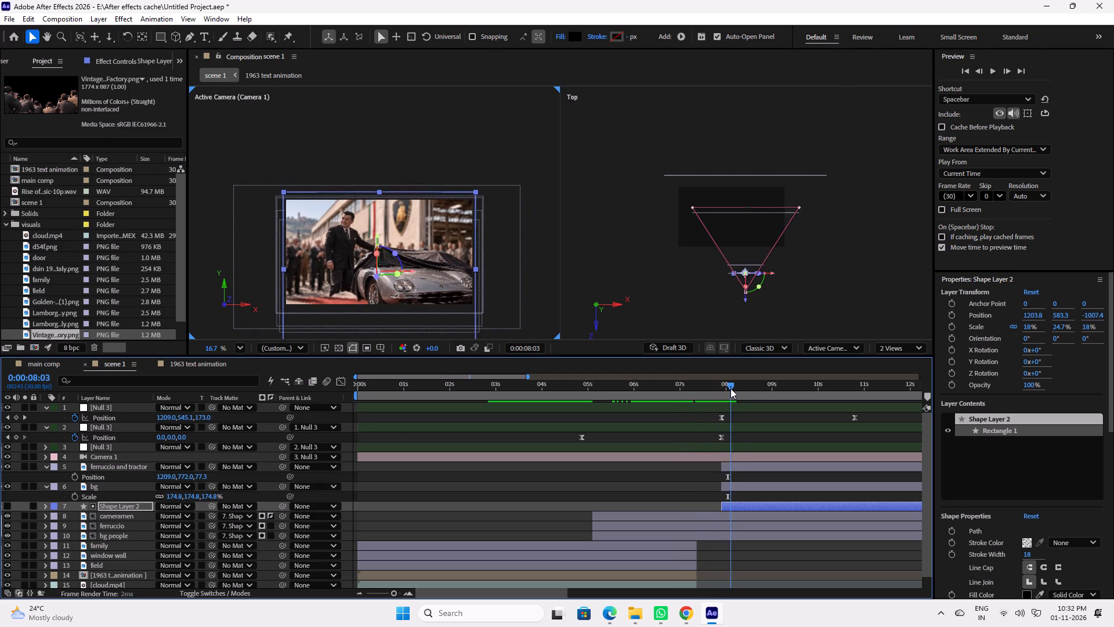
pyautogui.moveTo(730, 388); pyautogui.dragTo(788, 391)
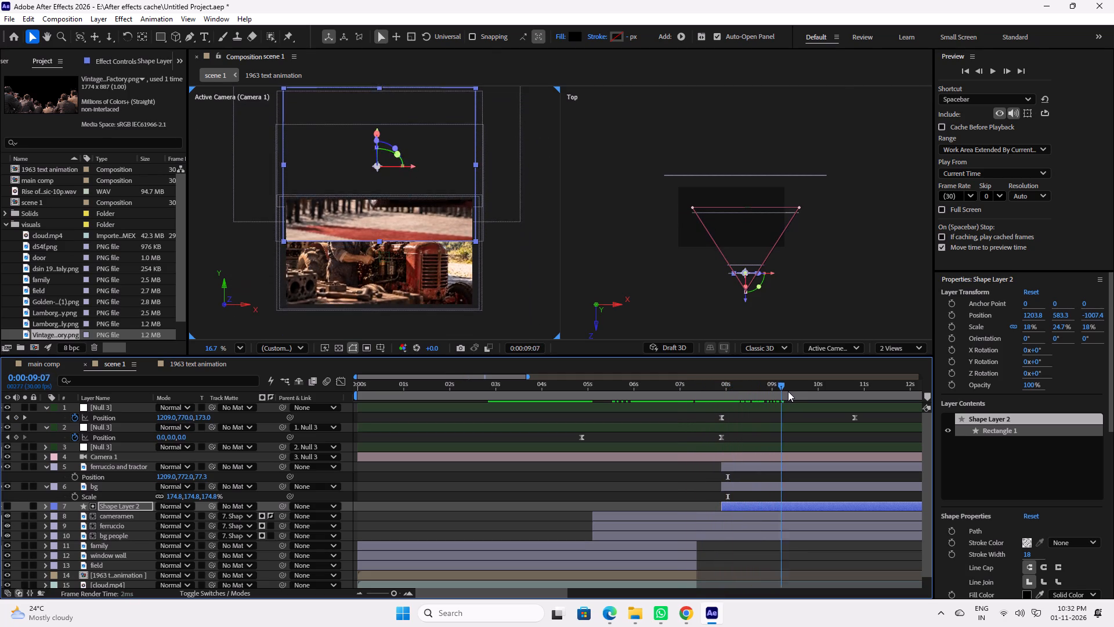
pyautogui.moveTo(788, 391); pyautogui.dragTo(710, 394)
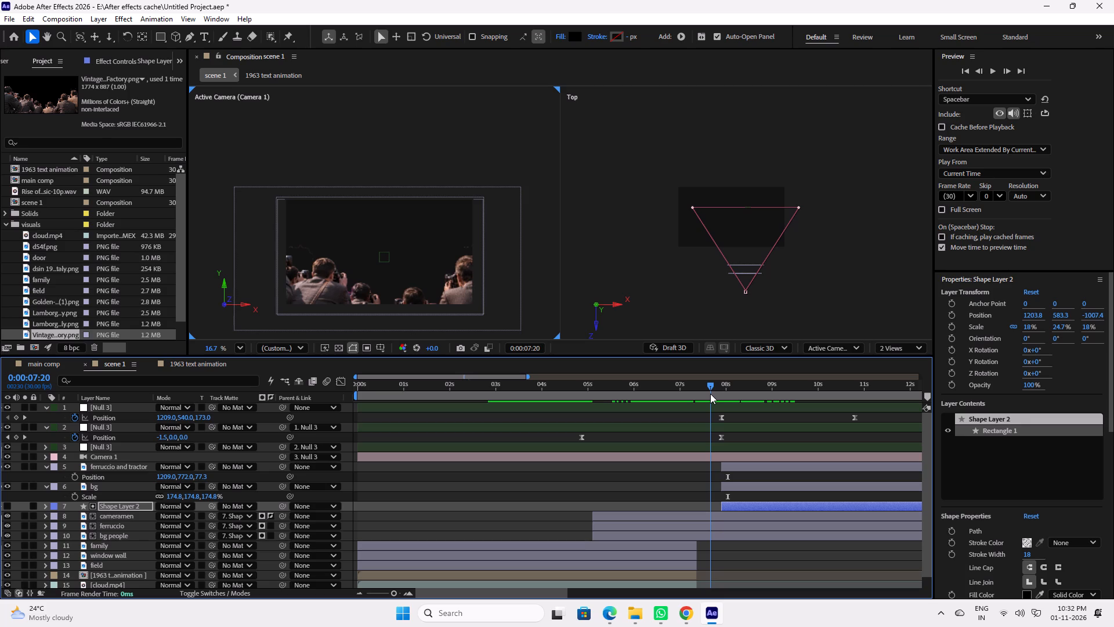
pyautogui.moveTo(710, 394); pyautogui.dragTo(721, 395)
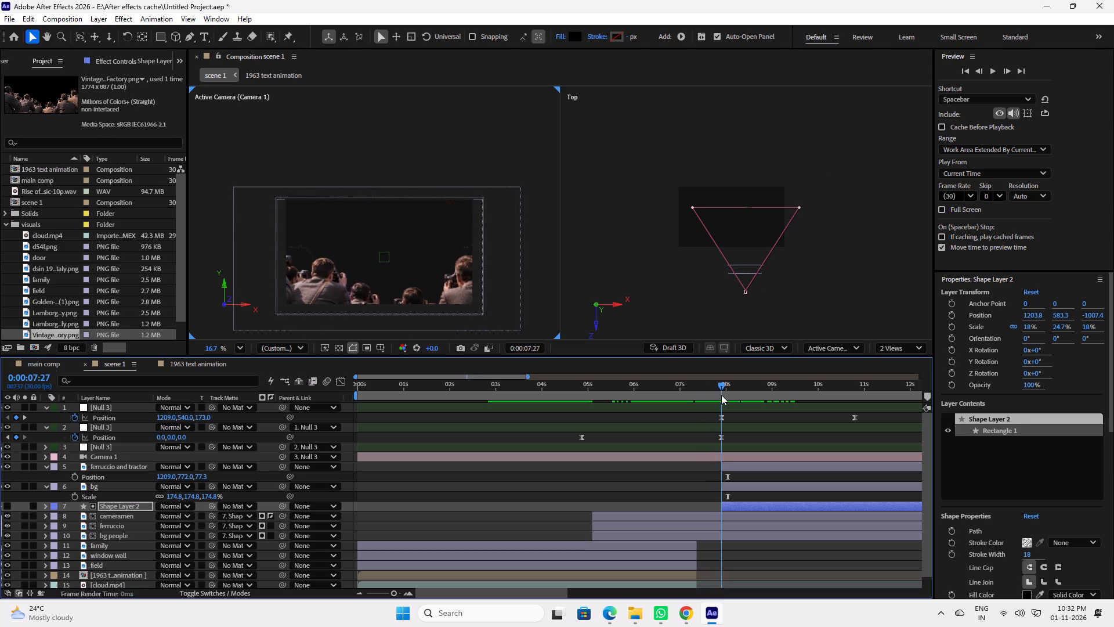
# Undo the last vertical stretch of Shape Layer 2.
pyautogui.moveTo(721, 395); pyautogui.dragTo(813, 399)
pyautogui.hotkey('ctrl', 'z')
pyautogui.hotkey('ctrl', 'z')
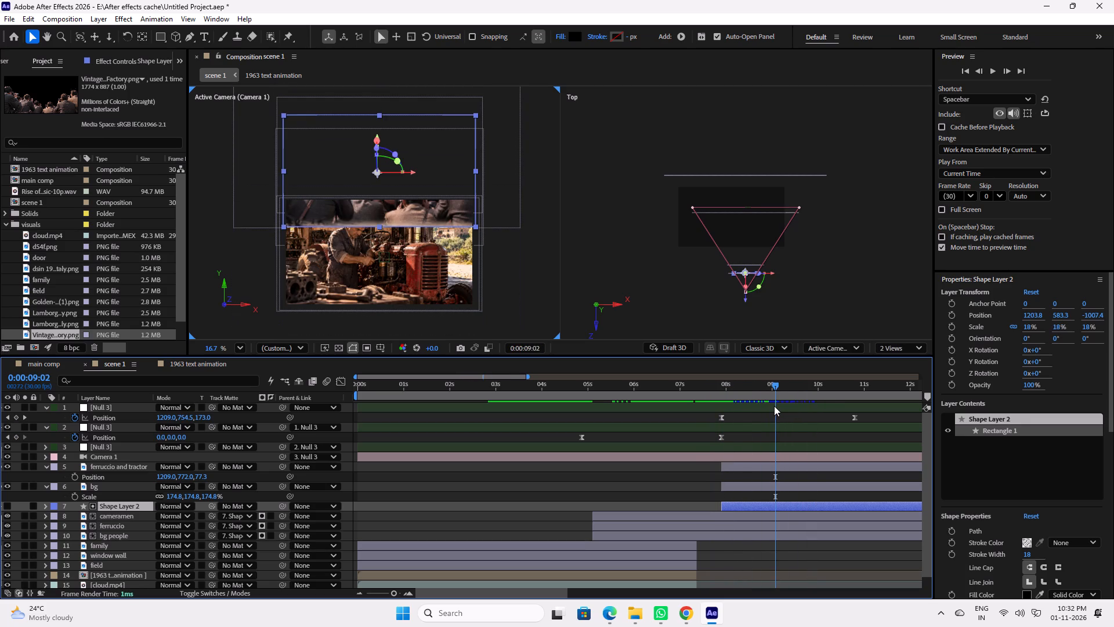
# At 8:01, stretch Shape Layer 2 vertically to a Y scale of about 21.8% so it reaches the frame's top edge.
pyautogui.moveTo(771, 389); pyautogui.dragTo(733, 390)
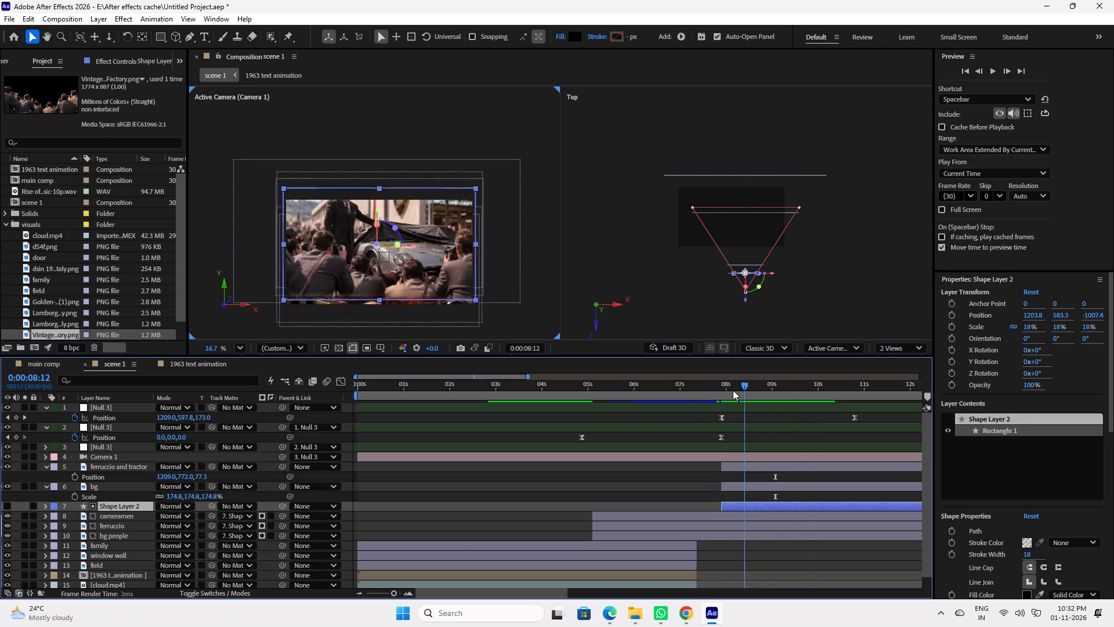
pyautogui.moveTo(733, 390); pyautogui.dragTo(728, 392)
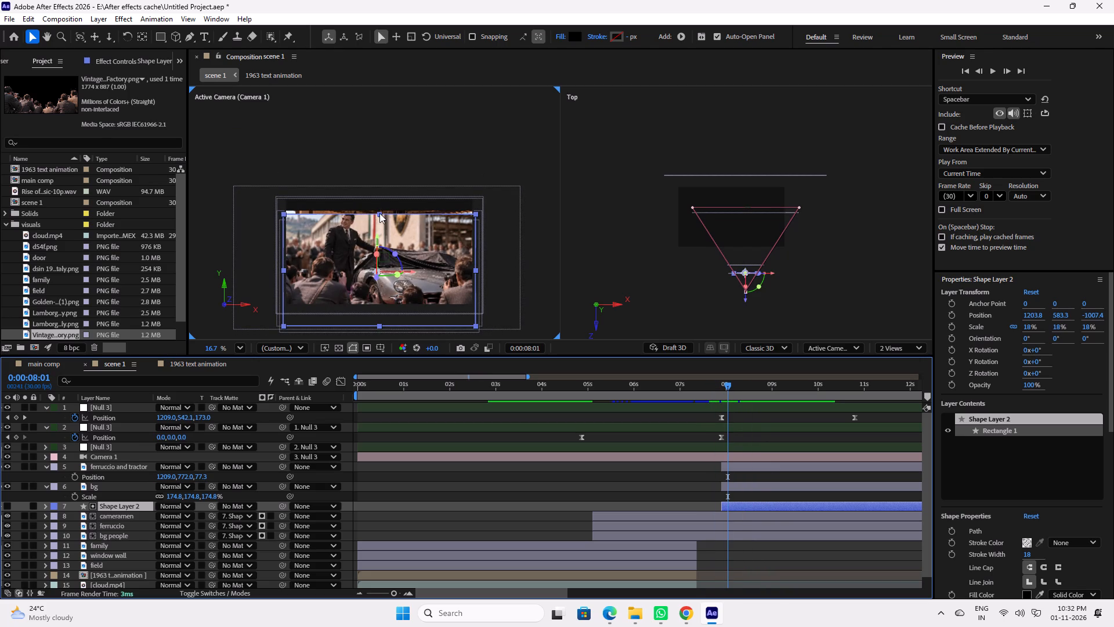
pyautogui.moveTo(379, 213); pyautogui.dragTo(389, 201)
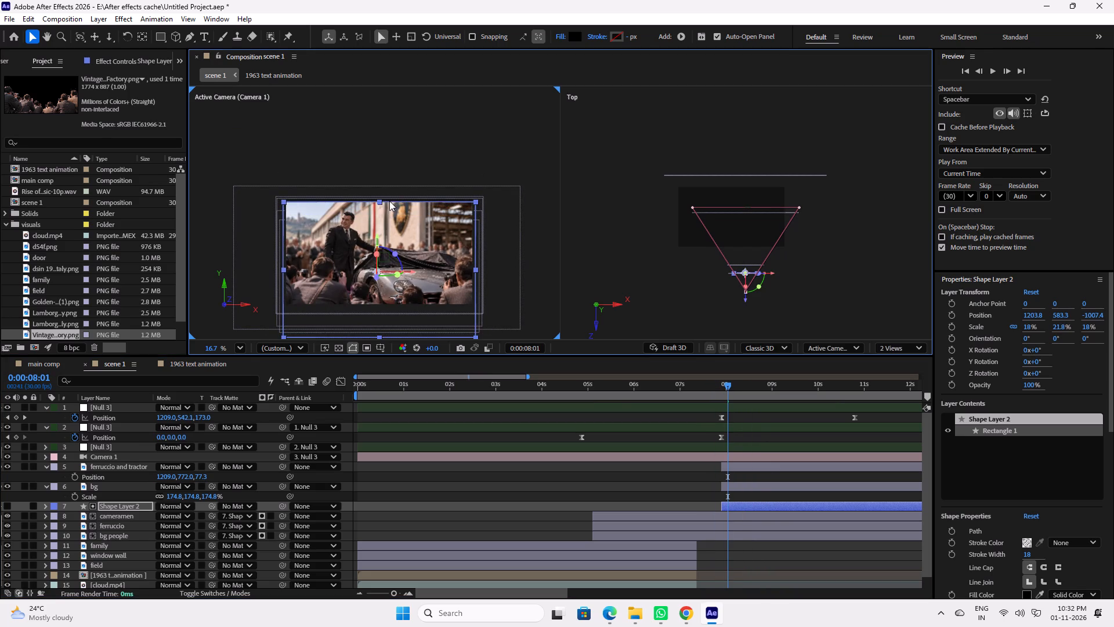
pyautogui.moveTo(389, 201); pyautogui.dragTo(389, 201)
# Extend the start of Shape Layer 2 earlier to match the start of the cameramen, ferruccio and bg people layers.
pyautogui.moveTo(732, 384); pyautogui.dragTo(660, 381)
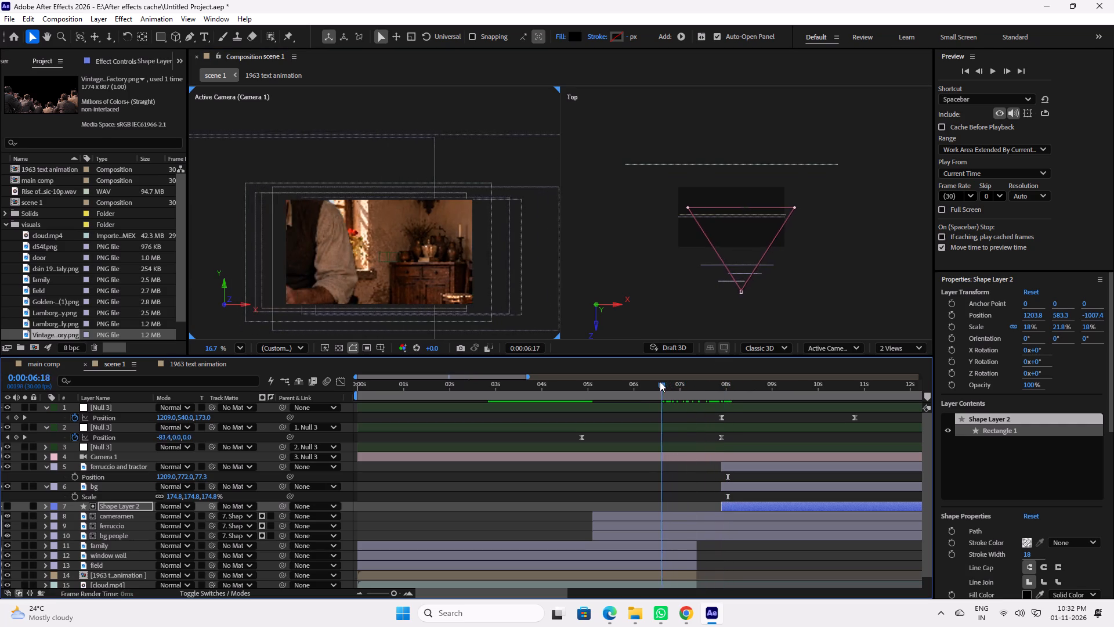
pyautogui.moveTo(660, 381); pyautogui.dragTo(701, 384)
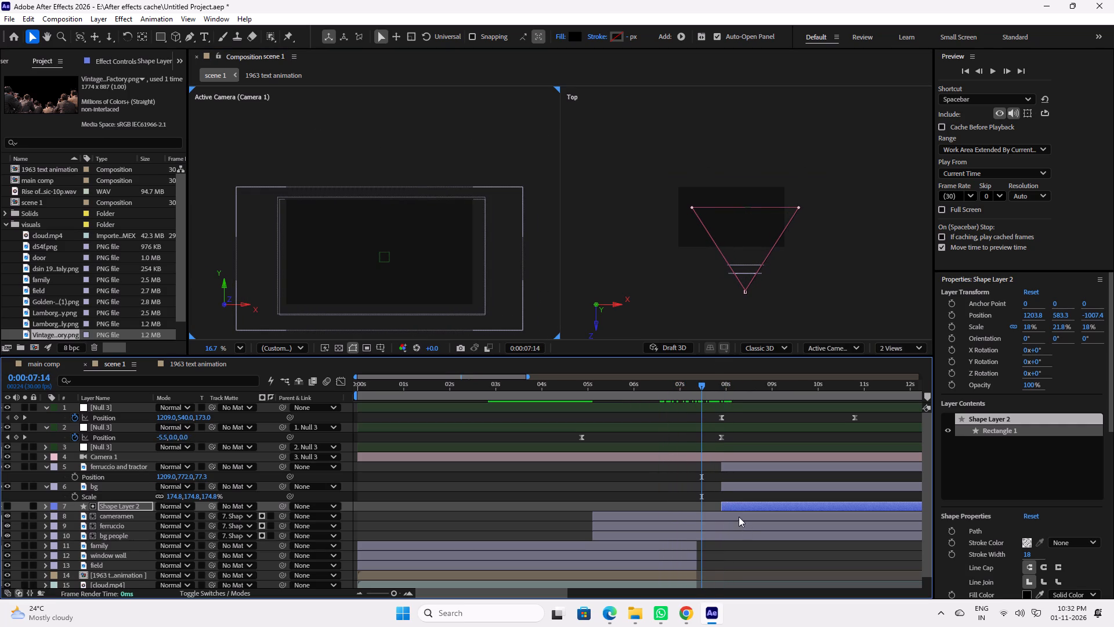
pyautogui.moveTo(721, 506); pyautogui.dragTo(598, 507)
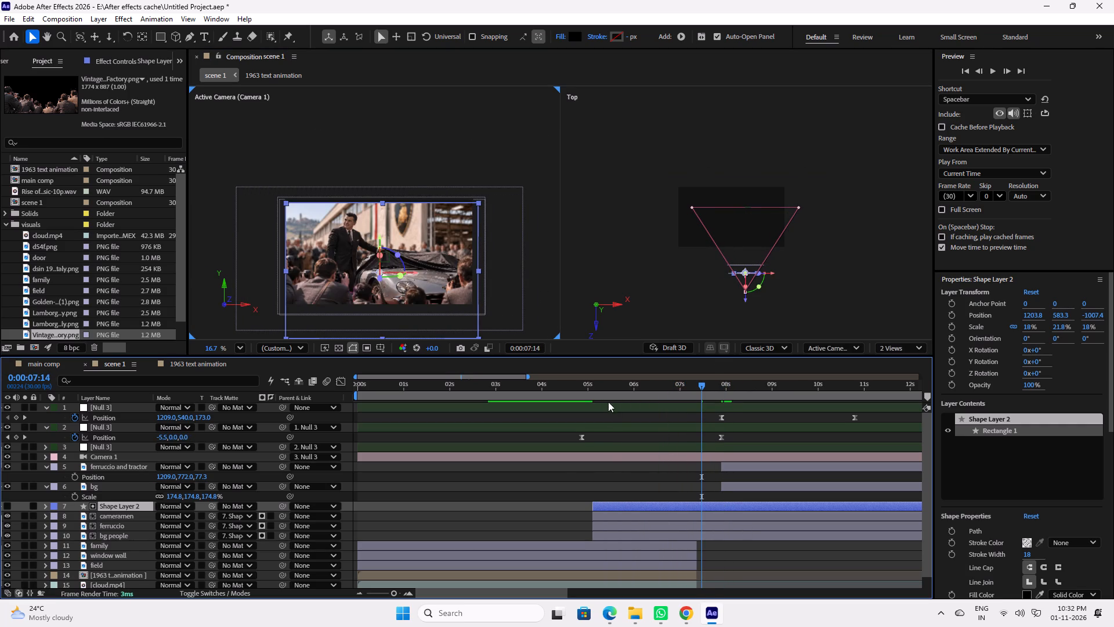
# Review the matted transition from about 5:12 to 9:22, concentrating on the edge between the unveiling and the tractor workshop.
pyautogui.moveTo(605, 389); pyautogui.dragTo(612, 390)
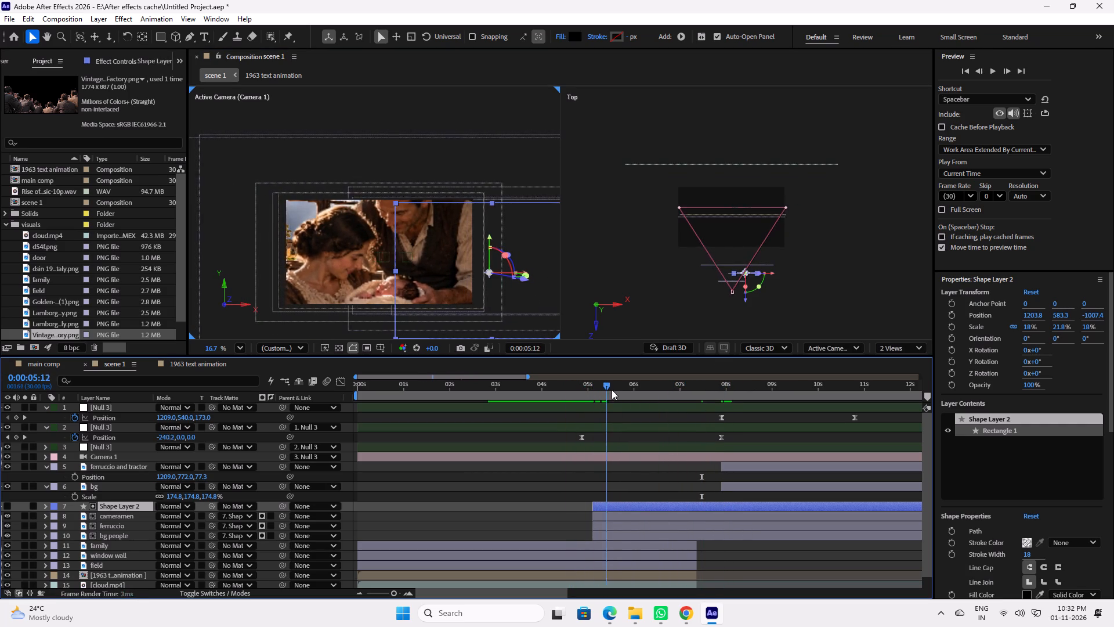
pyautogui.moveTo(612, 390); pyautogui.dragTo(682, 402)
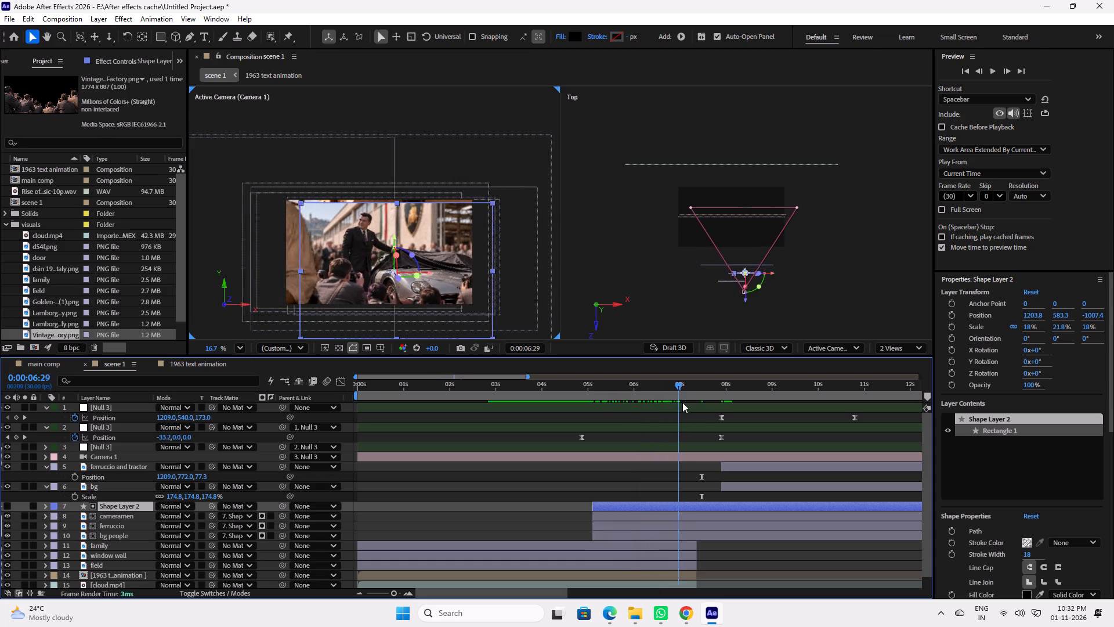
pyautogui.moveTo(682, 402); pyautogui.dragTo(754, 410)
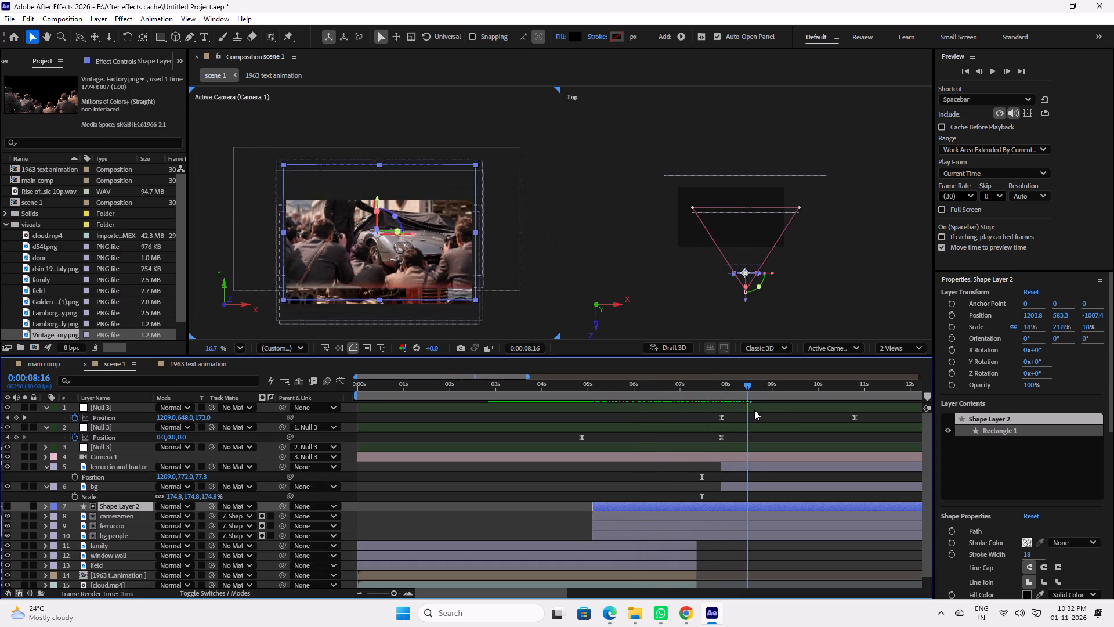
pyautogui.moveTo(754, 410); pyautogui.dragTo(795, 413)
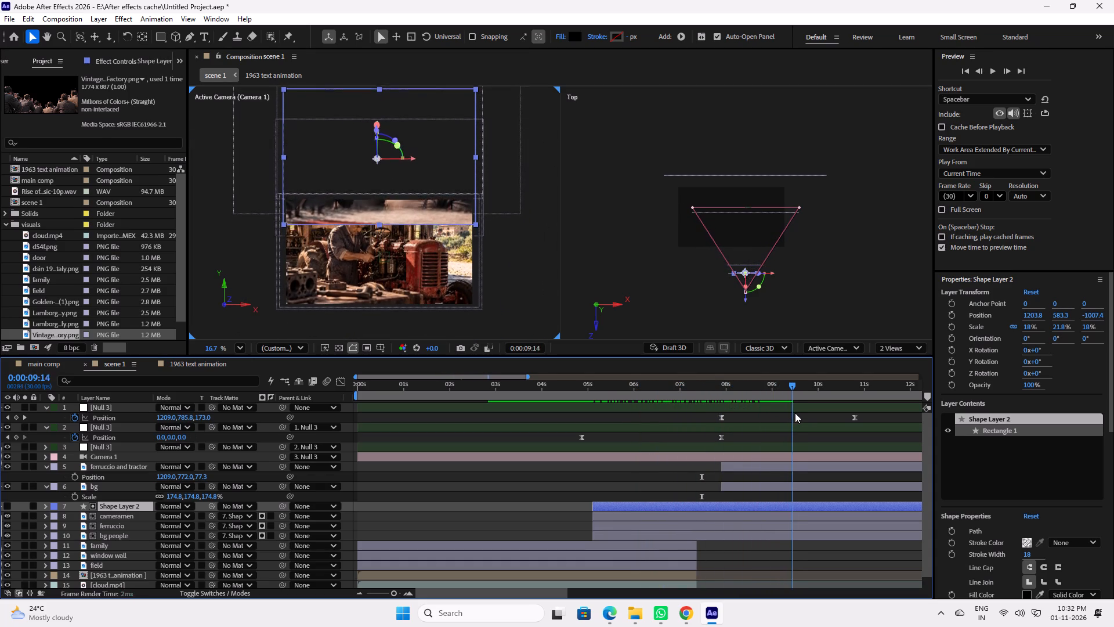
pyautogui.moveTo(795, 413); pyautogui.dragTo(762, 422)
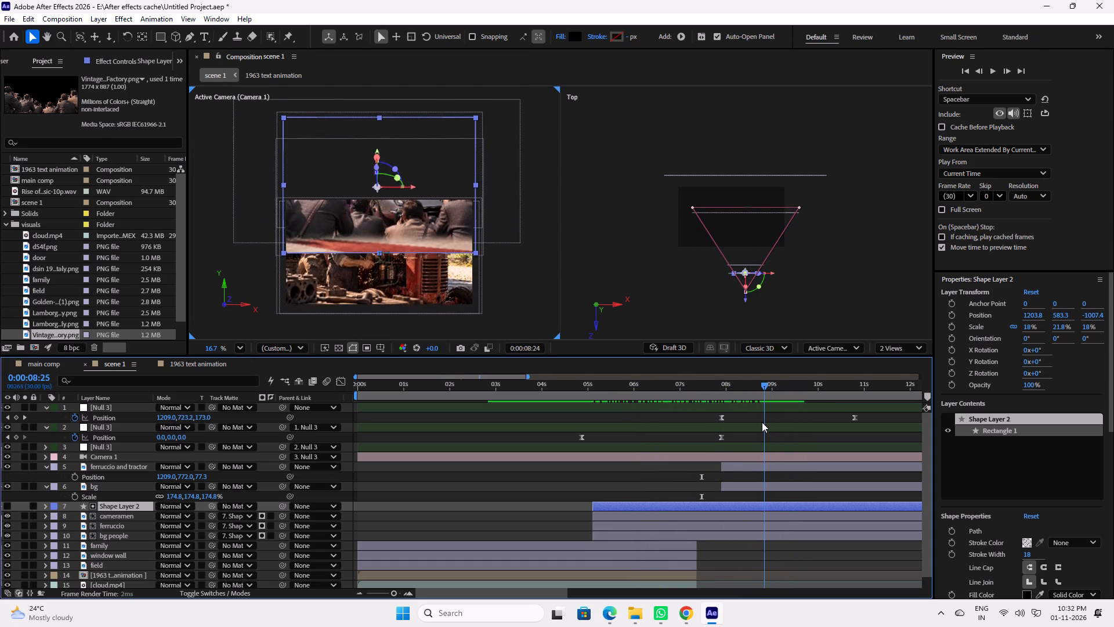
pyautogui.moveTo(762, 422); pyautogui.dragTo(763, 422)
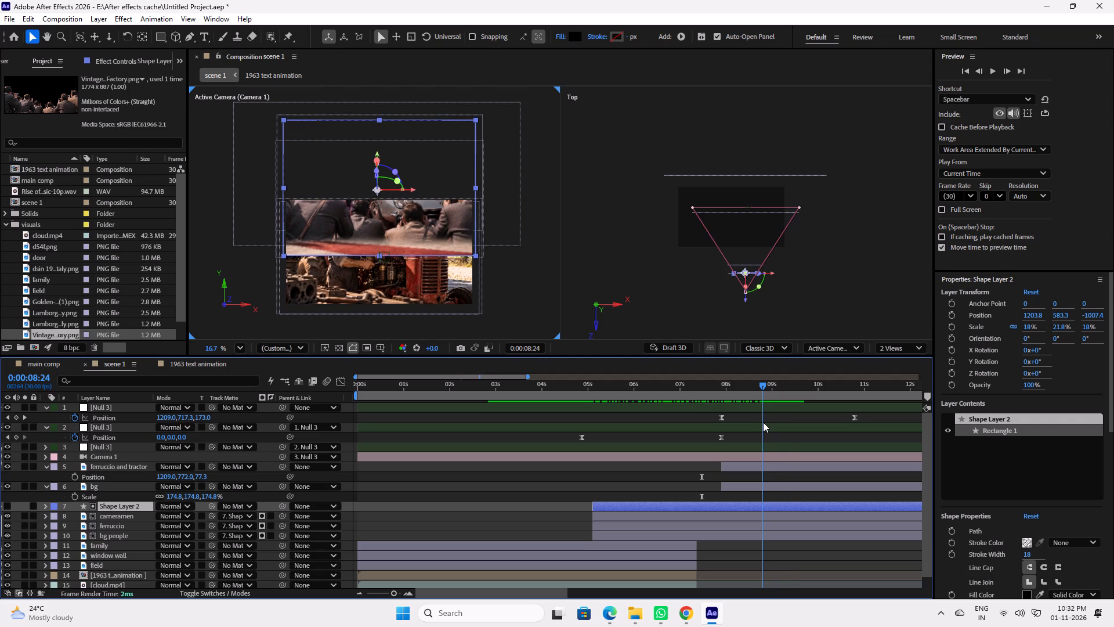
pyautogui.moveTo(763, 422); pyautogui.dragTo(806, 424)
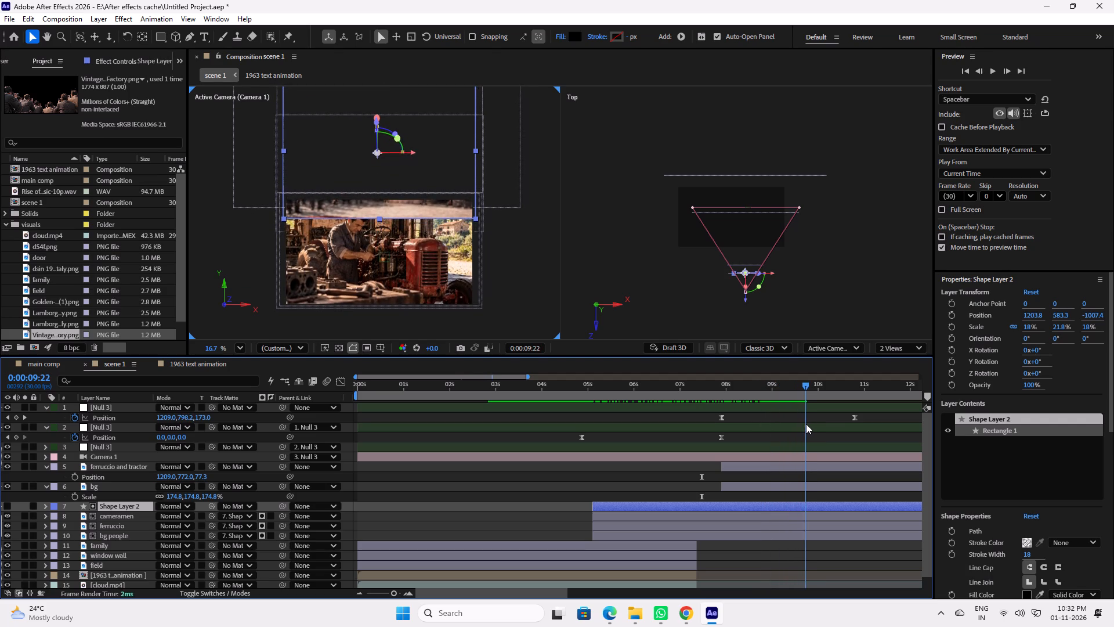
pyautogui.moveTo(806, 424); pyautogui.dragTo(805, 428)
# Undo Shape Layer 2's earlier start, its vertical stretch, the track matte assignments on the unveiling layers, and its vertical repositioning.
pyautogui.hotkey('ctrl', 'z')
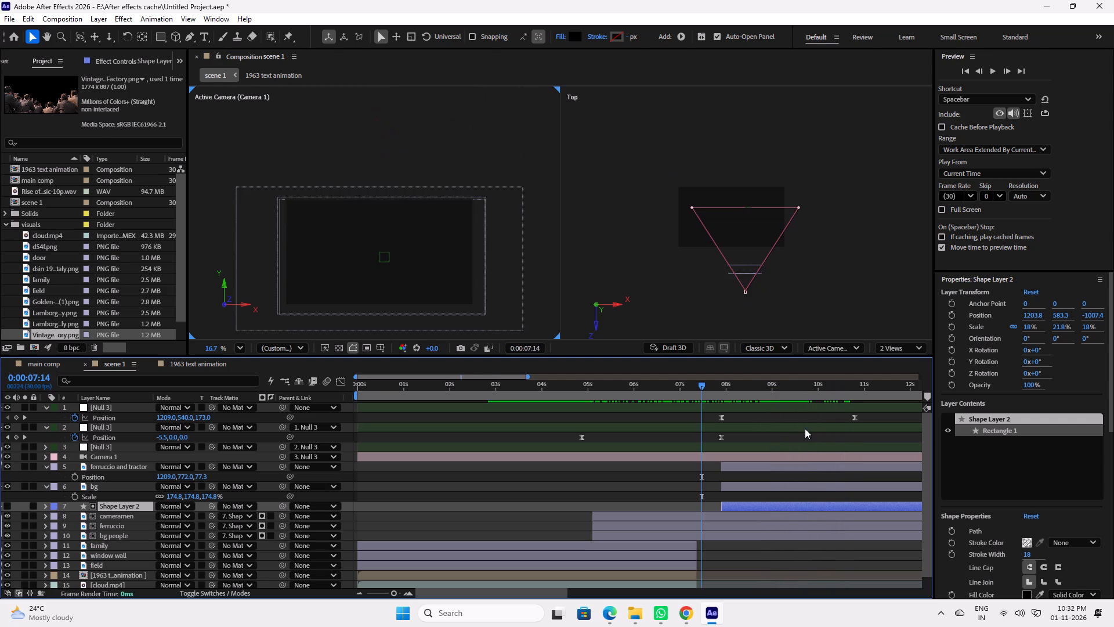
pyautogui.hotkey('ctrl', 'z')
pyautogui.hotkey('ctrl', 'z')
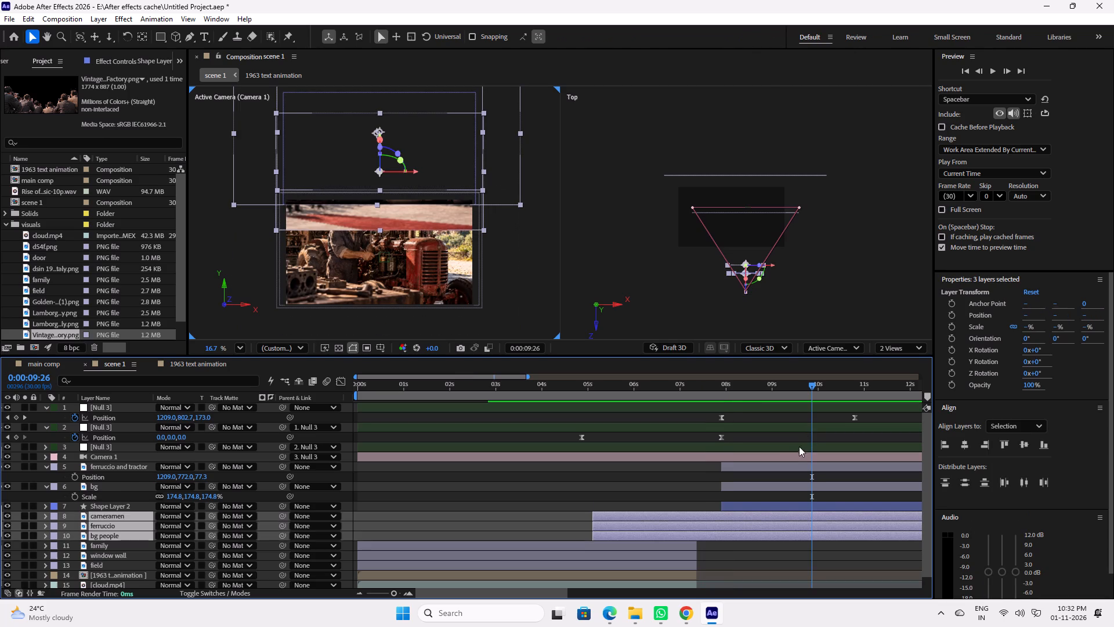
pyautogui.hotkey('ctrl', 'z')
pyautogui.hotkey('ctrl', 'z')
pyautogui.hotkey('ctrl', 'z')
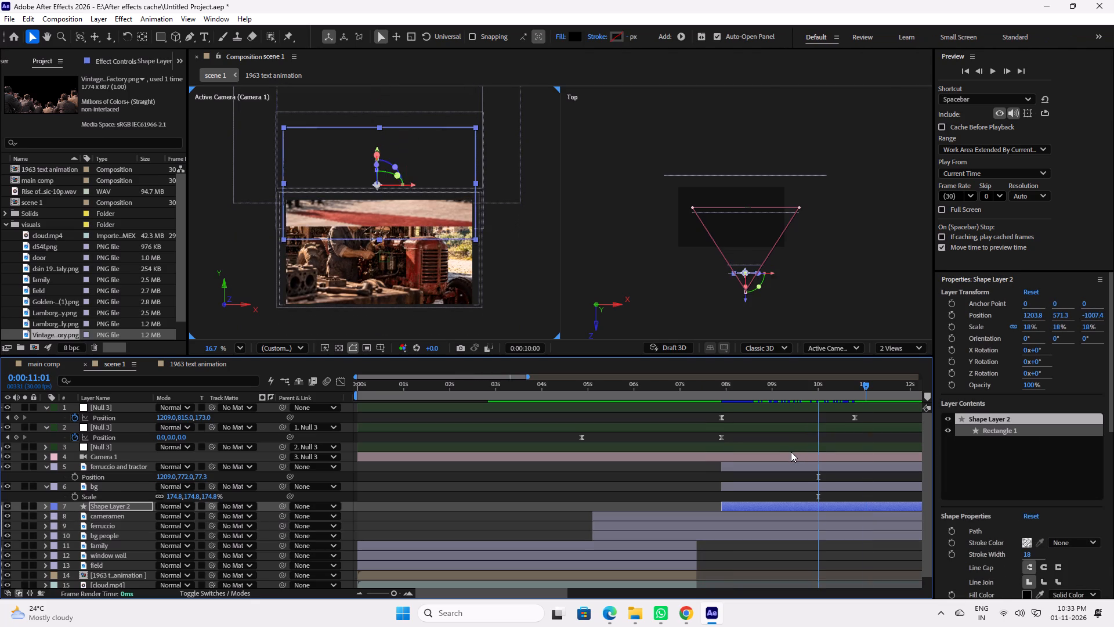
pyautogui.hotkey('ctrl', 'z')
# Save the project with the playhead at 8:26 and Shape Layer 2 selected.
pyautogui.click(762, 390)
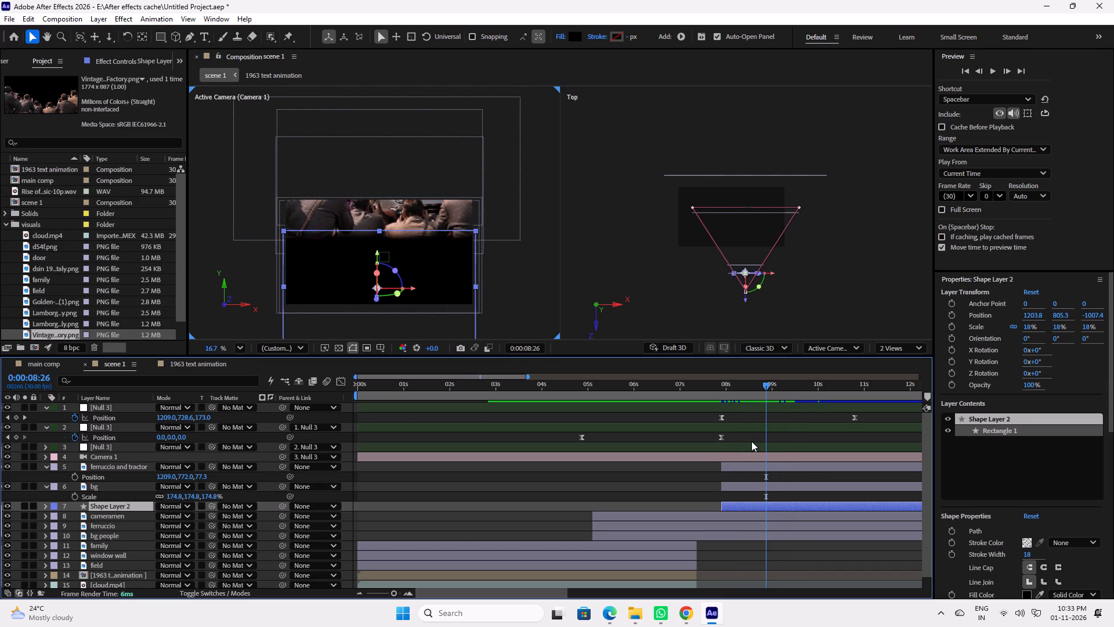
pyautogui.click(125, 496)
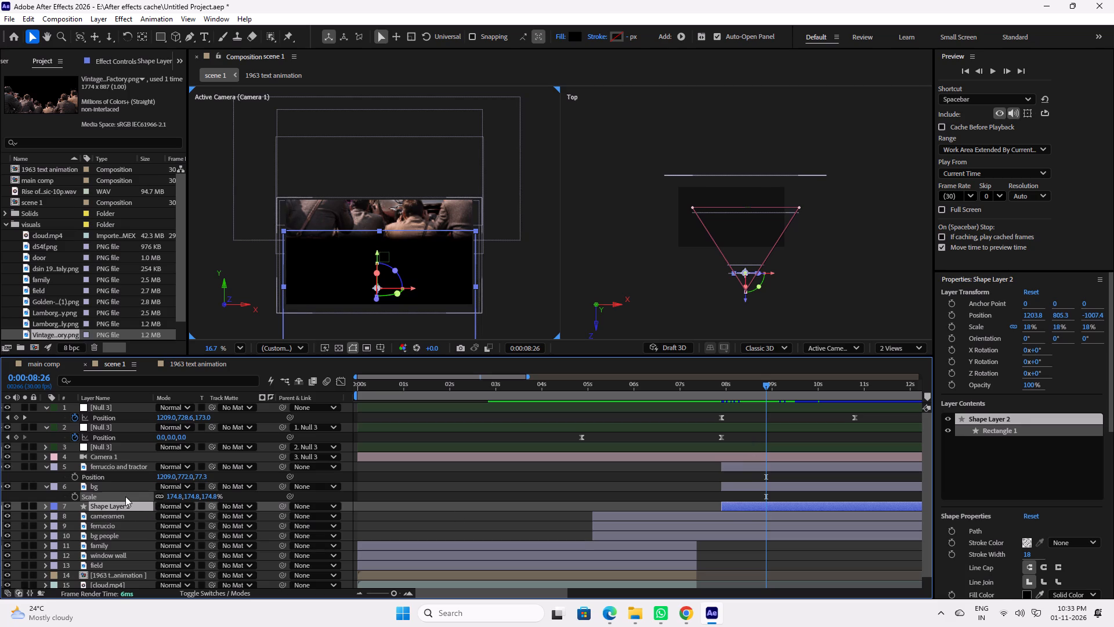
pyautogui.click(125, 506)
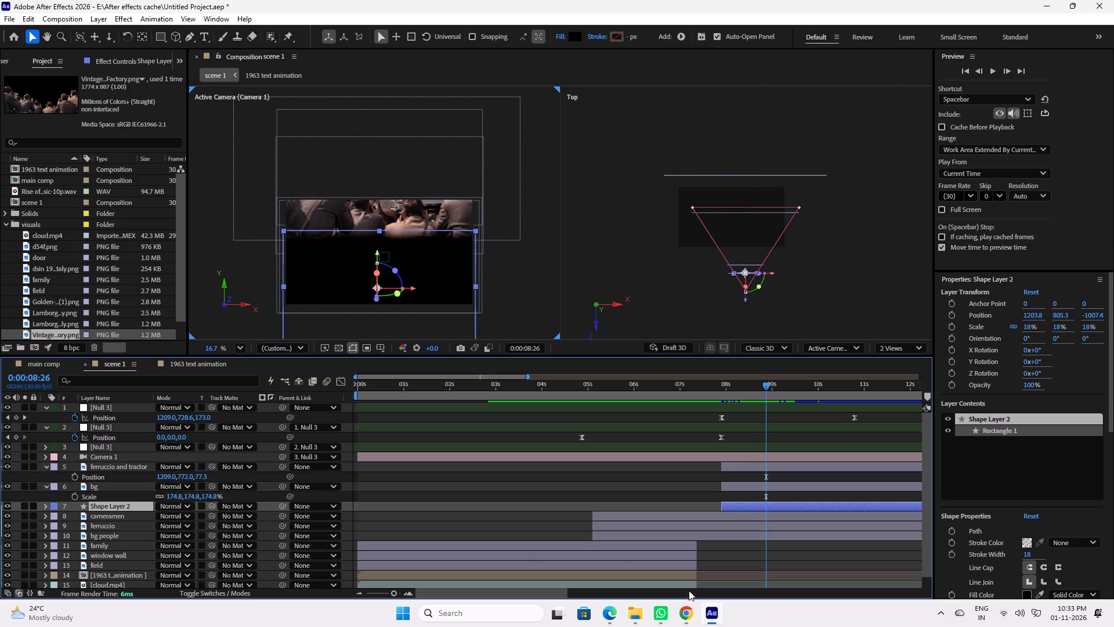
pyautogui.hotkey('ctrl', 's')
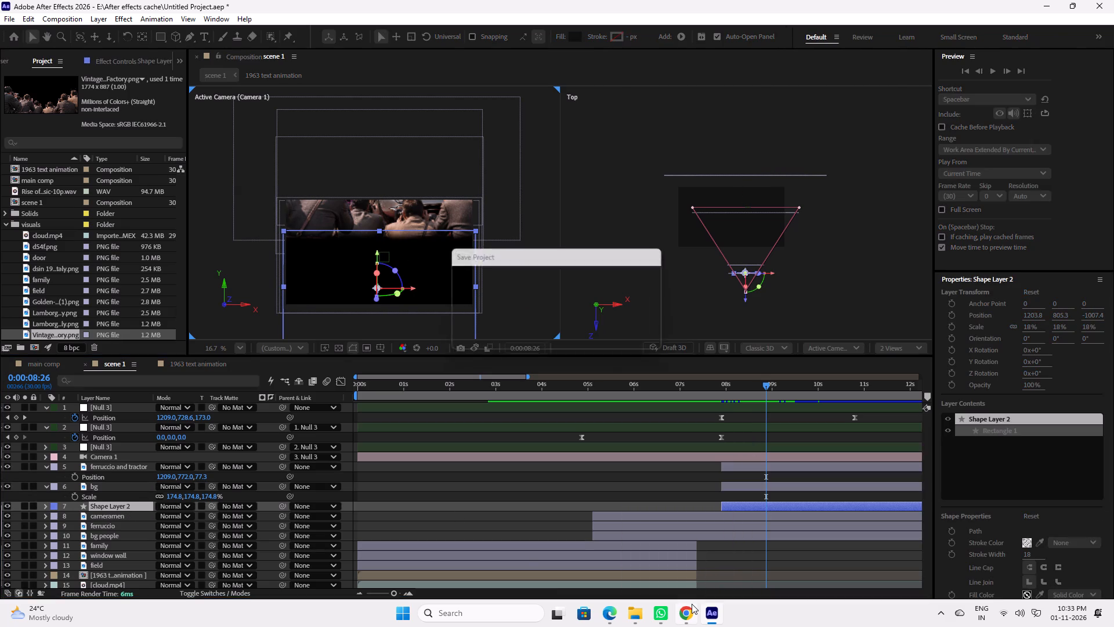
# Switch to the Editing guide conversation in ChatGPT in Chrome, showing the generated Lamborghini unveiling image.
pyautogui.click(688, 619)
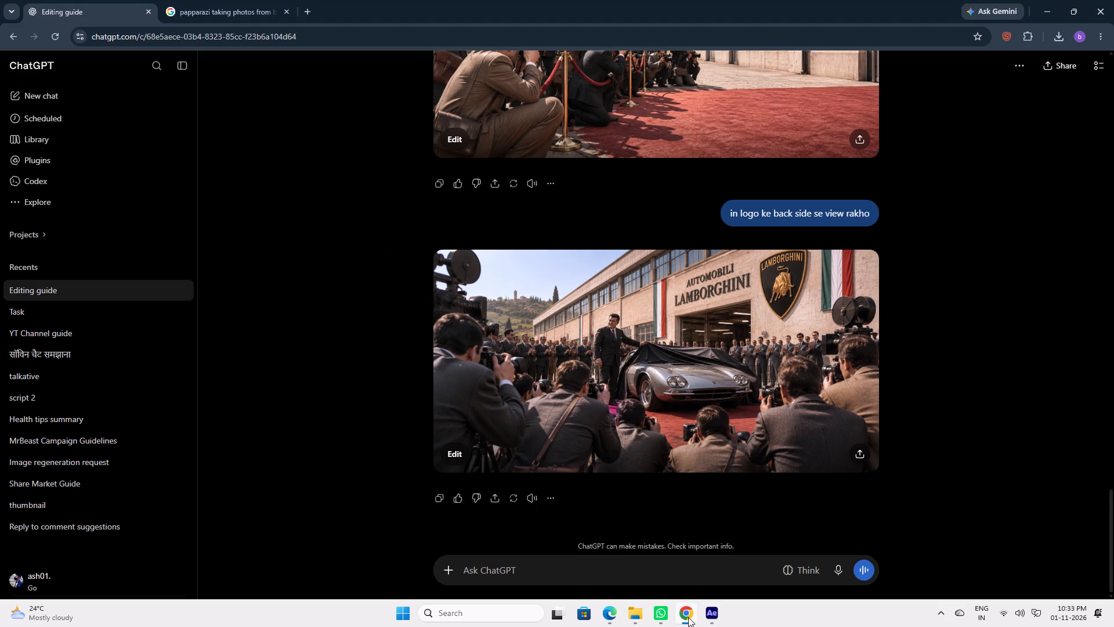
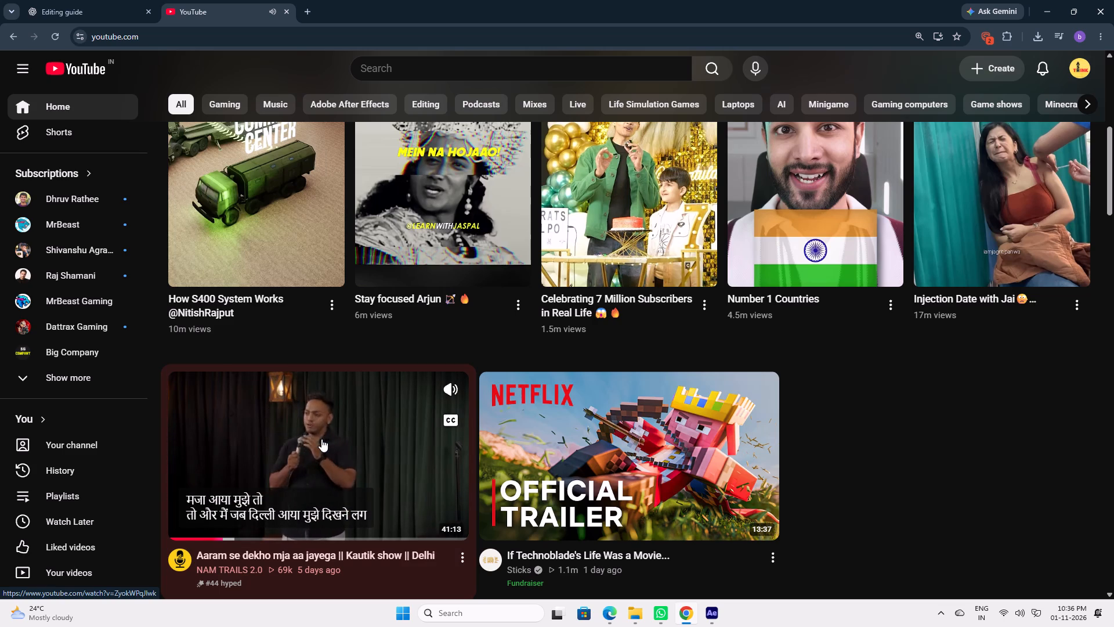
# Open Trim Studio's "Master DOCUMENTARY Editing in After Effects | Full Tutorial from Scratch" from the YouTube home feed.
pyautogui.scroll(7, 321, 439)
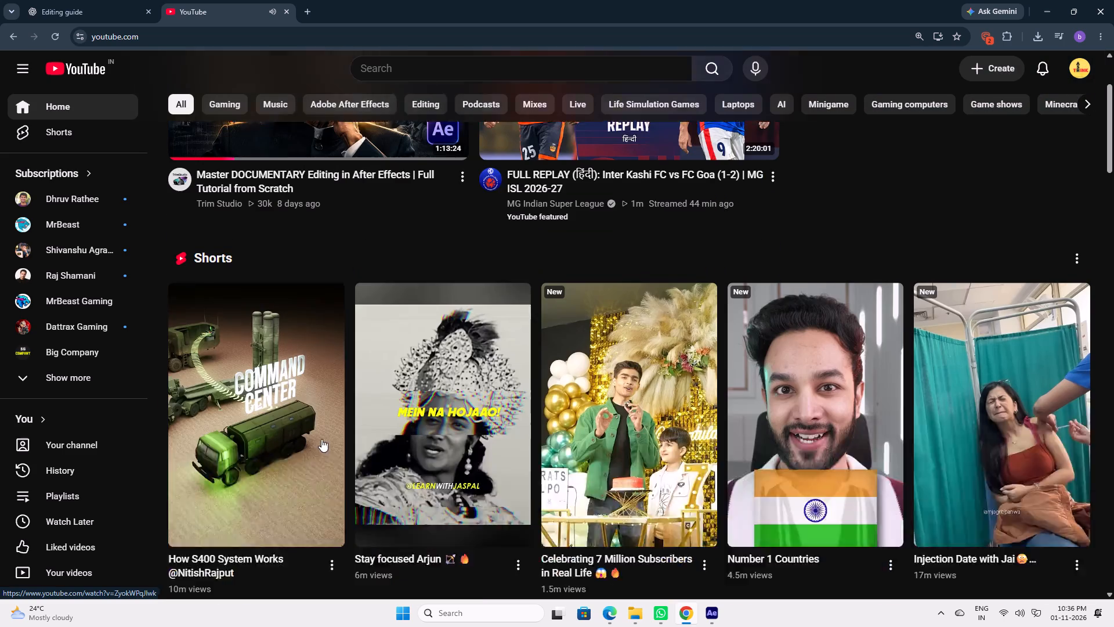
pyautogui.scroll(6, 321, 439)
pyautogui.click(344, 301)
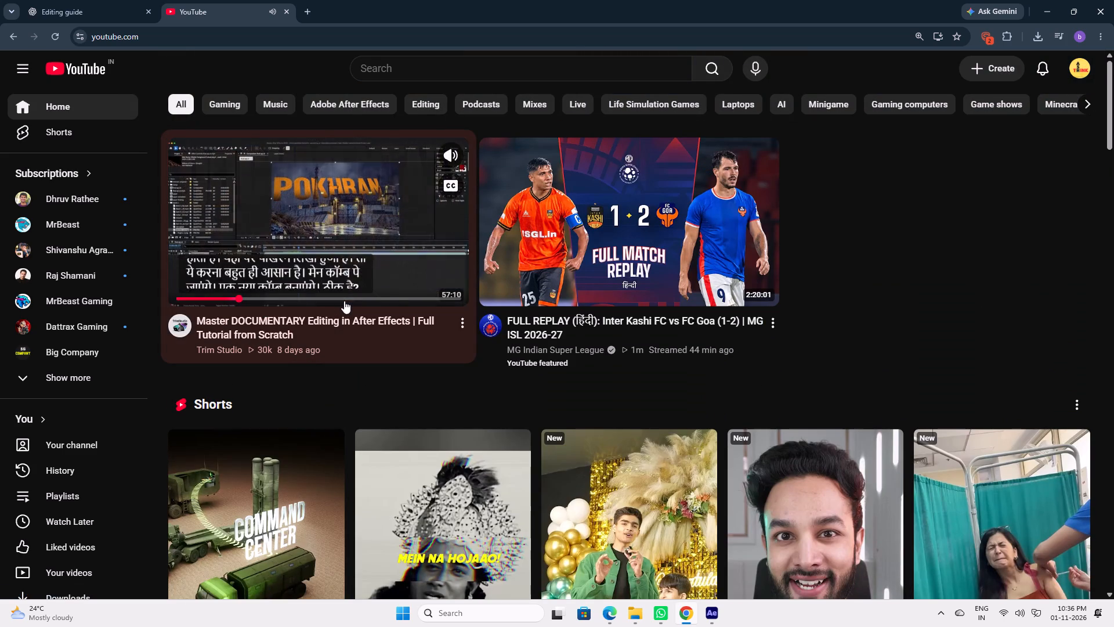
pyautogui.click(338, 255)
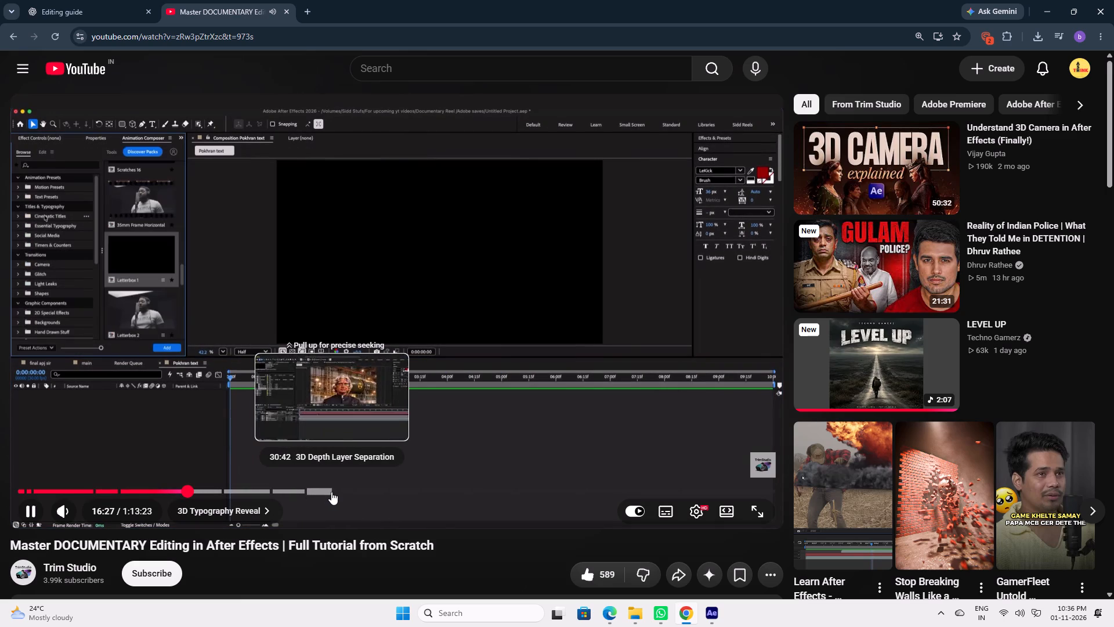
# Skim the tutorial from the Flag Page-Turn Transition chapter to the camera animation in the Assembling Characters & Background chapter.
pyautogui.click(285, 487)
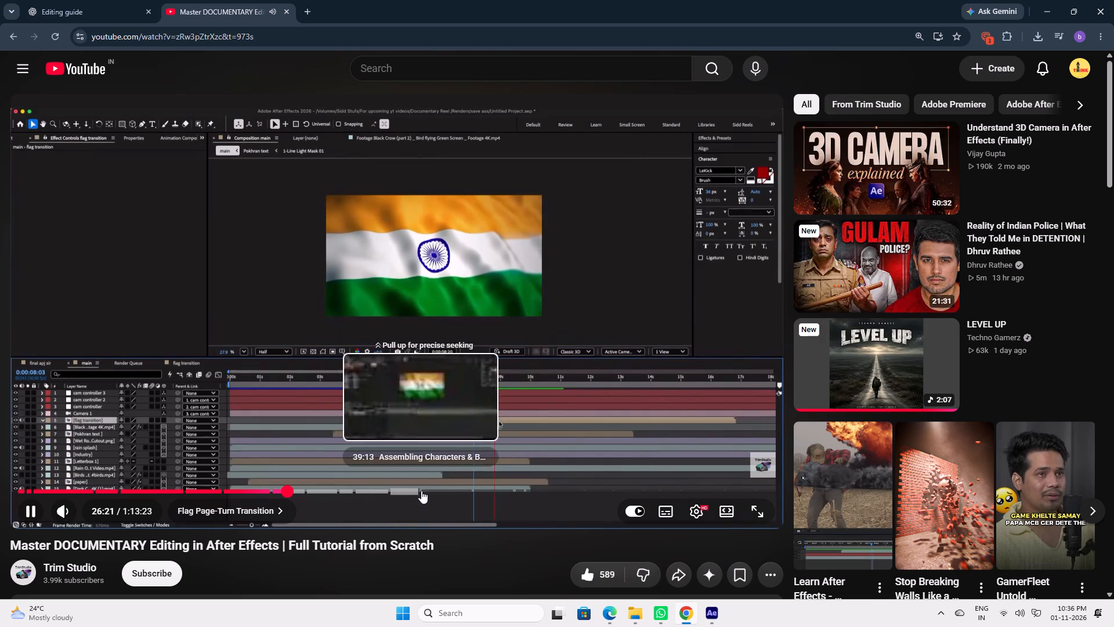
pyautogui.click(458, 494)
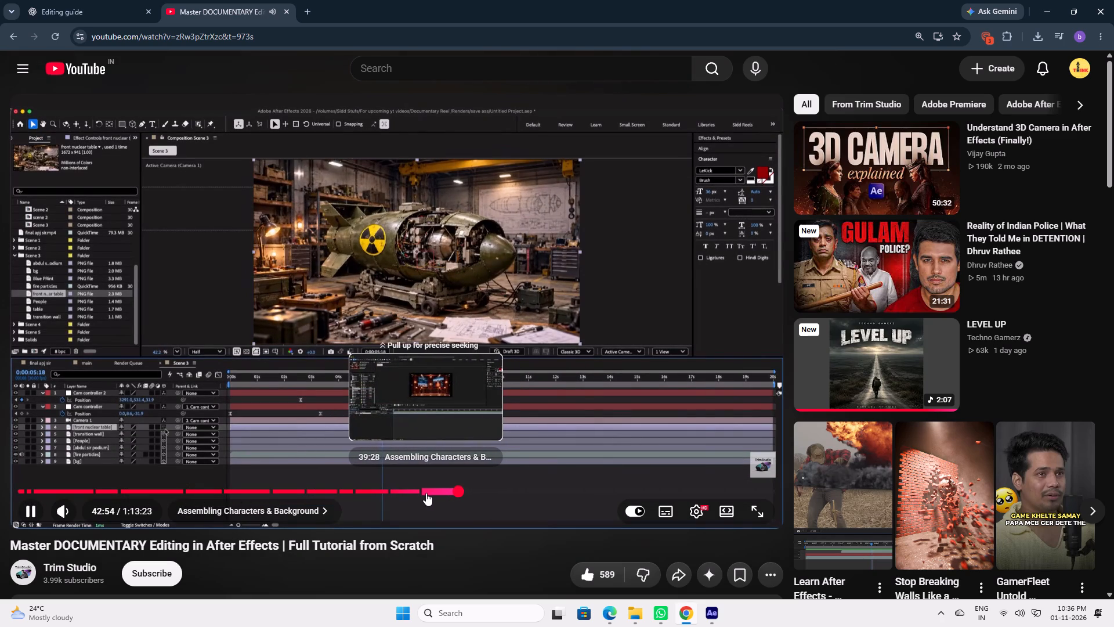
pyautogui.click(426, 493)
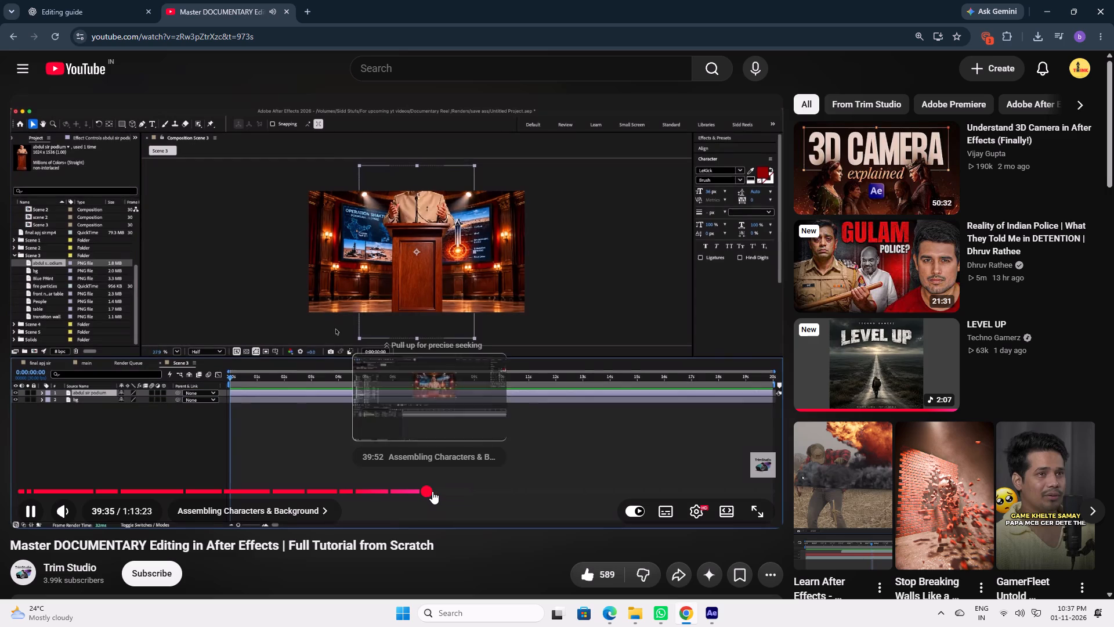
pyautogui.click(433, 491)
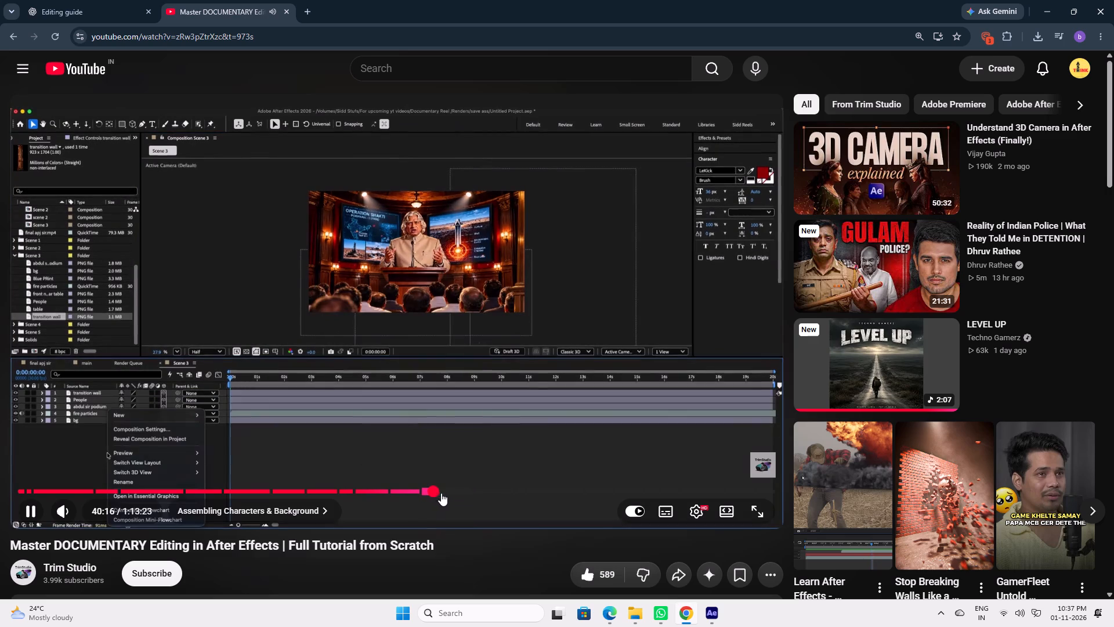
pyautogui.click(443, 493)
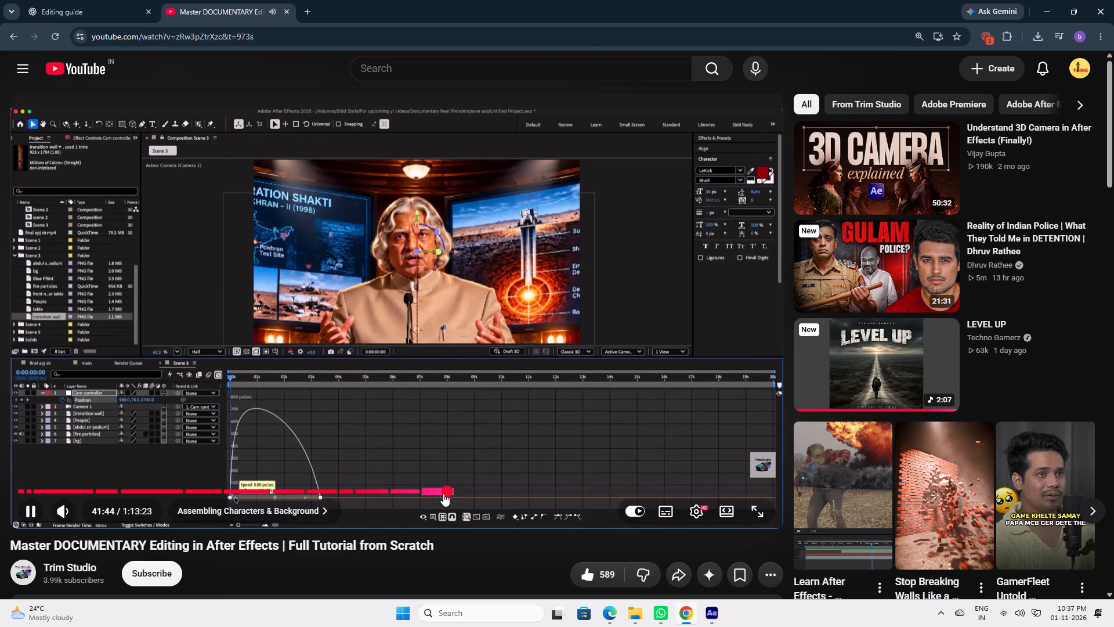
# Study how the tutorial keyframes and eases the camera controllers' Position between about 41:44 and 42:40, and pause at 42:40.
pyautogui.press('Right')
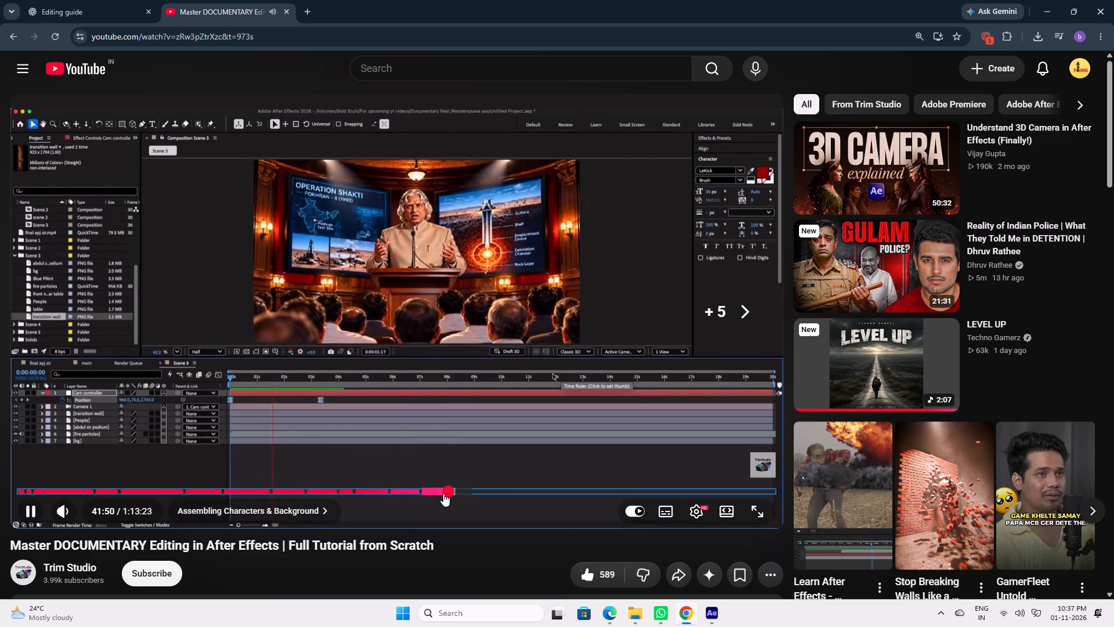
pyautogui.press('Right')
pyautogui.press('Right')
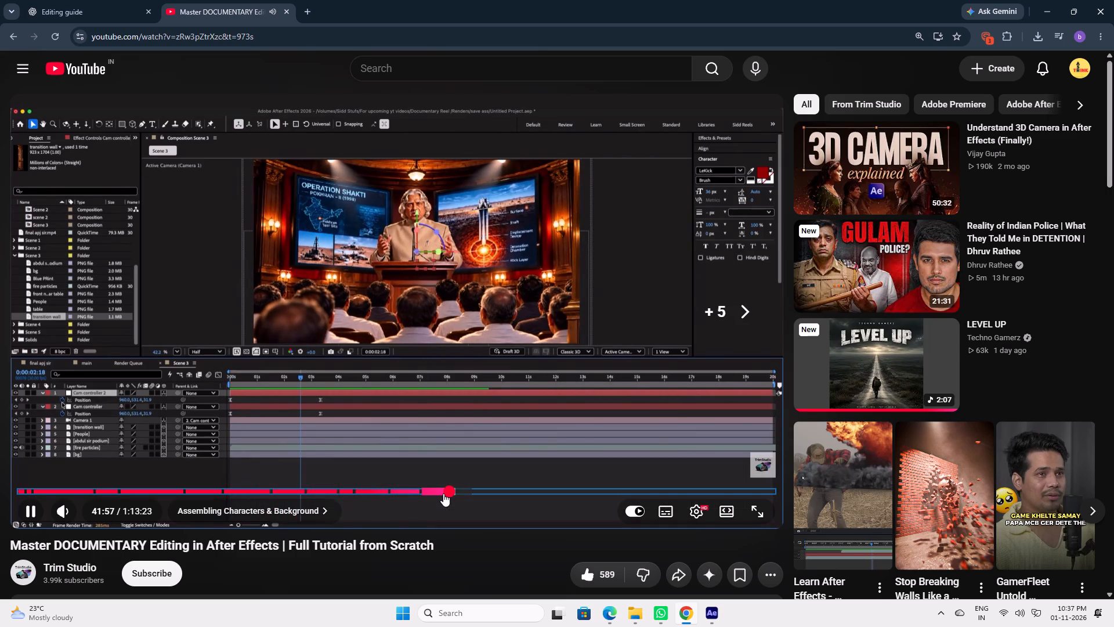
pyautogui.press('Right')
pyautogui.press('Right')
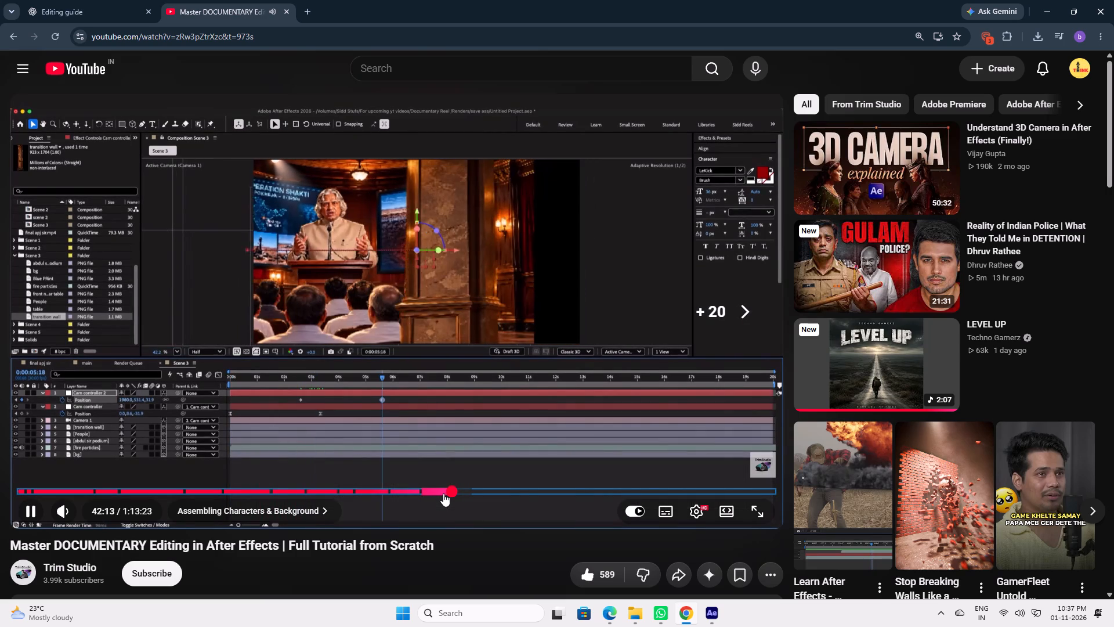
pyautogui.press('Right')
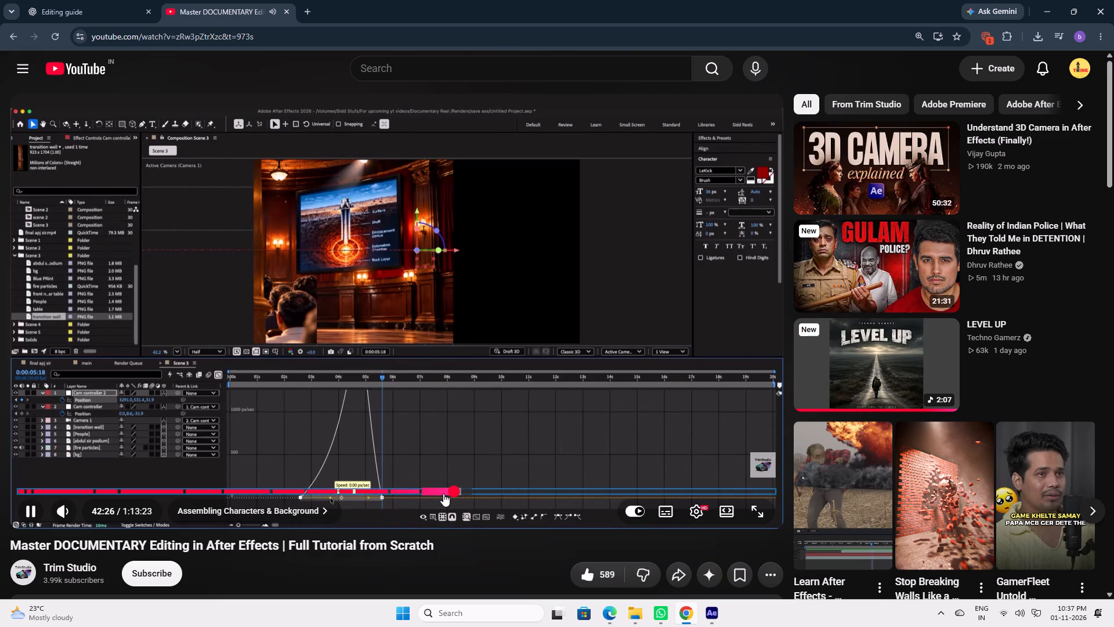
pyautogui.press('Left')
pyautogui.press('Left')
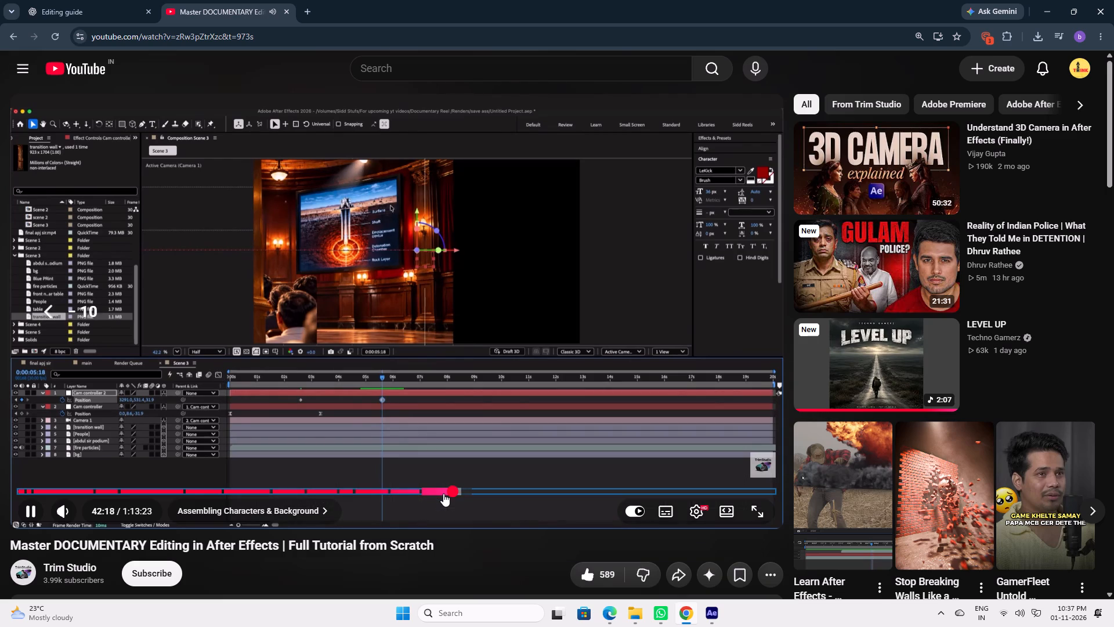
pyautogui.press('Left')
pyautogui.press('Left')
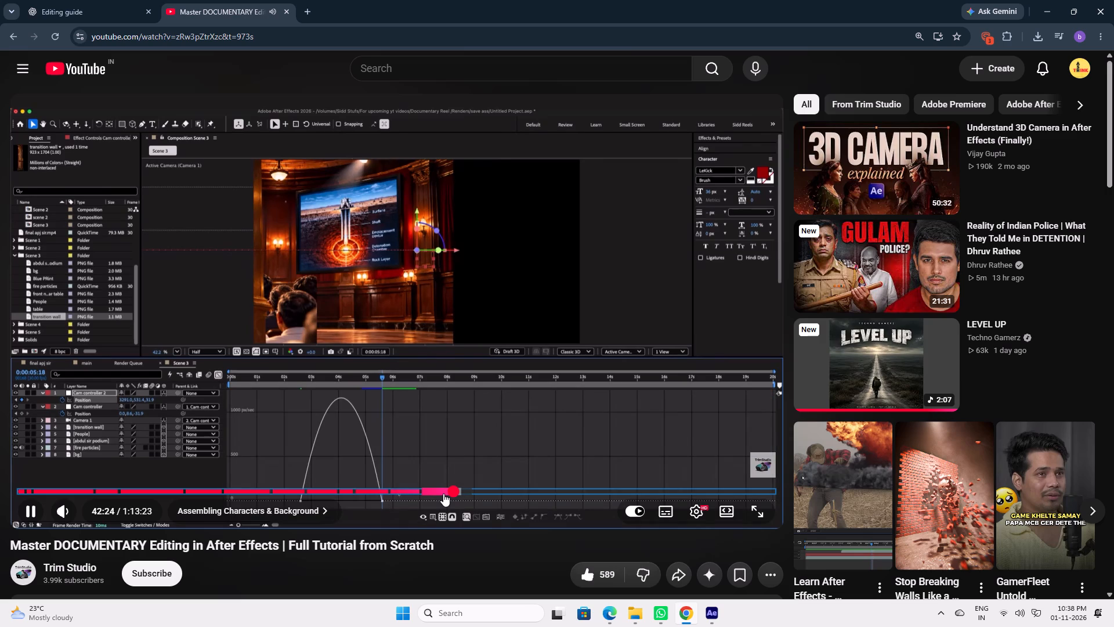
pyautogui.press('Right')
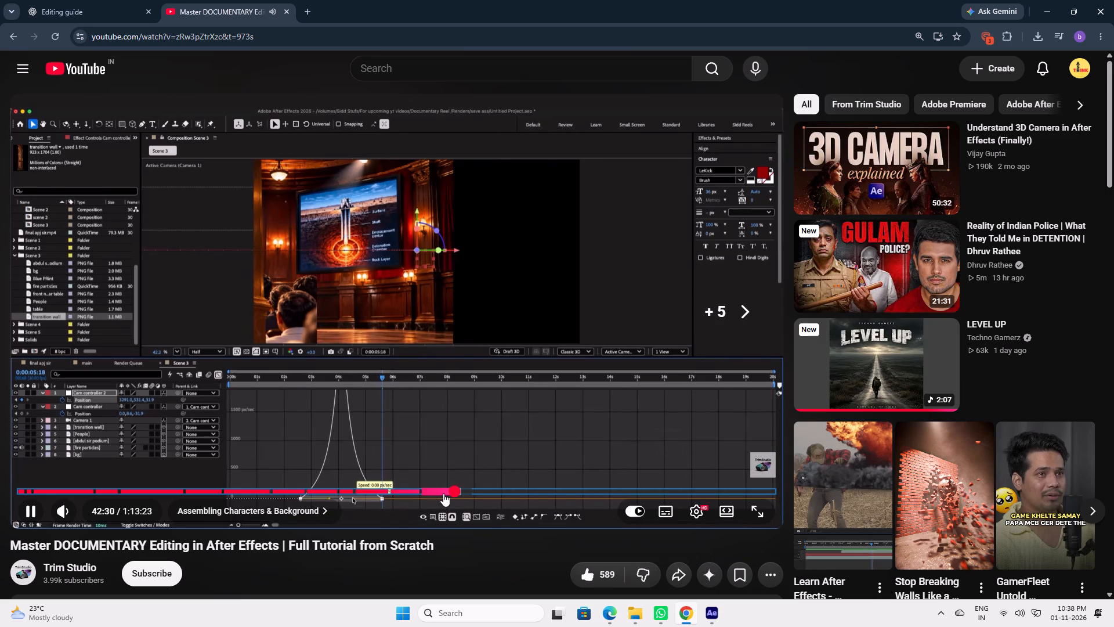
pyautogui.press('Right')
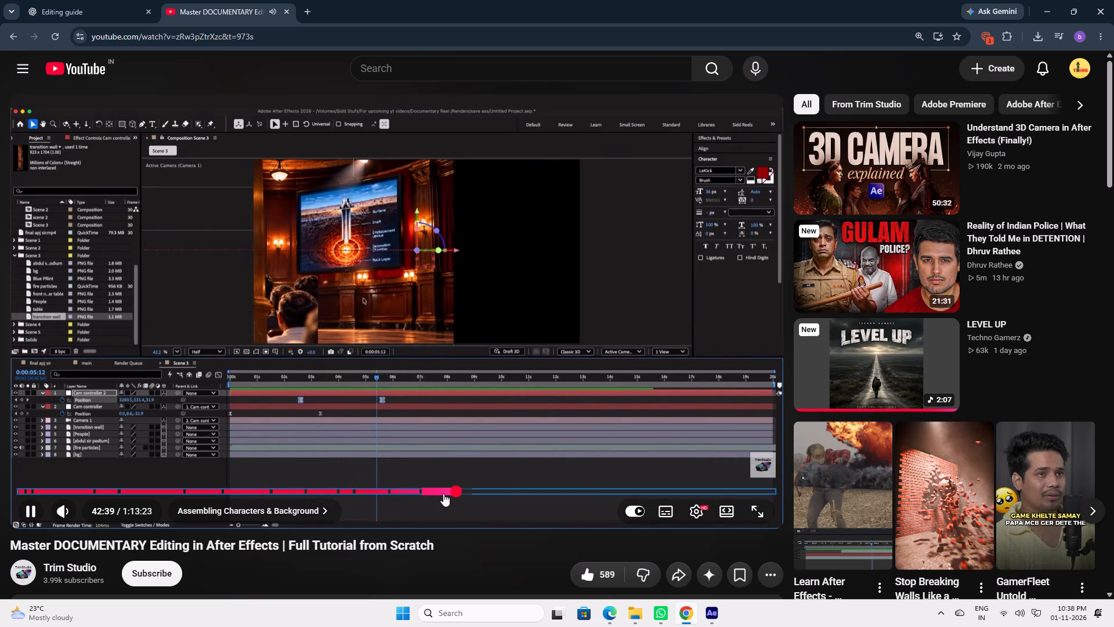
pyautogui.press('space')
# In After Effects, reshape the top Null 3's Position speed curve to peak at about 245 px/sec near 9:10, and preview it from 7:13.
pyautogui.click(716, 612)
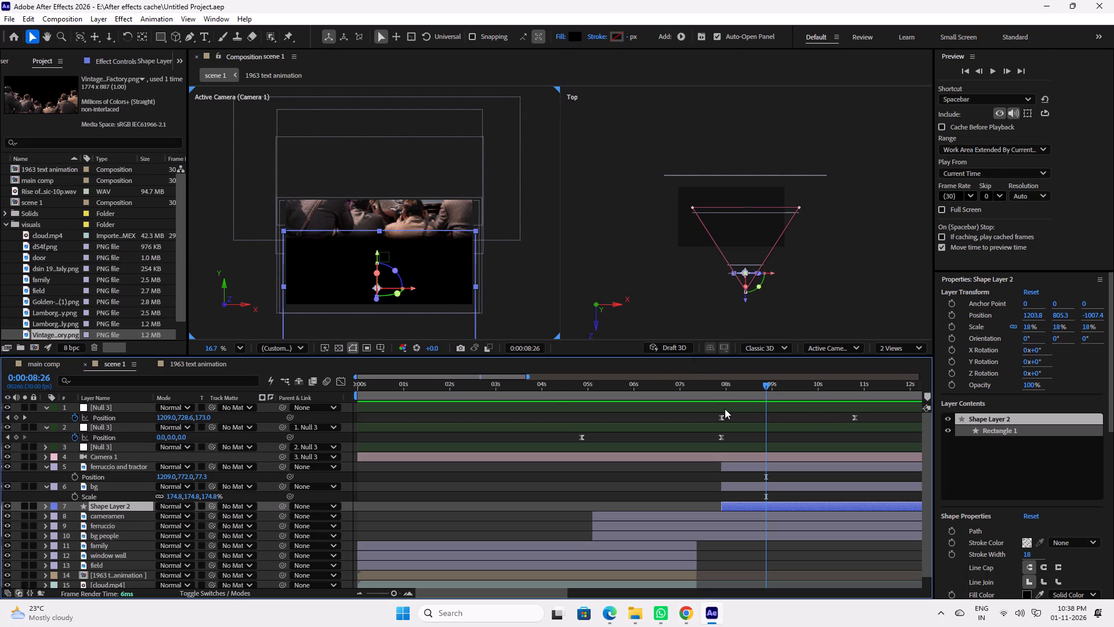
pyautogui.click(853, 416)
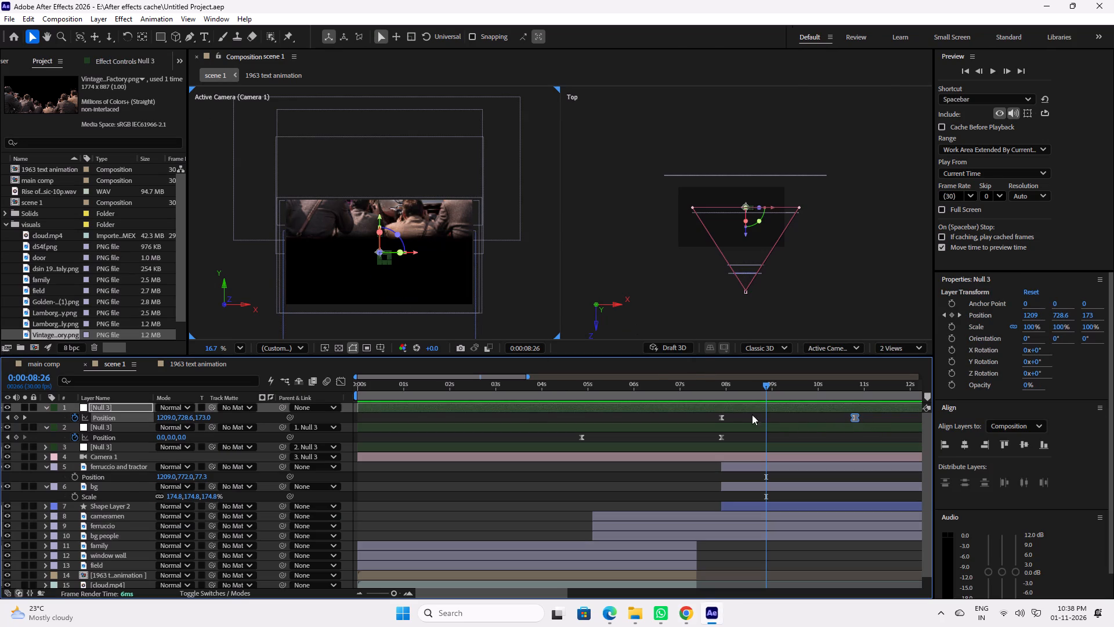
pyautogui.click(343, 381)
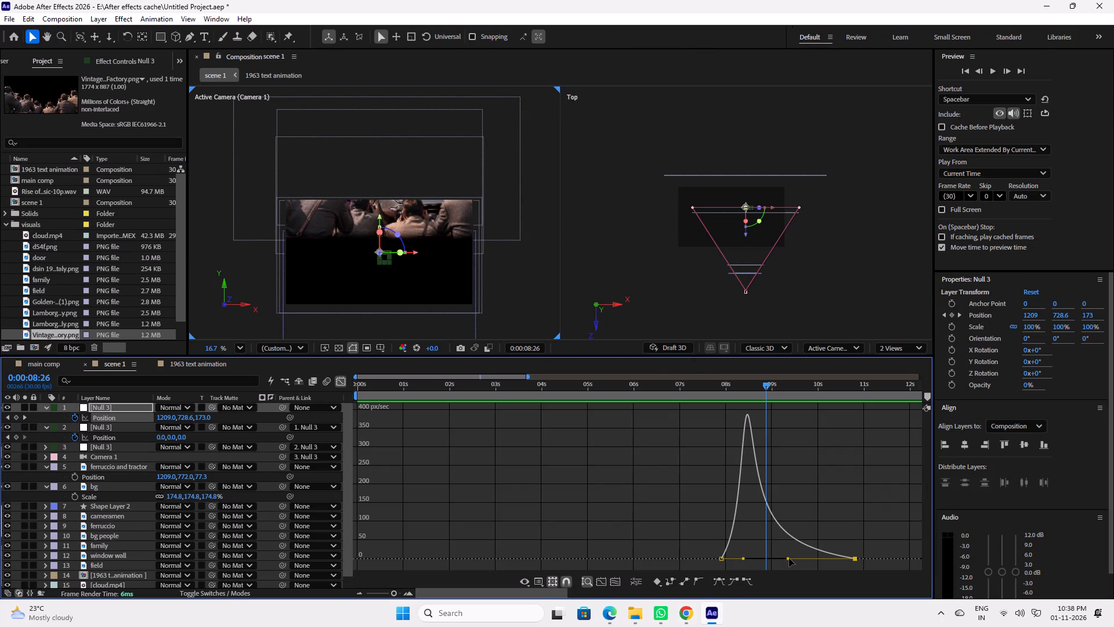
pyautogui.moveTo(789, 558); pyautogui.dragTo(810, 561)
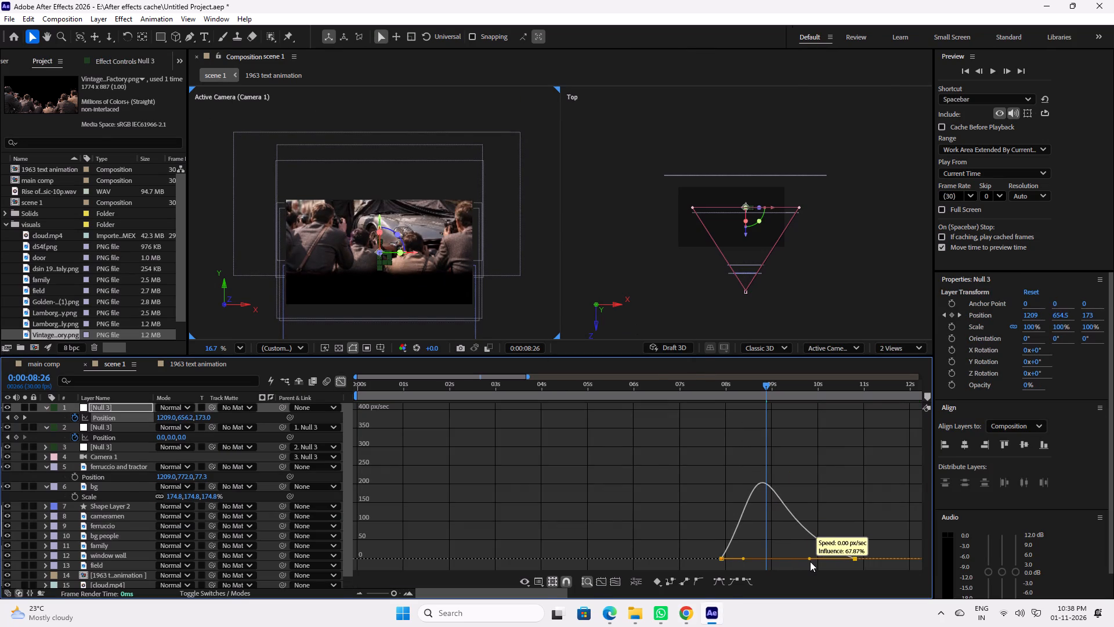
pyautogui.moveTo(810, 561); pyautogui.dragTo(815, 561)
pyautogui.moveTo(743, 556); pyautogui.dragTo(761, 560)
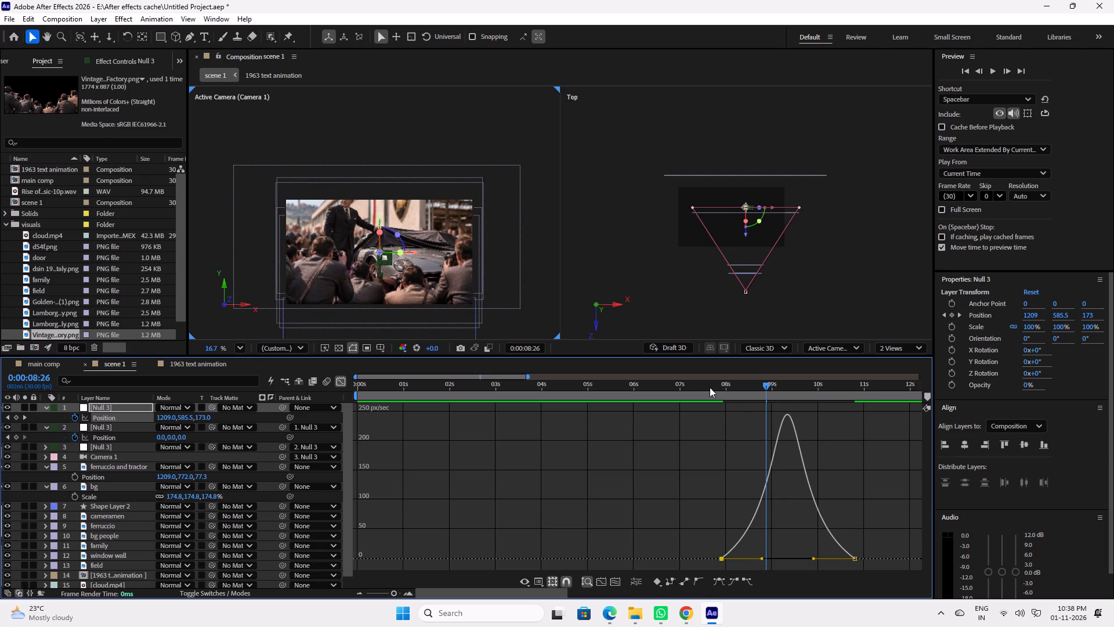
pyautogui.click(700, 383)
pyautogui.press('space')
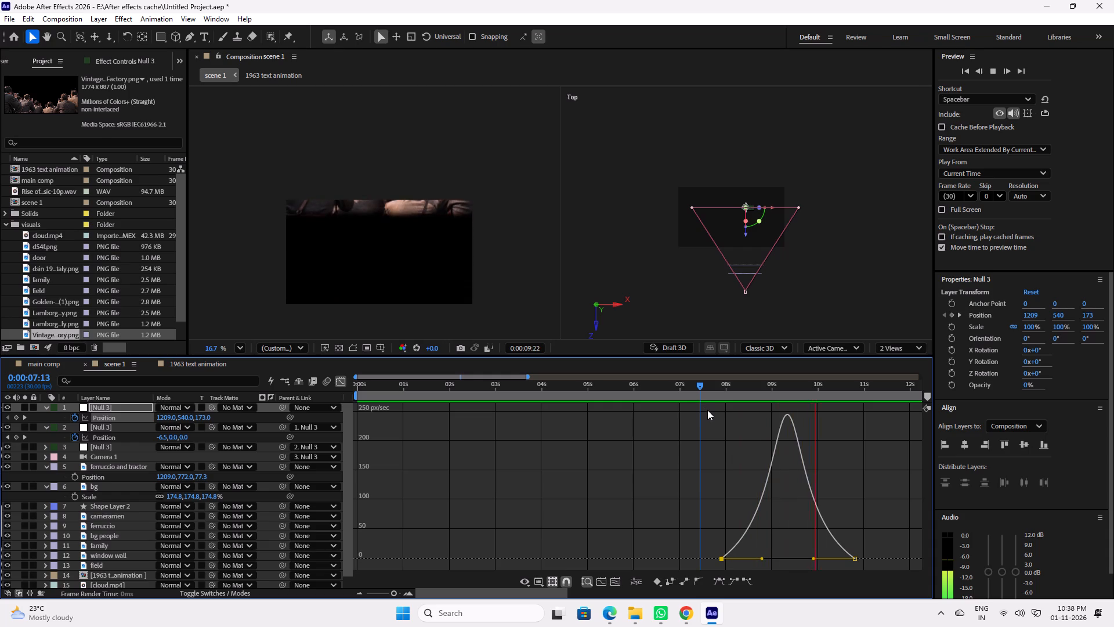
pyautogui.press('space')
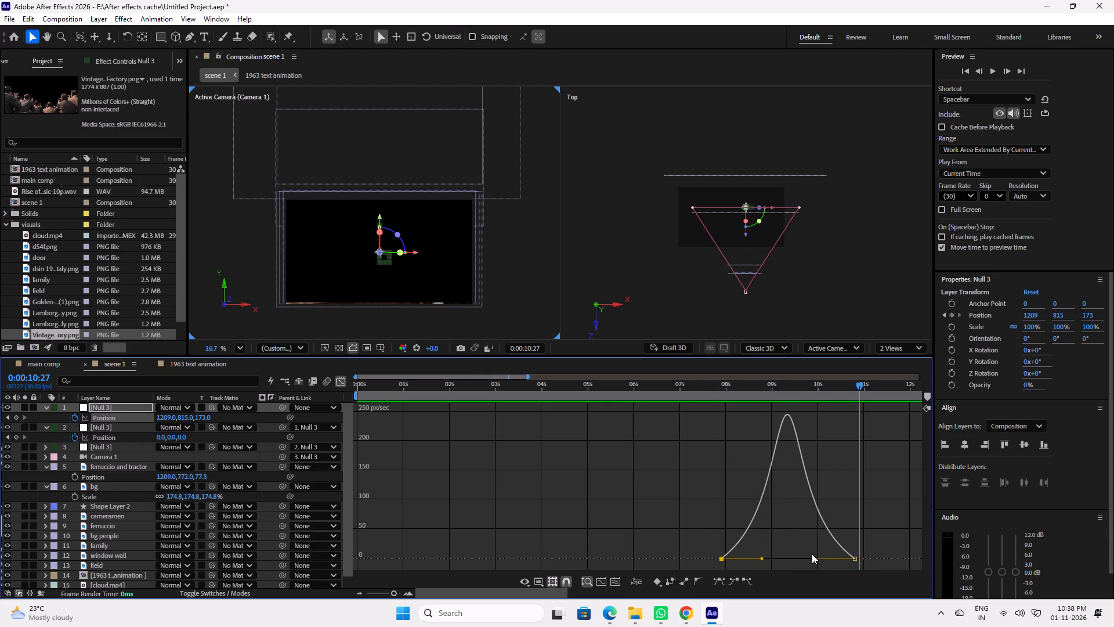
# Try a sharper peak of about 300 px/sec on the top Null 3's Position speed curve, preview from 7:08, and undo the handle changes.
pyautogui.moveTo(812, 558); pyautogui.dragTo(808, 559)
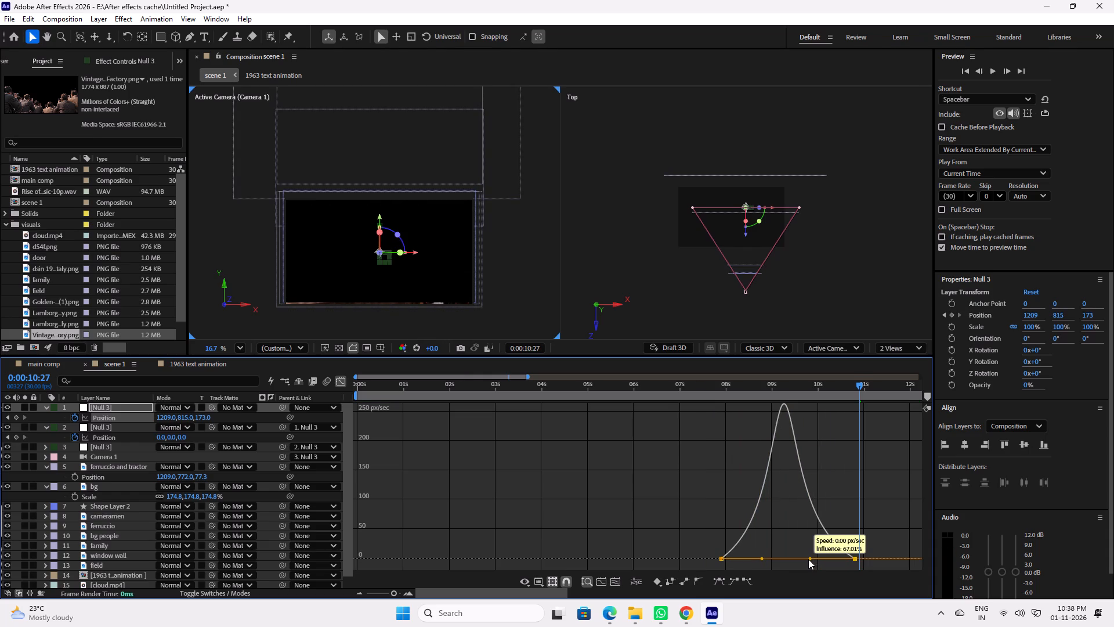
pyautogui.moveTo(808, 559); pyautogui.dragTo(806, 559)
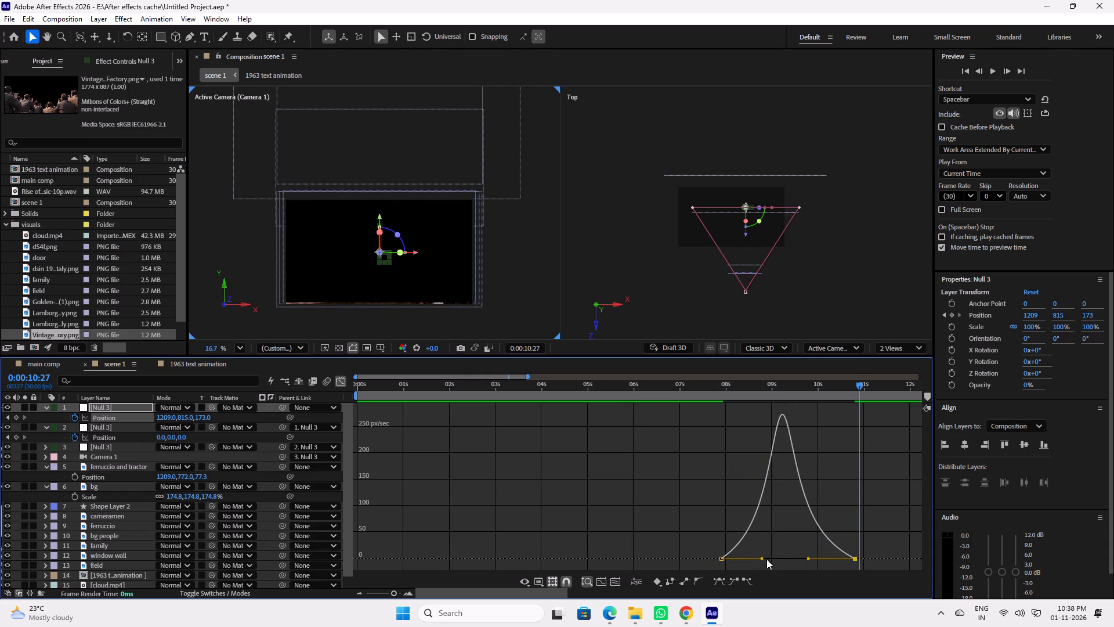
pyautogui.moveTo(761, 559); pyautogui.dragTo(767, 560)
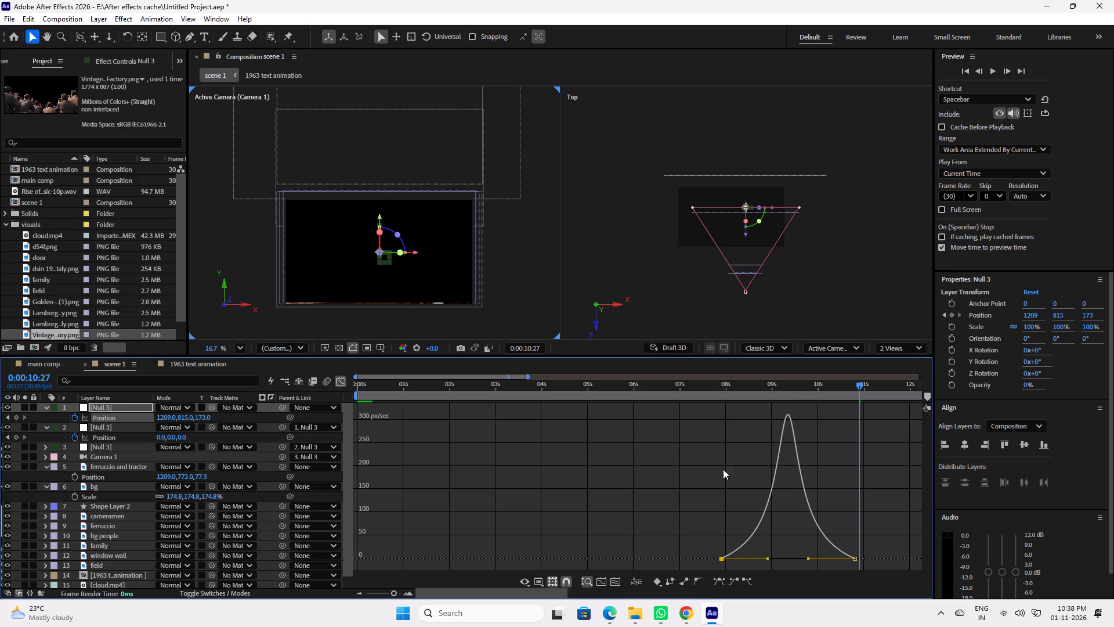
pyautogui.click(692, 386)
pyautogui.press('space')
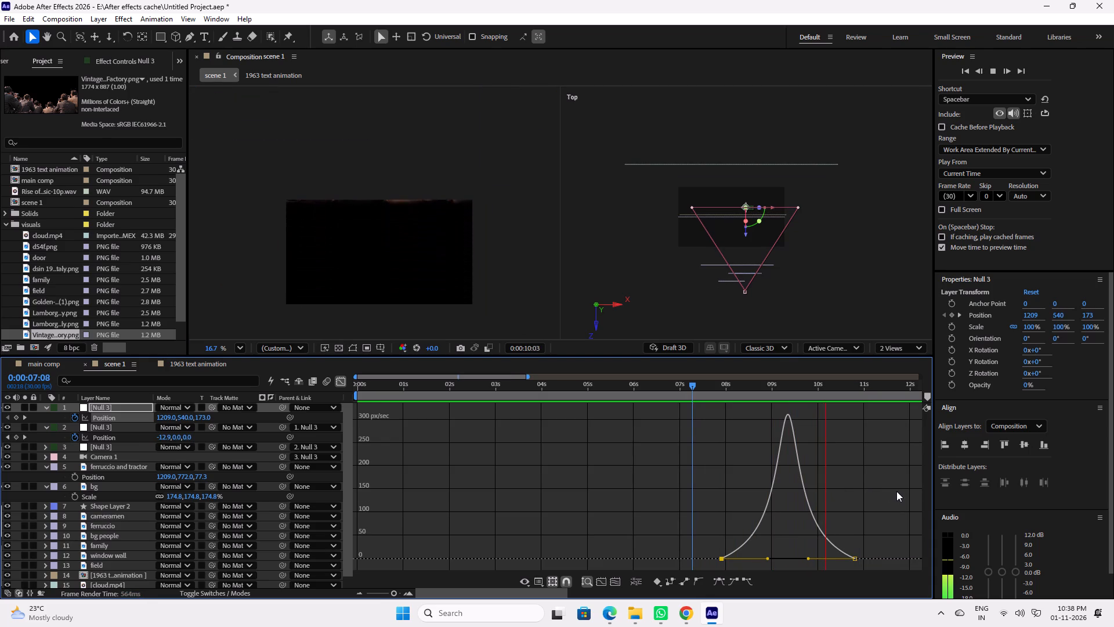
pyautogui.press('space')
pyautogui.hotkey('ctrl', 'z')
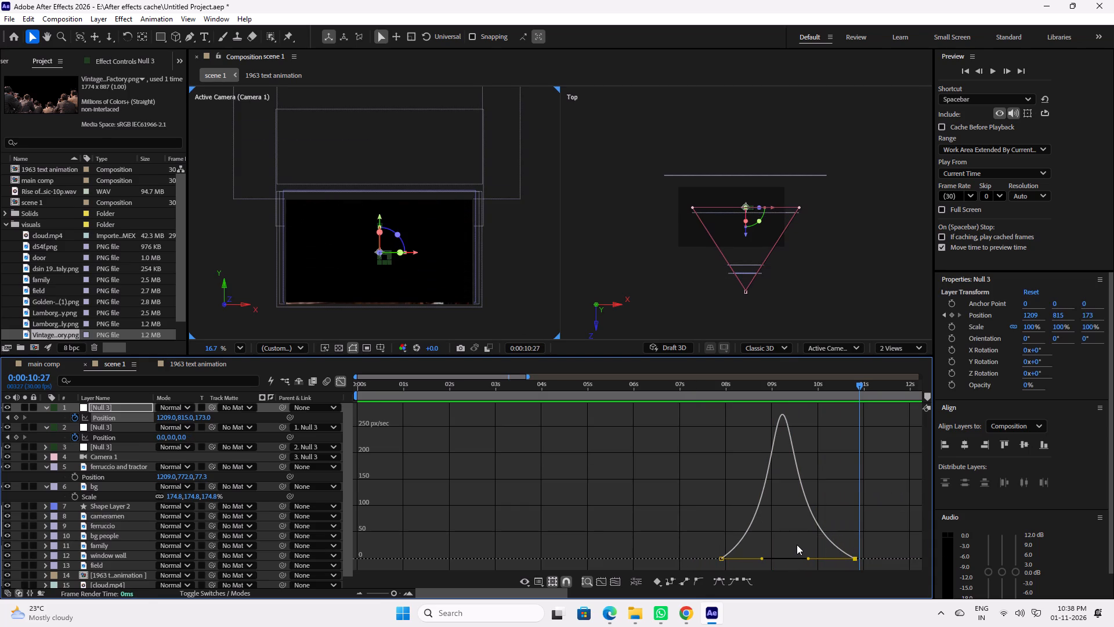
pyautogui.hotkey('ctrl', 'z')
# Save the project with the top Null 3's reshaped Position easing.
pyautogui.hotkey('ctrl', 's')
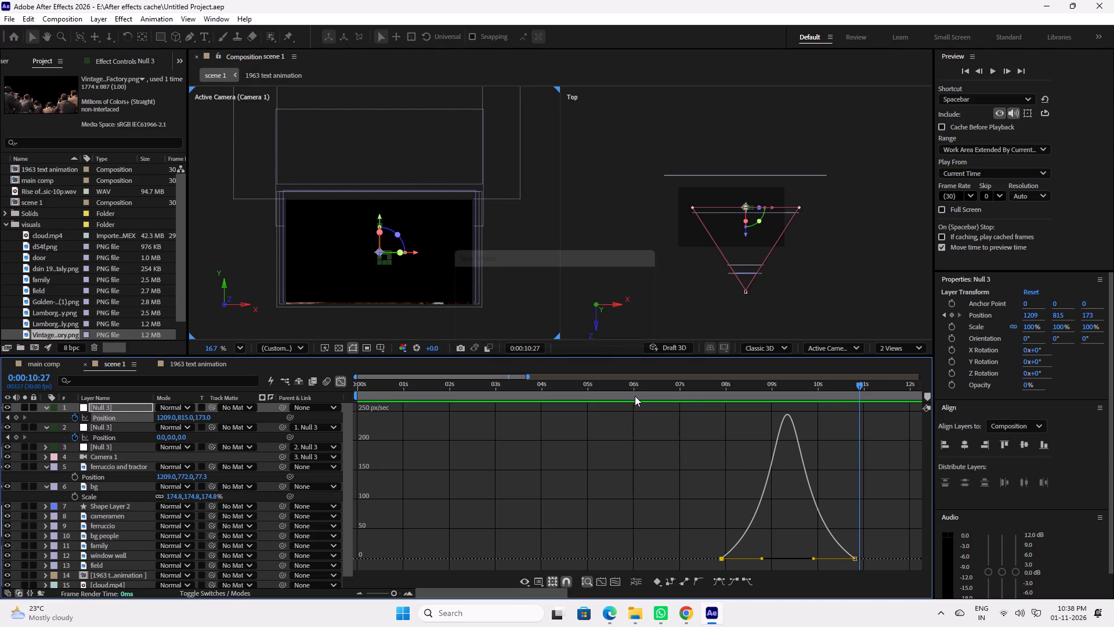
# Return the timeline to layer bars, preview scene 1's camera move from 4:09 to 10:23, and save the project.
pyautogui.click(335, 381)
pyautogui.moveTo(719, 380); pyautogui.dragTo(693, 381)
pyautogui.press('space')
pyautogui.press('space')
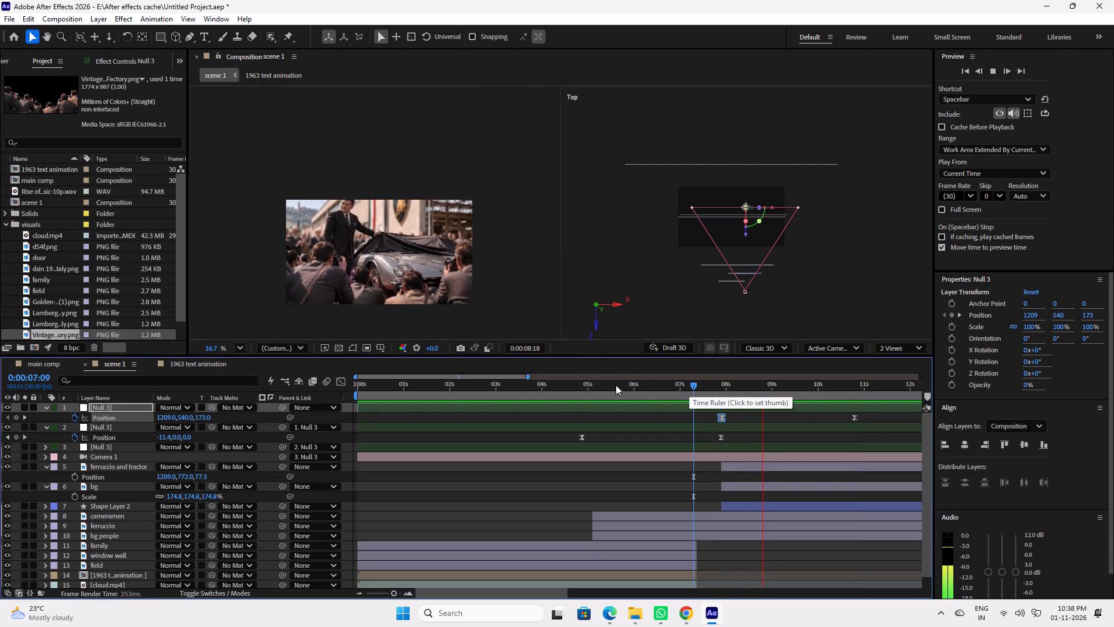
pyautogui.click(556, 385)
pyautogui.press('space')
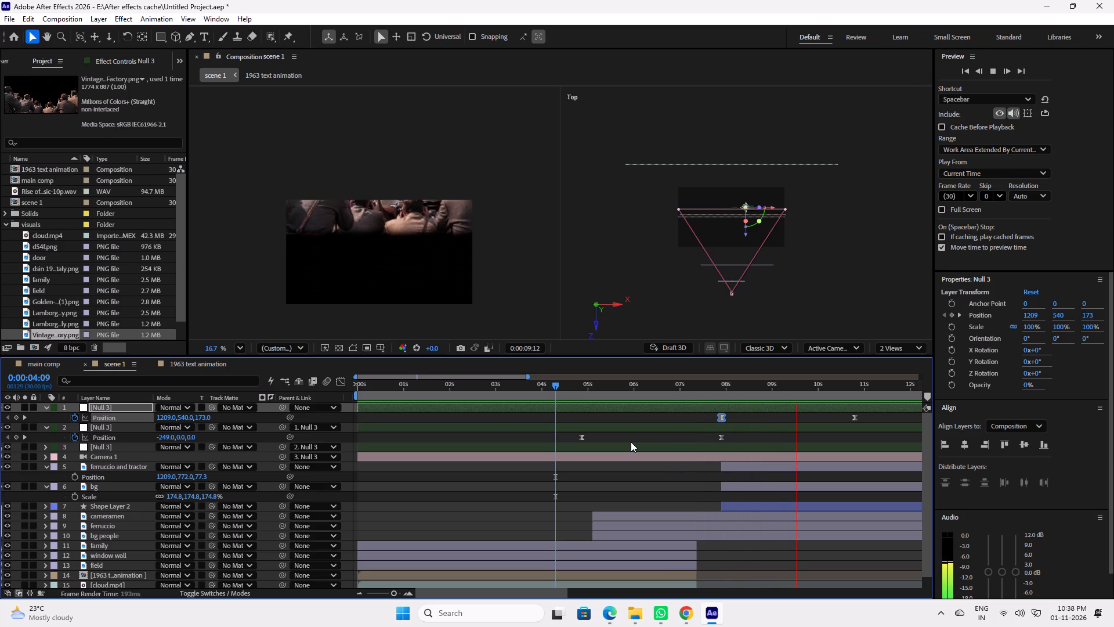
pyautogui.press('space')
pyautogui.hotkey('ctrl', 's')
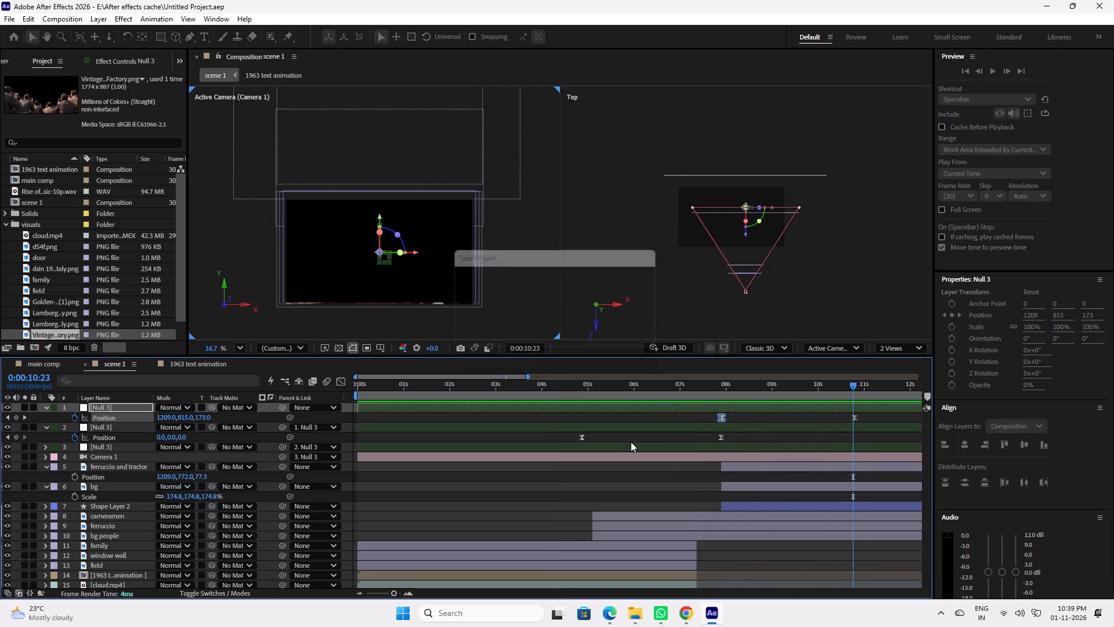
# Scrub through the unveiling-to-workshop transition, park the playhead at 9:20, and save the project.
pyautogui.moveTo(712, 389); pyautogui.dragTo(784, 391)
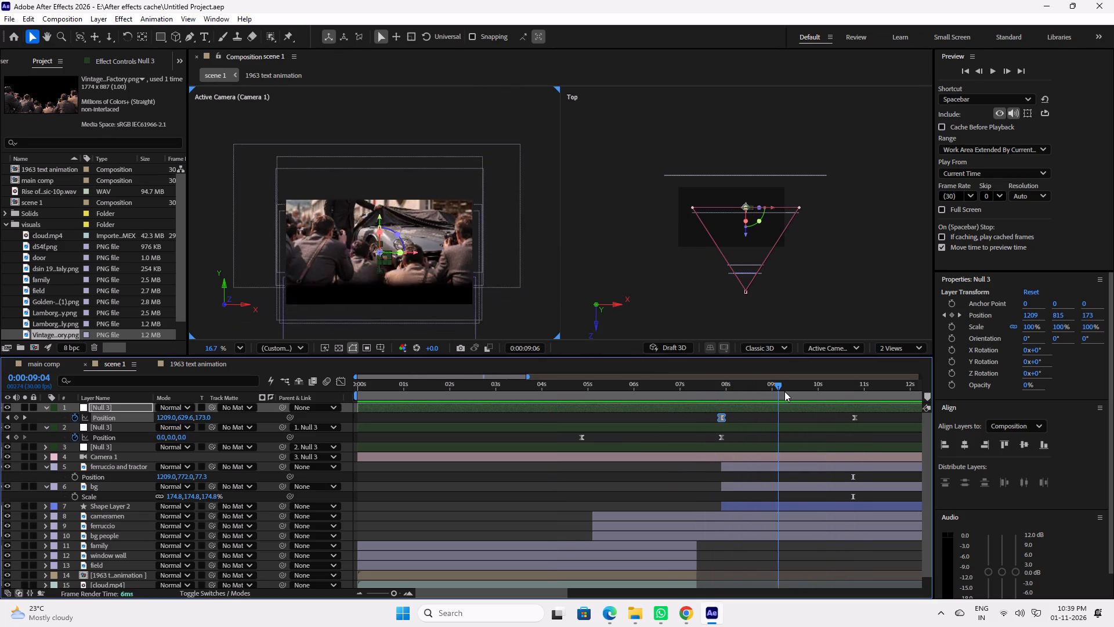
pyautogui.moveTo(784, 391); pyautogui.dragTo(803, 392)
pyautogui.hotkey('ctrl', 's')
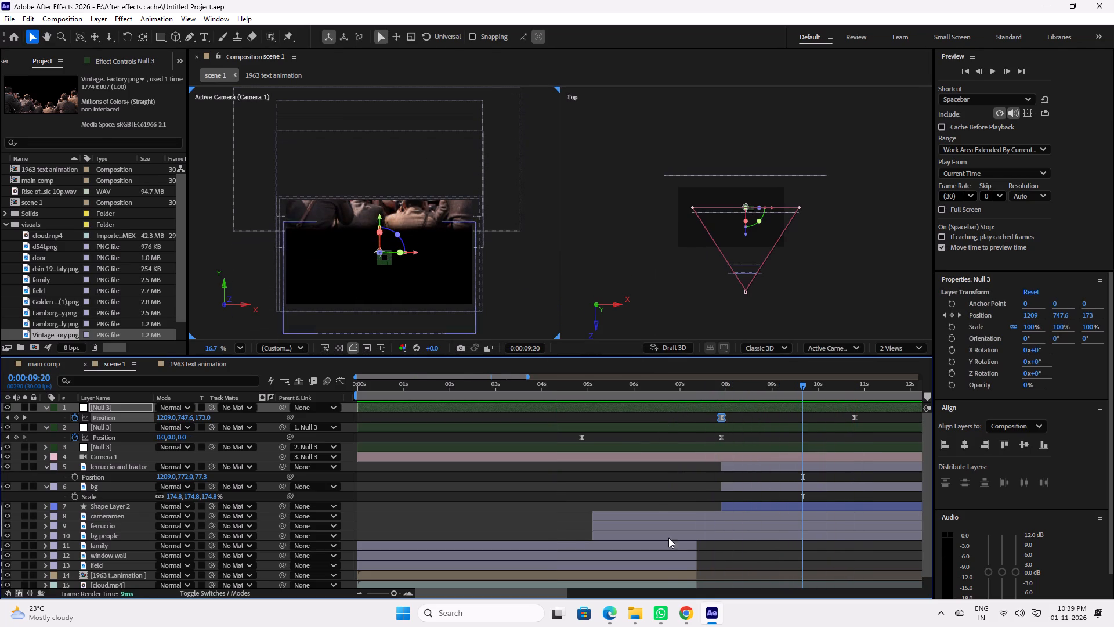
# Switch to the YouTube tutorial in Chrome and resume playback from 42:40.
pyautogui.click(686, 614)
pyautogui.click(552, 355)
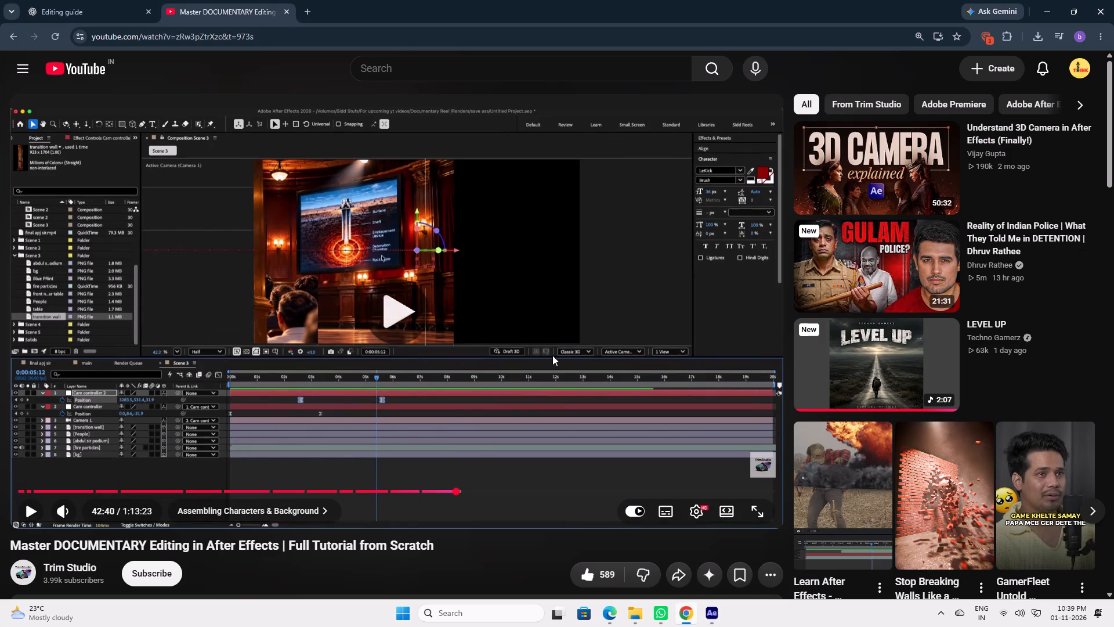
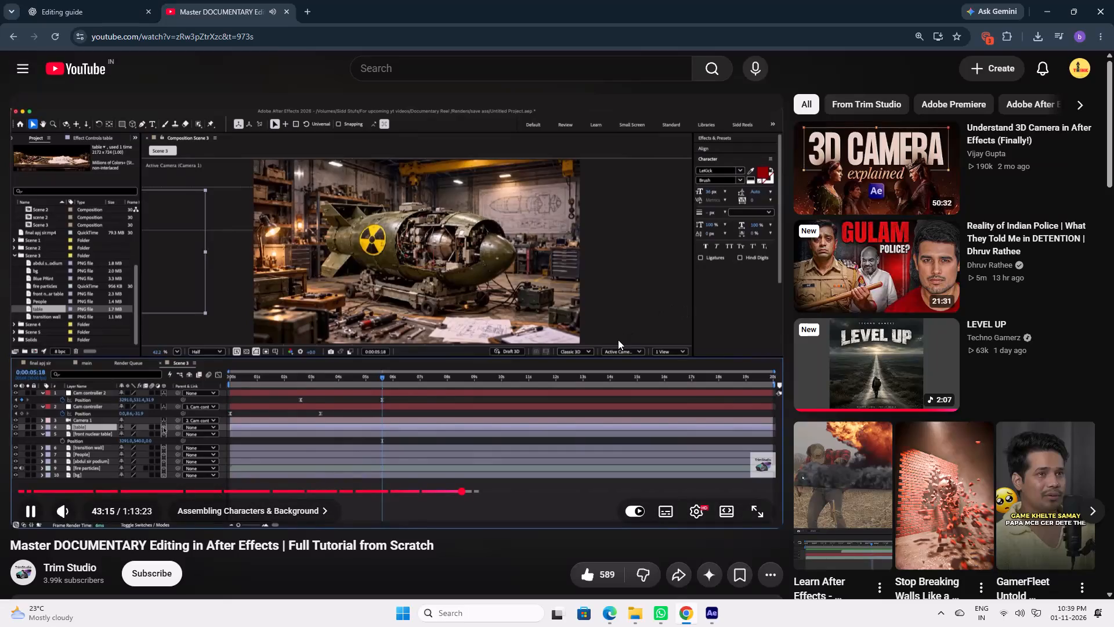
# Pause the YouTube tutorial and switch back to After Effects.
pyautogui.click(618, 340)
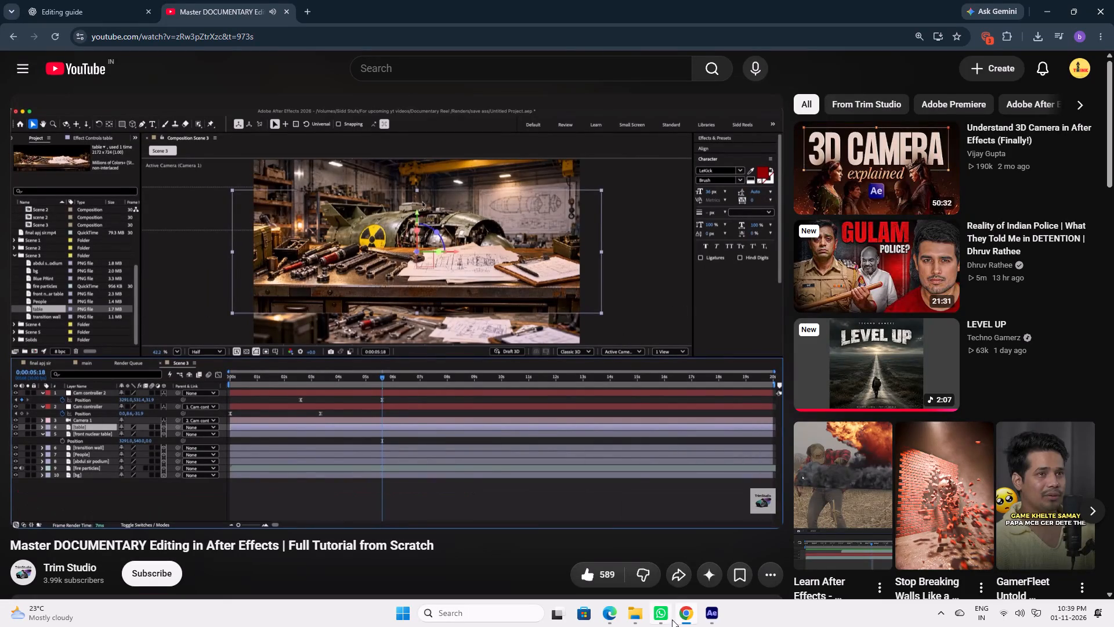
pyautogui.click(710, 615)
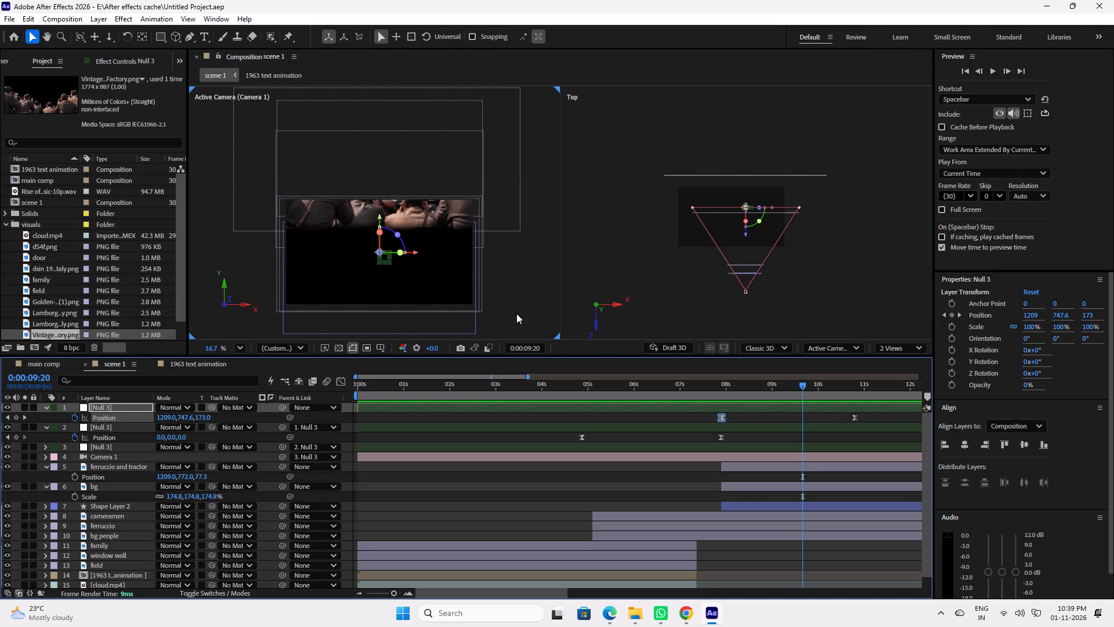
# Scrub scene 1's unveiling-to-workshop move between 8:21 and 10:24 and park the playhead at 10:24.
pyautogui.moveTo(794, 388); pyautogui.dragTo(772, 387)
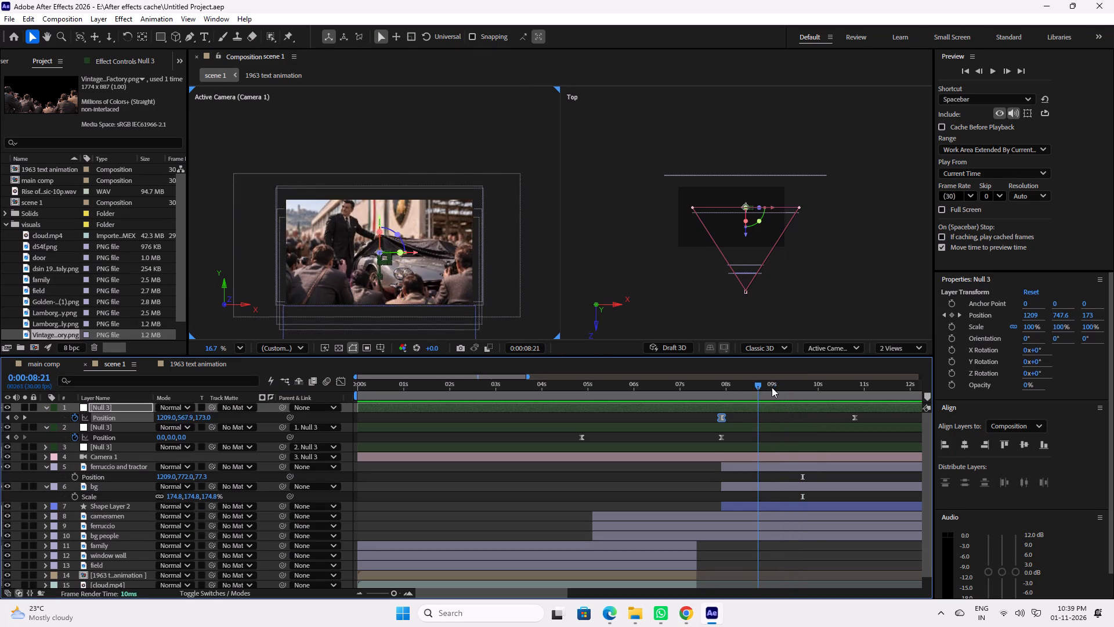
pyautogui.moveTo(772, 387); pyautogui.dragTo(846, 397)
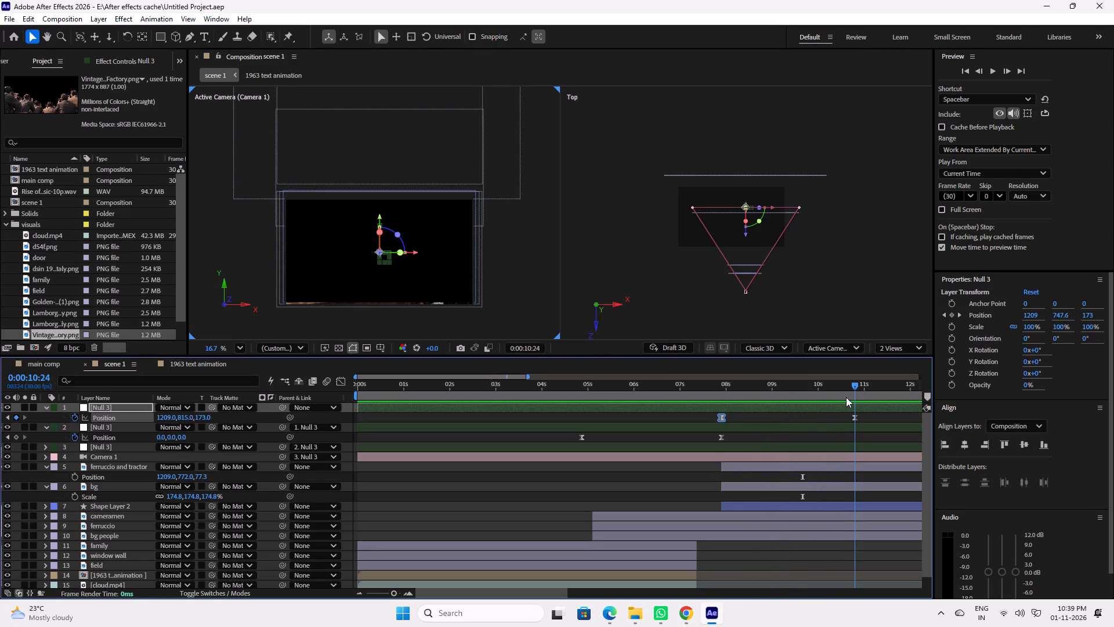
pyautogui.moveTo(846, 397); pyautogui.dragTo(823, 399)
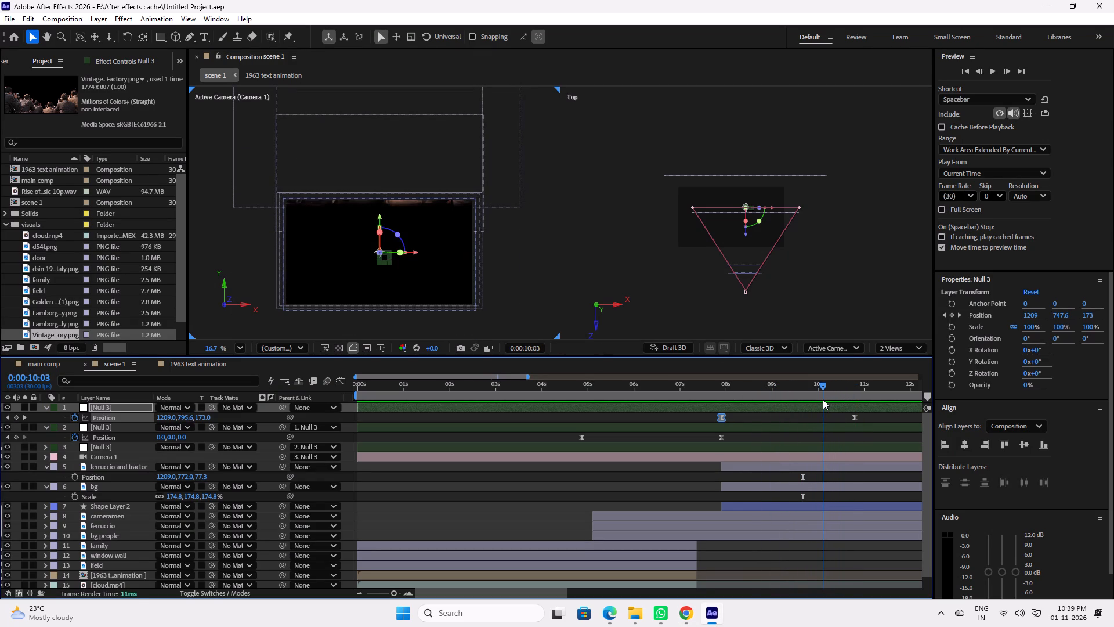
pyautogui.moveTo(823, 399); pyautogui.dragTo(840, 401)
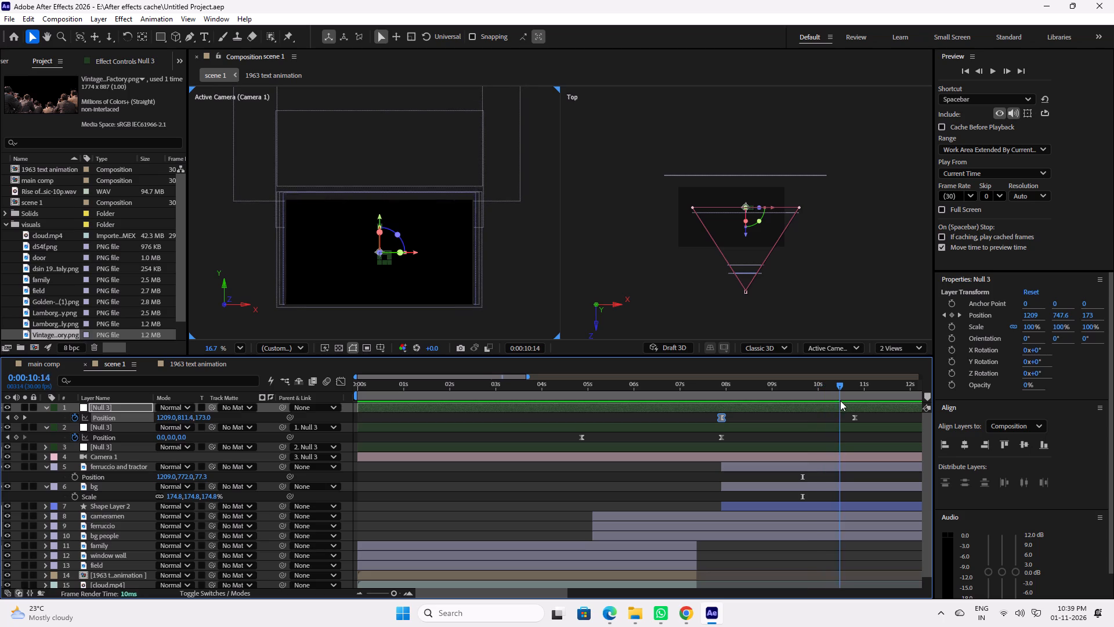
pyautogui.moveTo(840, 401); pyautogui.dragTo(847, 402)
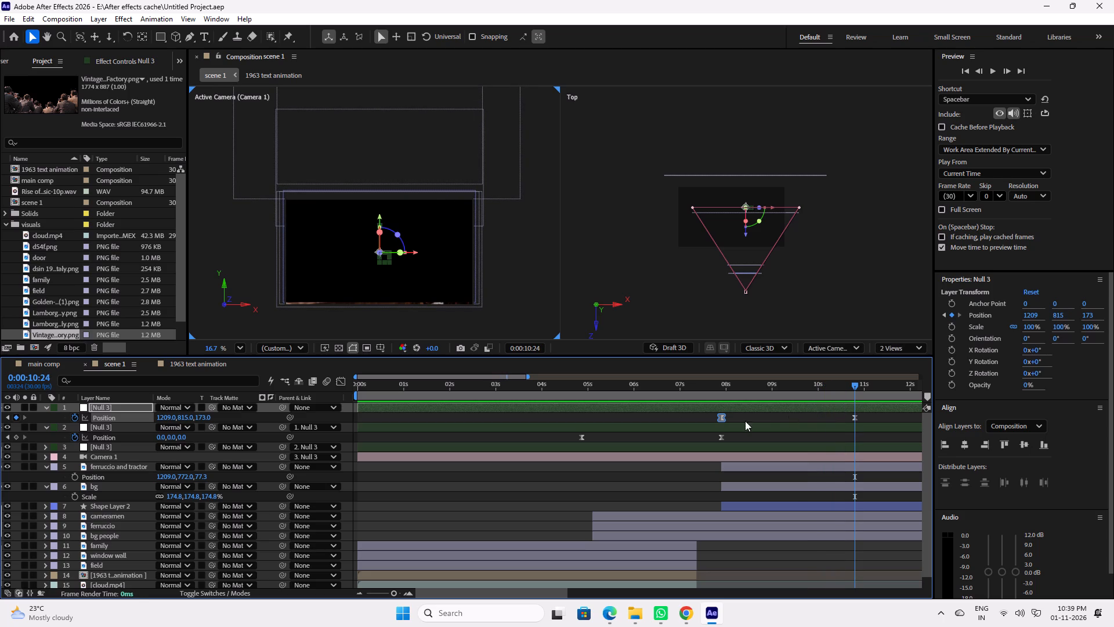
# Toggle the ferruccio and tractor layer's visibility off and on, and hide Shape Layer 2.
pyautogui.click(772, 471)
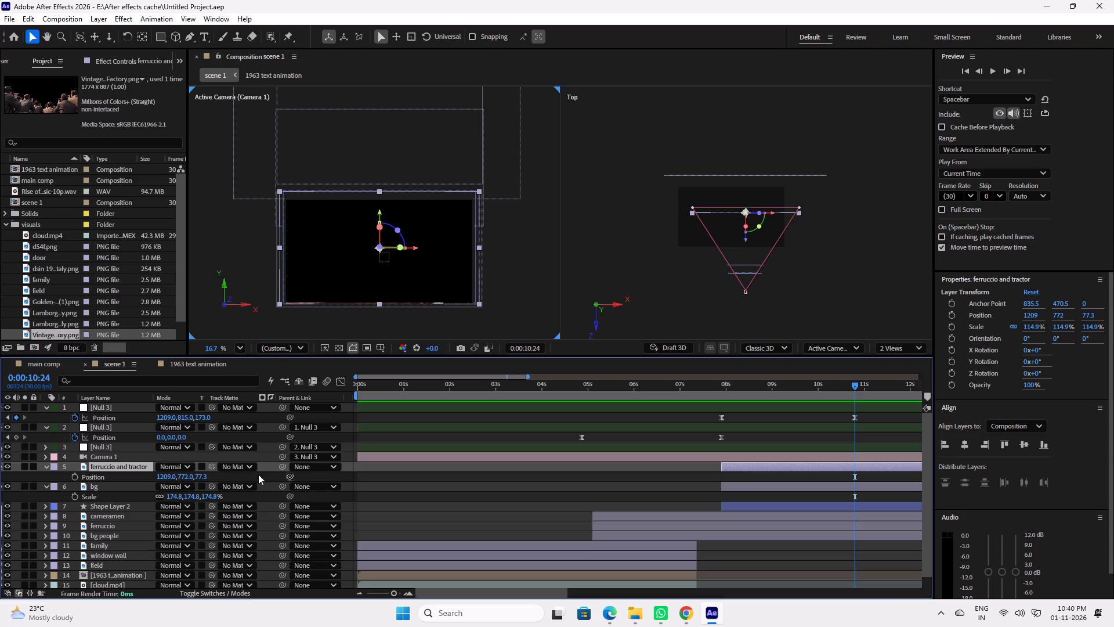
pyautogui.click(9, 467)
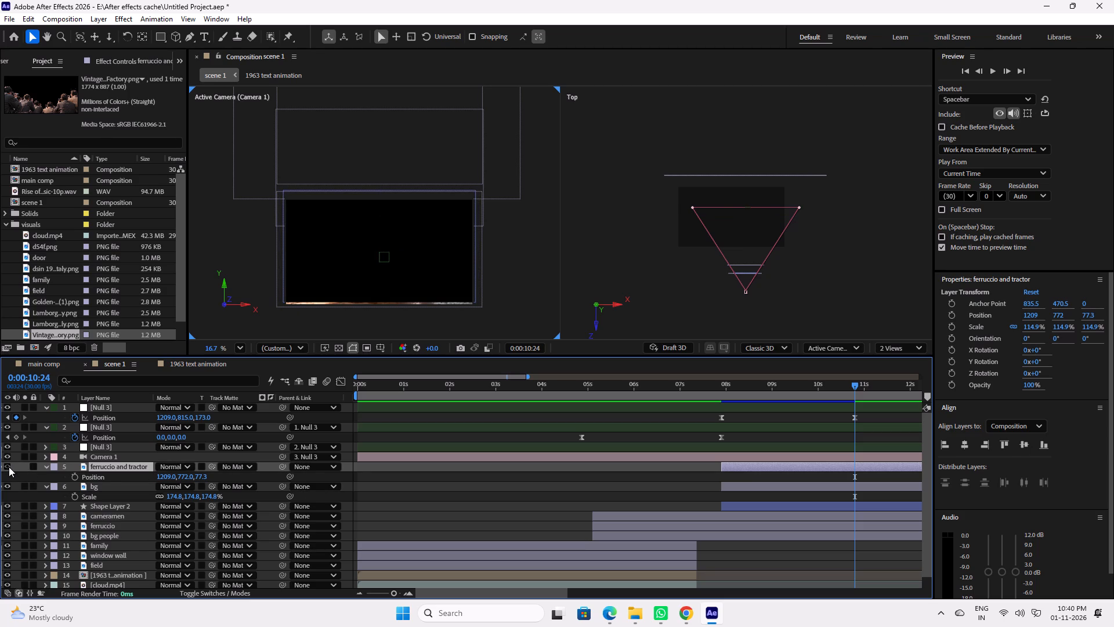
pyautogui.click(9, 467)
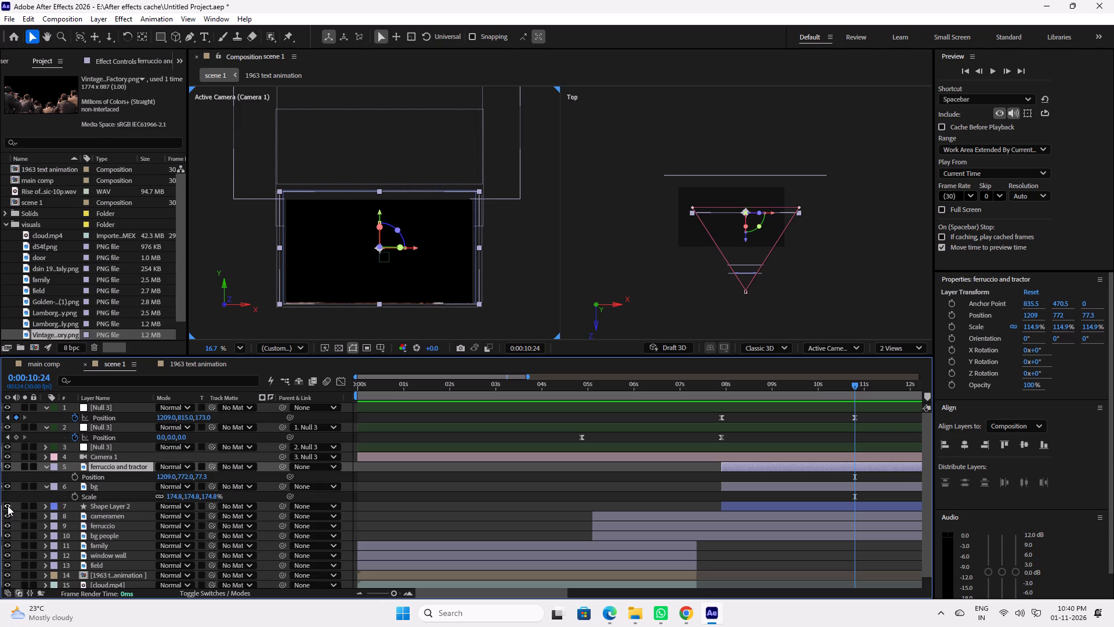
pyautogui.click(8, 506)
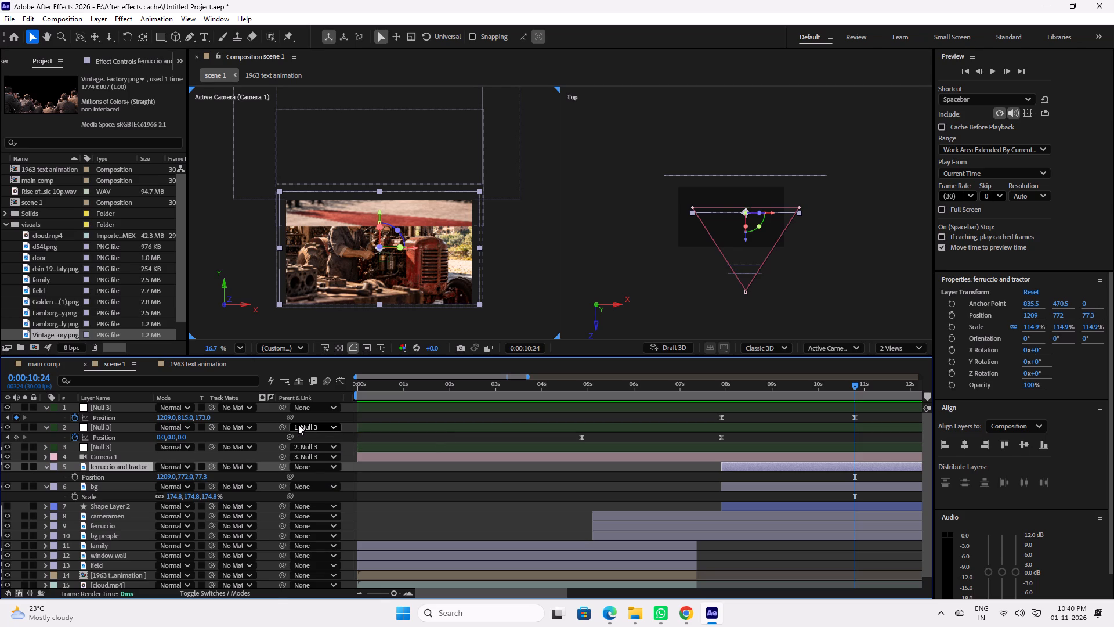
pyautogui.click(121, 499)
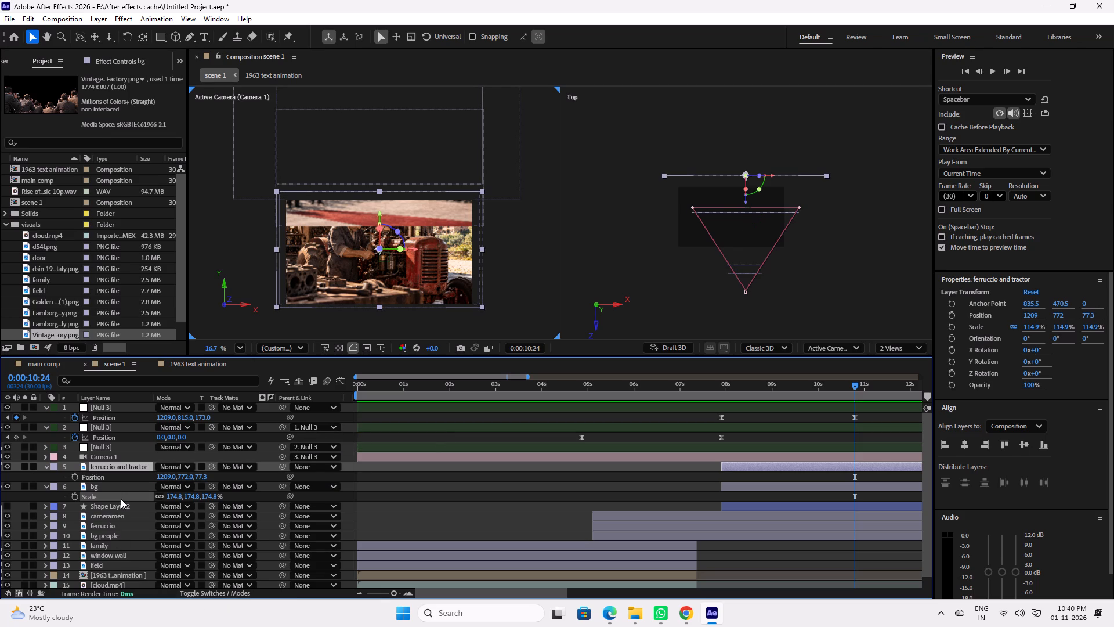
pyautogui.click(121, 470)
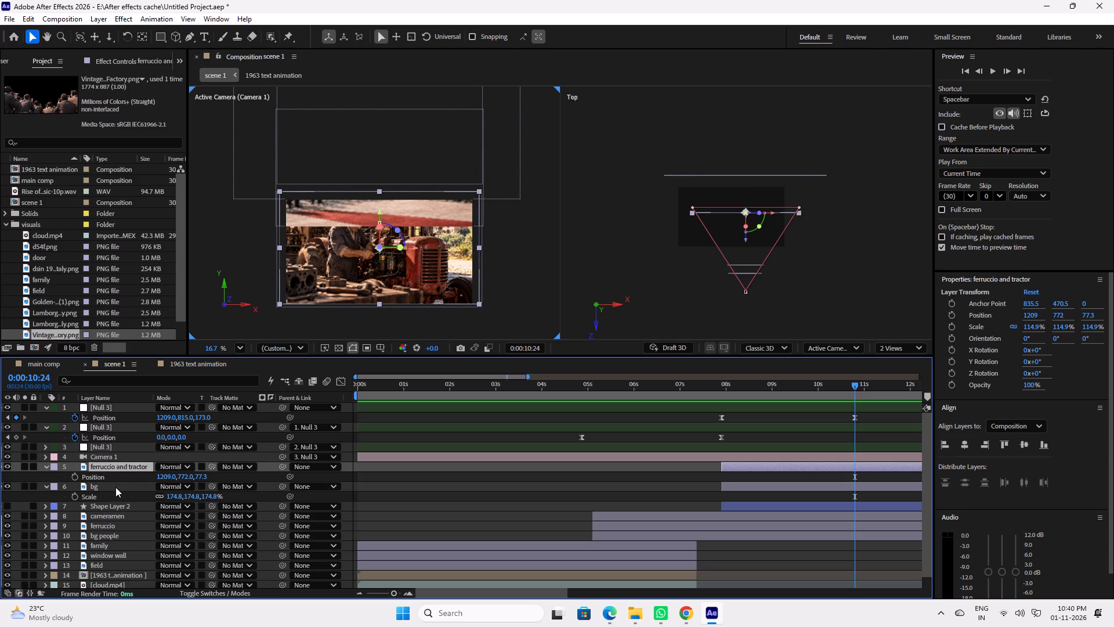
# Change the second viewport of the two-view layout from Top to Custom View 1.
pyautogui.click(839, 279)
pyautogui.click(895, 348)
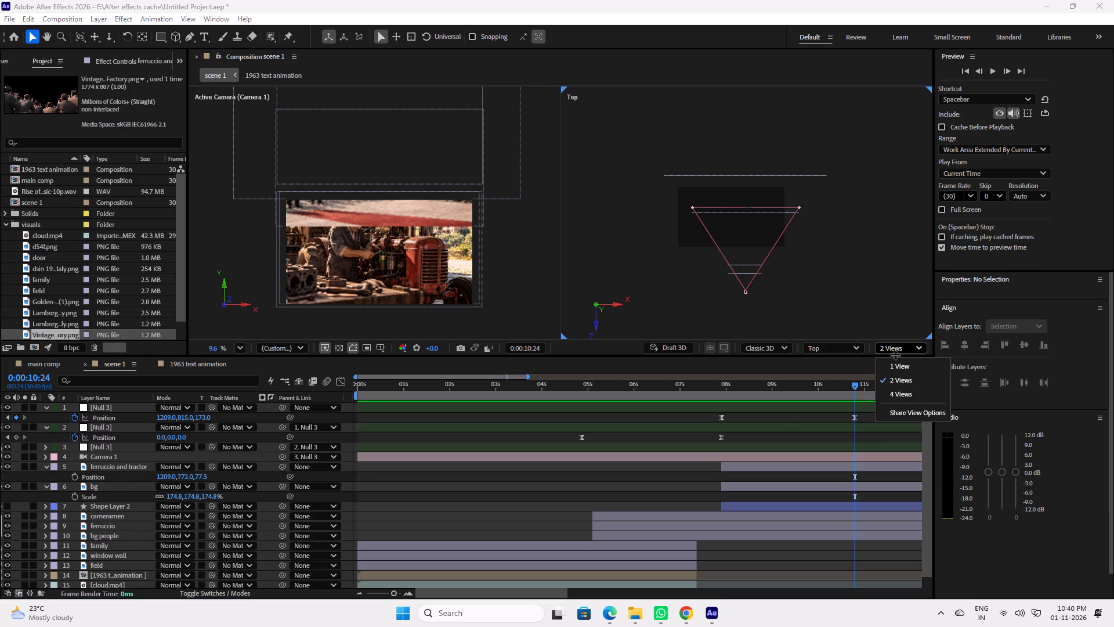
pyautogui.click(822, 307)
pyautogui.click(823, 347)
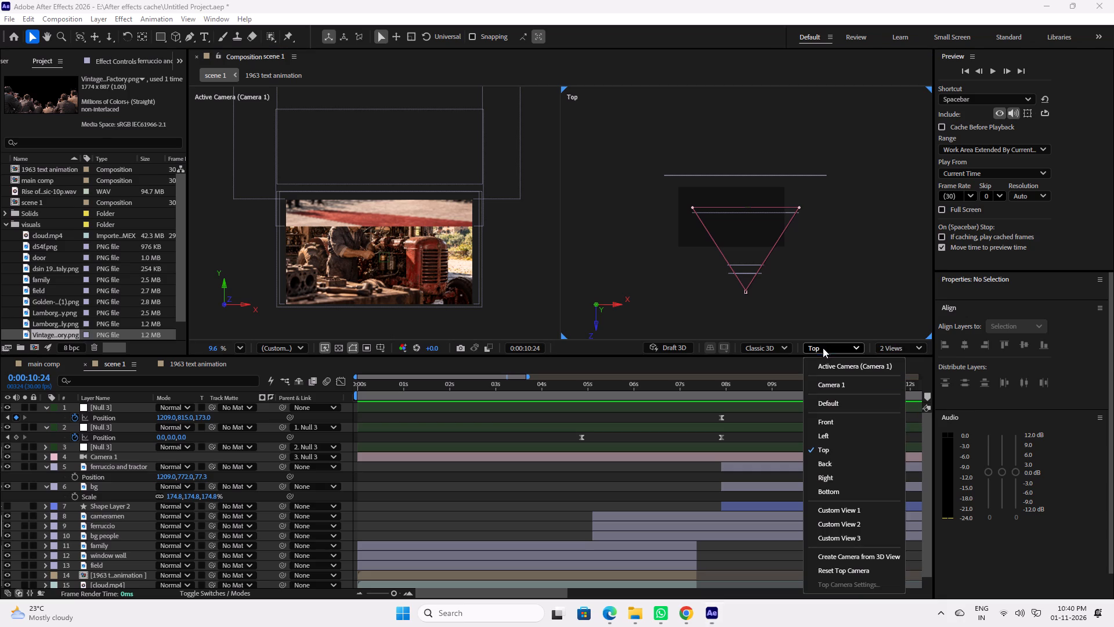
pyautogui.click(849, 514)
# Examine the depth spacing of the workshop layers, the crowd layers and the camera in Custom View 1.
pyautogui.scroll(4, 686, 219)
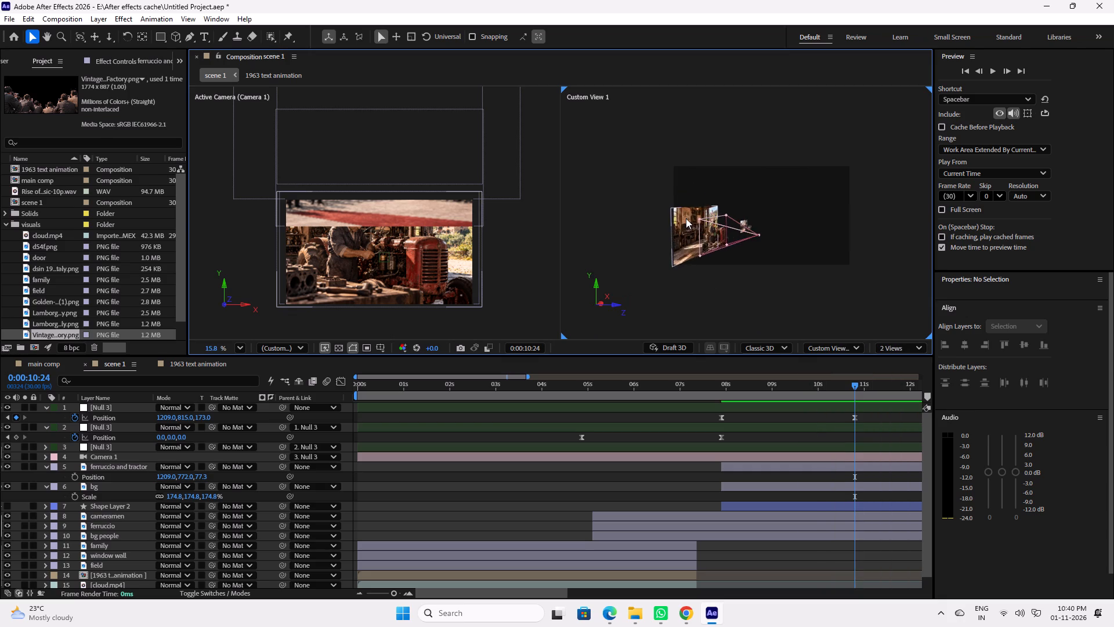
pyautogui.scroll(10, 688, 221)
pyautogui.keyDown('alt'); pyautogui.moveTo(811, 273); pyautogui.dragTo(832, 275); pyautogui.keyUp('alt')
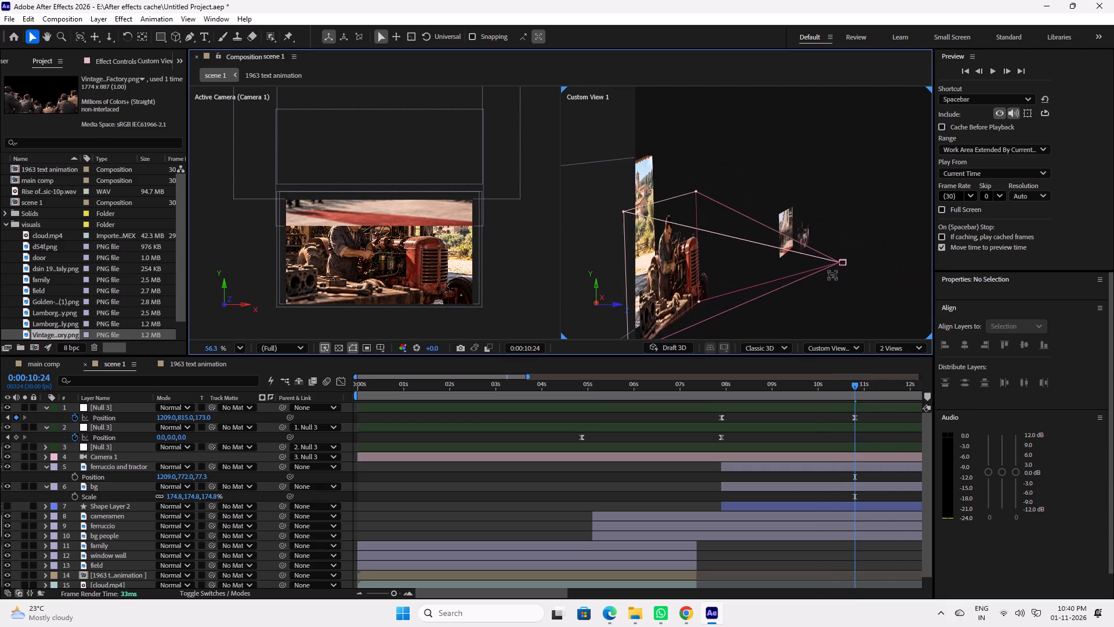
pyautogui.keyDown('alt'); pyautogui.moveTo(832, 275); pyautogui.dragTo(814, 282); pyautogui.keyUp('alt')
pyautogui.press('space')
pyautogui.press('space')
pyautogui.press('space')
pyautogui.press('space')
pyautogui.press('space')
pyautogui.press('space')
pyautogui.press('space')
pyautogui.press('space')
pyautogui.press('space')
pyautogui.press('space')
pyautogui.press('space')
pyautogui.press('space')
pyautogui.press('space')
pyautogui.press('space')
pyautogui.press('space')
pyautogui.press('space')
pyautogui.press('space')
pyautogui.press('space')
pyautogui.press('space')
pyautogui.press('space')
pyautogui.moveTo(727, 225); pyautogui.dragTo(675, 209)
pyautogui.keyDown('alt'); pyautogui.moveTo(739, 237); pyautogui.dragTo(631, 228); pyautogui.keyUp('alt')
pyautogui.press('space')
pyautogui.moveTo(784, 251); pyautogui.dragTo(648, 229)
pyautogui.keyDown('alt'); pyautogui.scroll(-10, 730, 249); pyautogui.keyUp('alt')
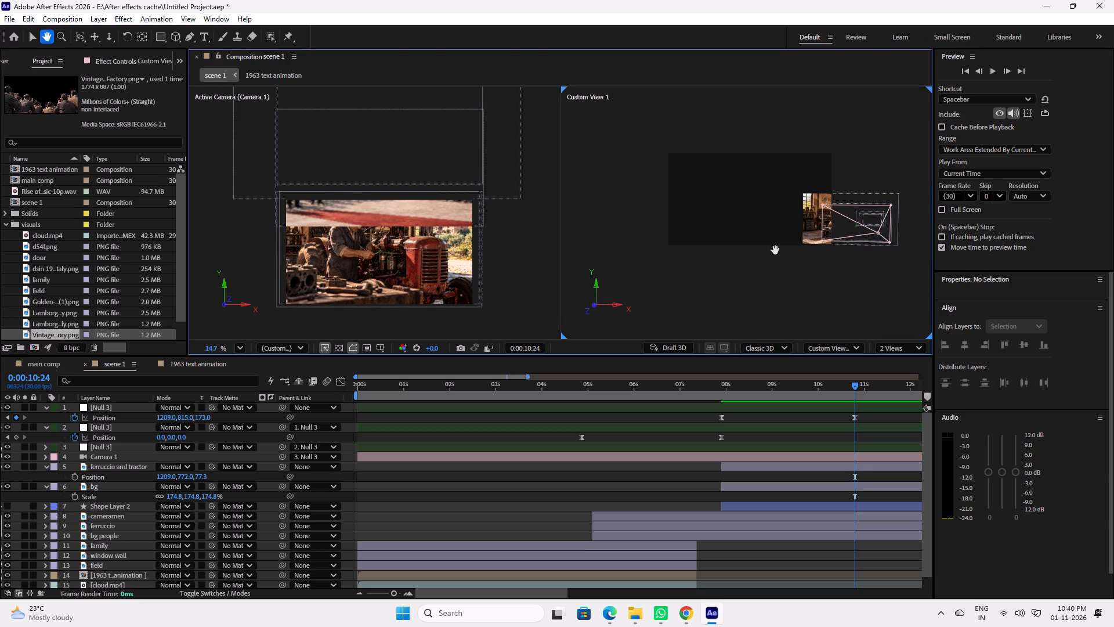
pyautogui.press('space')
pyautogui.press('space')
pyautogui.press('space')
pyautogui.moveTo(762, 224); pyautogui.dragTo(687, 249)
pyautogui.keyDown('alt'); pyautogui.moveTo(699, 225); pyautogui.dragTo(724, 238); pyautogui.keyUp('alt')
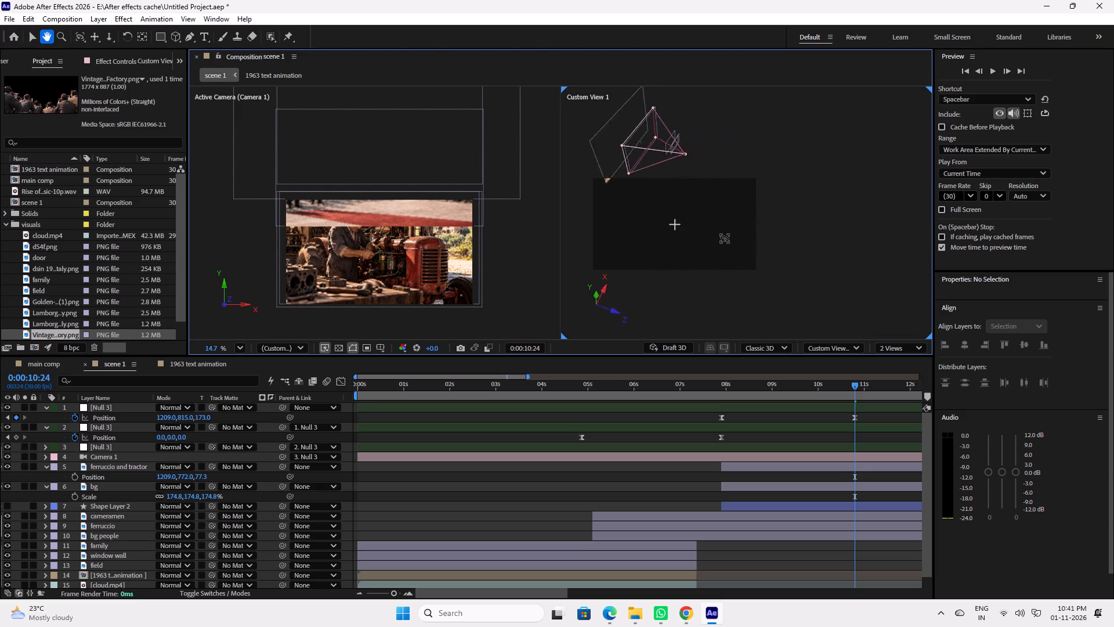
pyautogui.keyDown('alt'); pyautogui.moveTo(724, 238); pyautogui.dragTo(715, 225); pyautogui.keyUp('alt')
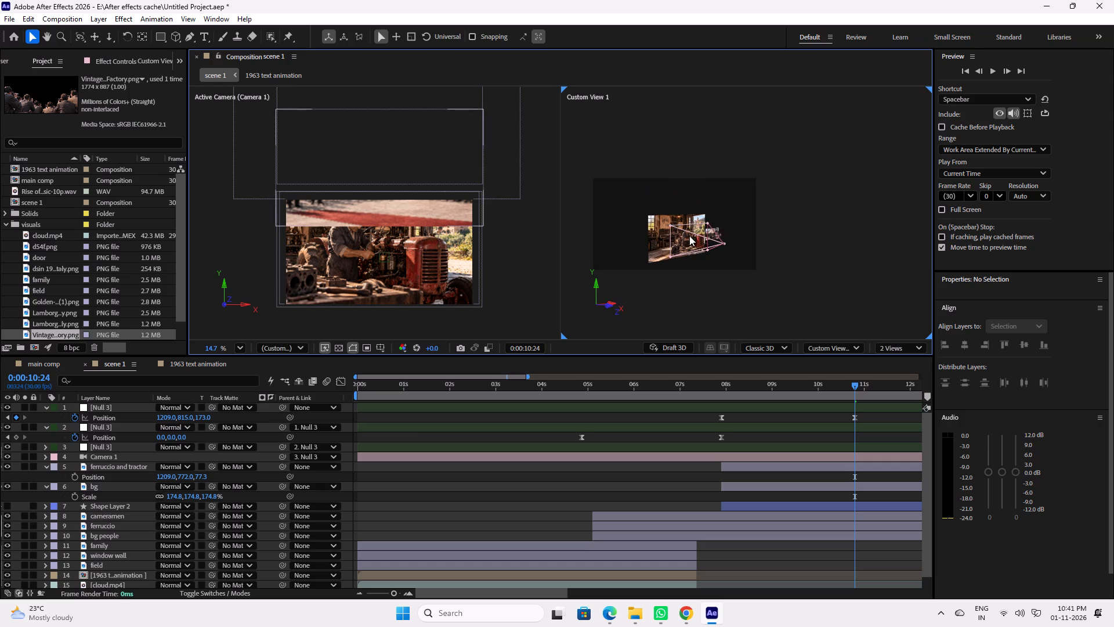
pyautogui.scroll(12, 688, 237)
pyautogui.keyDown('alt'); pyautogui.moveTo(697, 250); pyautogui.dragTo(715, 255); pyautogui.keyUp('alt')
pyautogui.press('space')
pyautogui.press('space')
pyautogui.press('space')
pyautogui.press('space')
pyautogui.press('space')
pyautogui.press('space')
pyautogui.press('space')
pyautogui.press('space')
pyautogui.press('space')
pyautogui.press('space')
pyautogui.press('space')
pyautogui.press('space')
pyautogui.press('space')
pyautogui.press('space')
pyautogui.press('space')
pyautogui.press('space')
pyautogui.press('space')
pyautogui.press('space')
pyautogui.press('space')
pyautogui.press('space')
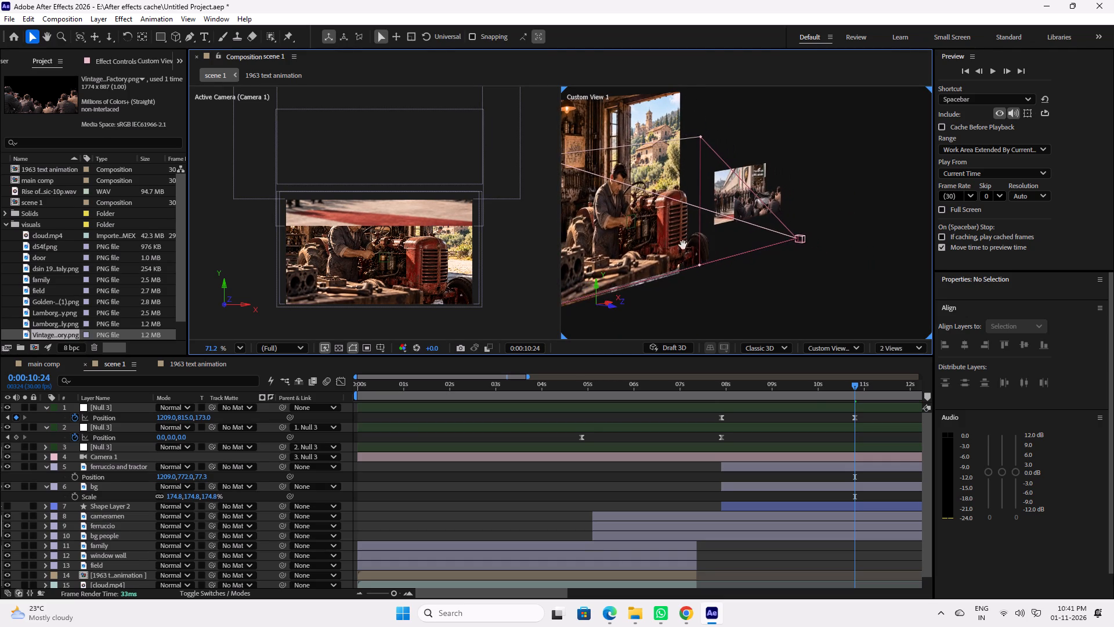
pyautogui.moveTo(673, 240); pyautogui.dragTo(793, 236)
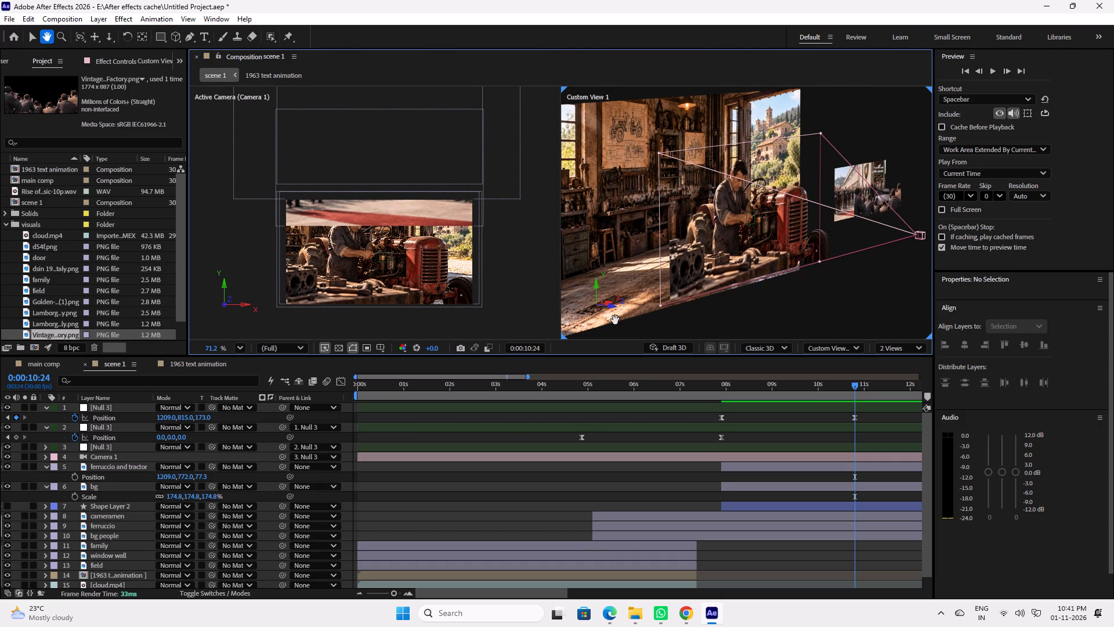
# Fit the ferruccio and tractor and bg layers to comp width with their 3D switch off, and turn 3D back on.
pyautogui.click(750, 494)
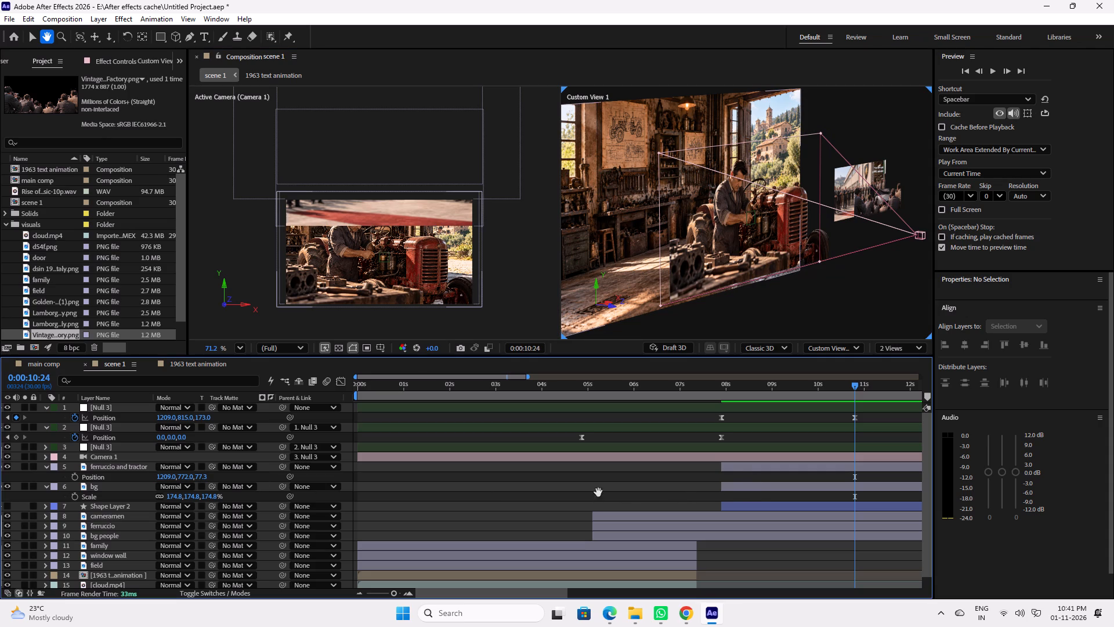
pyautogui.click(111, 488)
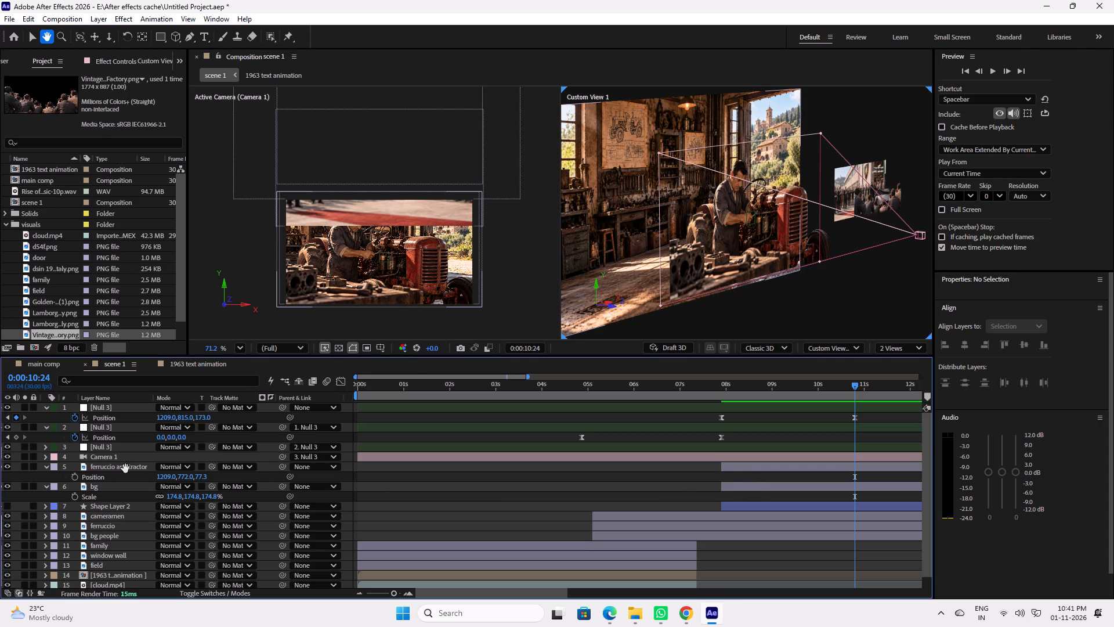
pyautogui.click(125, 469)
pyautogui.click(35, 41)
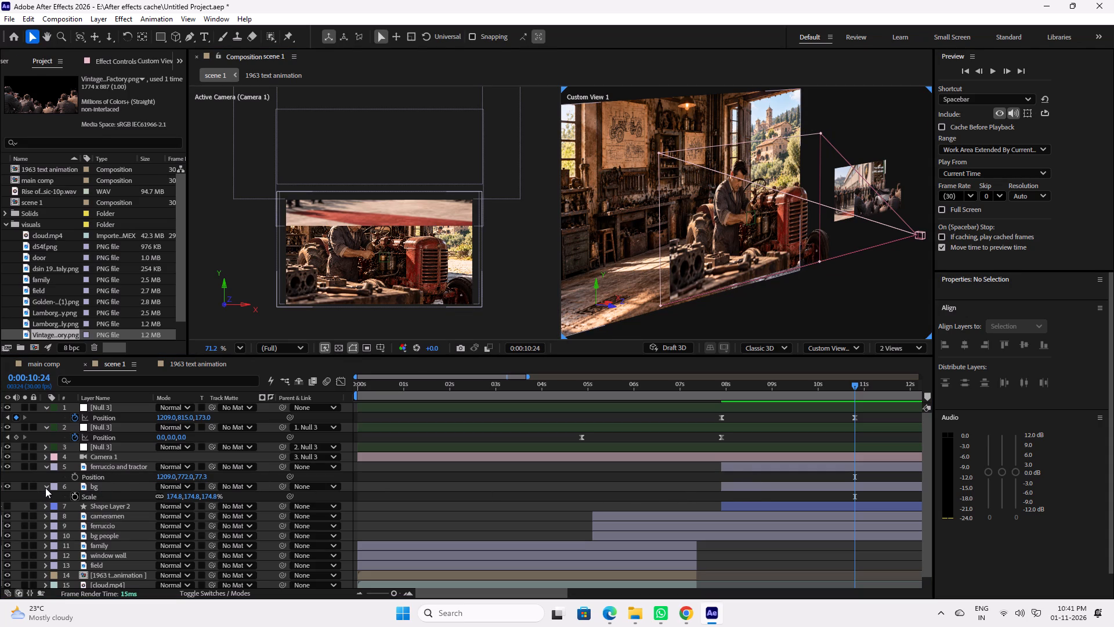
pyautogui.click(104, 467)
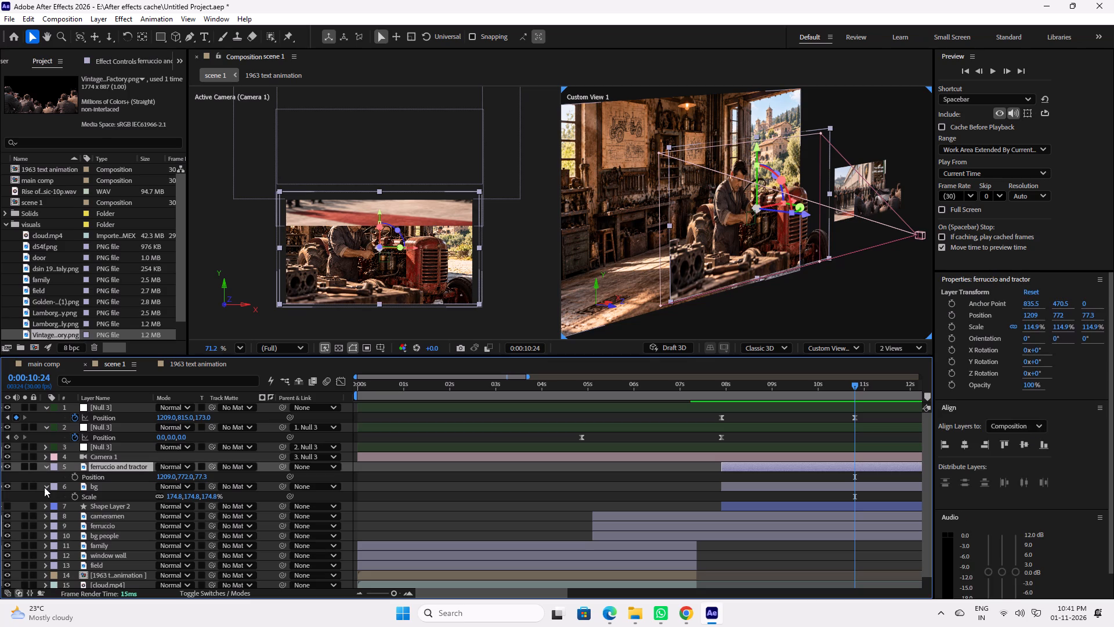
pyautogui.keyDown('ctrl'); pyautogui.click(108, 488); pyautogui.keyUp('ctrl')
pyautogui.press('F4')
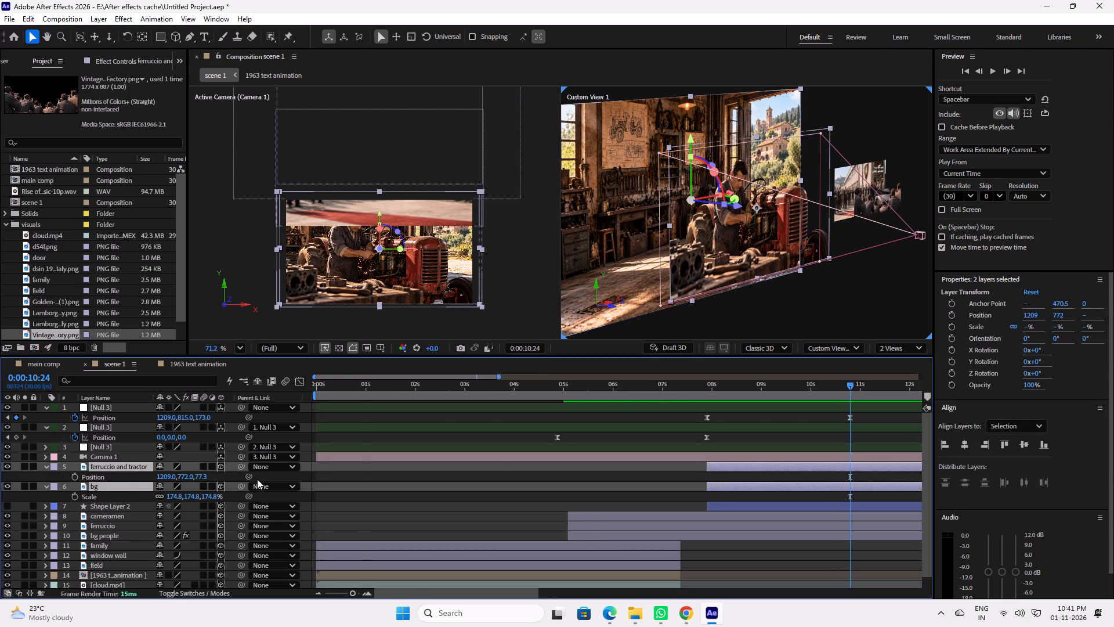
pyautogui.click(219, 469)
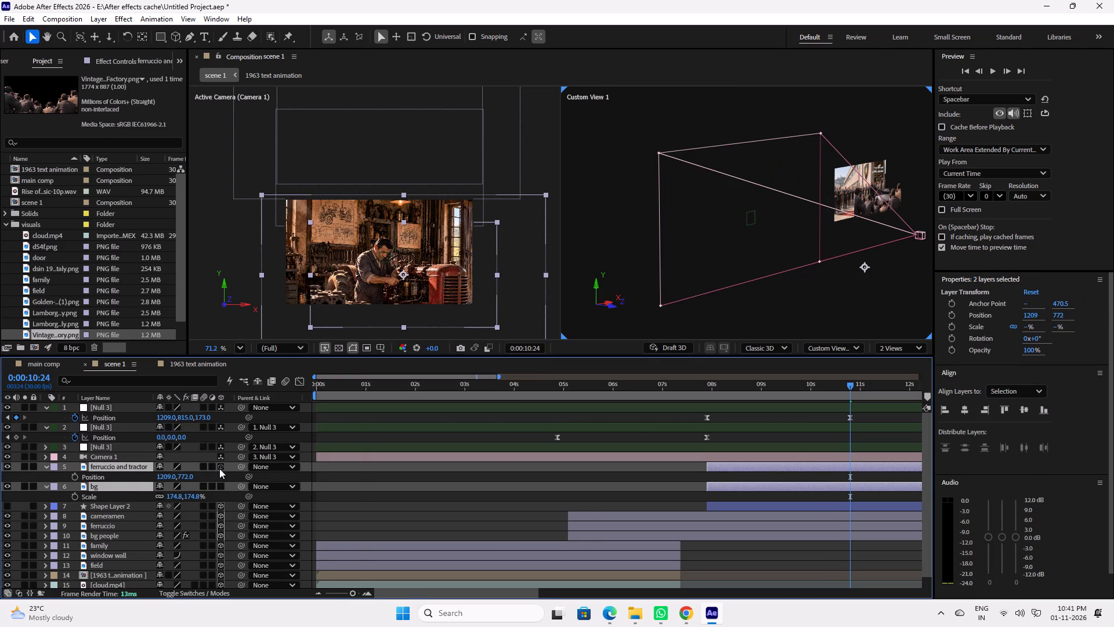
pyautogui.hotkey('ctrl', 'alt', 'shift', 'h')
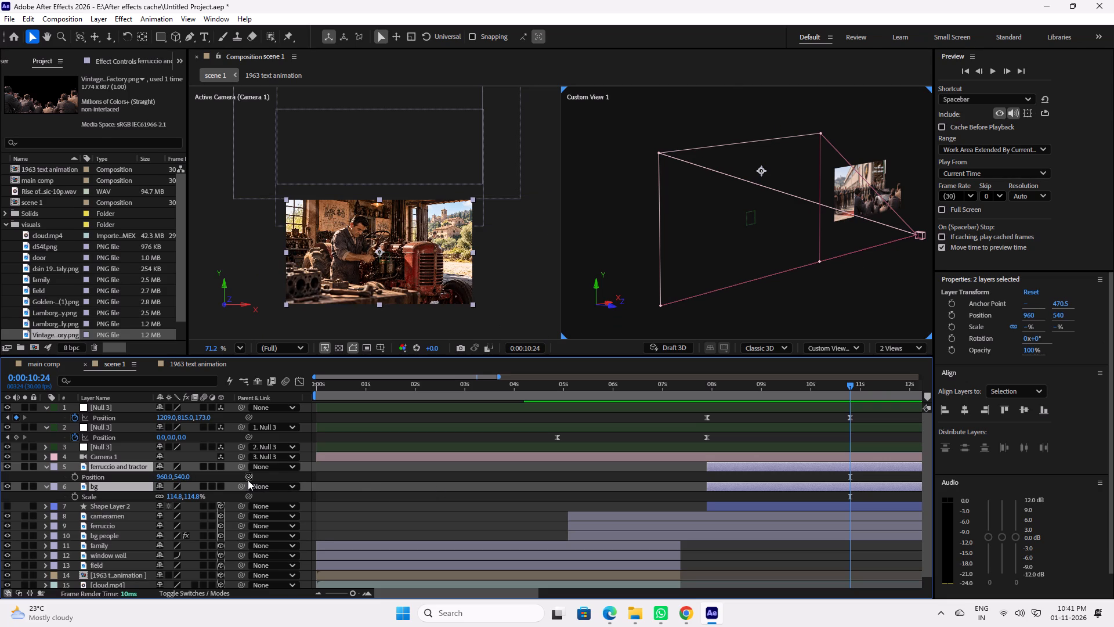
pyautogui.click(222, 467)
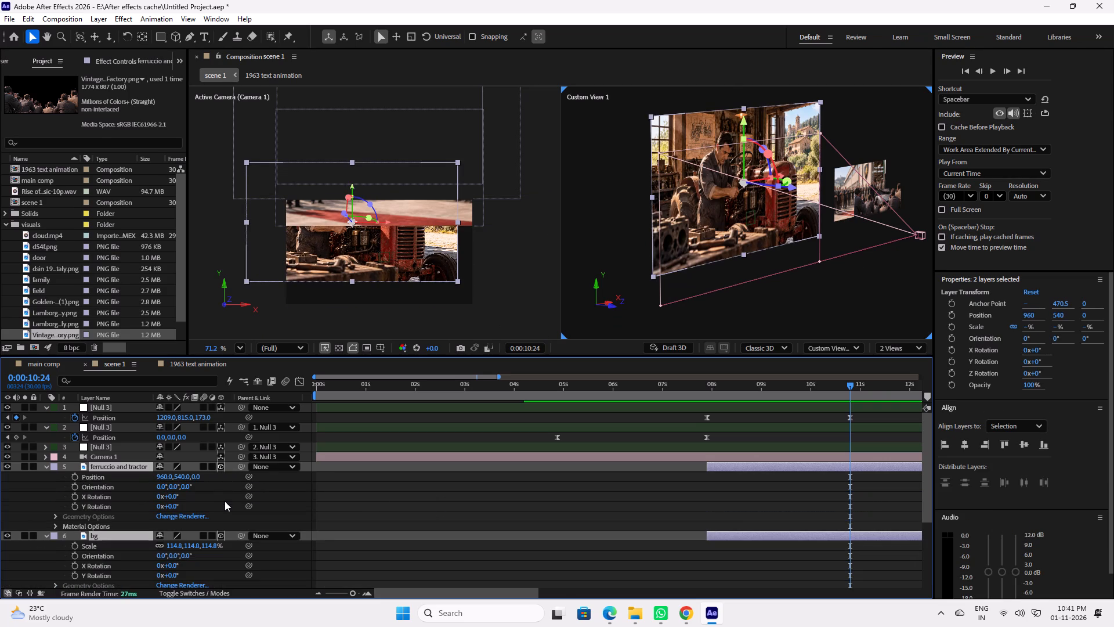
# Center the ferruccio and tractor and bg layers in Custom View 1.
pyautogui.rightClick(115, 467)
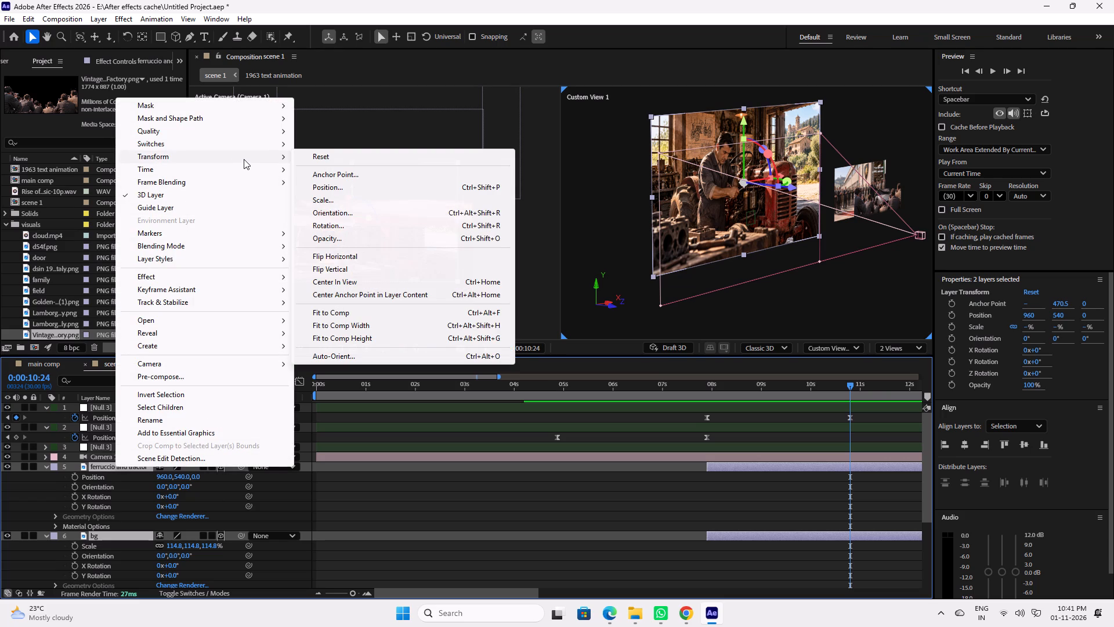
pyautogui.click(408, 280)
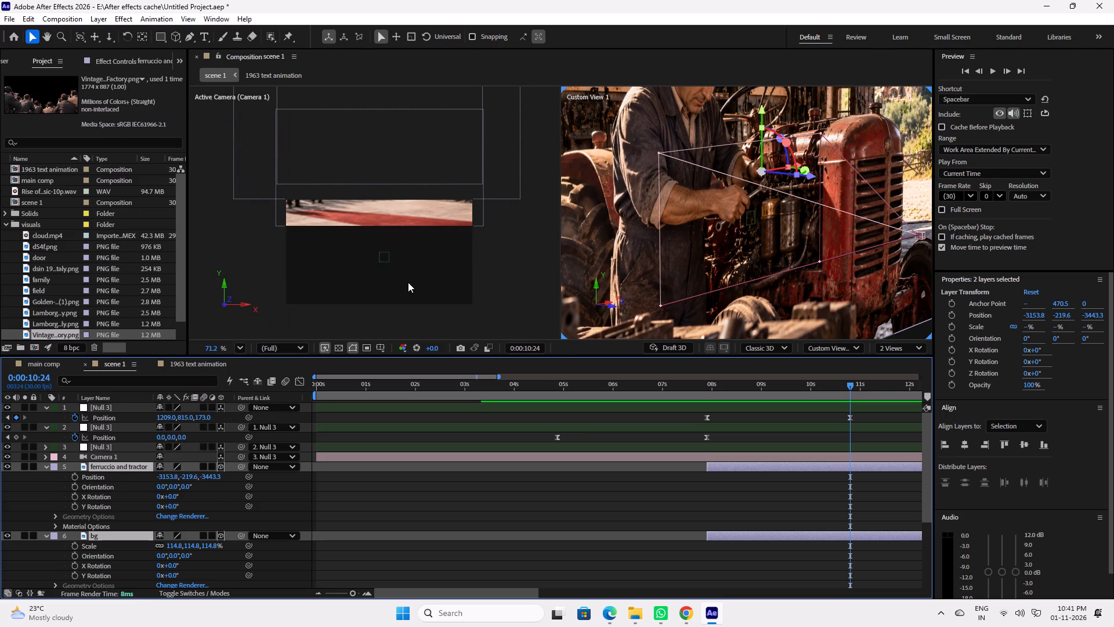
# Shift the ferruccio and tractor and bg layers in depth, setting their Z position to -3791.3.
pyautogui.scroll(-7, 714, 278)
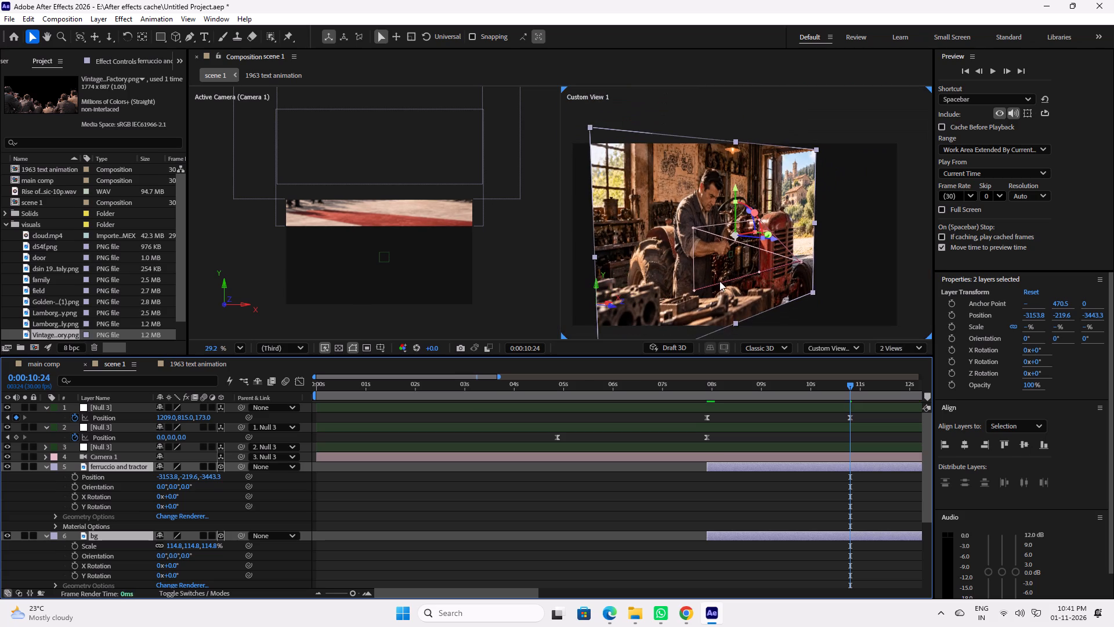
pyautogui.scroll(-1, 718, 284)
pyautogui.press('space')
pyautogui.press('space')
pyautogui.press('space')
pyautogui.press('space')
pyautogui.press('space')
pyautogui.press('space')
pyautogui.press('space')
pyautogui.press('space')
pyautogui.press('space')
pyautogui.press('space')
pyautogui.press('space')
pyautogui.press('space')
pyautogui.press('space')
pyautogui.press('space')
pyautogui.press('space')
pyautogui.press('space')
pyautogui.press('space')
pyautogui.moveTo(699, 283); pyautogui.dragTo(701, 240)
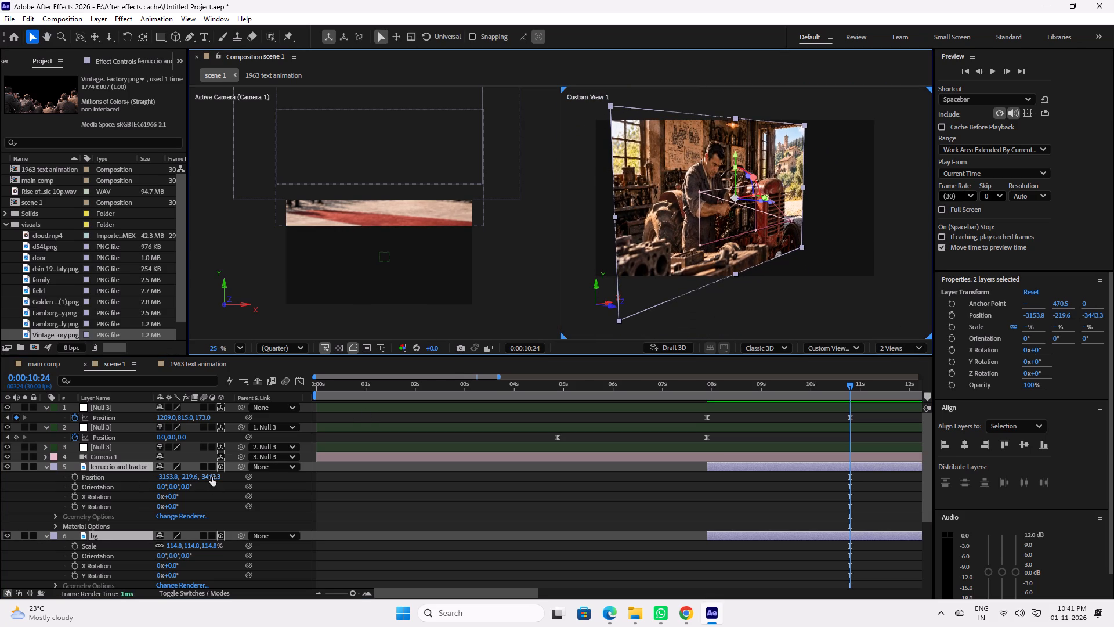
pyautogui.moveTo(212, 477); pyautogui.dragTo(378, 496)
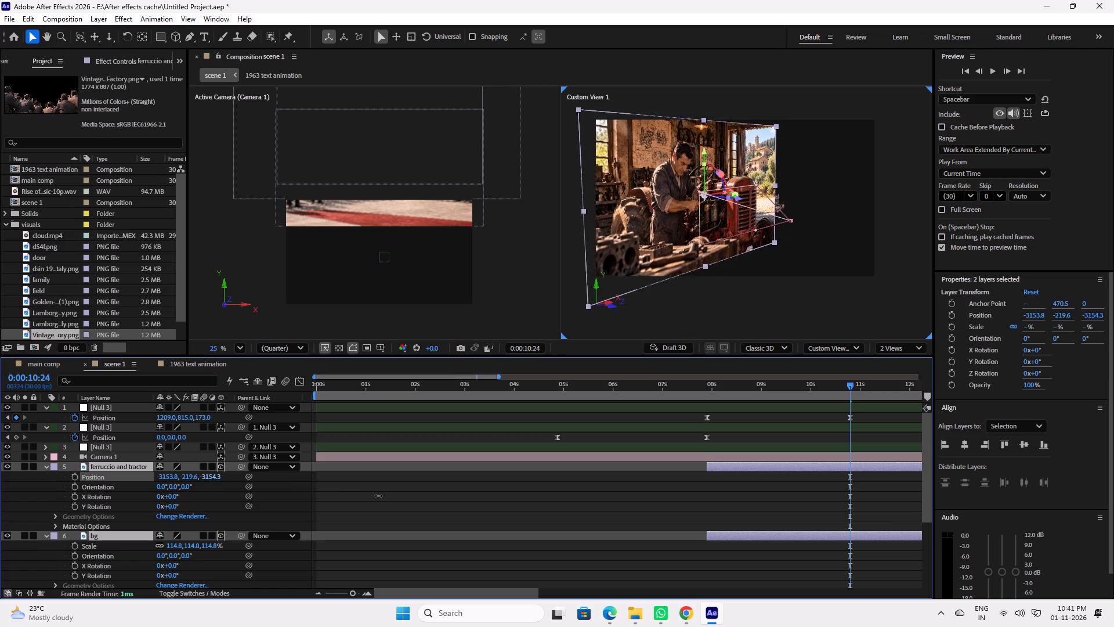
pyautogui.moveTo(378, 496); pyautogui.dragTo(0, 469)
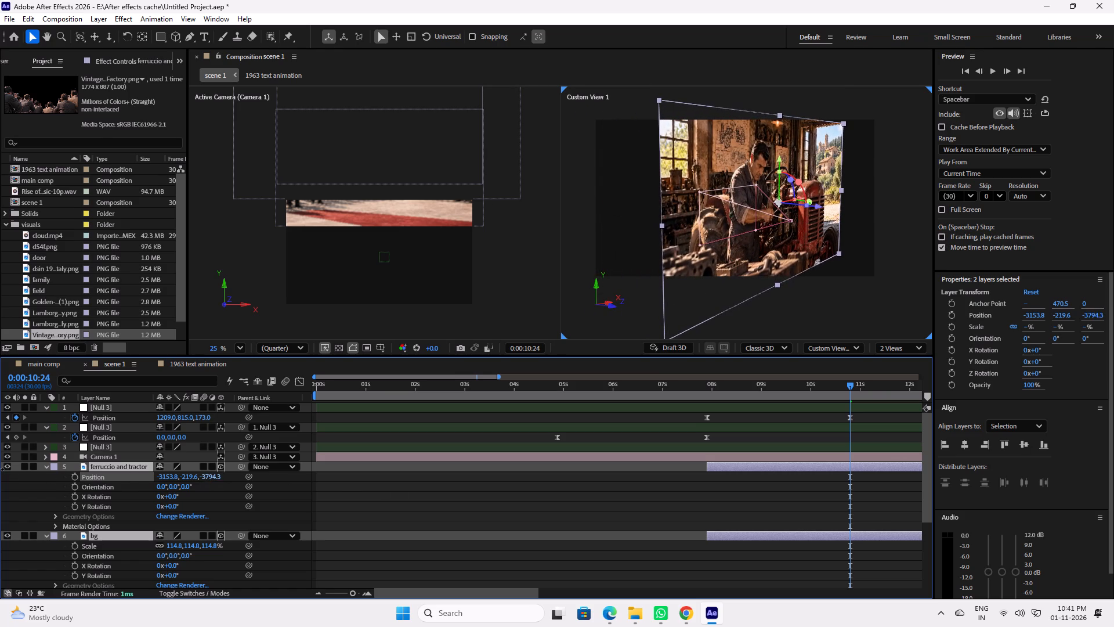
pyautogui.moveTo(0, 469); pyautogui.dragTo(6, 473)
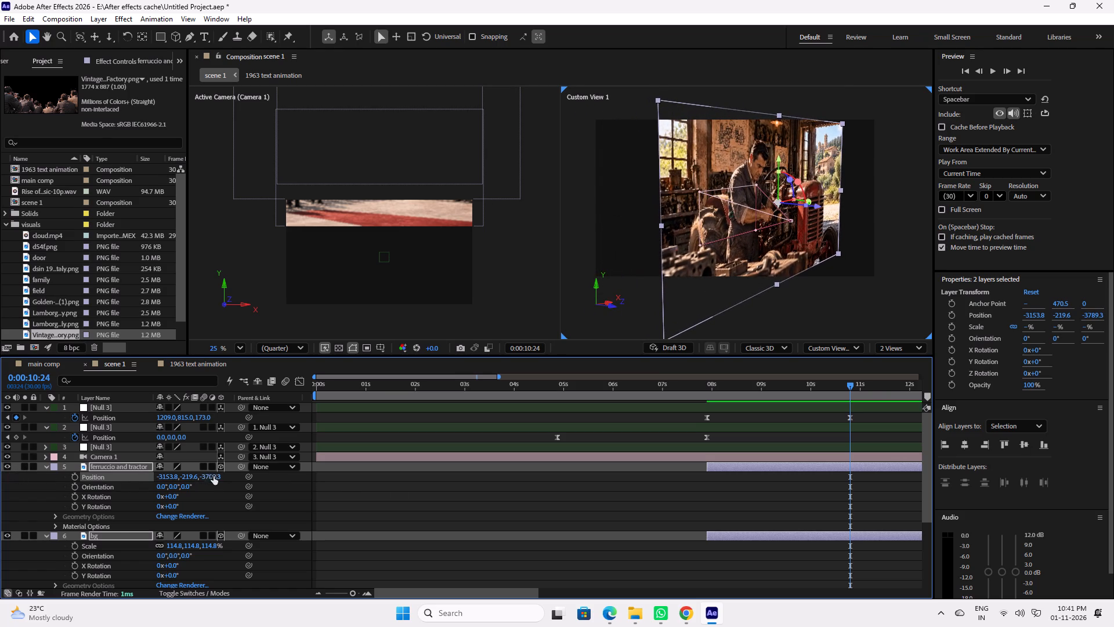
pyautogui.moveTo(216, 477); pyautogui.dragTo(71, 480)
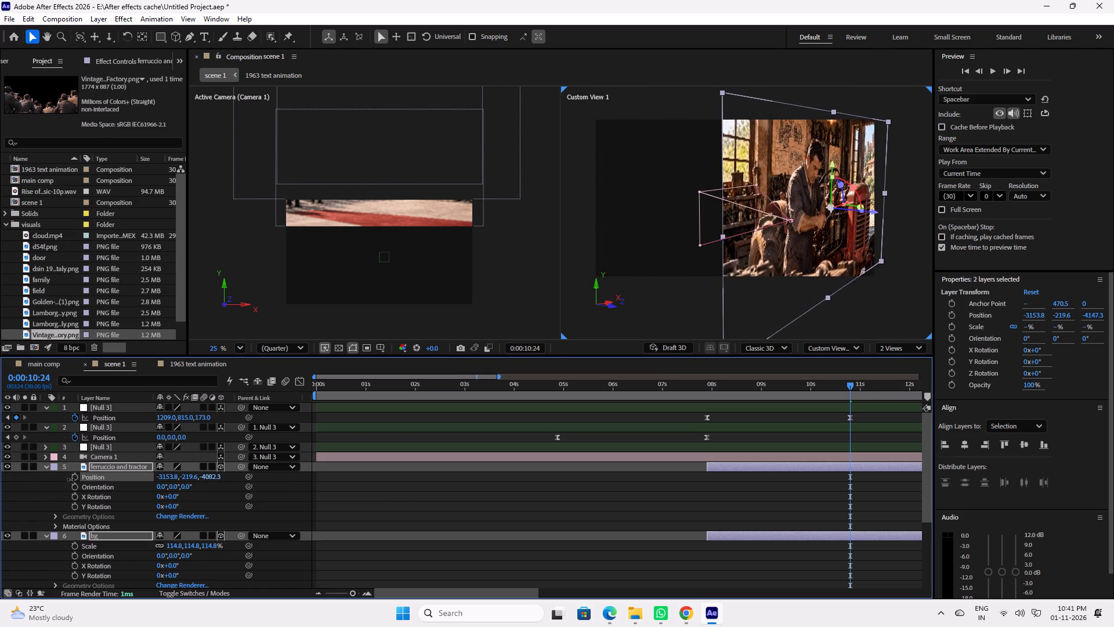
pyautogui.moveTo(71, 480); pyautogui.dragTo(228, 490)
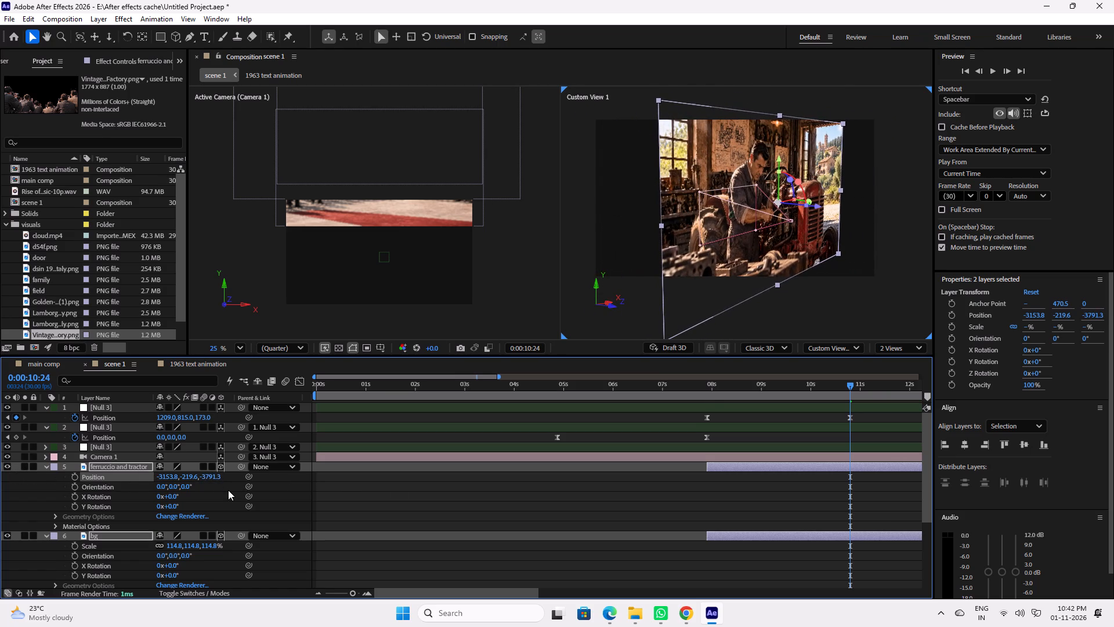
# Scrub scene 1 between about 9:29 and 10:25 to check the camera framing, stopping at 0:00:10:16.
pyautogui.moveTo(841, 388); pyautogui.dragTo(793, 391)
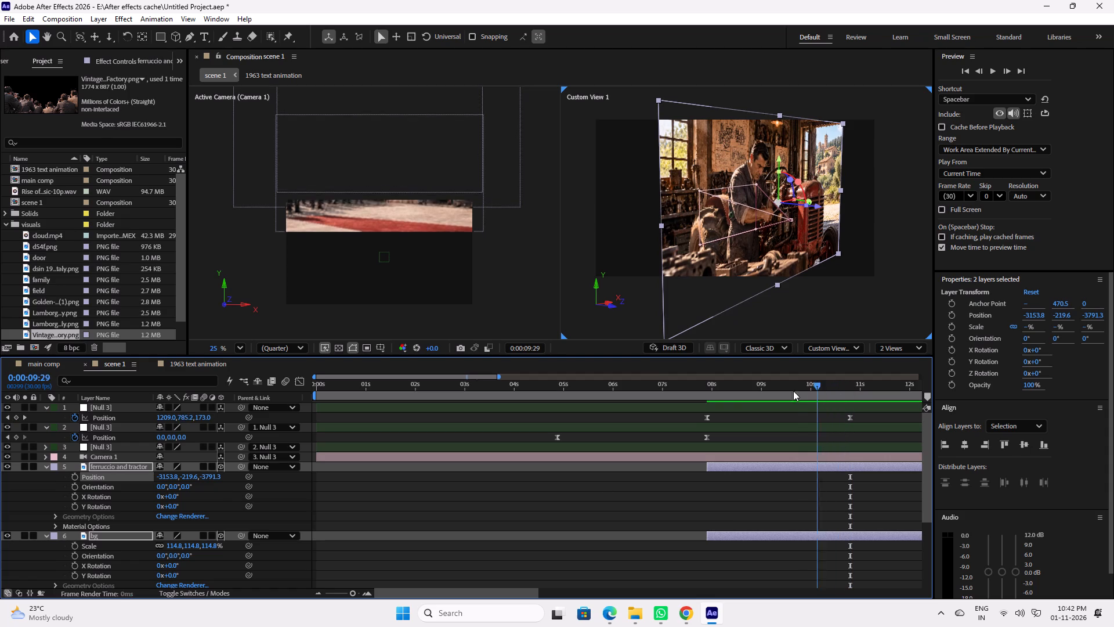
pyautogui.moveTo(793, 391); pyautogui.dragTo(811, 394)
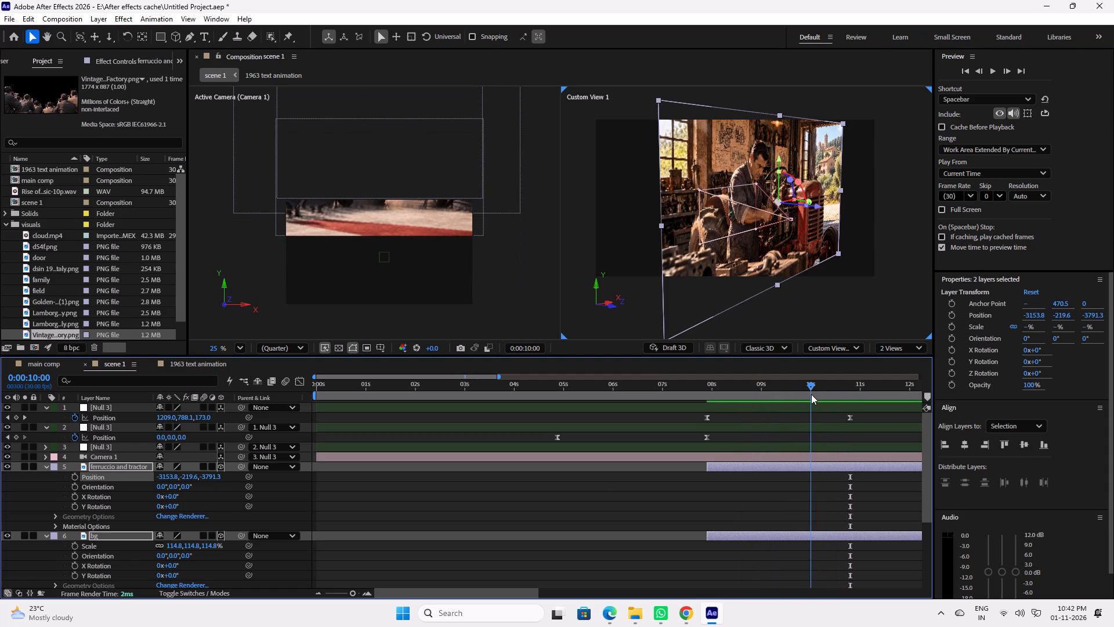
pyautogui.moveTo(811, 394); pyautogui.dragTo(823, 394)
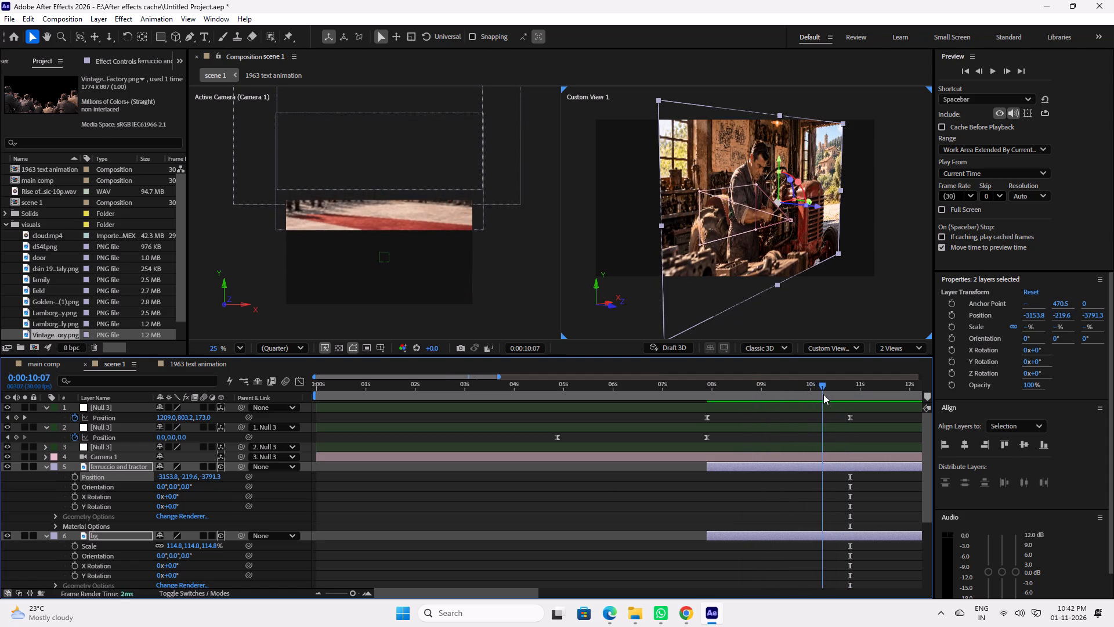
pyautogui.moveTo(823, 394); pyautogui.dragTo(851, 394)
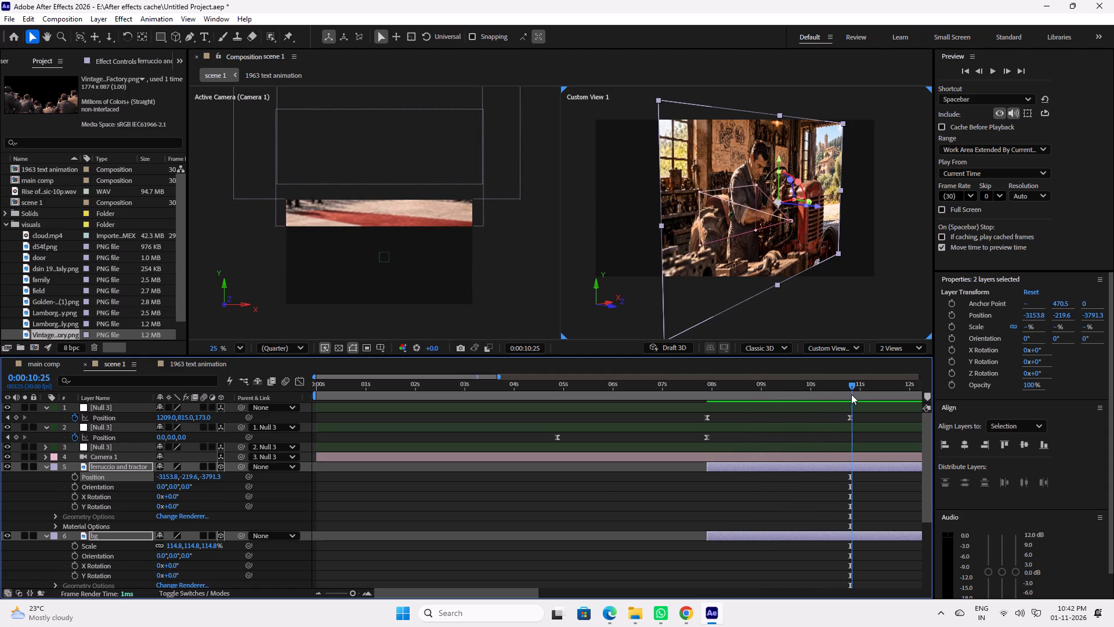
pyautogui.moveTo(851, 394); pyautogui.dragTo(837, 396)
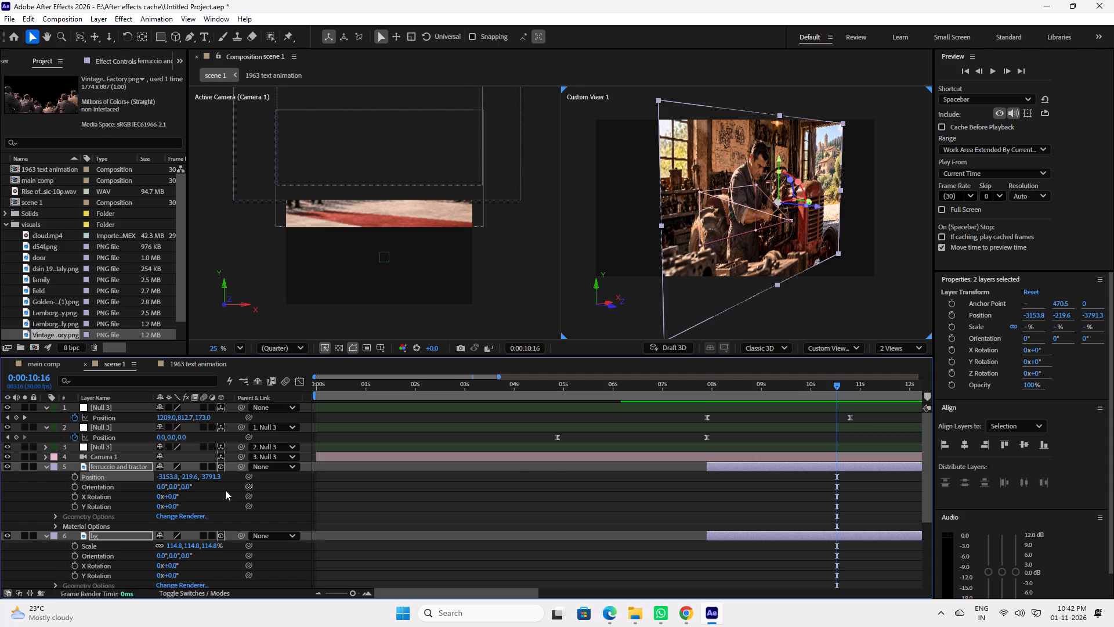
# Collapse the expanded properties of the ferruccio and tractor and bg layers and reveal only their Position.
pyautogui.click(44, 536)
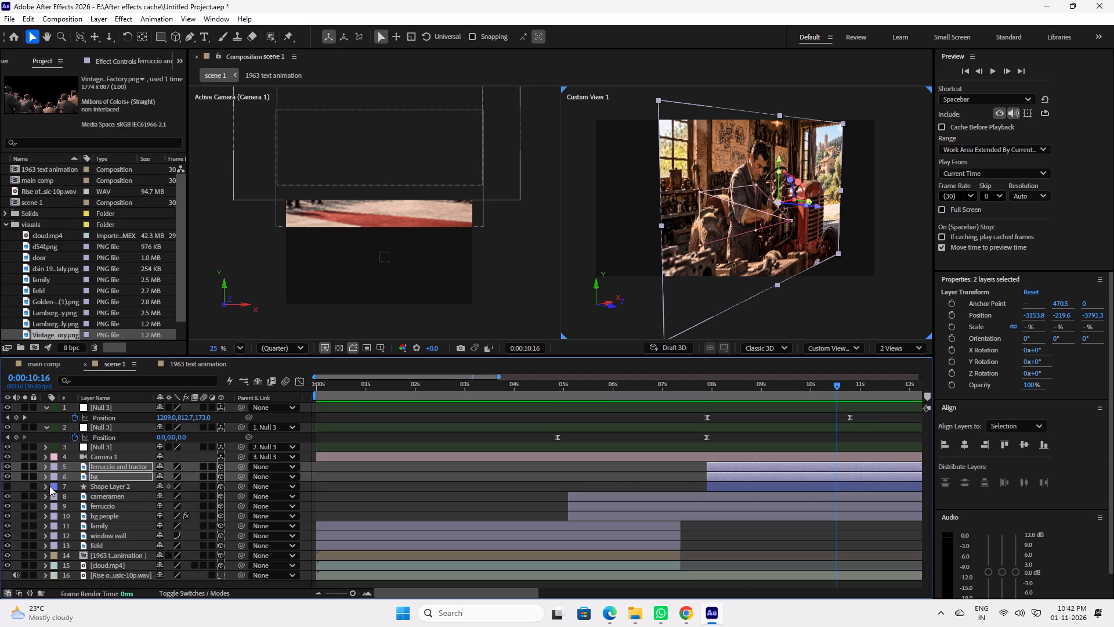
pyautogui.click(44, 466)
pyautogui.click(44, 466)
pyautogui.press('p')
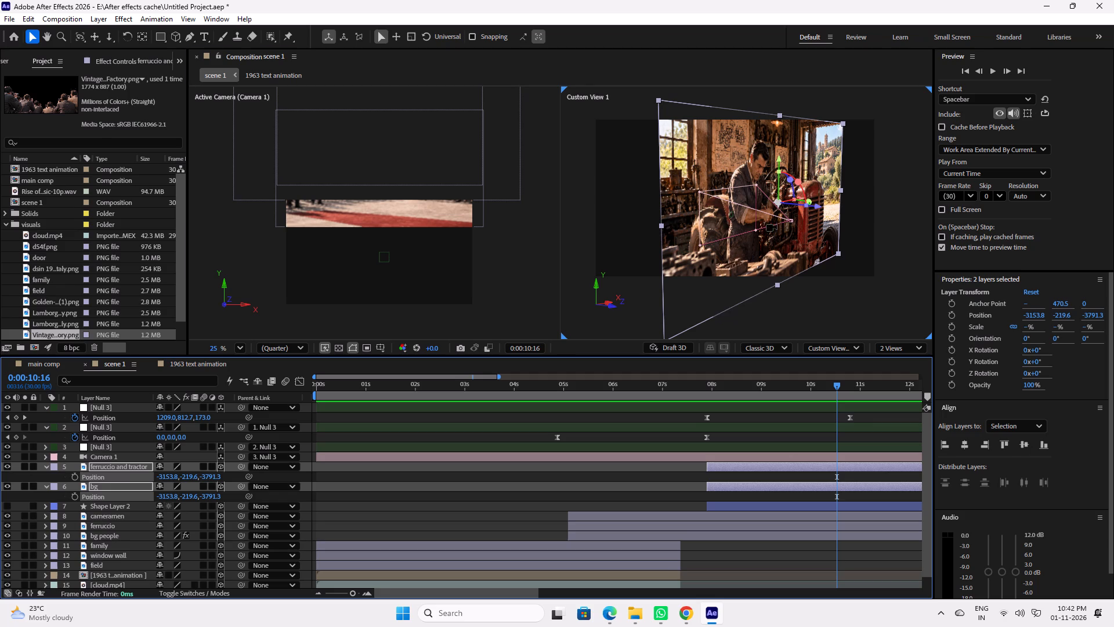
# Examine from several angles in Custom View 1 how far the workshop layers sit from the camera.
pyautogui.keyDown('alt'); pyautogui.moveTo(770, 222); pyautogui.dragTo(740, 225); pyautogui.keyUp('alt')
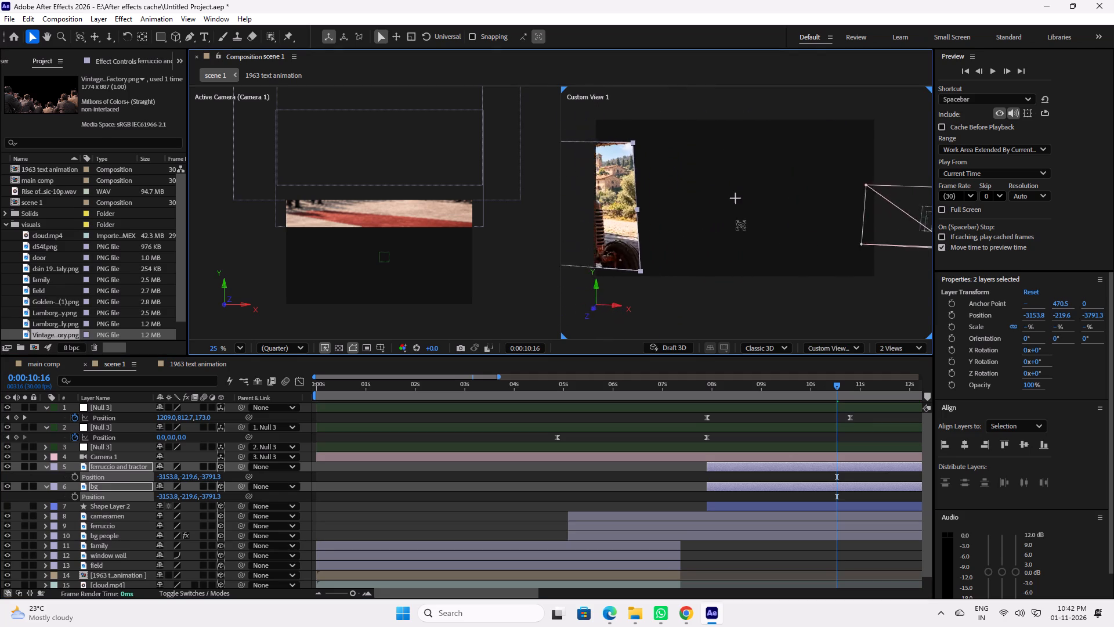
pyautogui.keyDown('alt'); pyautogui.moveTo(740, 225); pyautogui.dragTo(779, 225); pyautogui.keyUp('alt')
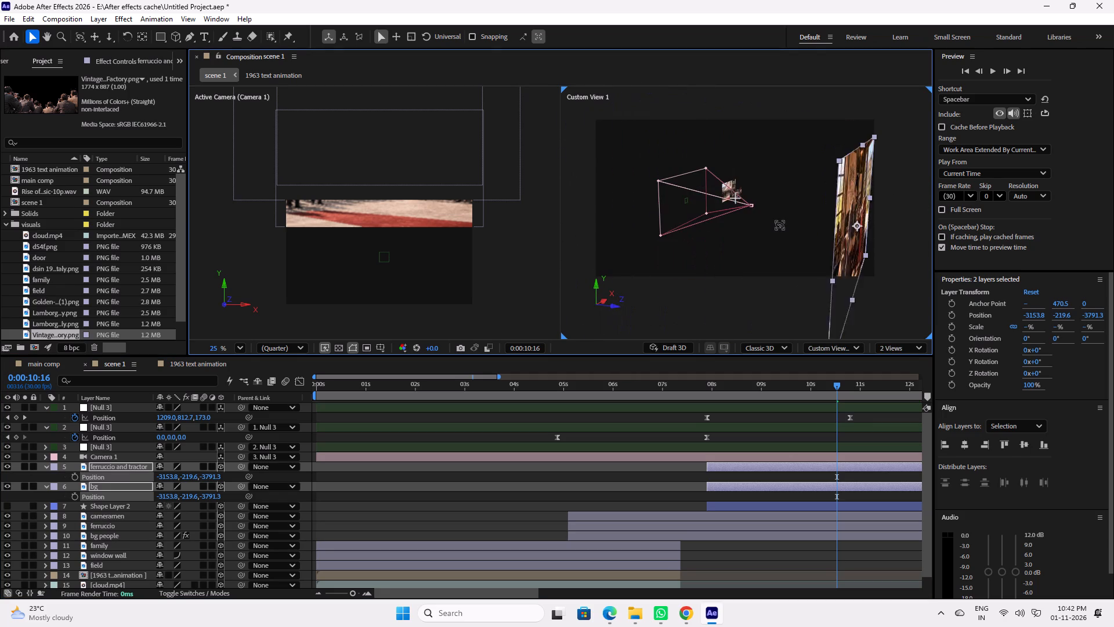
pyautogui.keyDown('alt'); pyautogui.moveTo(779, 225); pyautogui.dragTo(768, 231); pyautogui.keyUp('alt')
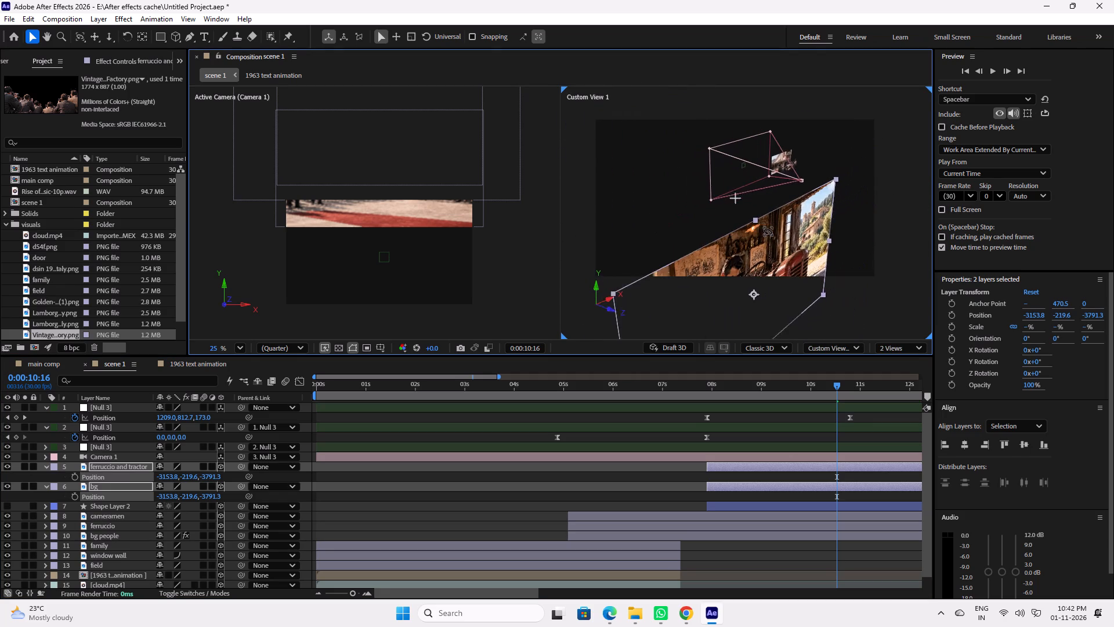
pyautogui.keyDown('alt'); pyautogui.moveTo(768, 231); pyautogui.dragTo(776, 232); pyautogui.keyUp('alt')
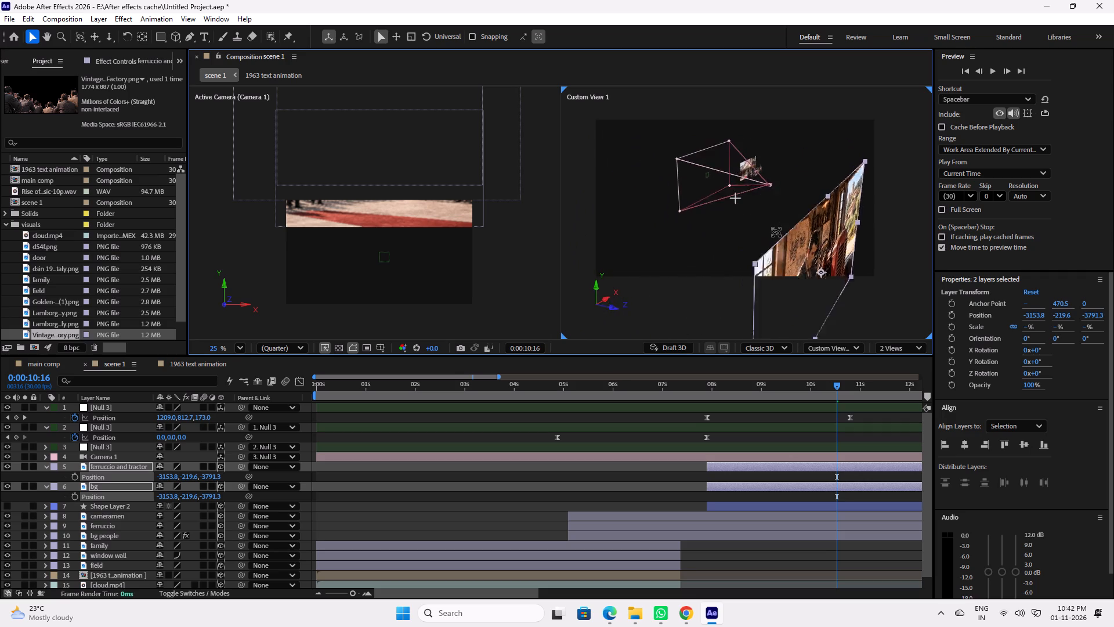
pyautogui.keyDown('alt'); pyautogui.moveTo(776, 232); pyautogui.dragTo(830, 215); pyautogui.keyUp('alt')
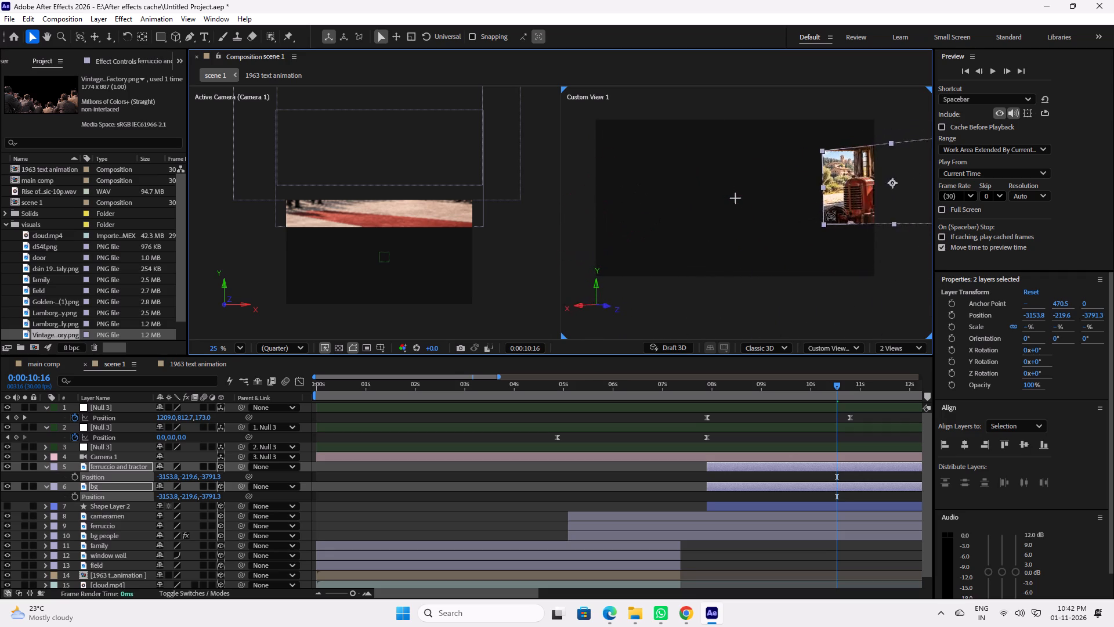
pyautogui.keyDown('alt'); pyautogui.moveTo(830, 215); pyautogui.dragTo(725, 237); pyautogui.keyUp('alt')
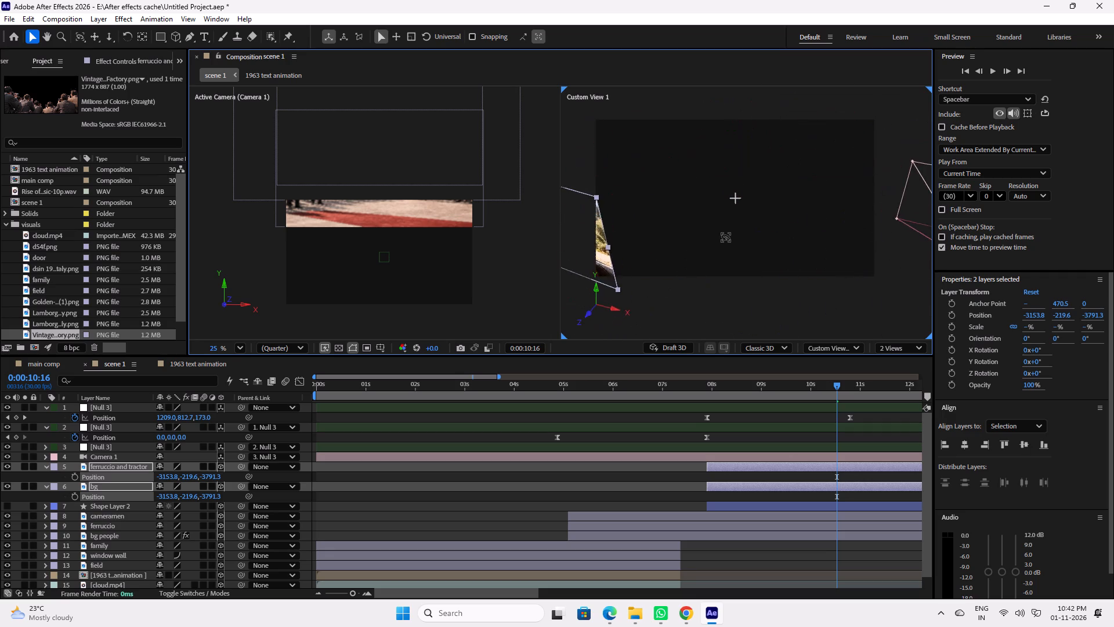
pyautogui.keyDown('alt'); pyautogui.moveTo(725, 237); pyautogui.dragTo(769, 235); pyautogui.keyUp('alt')
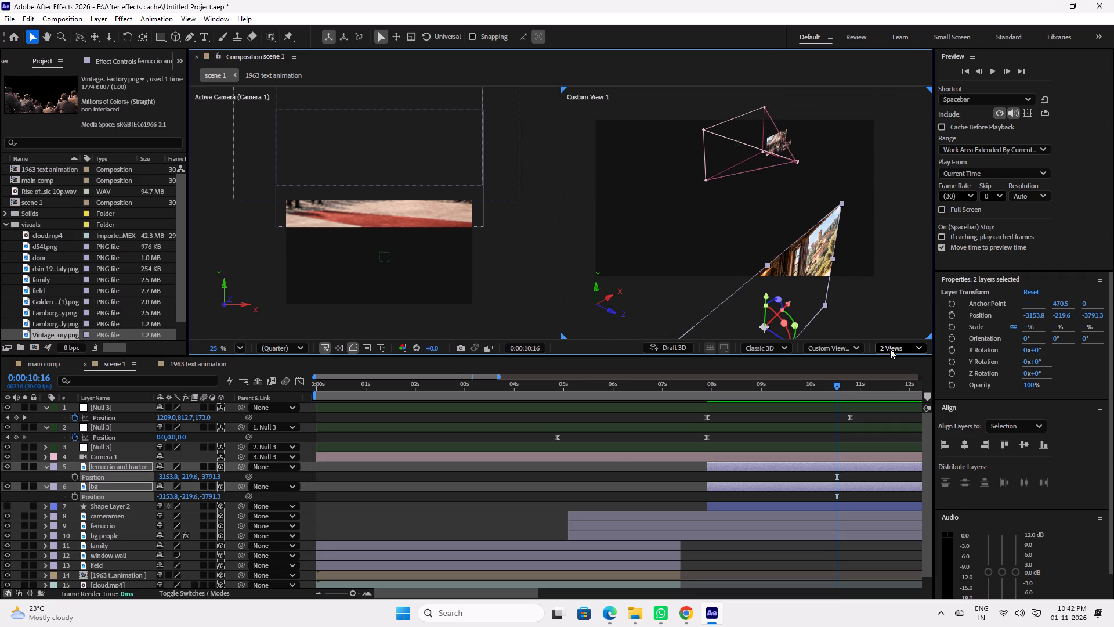
# Set the second viewport to Top and move both workshop layers inside the camera's cone, at about X 1157, Z -269.
pyautogui.click(841, 349)
pyautogui.click(841, 453)
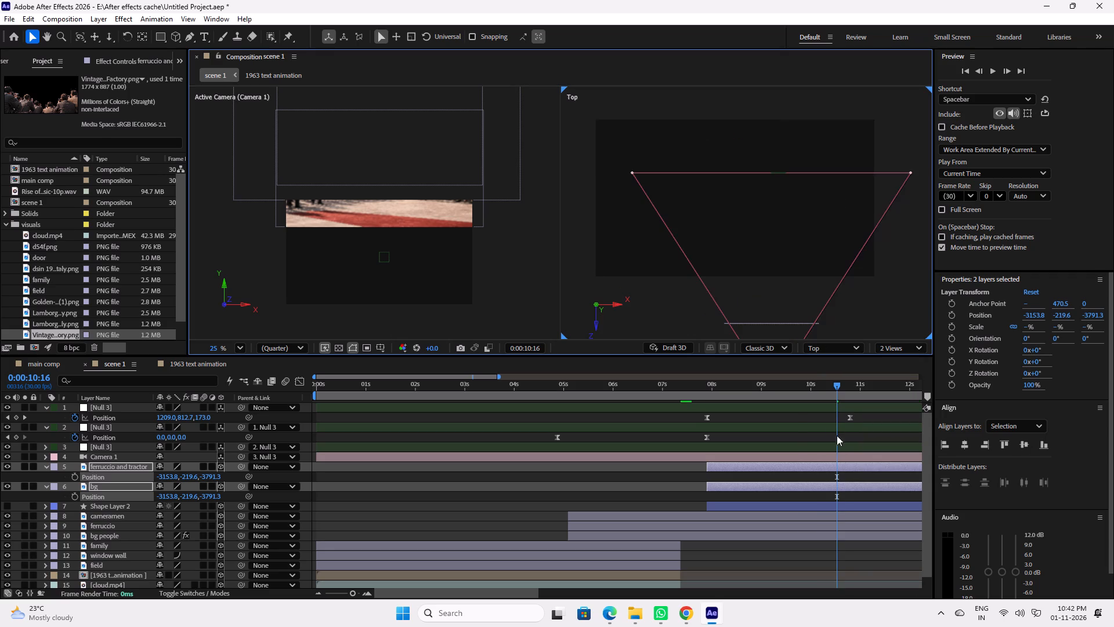
pyautogui.keyDown('alt'); pyautogui.scroll(-14, 761, 273); pyautogui.keyUp('alt')
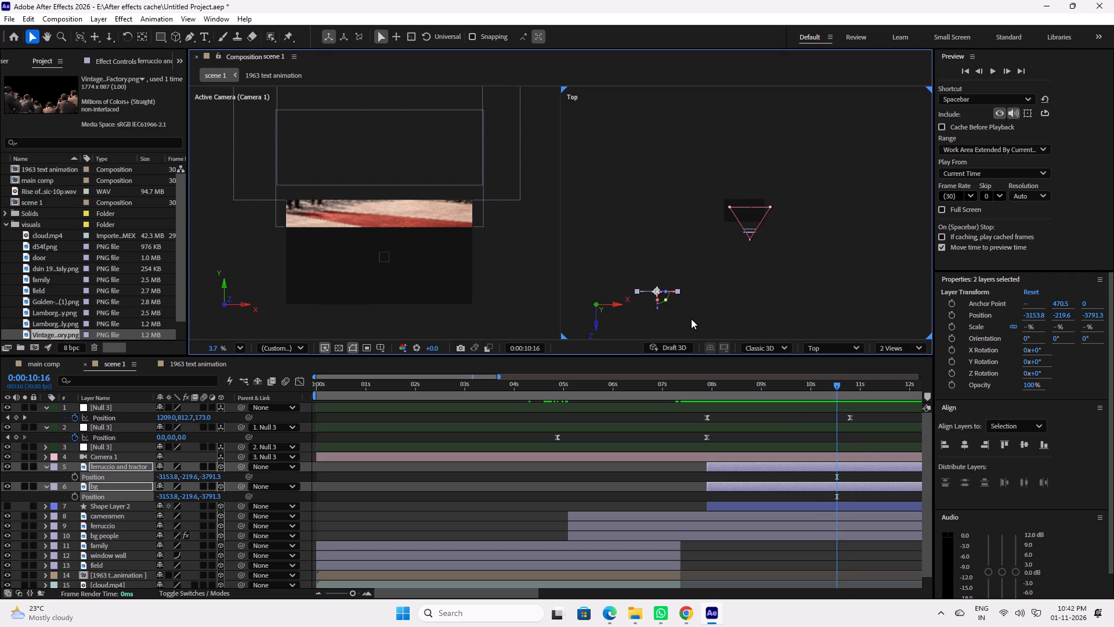
pyautogui.moveTo(657, 307); pyautogui.dragTo(653, 230)
pyautogui.moveTo(673, 217); pyautogui.dragTo(765, 225)
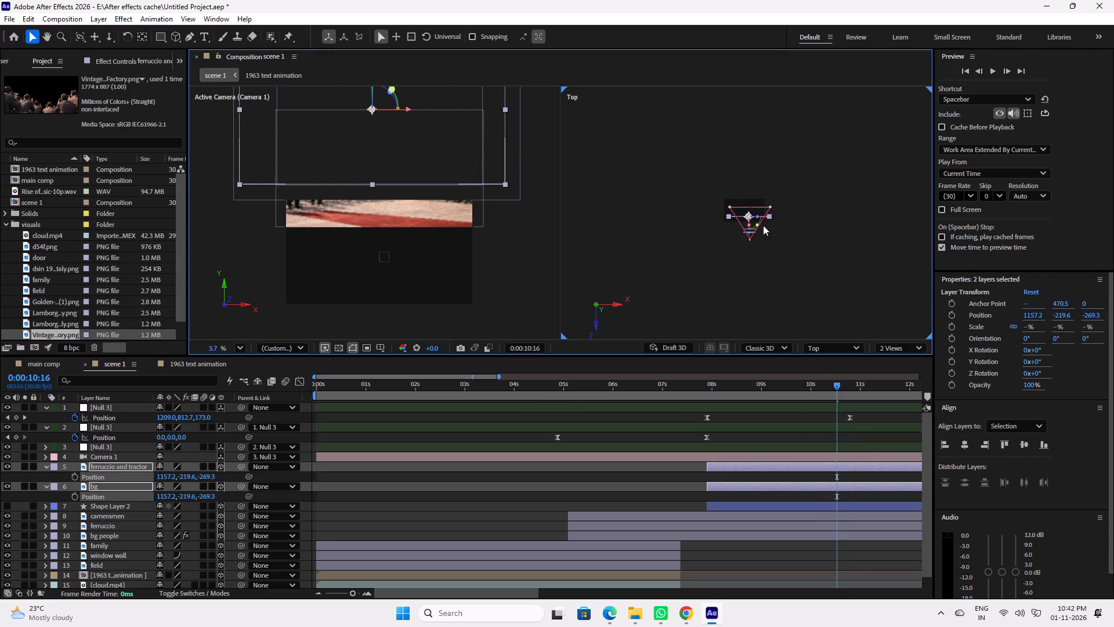
# Lower the ferruccio and tractor and bg layers into the Active Camera frame, to about X 1164, Y 757.
pyautogui.keyDown('alt'); pyautogui.scroll(-3, 385, 176); pyautogui.keyUp('alt')
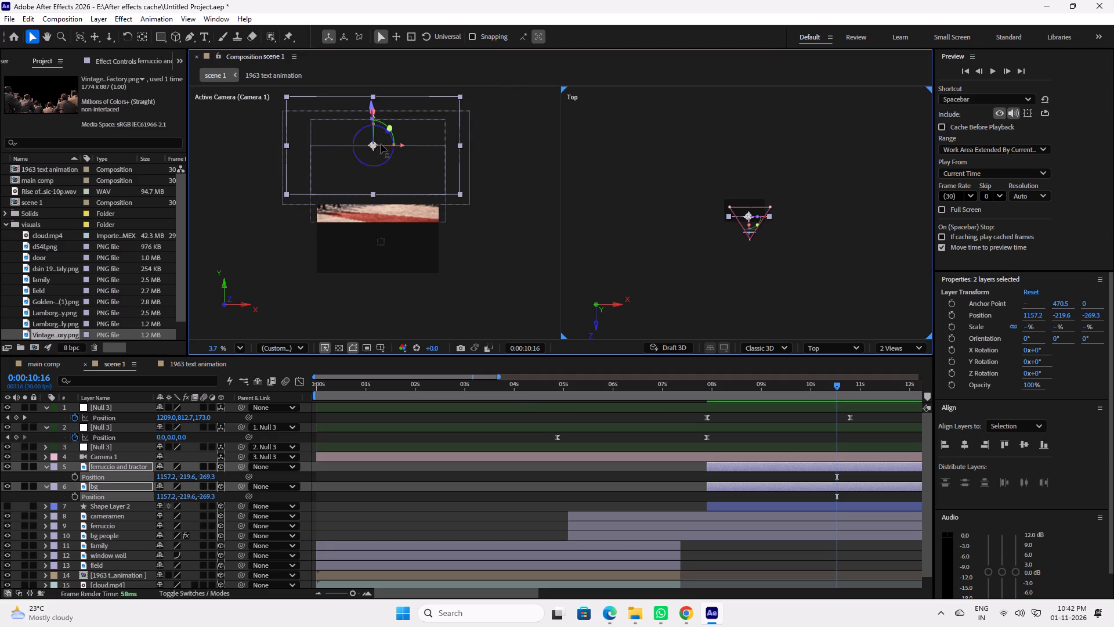
pyautogui.moveTo(413, 179); pyautogui.dragTo(413, 192)
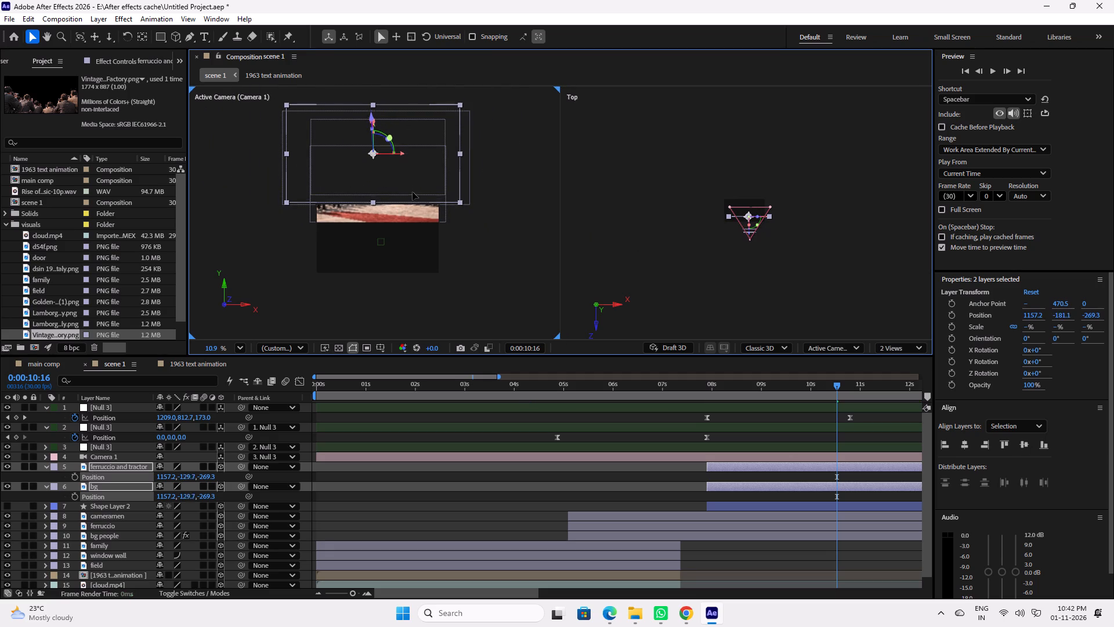
pyautogui.moveTo(413, 192); pyautogui.dragTo(413, 268)
# Deselect the layers, return the second viewport to Custom View 1, and examine the workshop layers' depth relative to the crowd layers and camera.
pyautogui.keyDown('alt'); pyautogui.scroll(4, 771, 232); pyautogui.keyUp('alt')
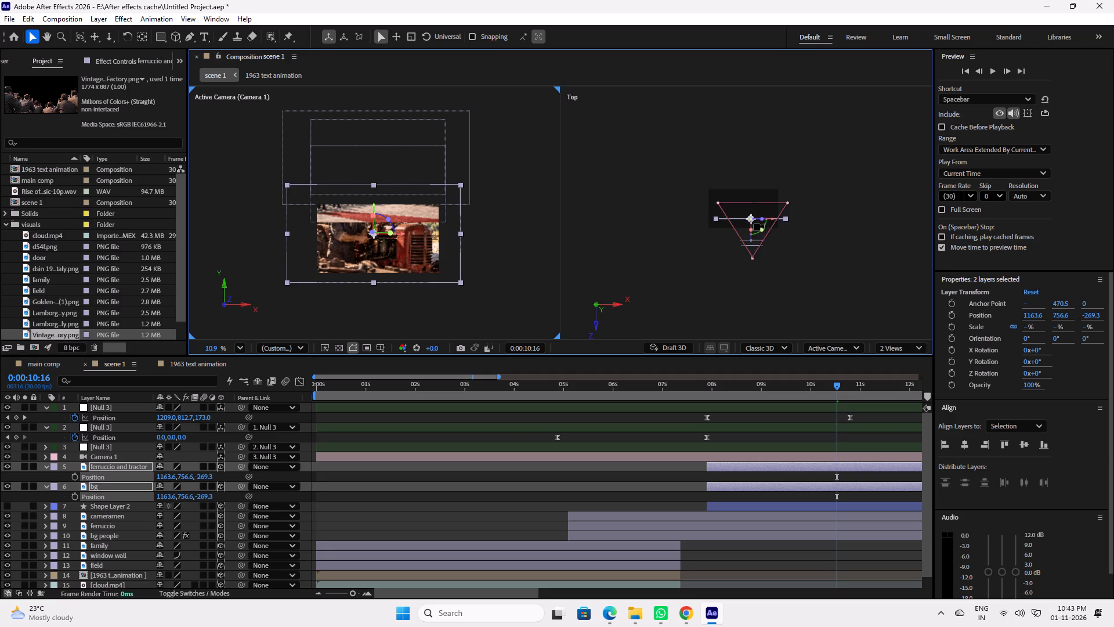
pyautogui.keyDown('alt'); pyautogui.scroll(4, 756, 244); pyautogui.keyUp('alt')
pyautogui.click(842, 287)
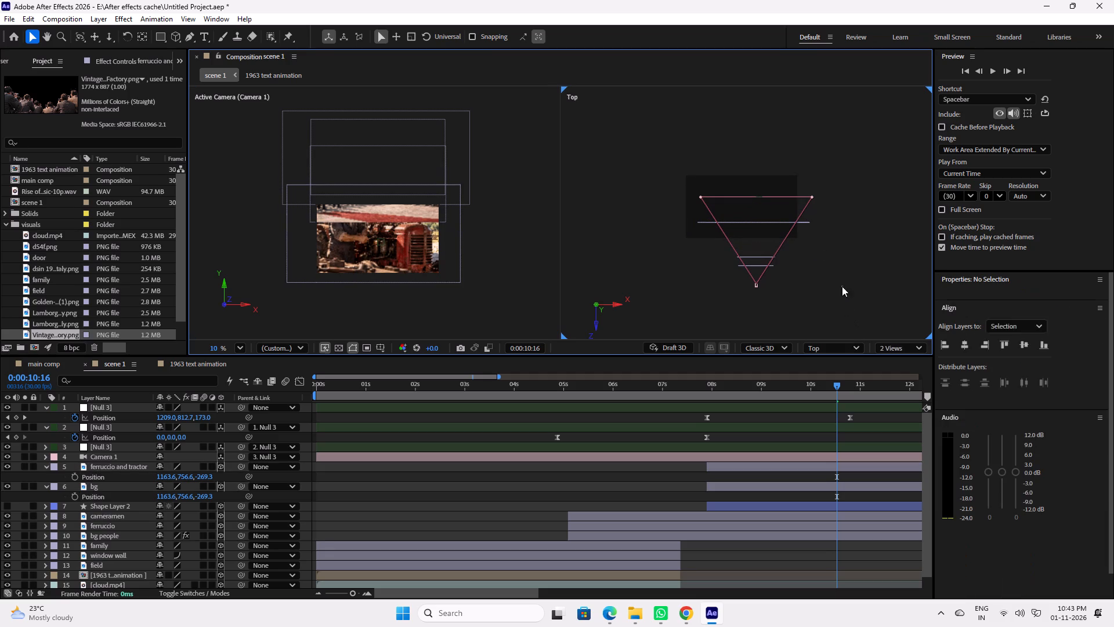
pyautogui.click(849, 343)
pyautogui.click(845, 513)
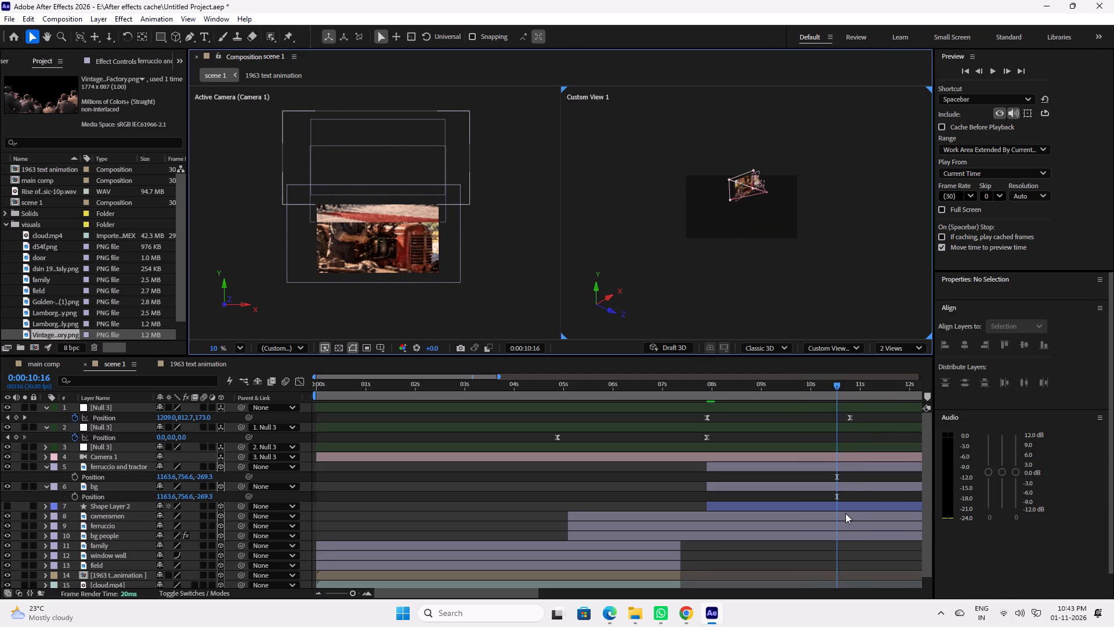
pyautogui.scroll(9, 748, 157)
pyautogui.scroll(2, 754, 232)
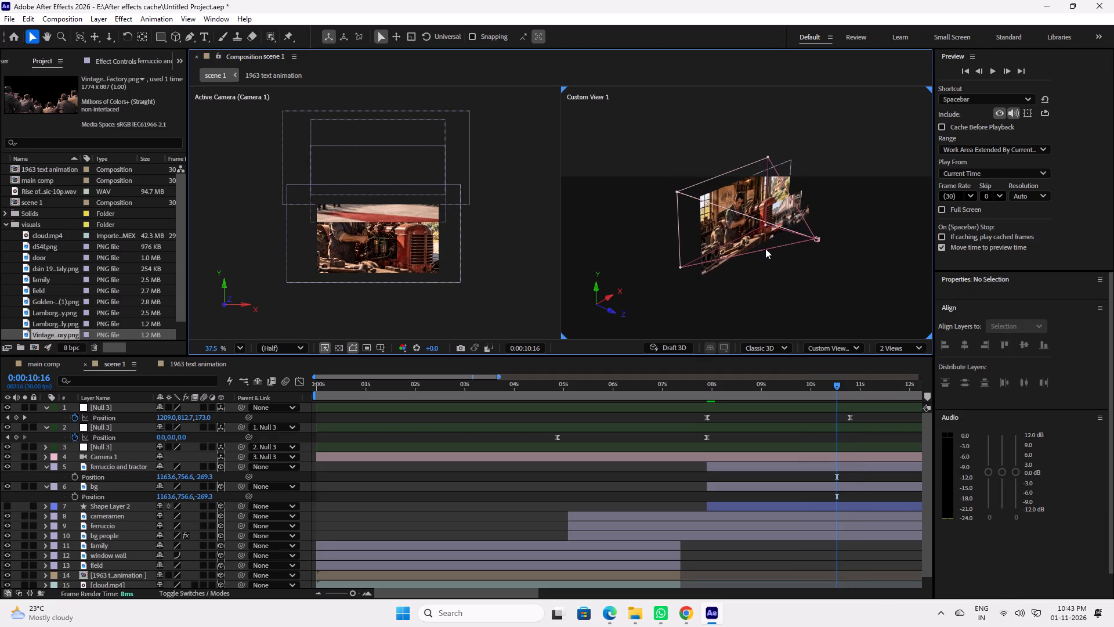
pyautogui.keyDown('alt'); pyautogui.moveTo(772, 251); pyautogui.dragTo(784, 237); pyautogui.keyUp('alt')
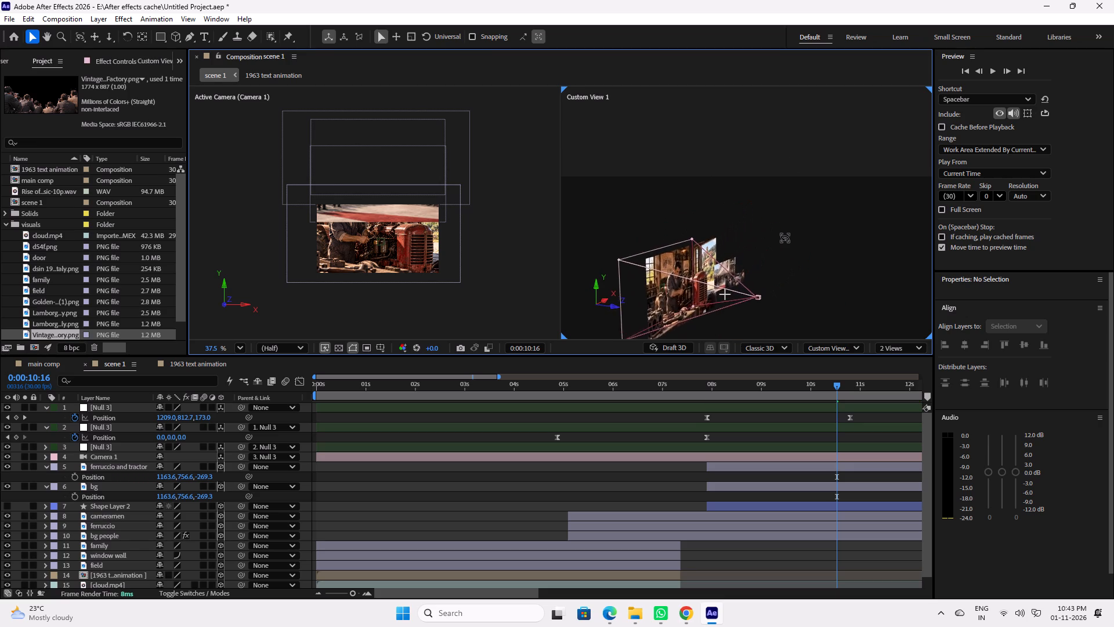
pyautogui.keyDown('alt'); pyautogui.moveTo(784, 237); pyautogui.dragTo(787, 243); pyautogui.keyUp('alt')
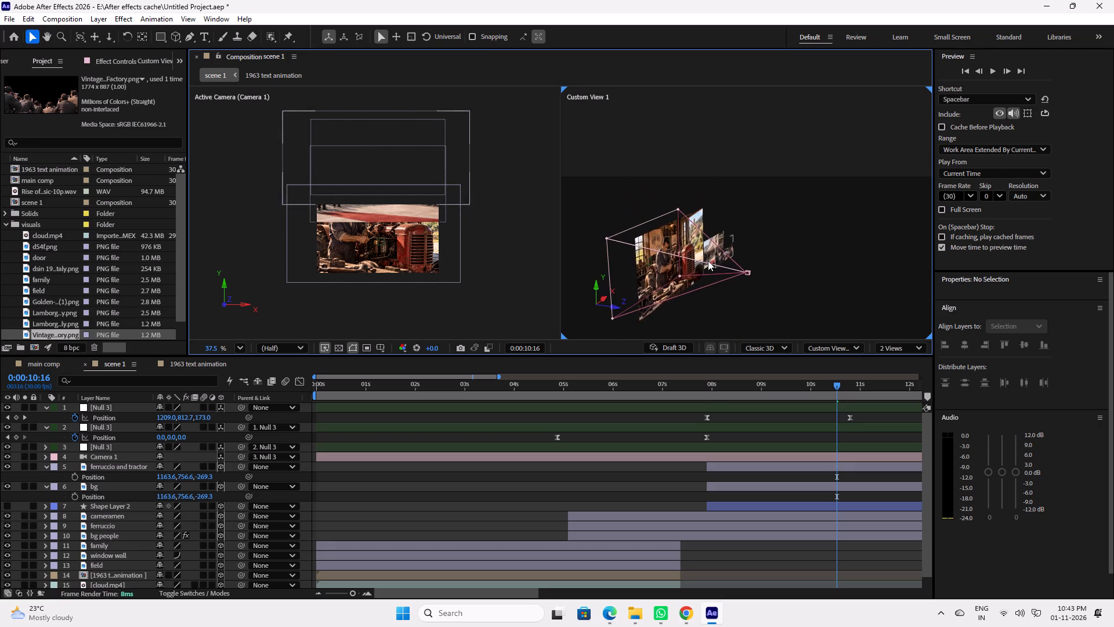
pyautogui.scroll(4, 691, 262)
pyautogui.press('space')
pyautogui.press('space')
pyautogui.press('space')
pyautogui.press('space')
pyautogui.press('space')
pyautogui.moveTo(654, 247); pyautogui.dragTo(707, 212)
pyautogui.keyDown('alt'); pyautogui.click(751, 240); pyautogui.keyUp('alt')
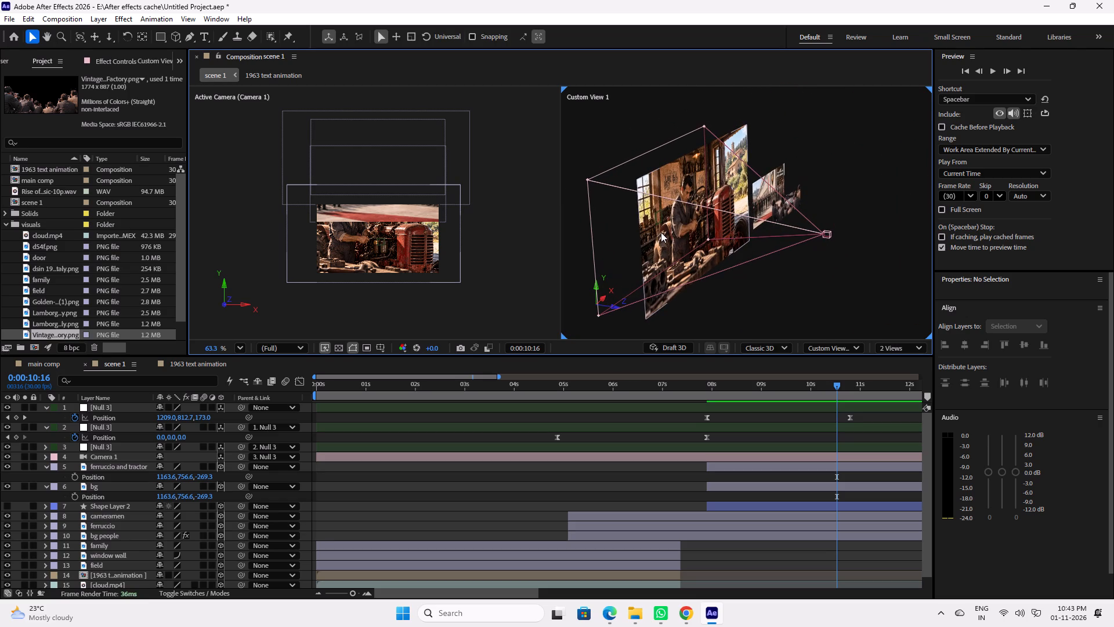
# Move the ferruccio and tractor and bg layers closer to the camera, to about X 1418, Y 767, Z -928.
pyautogui.click(722, 467)
pyautogui.keyDown('ctrl'); pyautogui.click(725, 487); pyautogui.keyUp('ctrl')
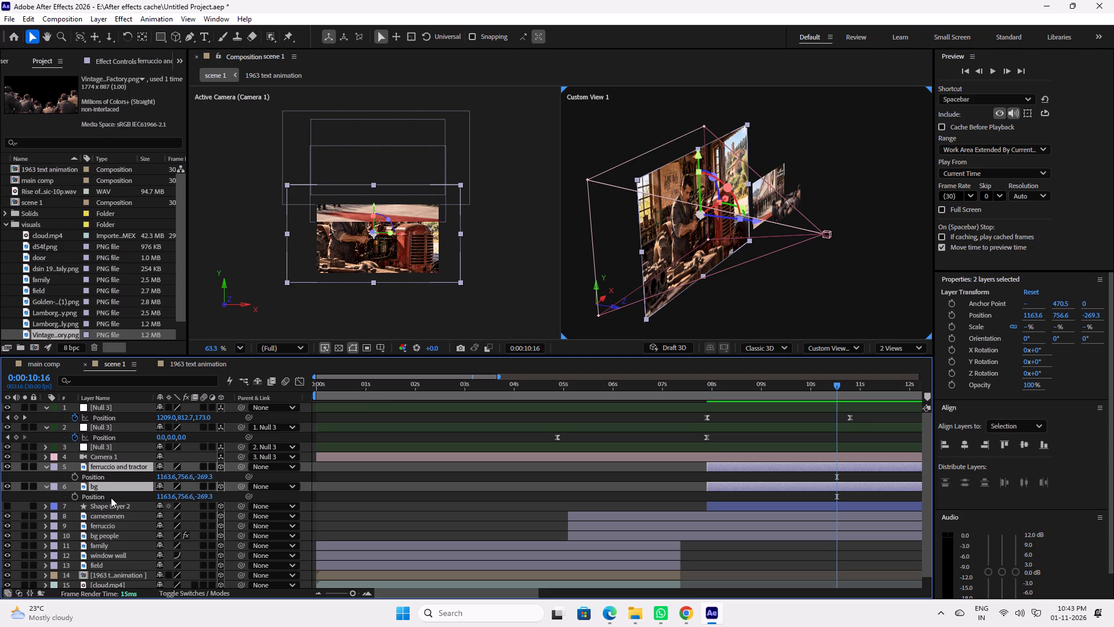
pyautogui.moveTo(201, 476); pyautogui.dragTo(226, 477)
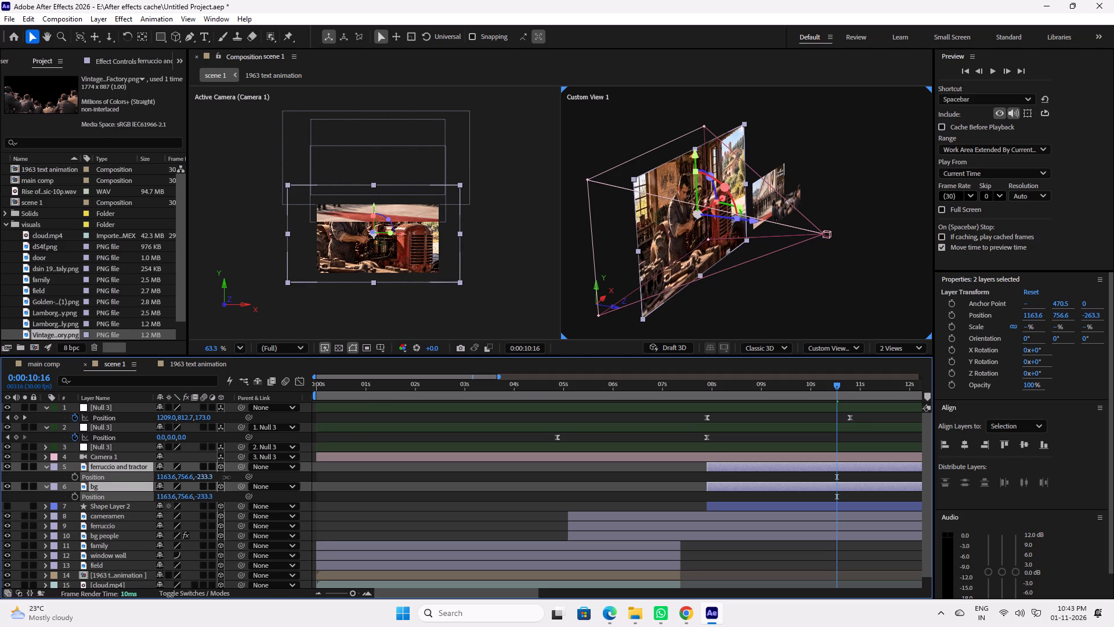
pyautogui.moveTo(226, 477); pyautogui.dragTo(0, 476)
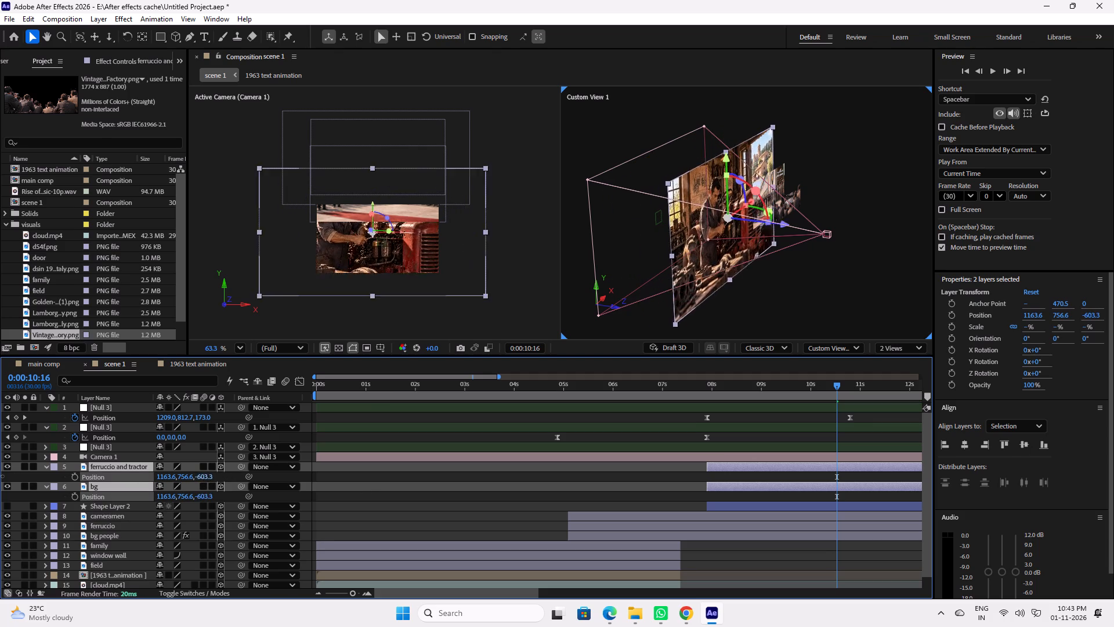
pyautogui.moveTo(0, 476); pyautogui.dragTo(177, 474)
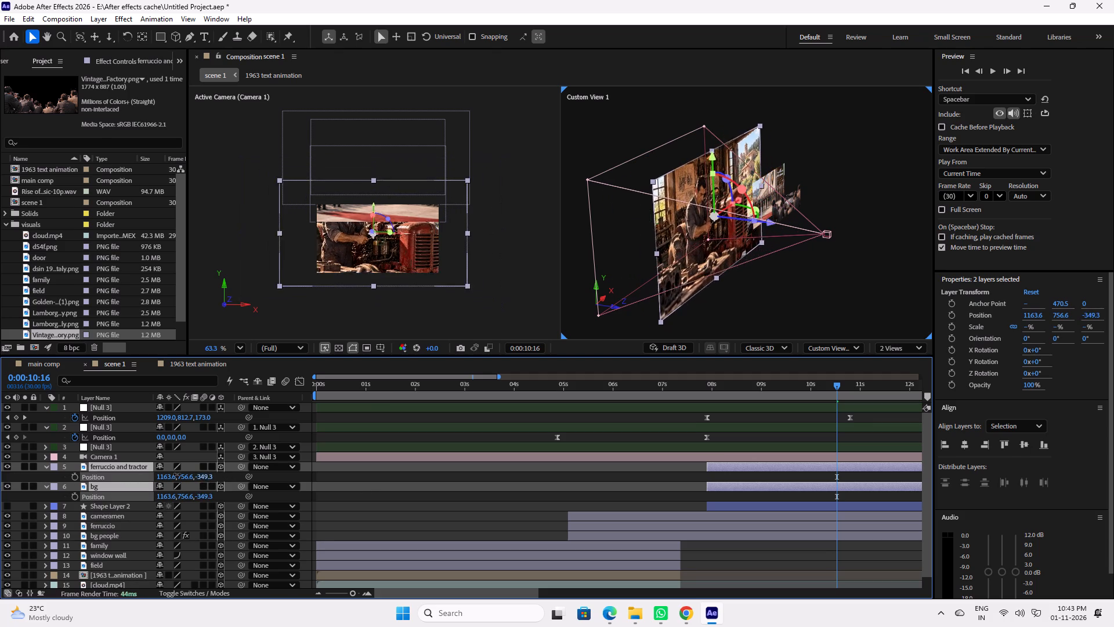
pyautogui.moveTo(177, 474); pyautogui.dragTo(211, 474)
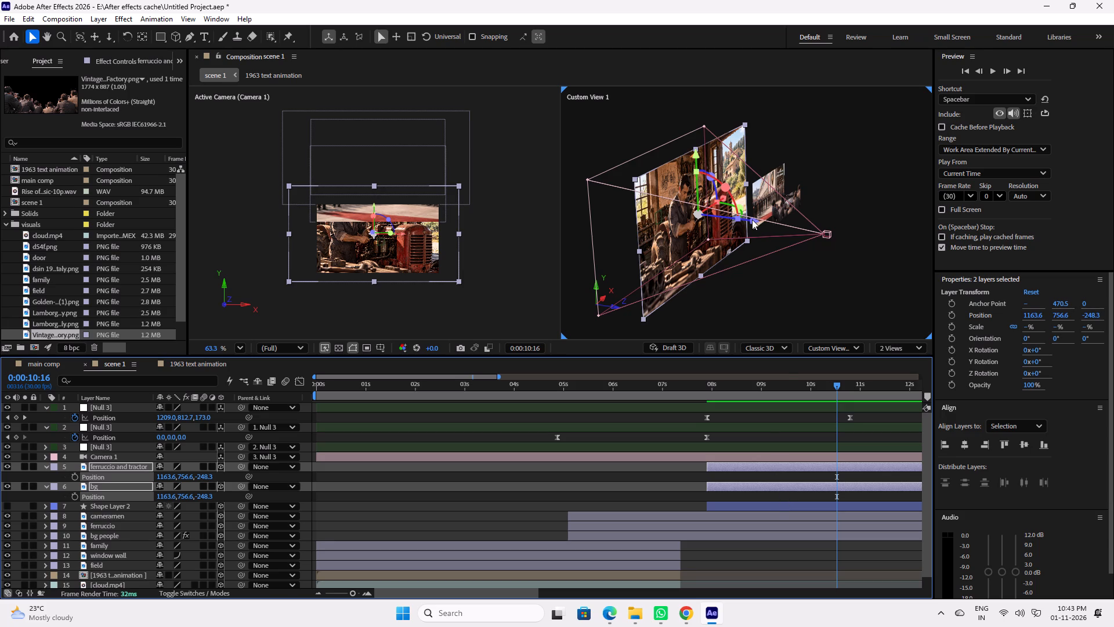
pyautogui.moveTo(753, 219); pyautogui.dragTo(858, 237)
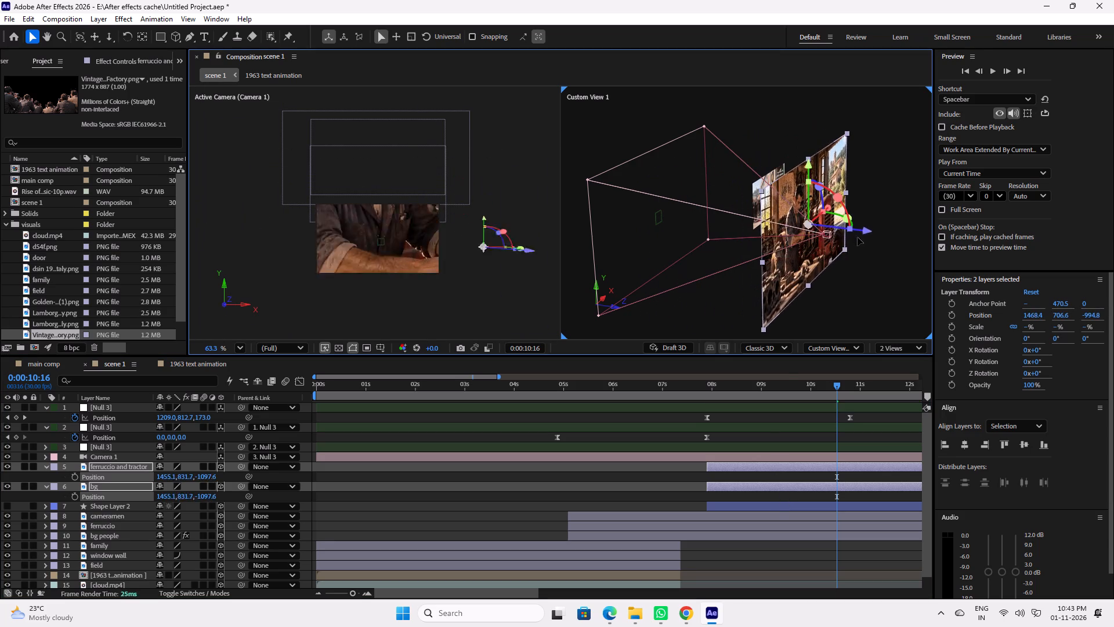
pyautogui.moveTo(858, 237); pyautogui.dragTo(829, 211)
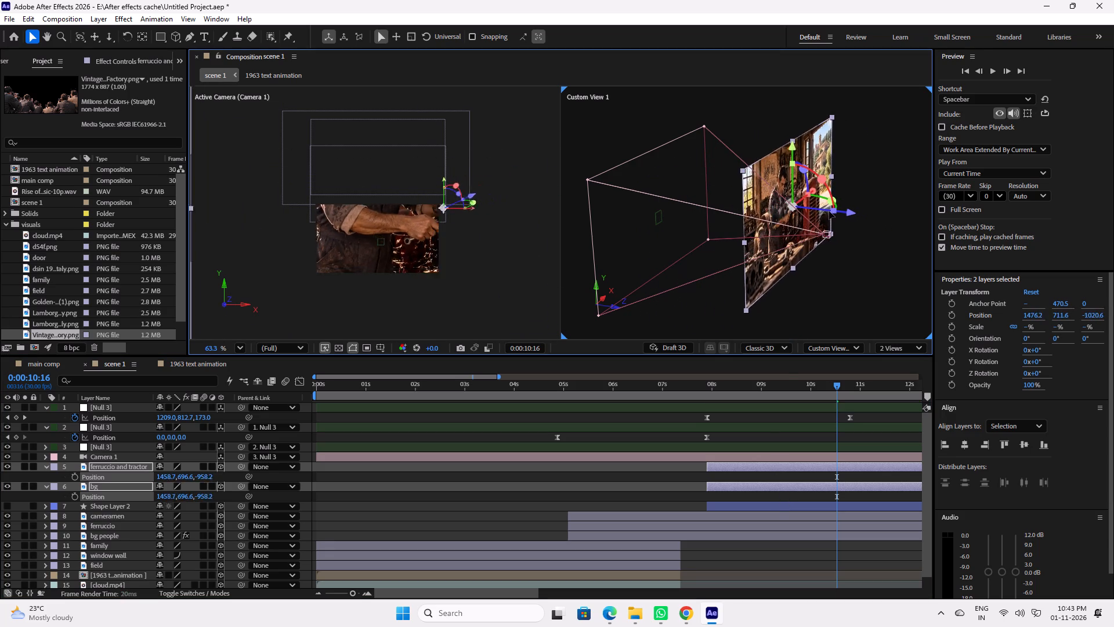
pyautogui.moveTo(829, 211); pyautogui.dragTo(815, 215)
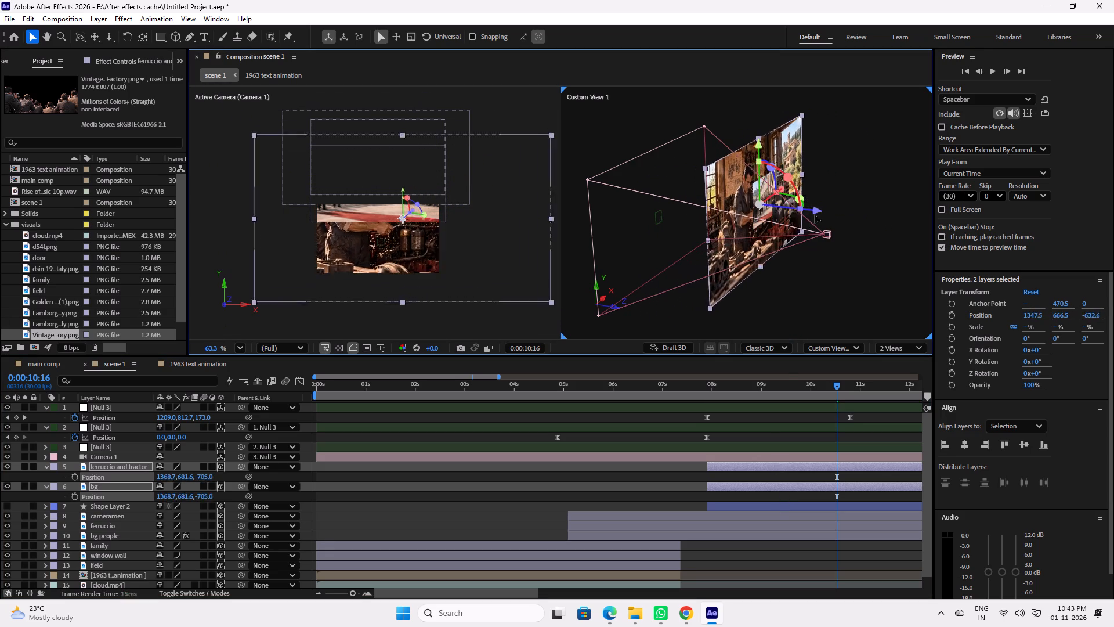
pyautogui.moveTo(815, 215); pyautogui.dragTo(823, 220)
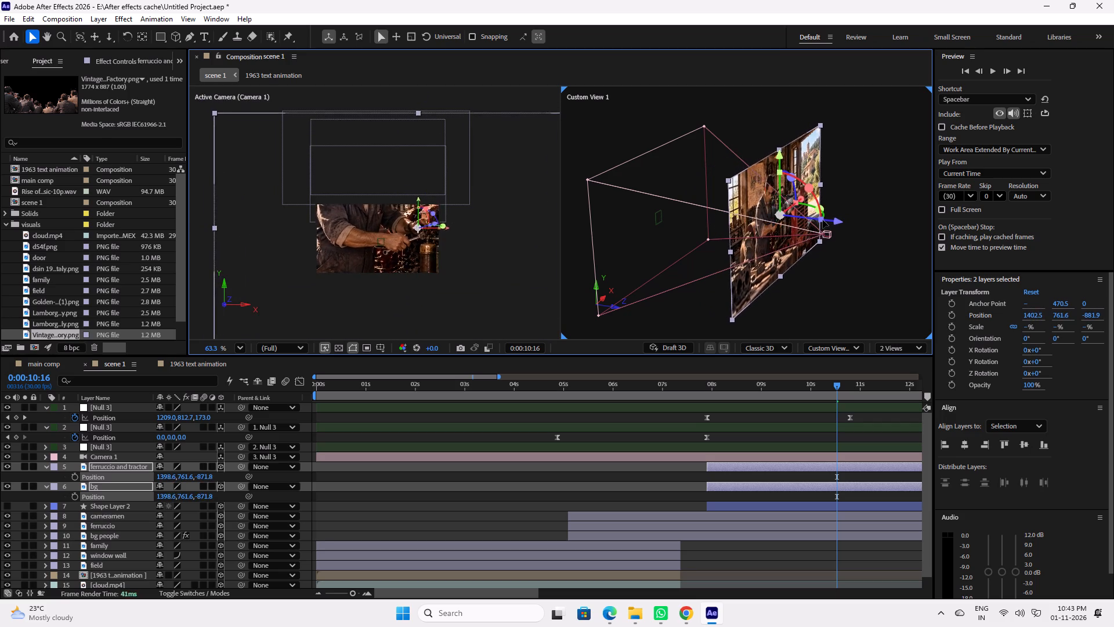
pyautogui.moveTo(823, 220); pyautogui.dragTo(826, 221)
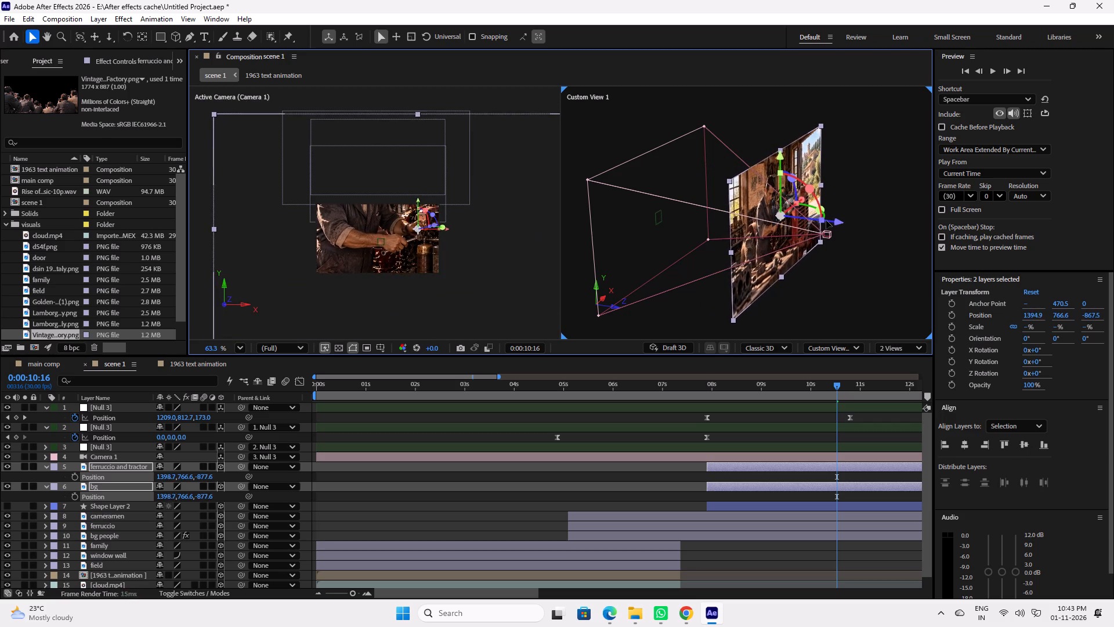
pyautogui.moveTo(826, 221); pyautogui.dragTo(831, 221)
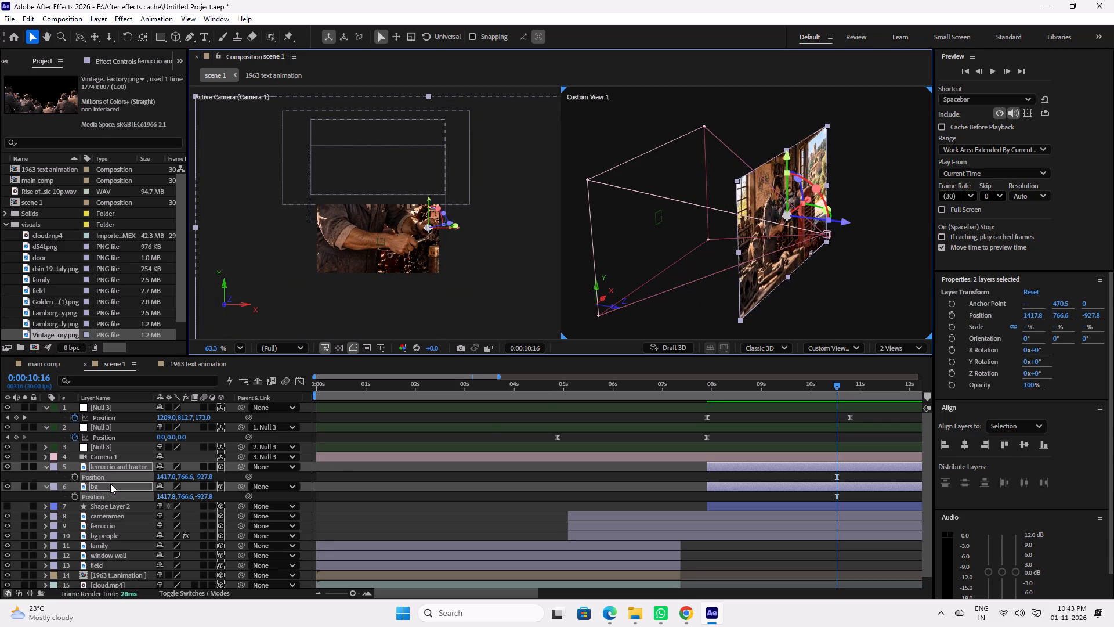
# Scale both workshop layers down together, ferruccio and tractor to 35.9% and bg to 35.8%.
pyautogui.hotkey('shift', 's')
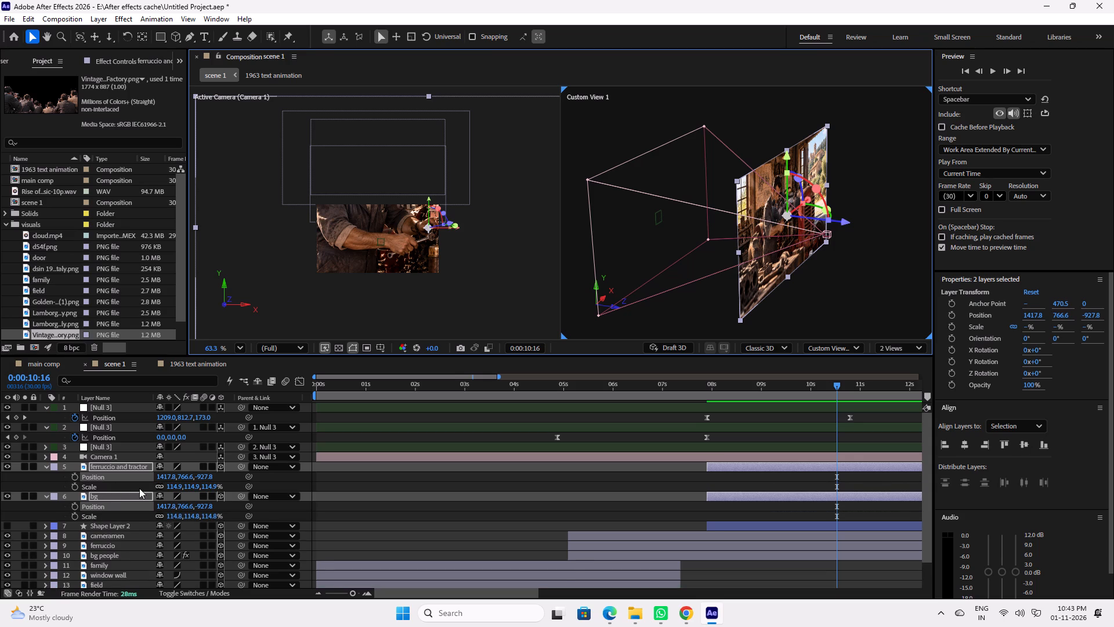
pyautogui.moveTo(214, 489); pyautogui.dragTo(166, 492)
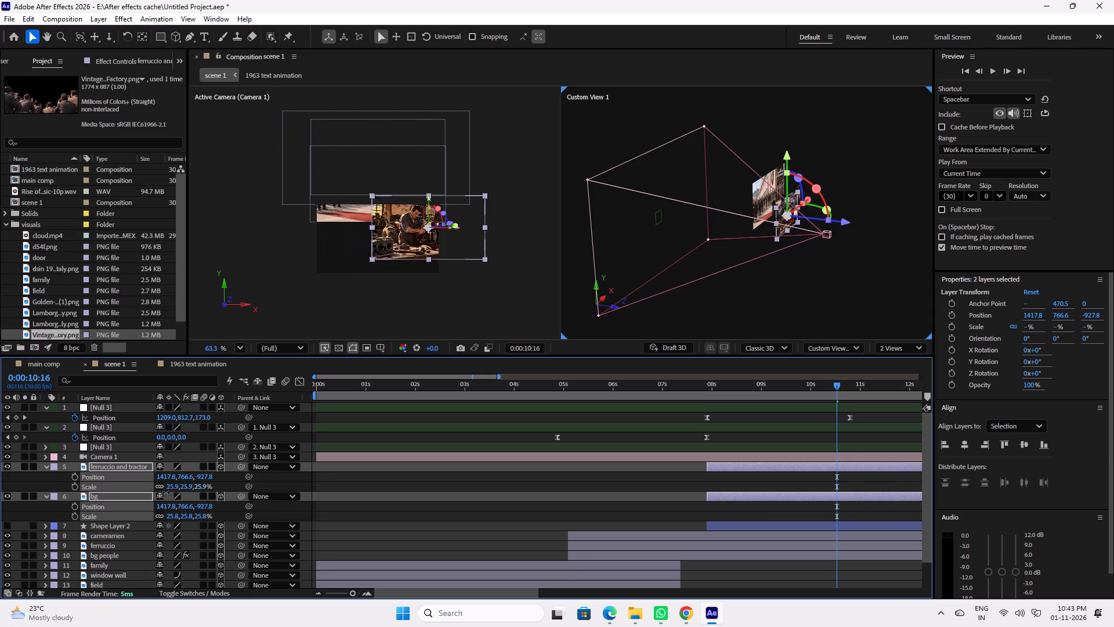
pyautogui.moveTo(166, 492); pyautogui.dragTo(172, 492)
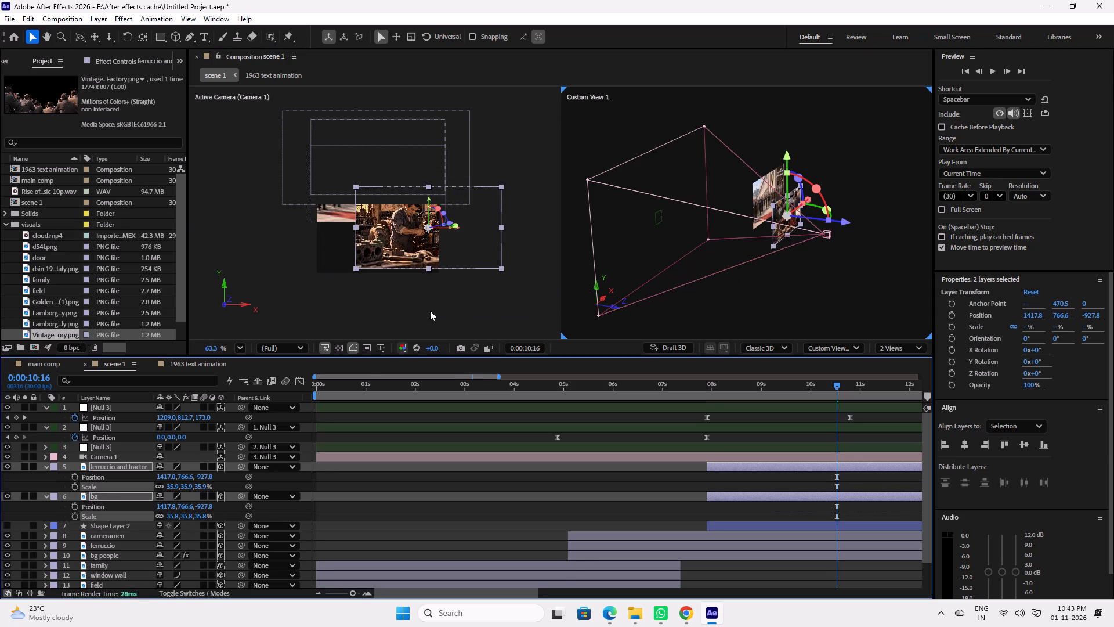
# Position both workshop layers over the Active Camera frame at about X 1217, Y 821, and deselect them.
pyautogui.moveTo(460, 230); pyautogui.dragTo(440, 233)
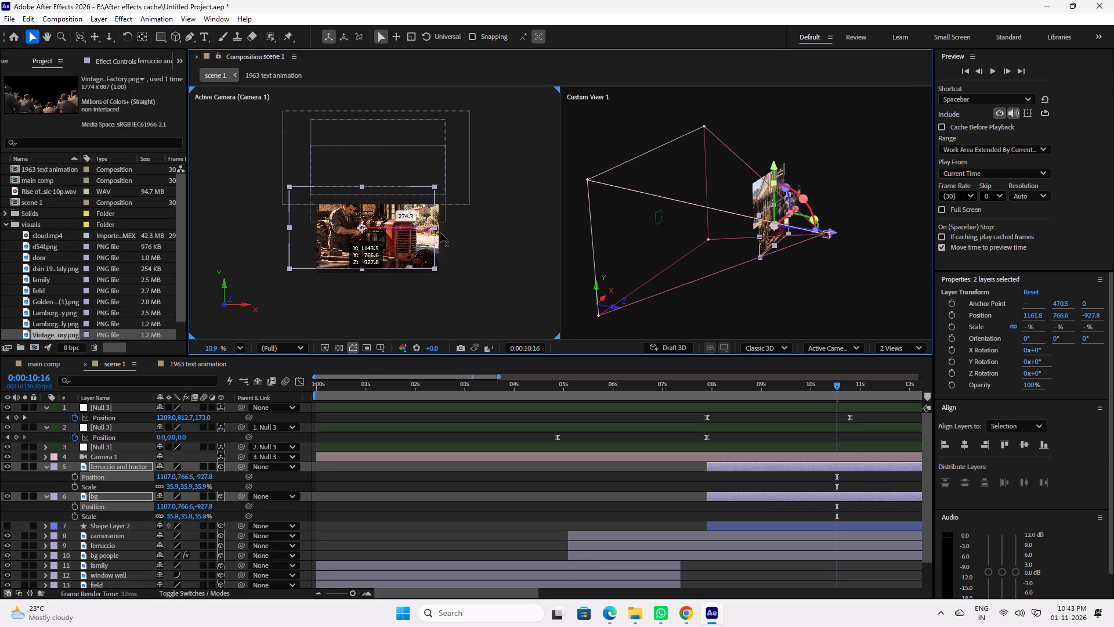
pyautogui.moveTo(440, 233); pyautogui.dragTo(447, 235)
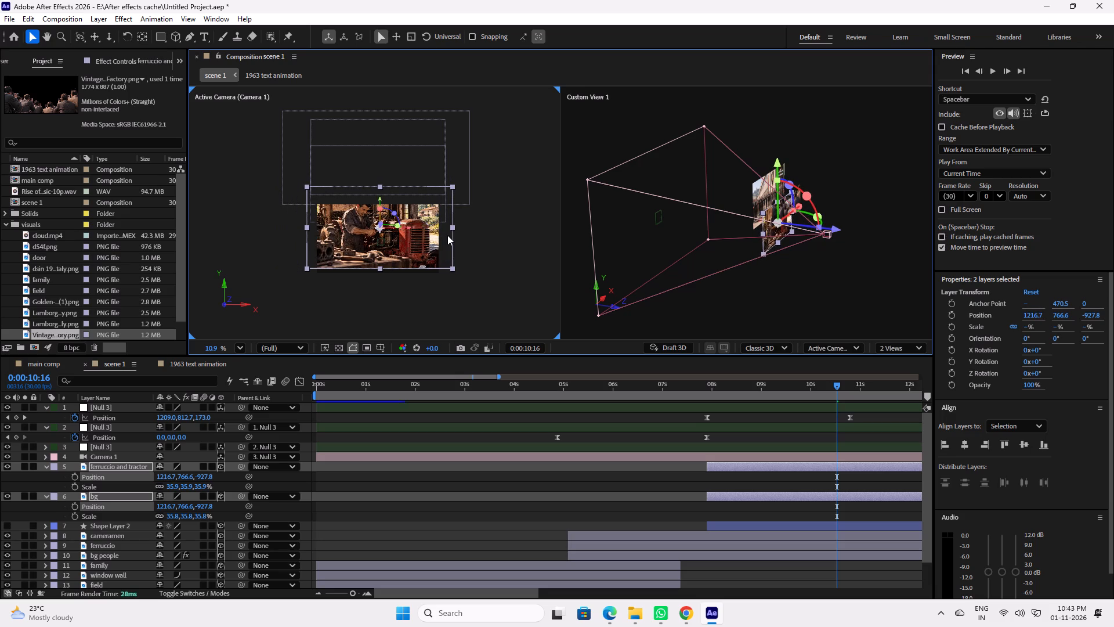
pyautogui.press('Down')
pyautogui.press('Down')
pyautogui.press('Down')
pyautogui.press('Down')
pyautogui.press('Down')
pyautogui.press('Down')
pyautogui.press('Down')
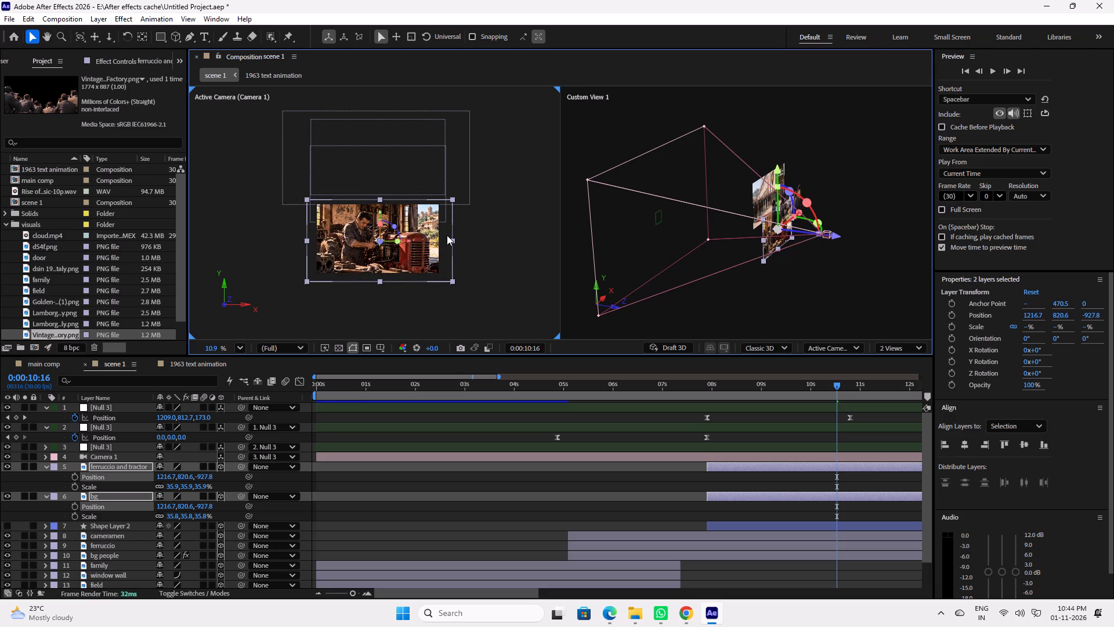
pyautogui.click(805, 480)
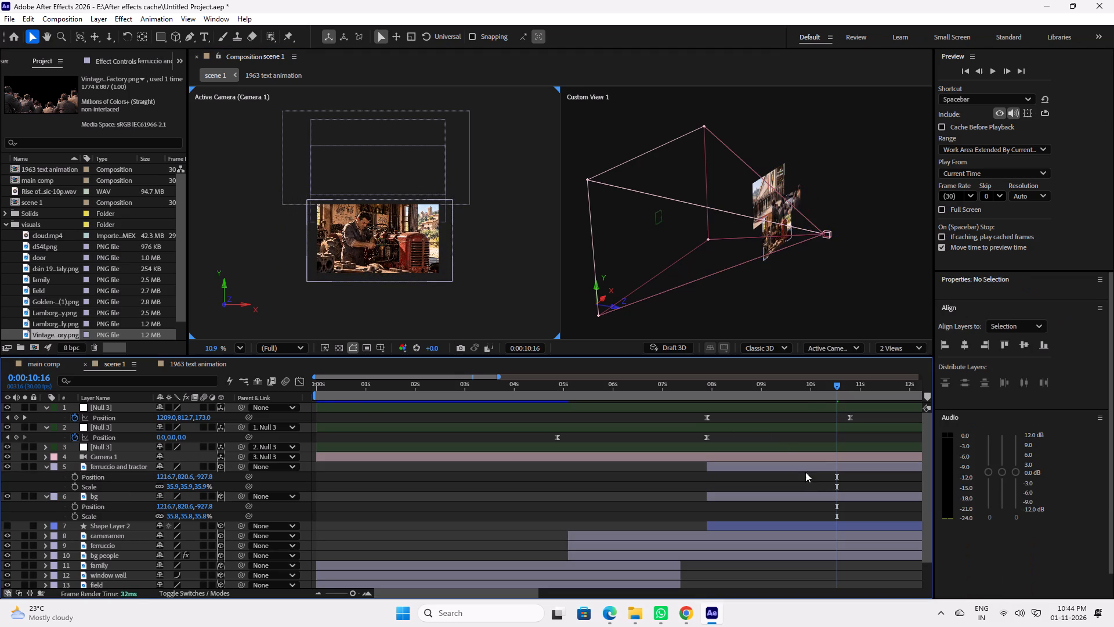
# Compare the layer and camera arrangement in Custom Views 1, 2 and 3, ending with the second viewport in Custom View 2.
pyautogui.click(790, 280)
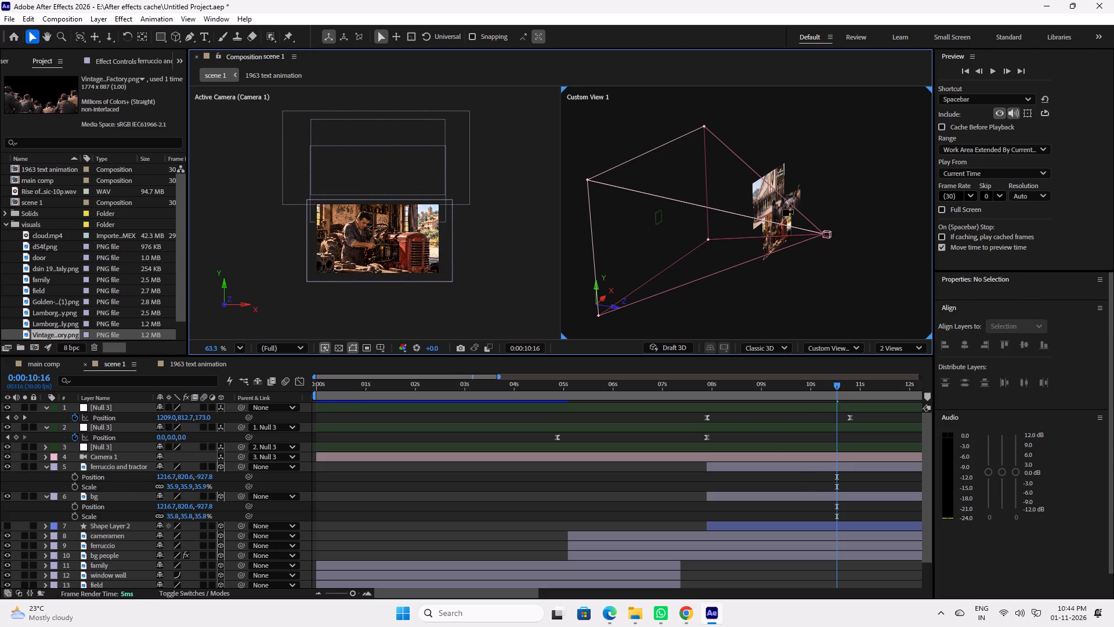
pyautogui.keyDown('alt'); pyautogui.scroll(4, 784, 211); pyautogui.keyUp('alt')
pyautogui.keyDown('alt'); pyautogui.click(803, 210); pyautogui.keyUp('alt')
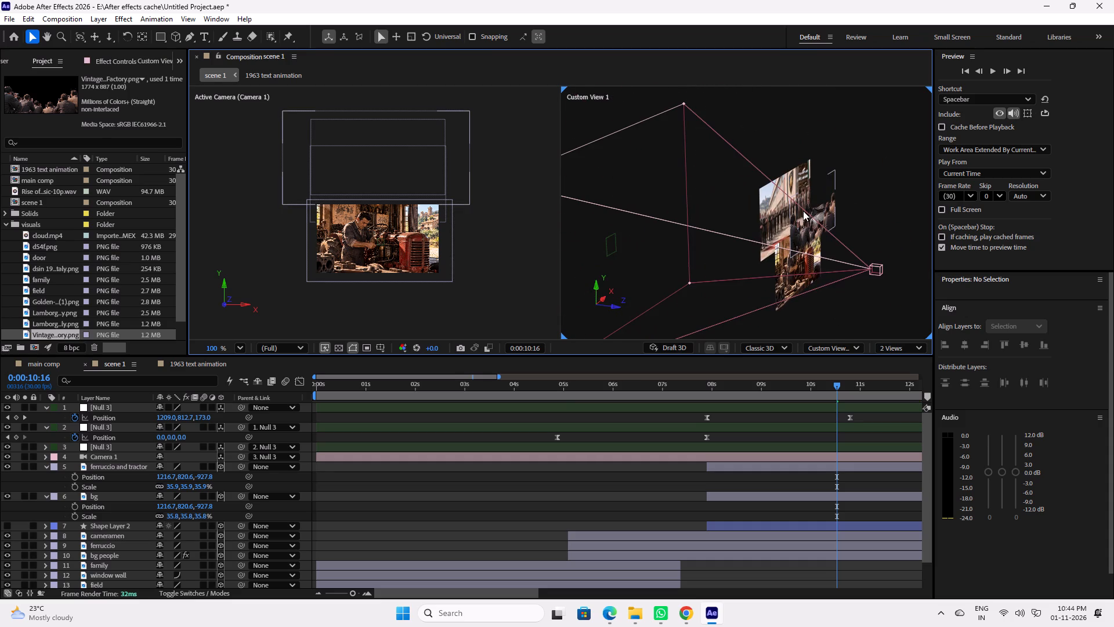
pyautogui.click(849, 318)
pyautogui.click(838, 349)
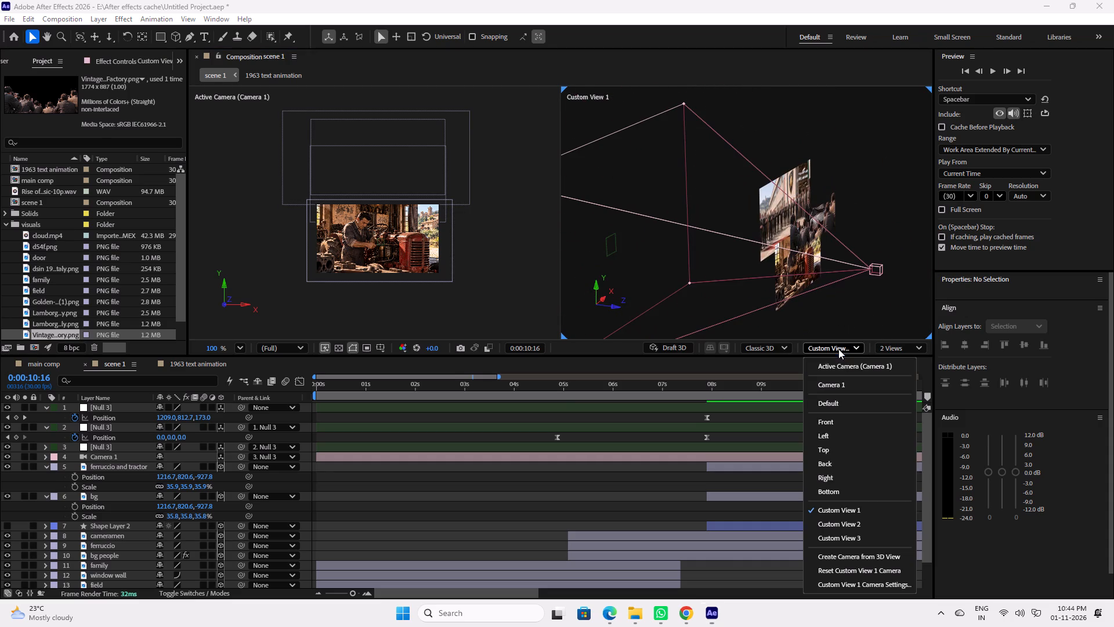
pyautogui.click(853, 530)
pyautogui.keyDown('alt'); pyautogui.scroll(-6, 789, 296); pyautogui.keyUp('alt')
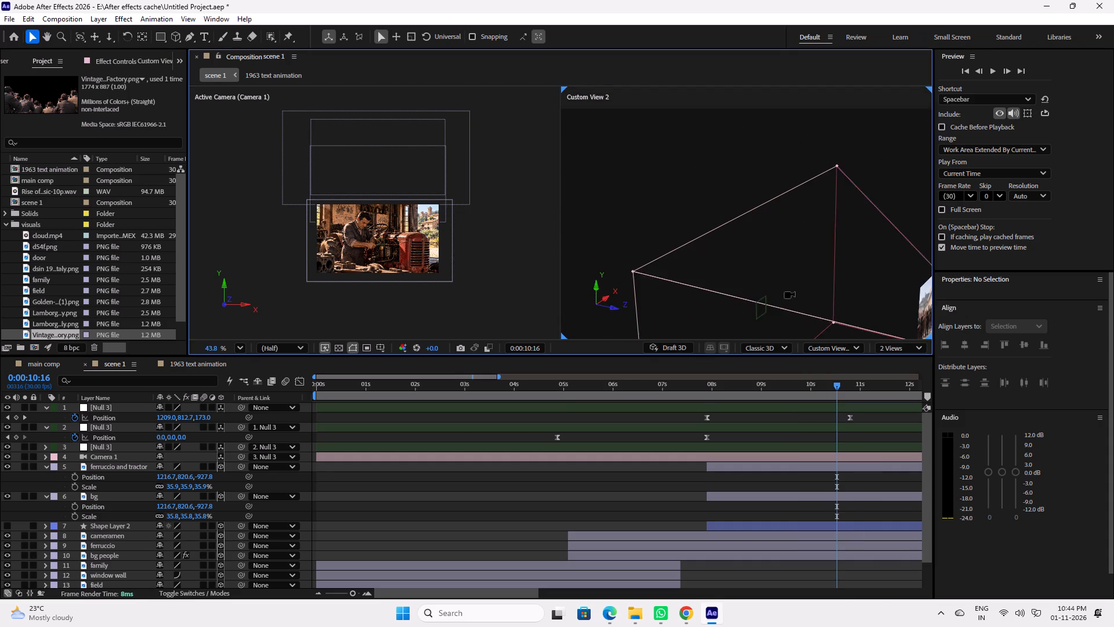
pyautogui.keyDown('alt'); pyautogui.scroll(-6, 788, 295); pyautogui.keyUp('alt')
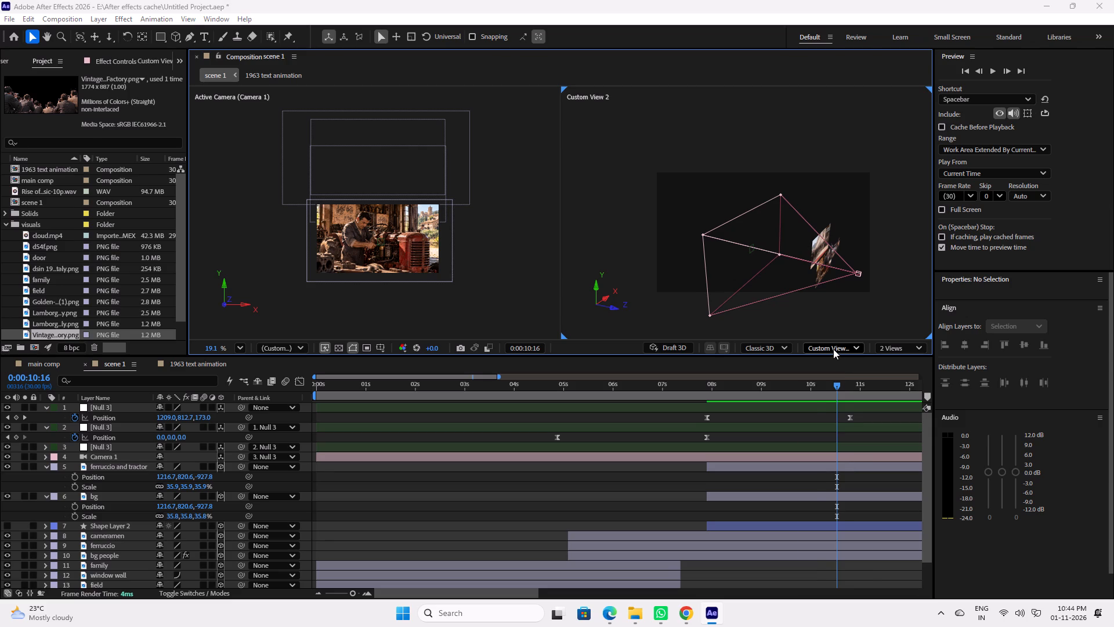
pyautogui.click(833, 349)
pyautogui.click(852, 533)
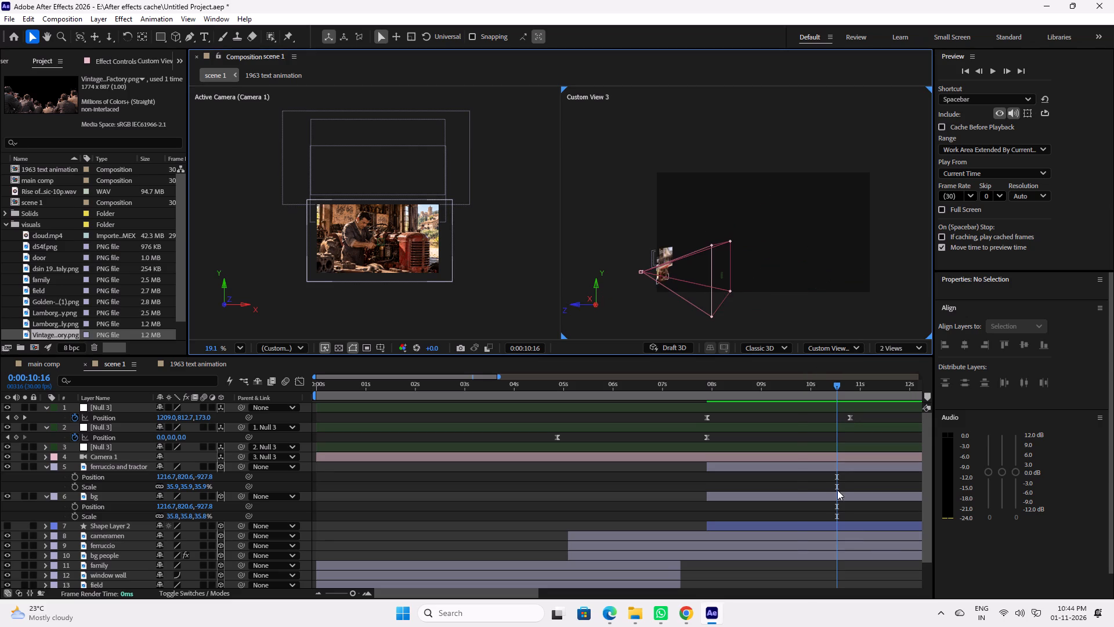
pyautogui.click(835, 353)
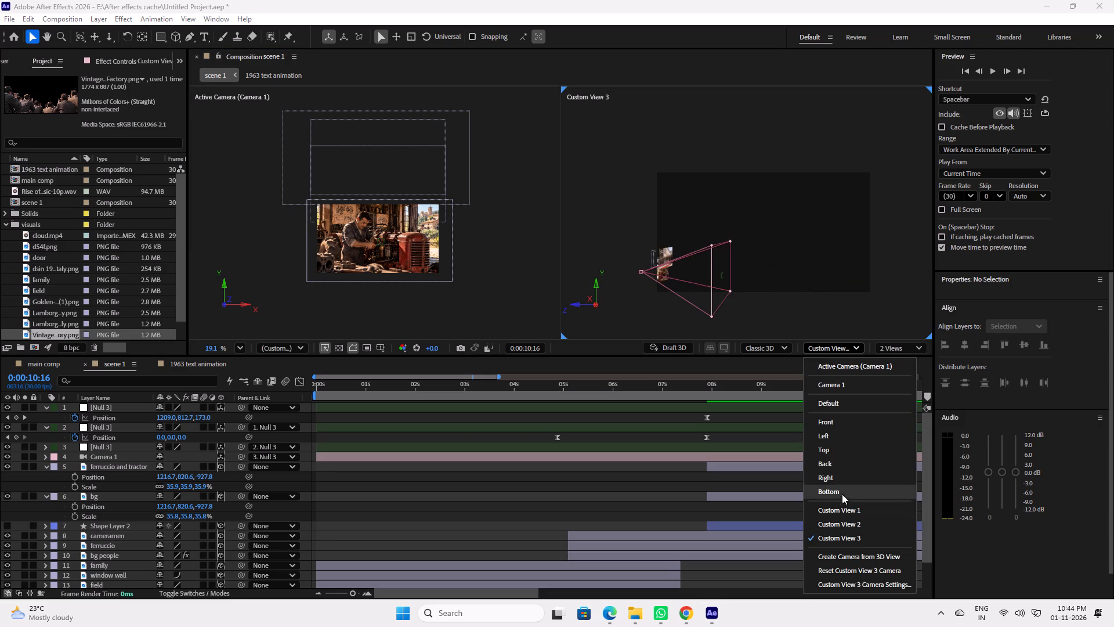
pyautogui.click(846, 523)
pyautogui.keyDown('alt'); pyautogui.scroll(7, 819, 261); pyautogui.keyUp('alt')
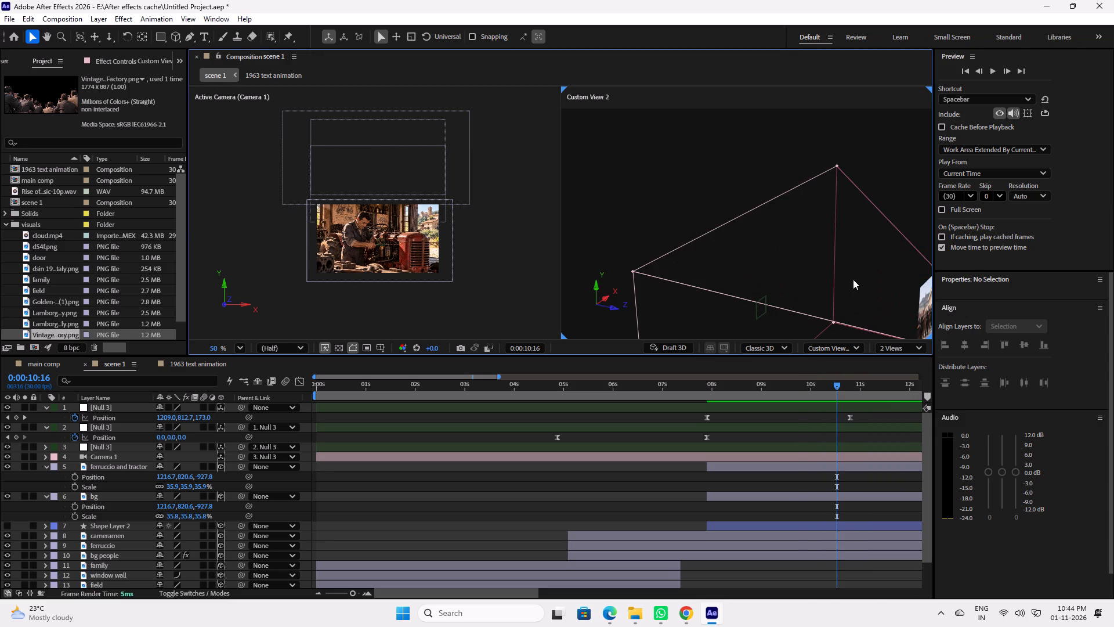
# Examine from several angles in Custom View 2 the depth of the workshop layers relative to the crowd layers and camera.
pyautogui.press('space')
pyautogui.press('space')
pyautogui.press('space')
pyautogui.press('space')
pyautogui.press('space')
pyautogui.press('space')
pyautogui.press('space')
pyautogui.press('space')
pyautogui.moveTo(849, 271); pyautogui.dragTo(692, 164)
pyautogui.keyDown('alt'); pyautogui.moveTo(792, 245); pyautogui.dragTo(820, 217); pyautogui.keyUp('alt')
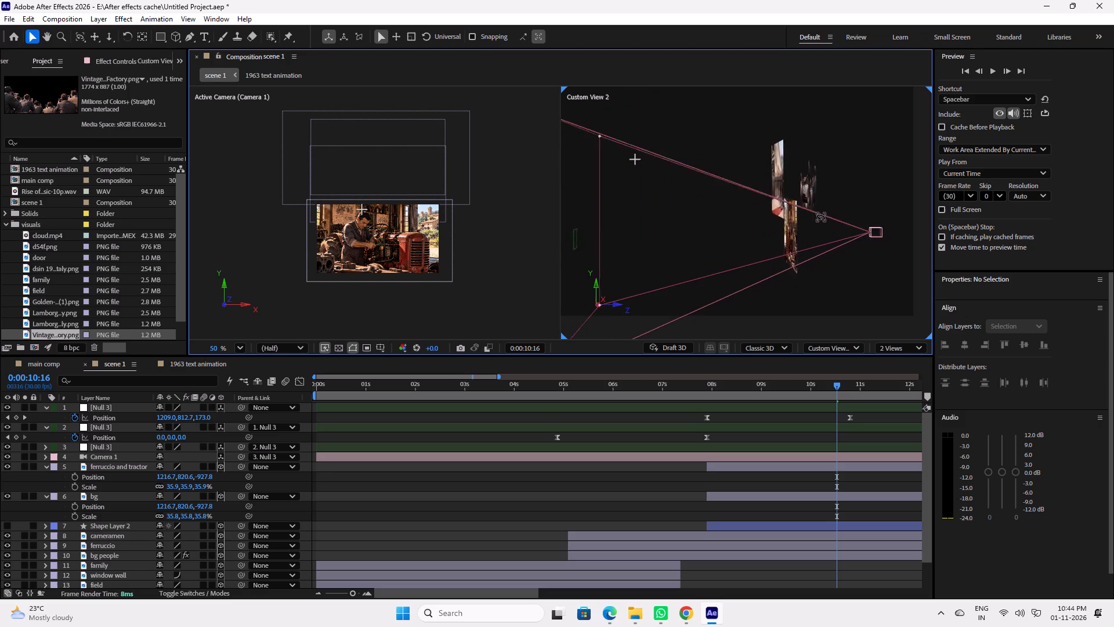
pyautogui.keyDown('alt'); pyautogui.moveTo(820, 217); pyautogui.dragTo(781, 244); pyautogui.keyUp('alt')
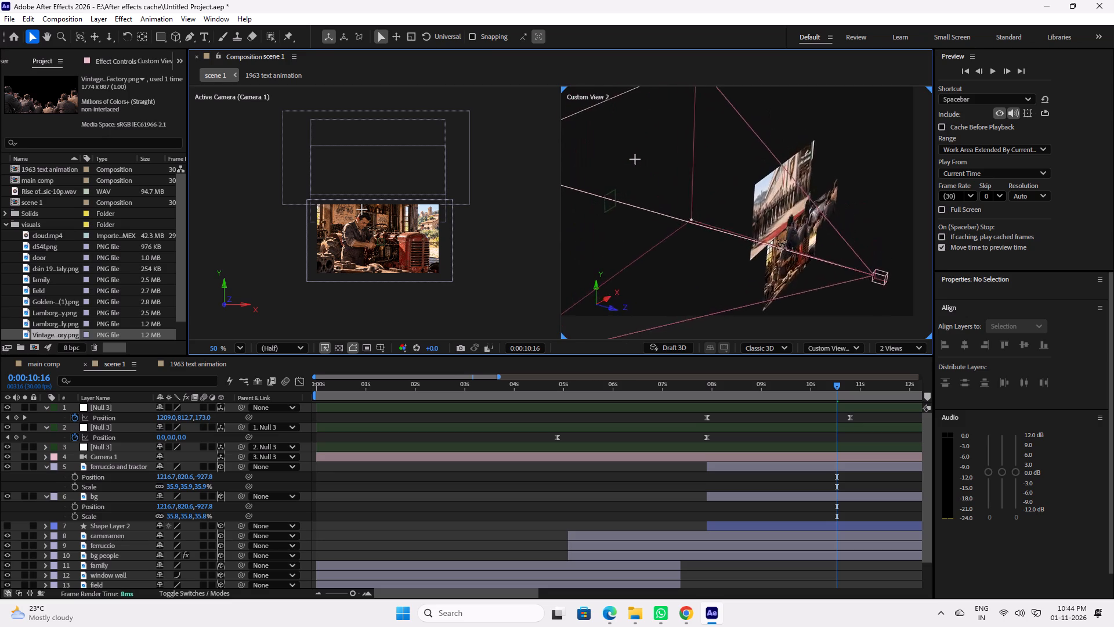
pyautogui.keyDown('alt'); pyautogui.moveTo(781, 244); pyautogui.dragTo(826, 224); pyautogui.keyUp('alt')
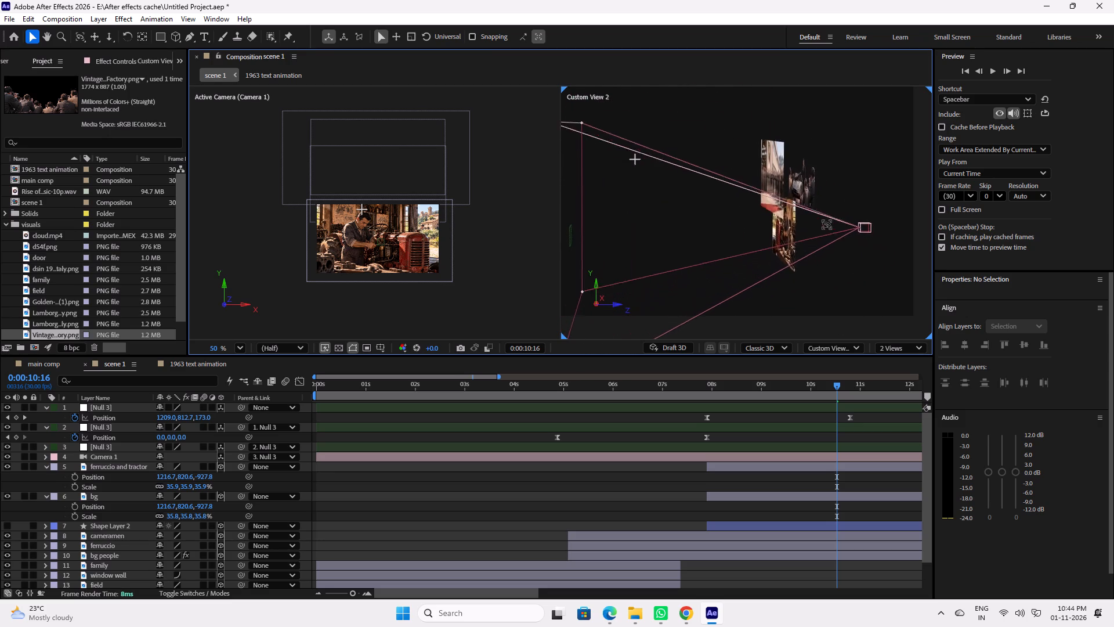
pyautogui.keyDown('alt'); pyautogui.moveTo(826, 224); pyautogui.dragTo(775, 226); pyautogui.keyUp('alt')
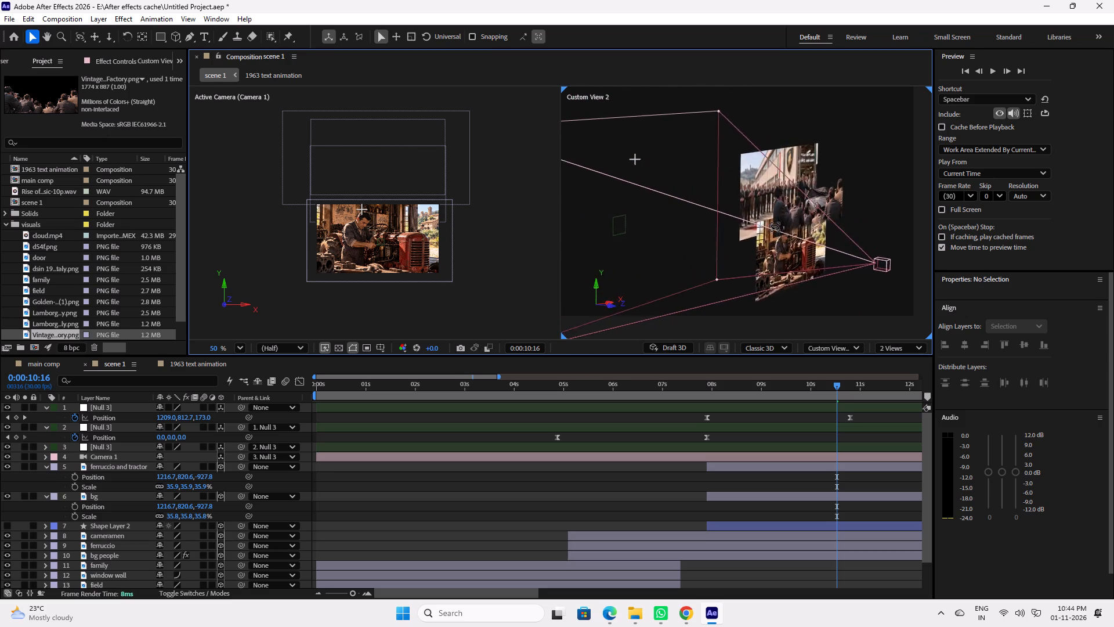
pyautogui.keyDown('alt'); pyautogui.moveTo(775, 226); pyautogui.dragTo(748, 214); pyautogui.keyUp('alt')
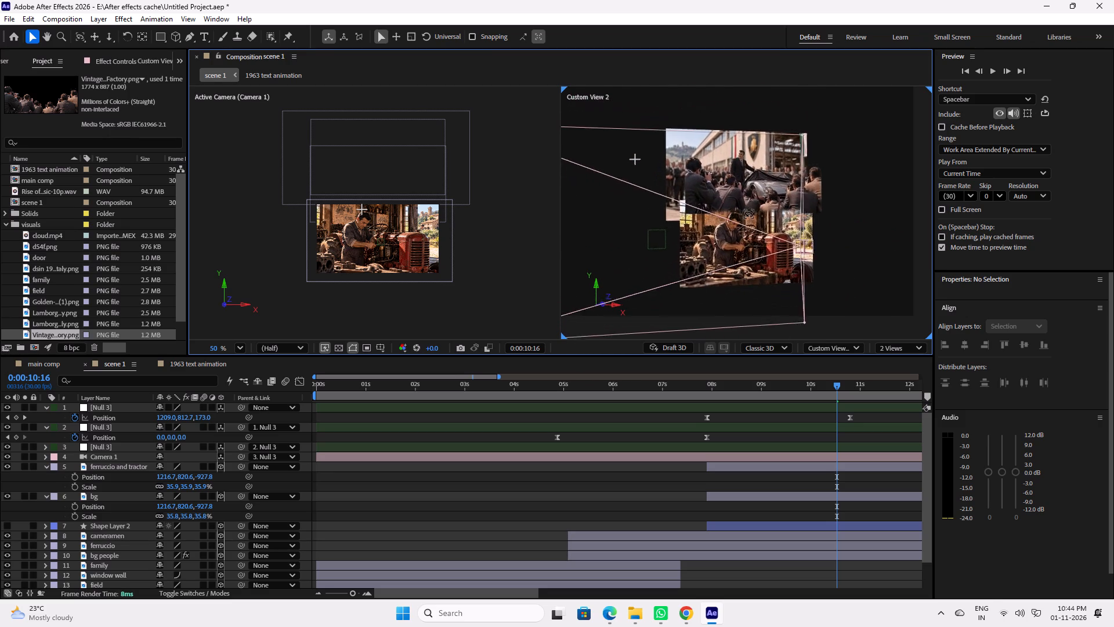
pyautogui.keyDown('alt'); pyautogui.moveTo(748, 214); pyautogui.dragTo(811, 218); pyautogui.keyUp('alt')
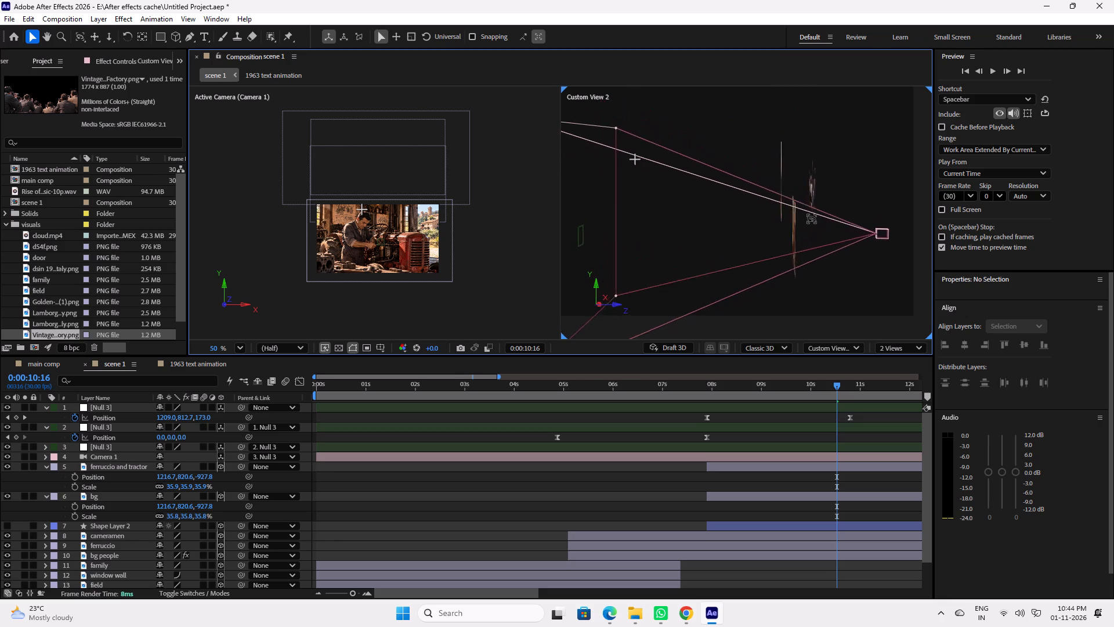
pyautogui.keyDown('alt'); pyautogui.moveTo(811, 218); pyautogui.dragTo(793, 218); pyautogui.keyUp('alt')
pyautogui.keyDown('alt'); pyautogui.moveTo(795, 224); pyautogui.dragTo(818, 221); pyautogui.keyUp('alt')
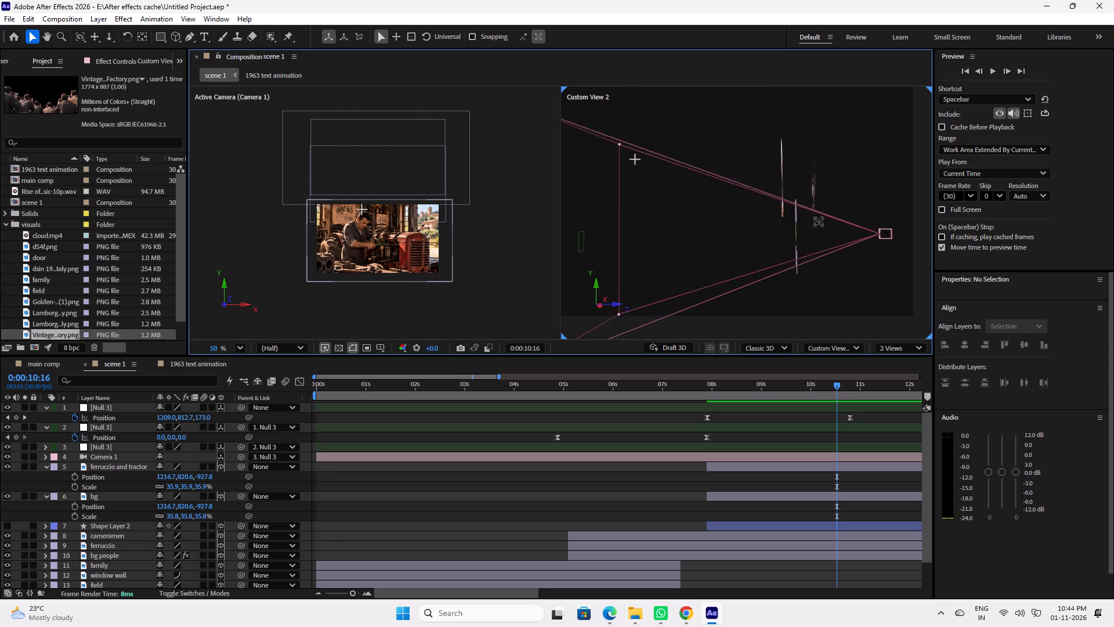
pyautogui.keyDown('alt'); pyautogui.moveTo(818, 221); pyautogui.dragTo(812, 230); pyautogui.keyUp('alt')
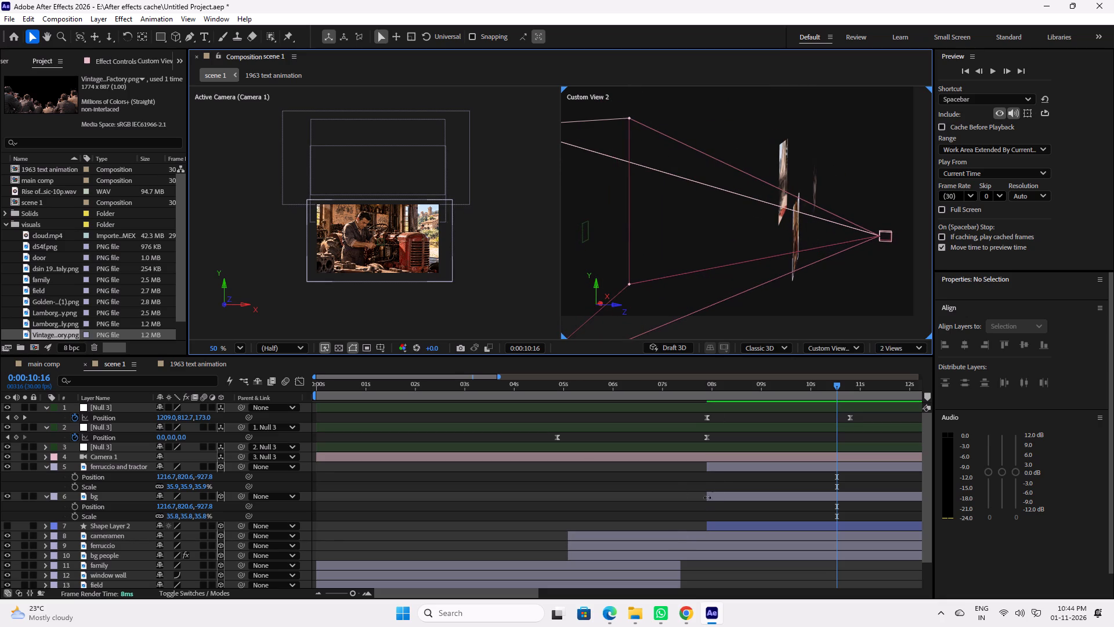
# Push the bg layer back along the depth axis to a Z position of about -867.6.
pyautogui.click(747, 495)
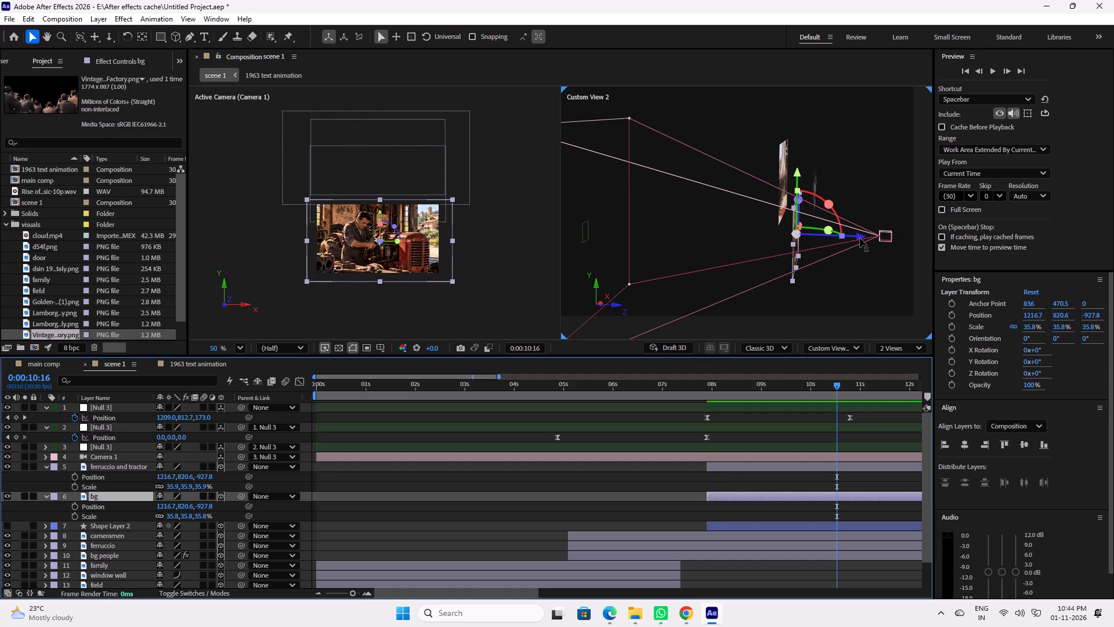
pyautogui.moveTo(860, 238); pyautogui.dragTo(844, 240)
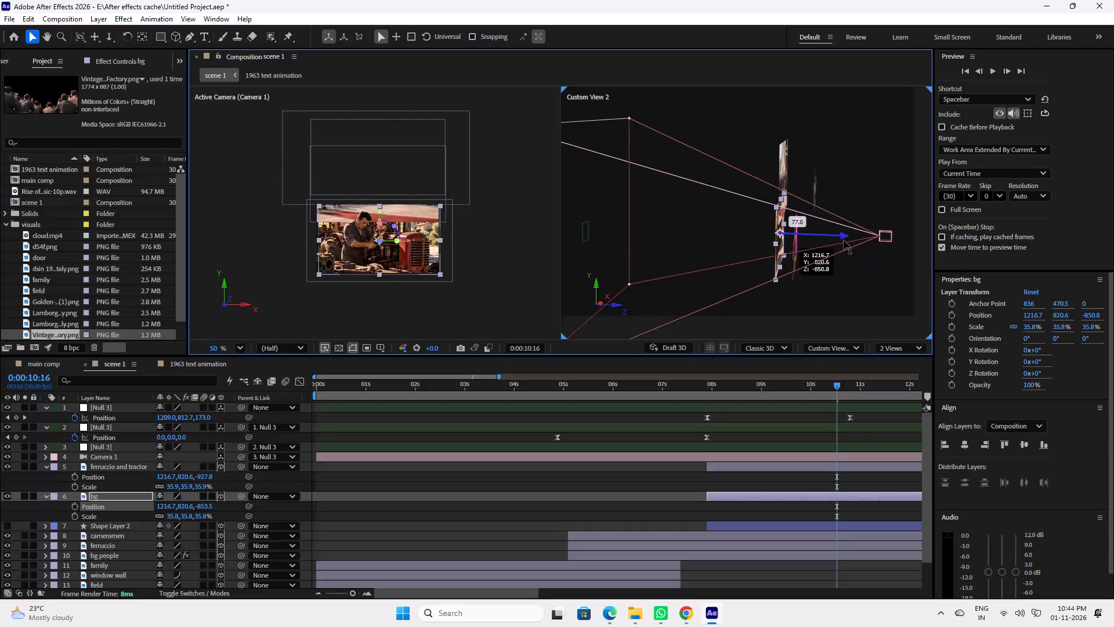
pyautogui.moveTo(844, 240); pyautogui.dragTo(845, 242)
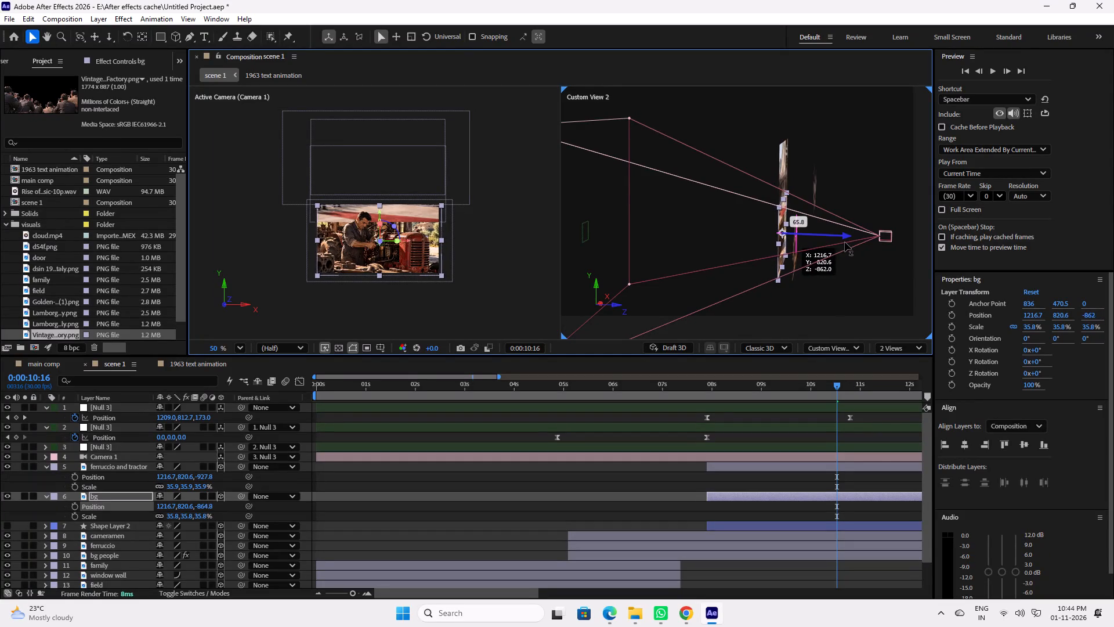
pyautogui.moveTo(845, 242); pyautogui.dragTo(845, 243)
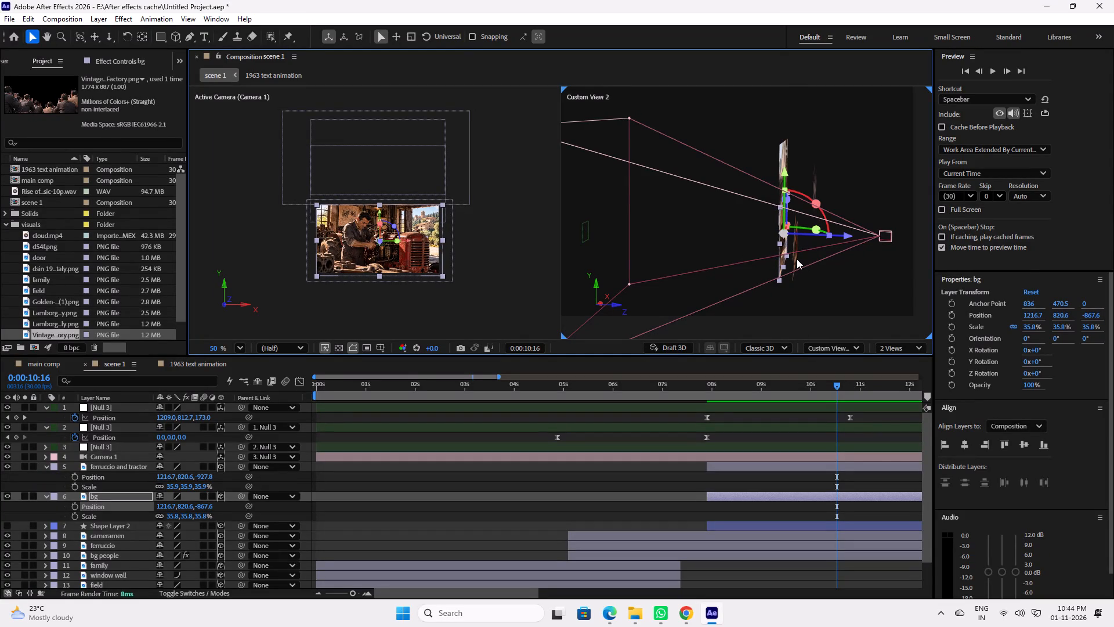
# Move the ferruccio and tractor layer along the depth axis toward the camera, to a Z position of about -1097.2.
pyautogui.click(795, 259)
pyautogui.moveTo(860, 236); pyautogui.dragTo(871, 240)
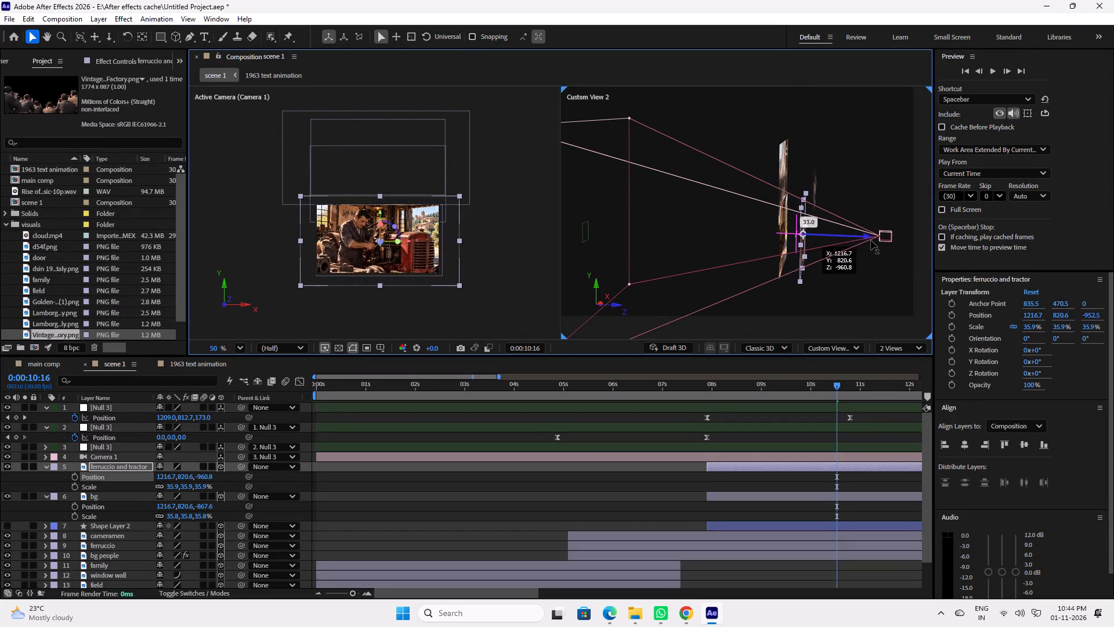
pyautogui.moveTo(871, 240); pyautogui.dragTo(909, 254)
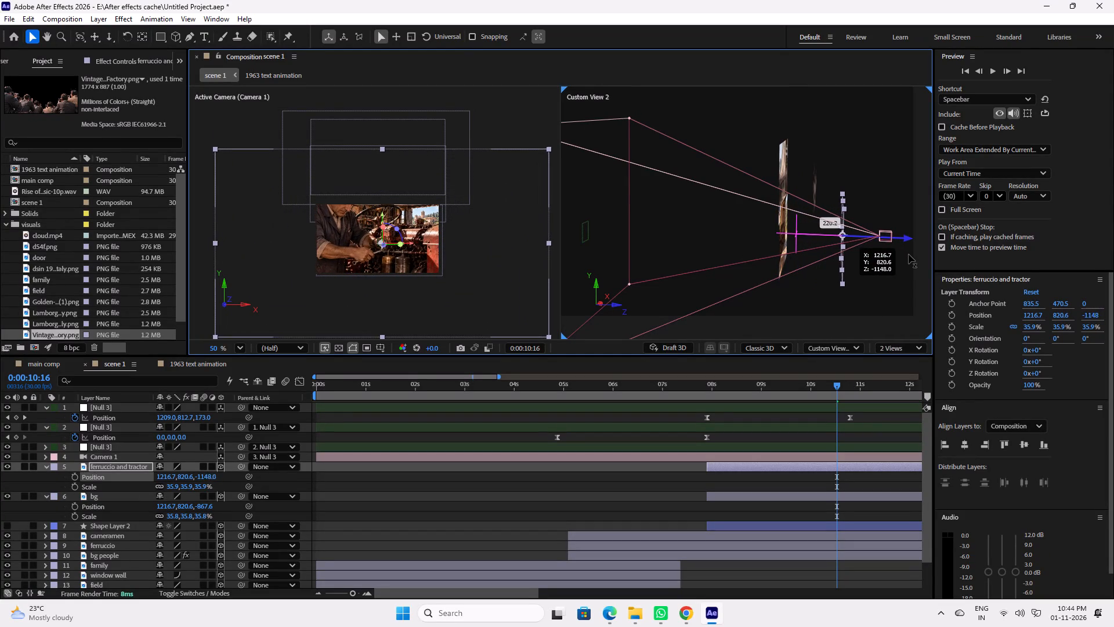
pyautogui.moveTo(909, 254); pyautogui.dragTo(910, 255)
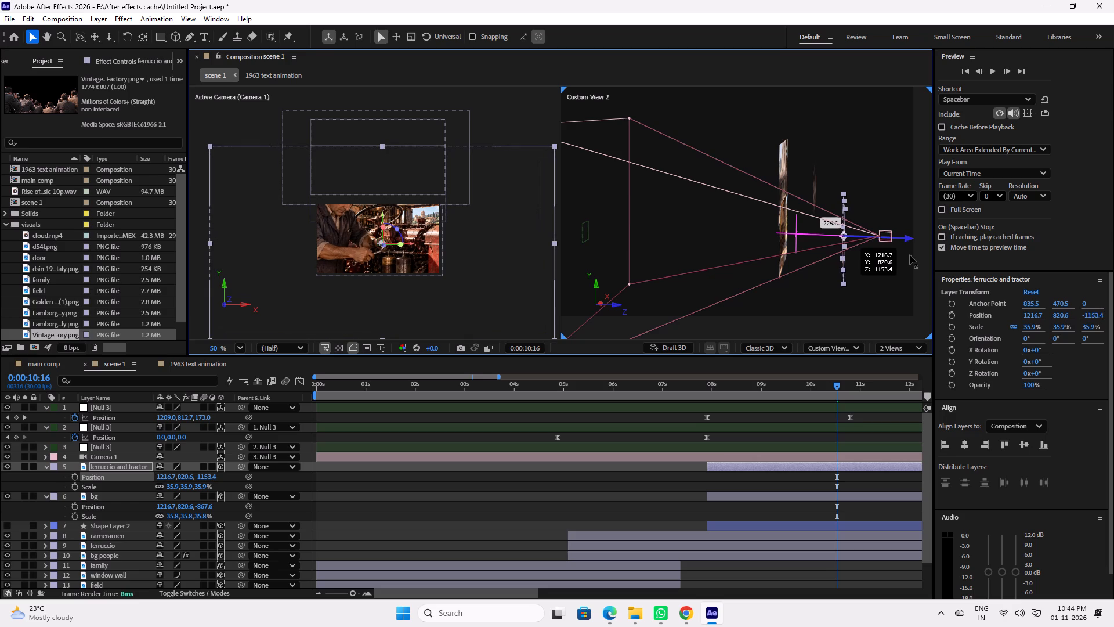
pyautogui.moveTo(910, 255); pyautogui.dragTo(859, 254)
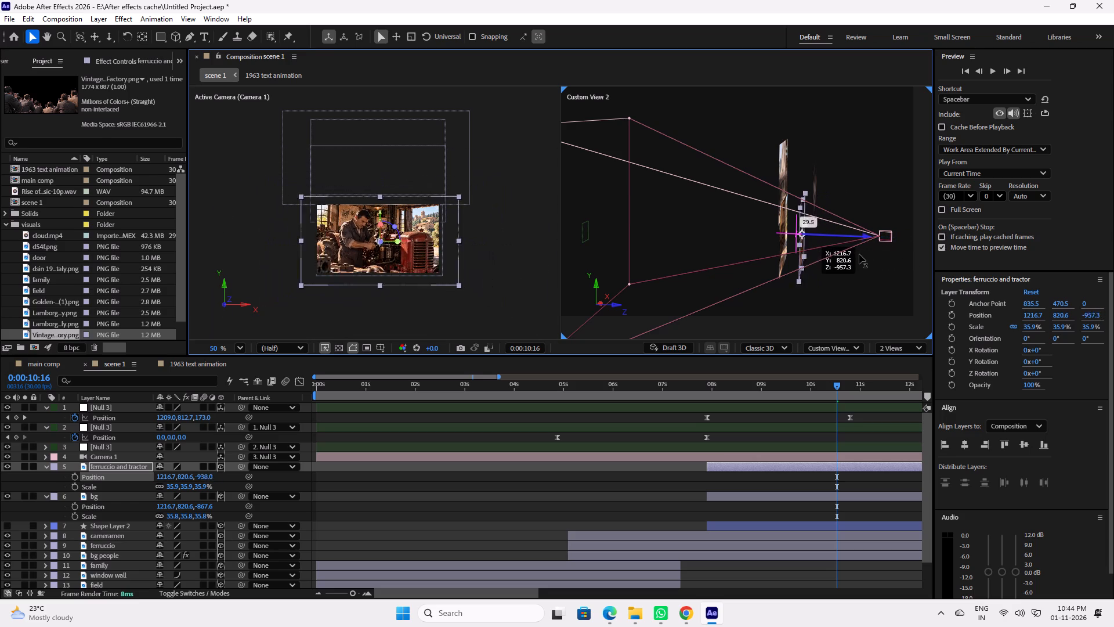
pyautogui.moveTo(859, 254); pyautogui.dragTo(849, 254)
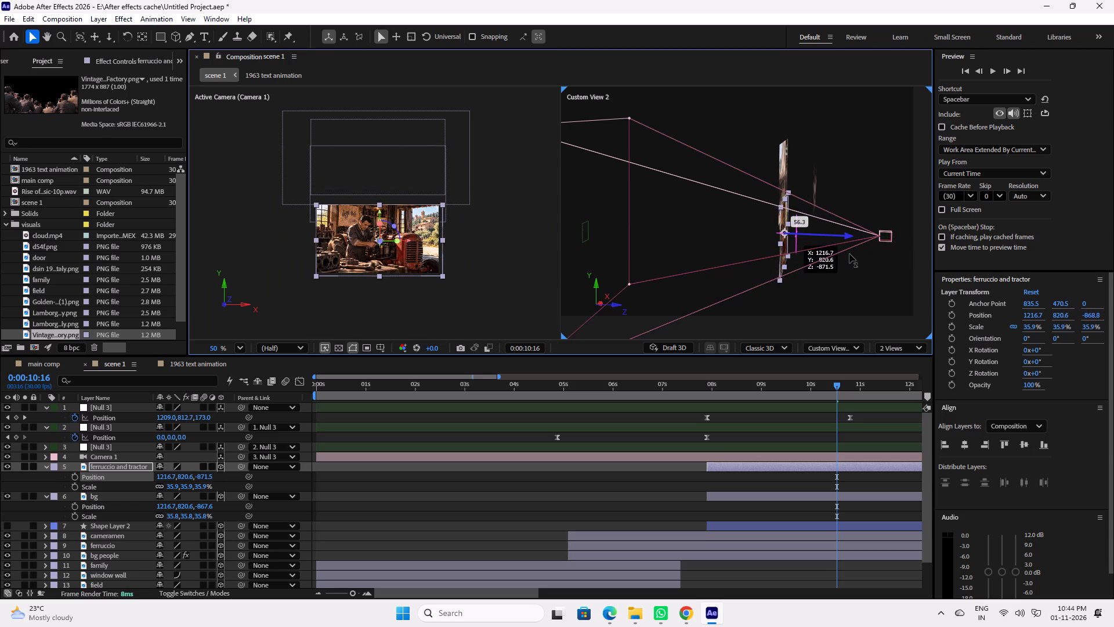
pyautogui.moveTo(849, 254); pyautogui.dragTo(848, 254)
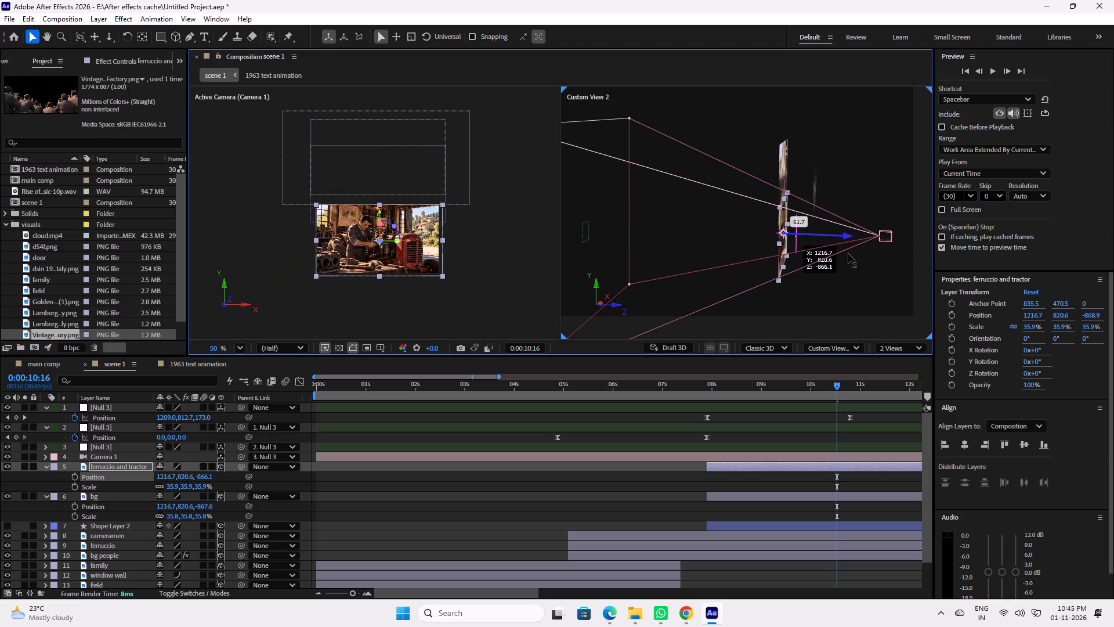
pyautogui.moveTo(848, 254); pyautogui.dragTo(902, 266)
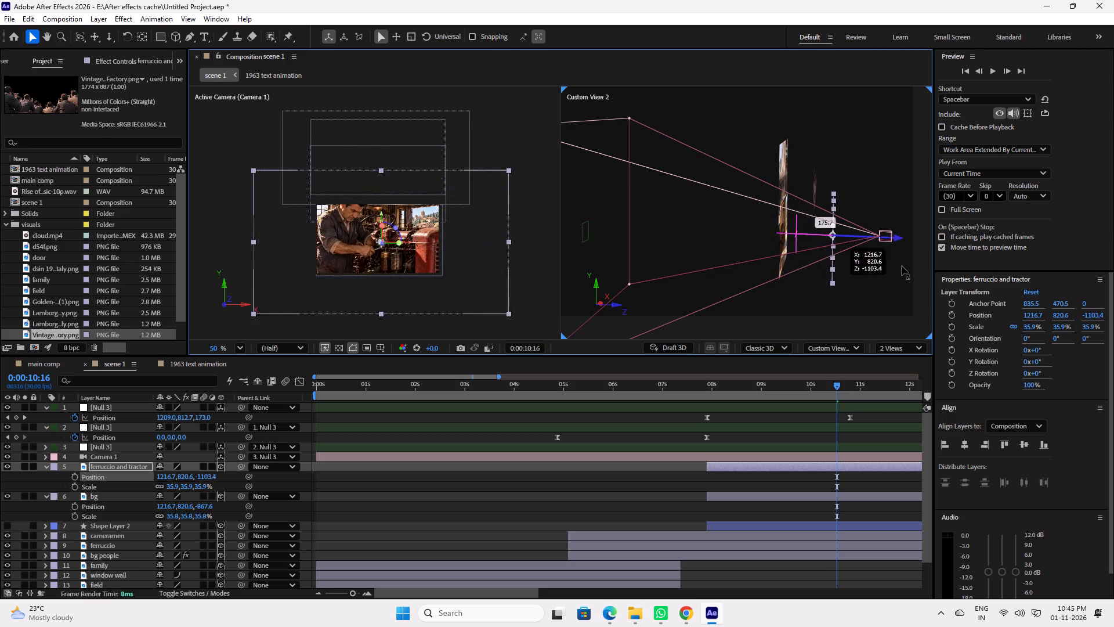
pyautogui.moveTo(902, 266); pyautogui.dragTo(918, 271)
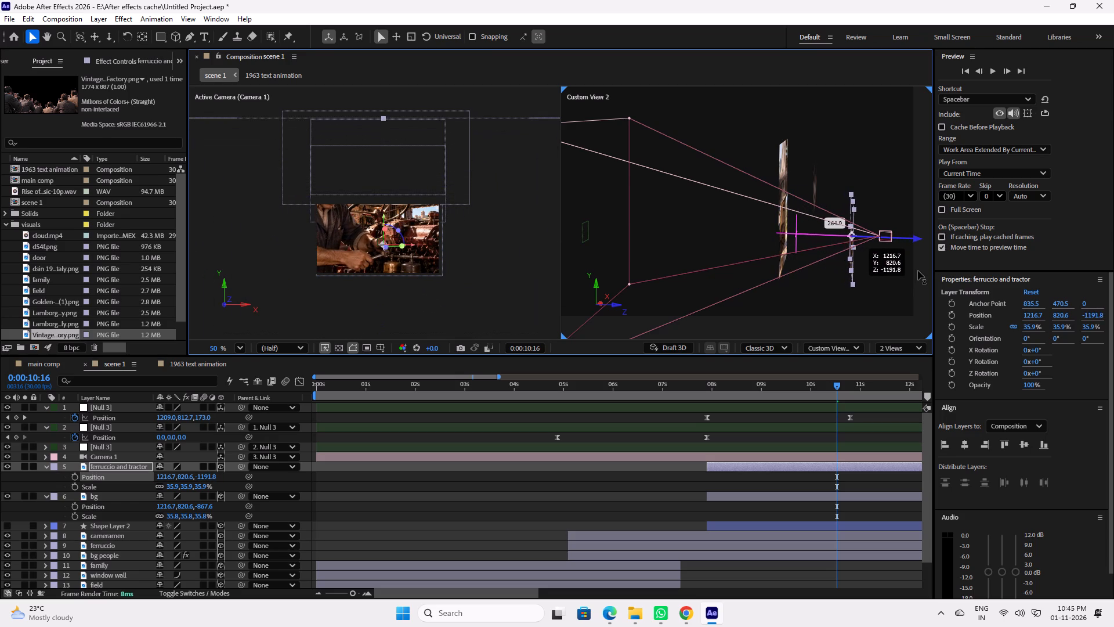
pyautogui.moveTo(918, 271); pyautogui.dragTo(949, 278)
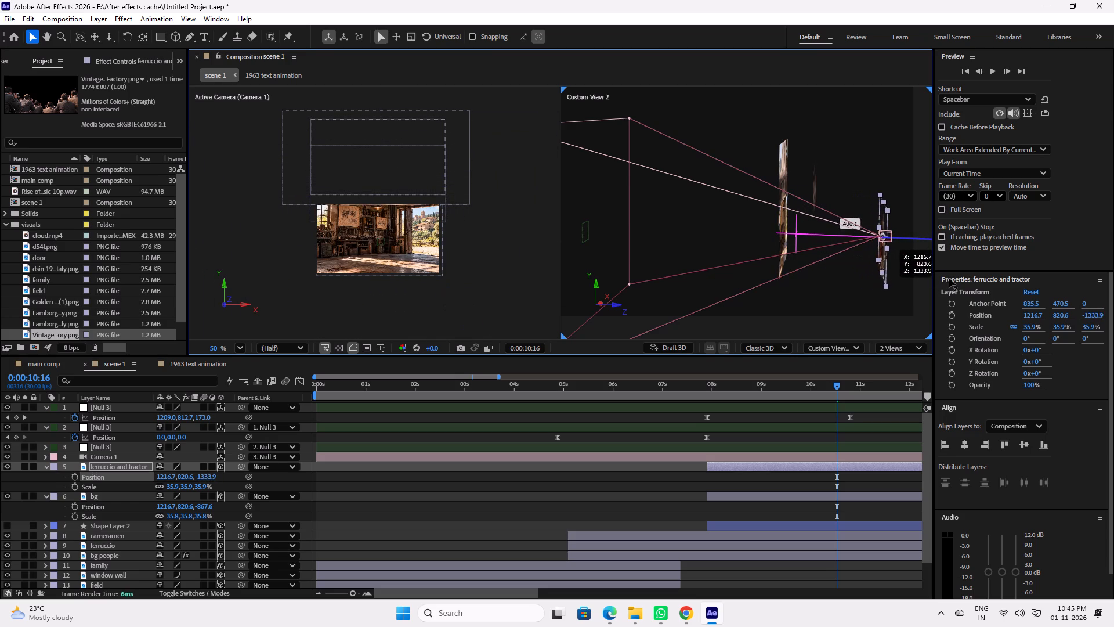
pyautogui.moveTo(949, 278); pyautogui.dragTo(936, 280)
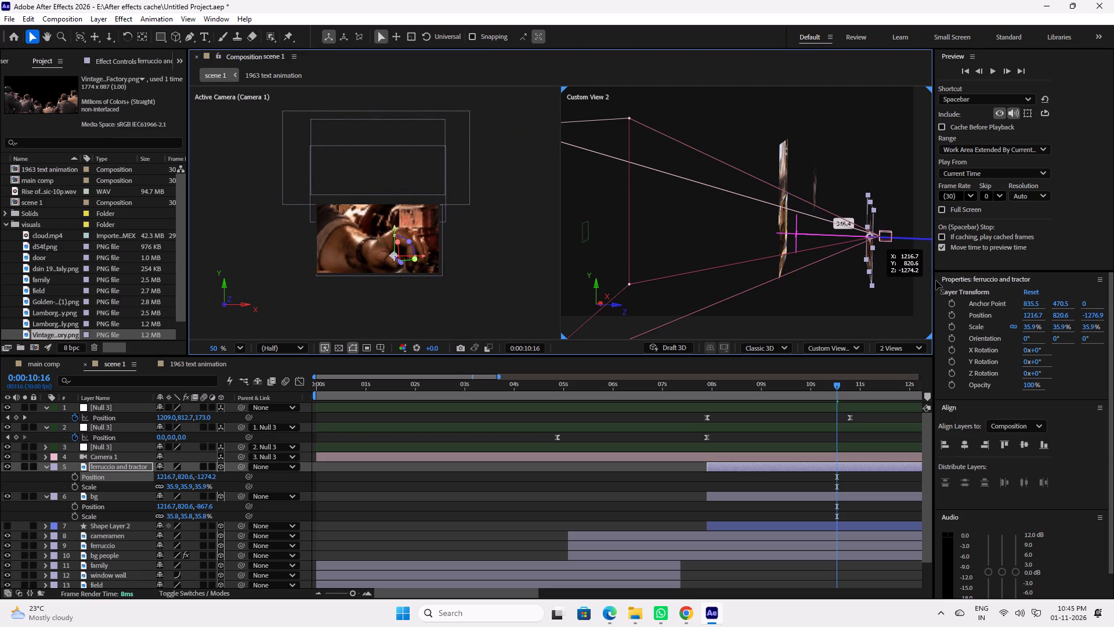
pyautogui.moveTo(936, 280); pyautogui.dragTo(897, 284)
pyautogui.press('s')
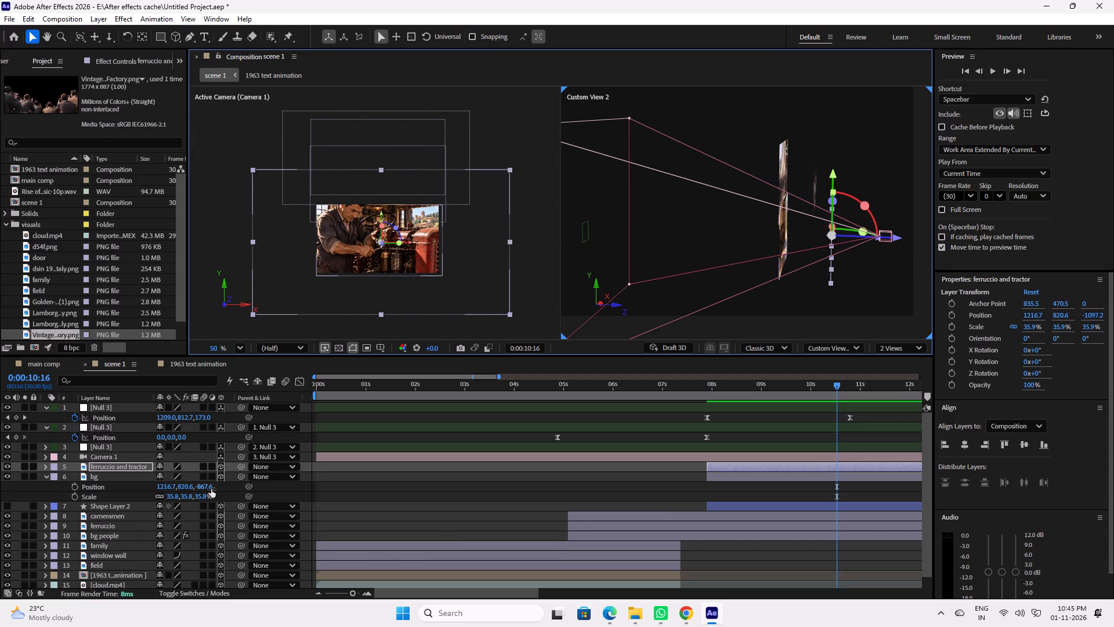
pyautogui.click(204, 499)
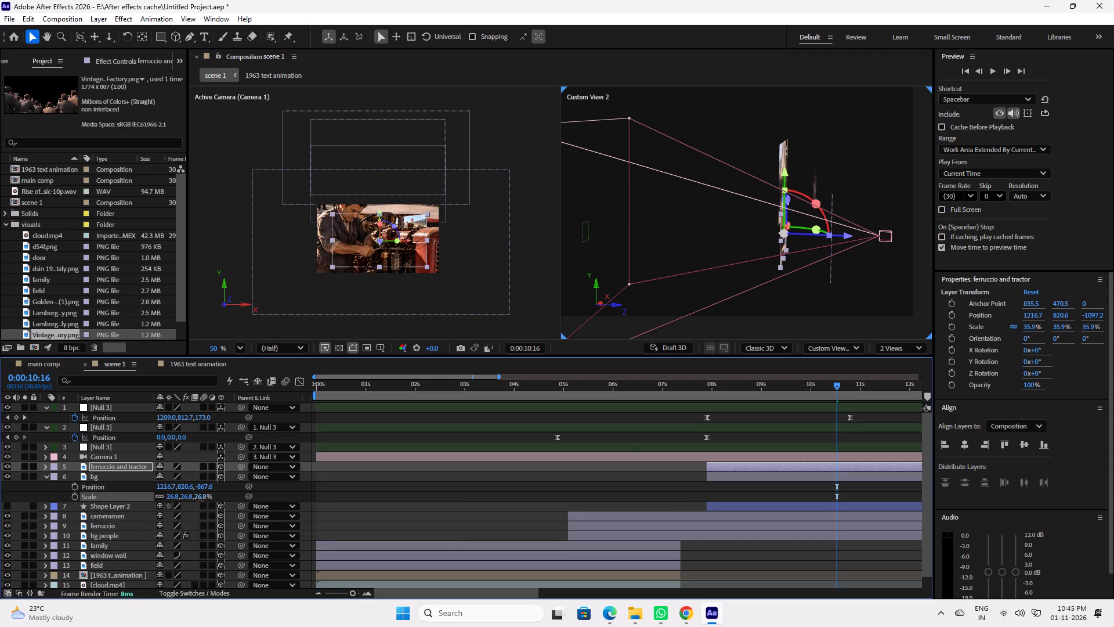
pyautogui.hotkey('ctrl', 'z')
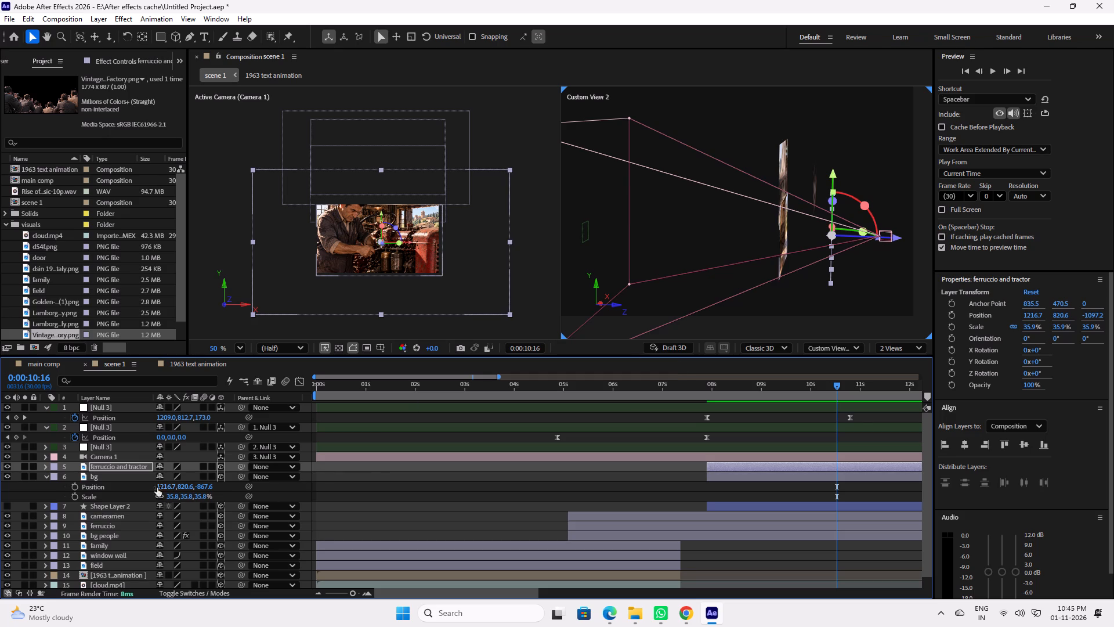
# Scale the ferruccio and tractor layer down to 22.9% so it fits the camera frame at its new depth.
pyautogui.click(113, 478)
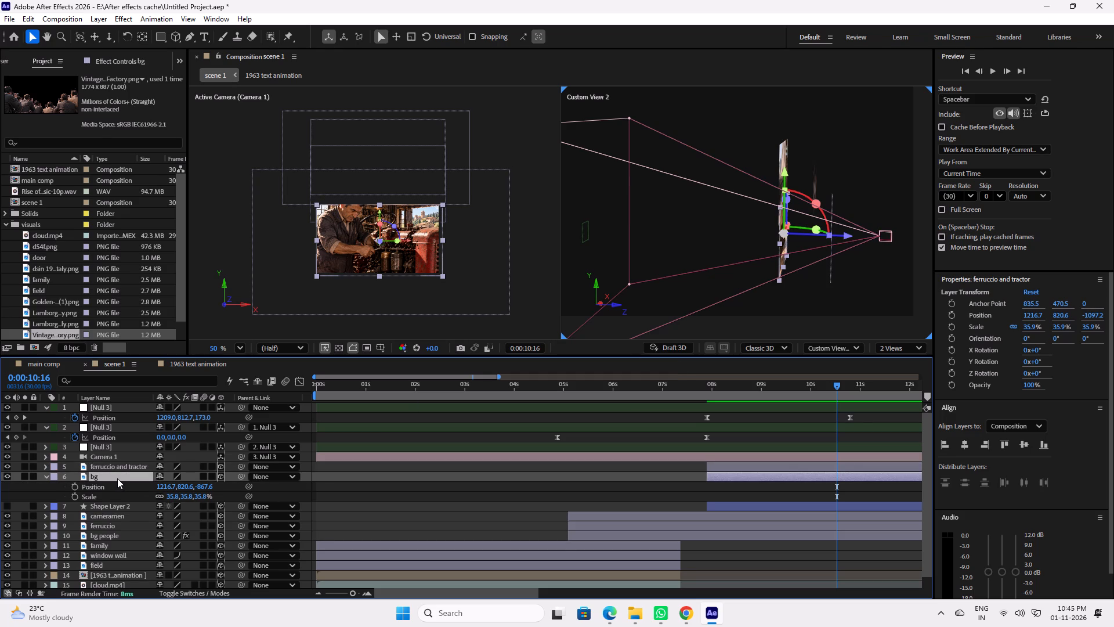
pyautogui.press('s')
pyautogui.click(121, 468)
pyautogui.press('s')
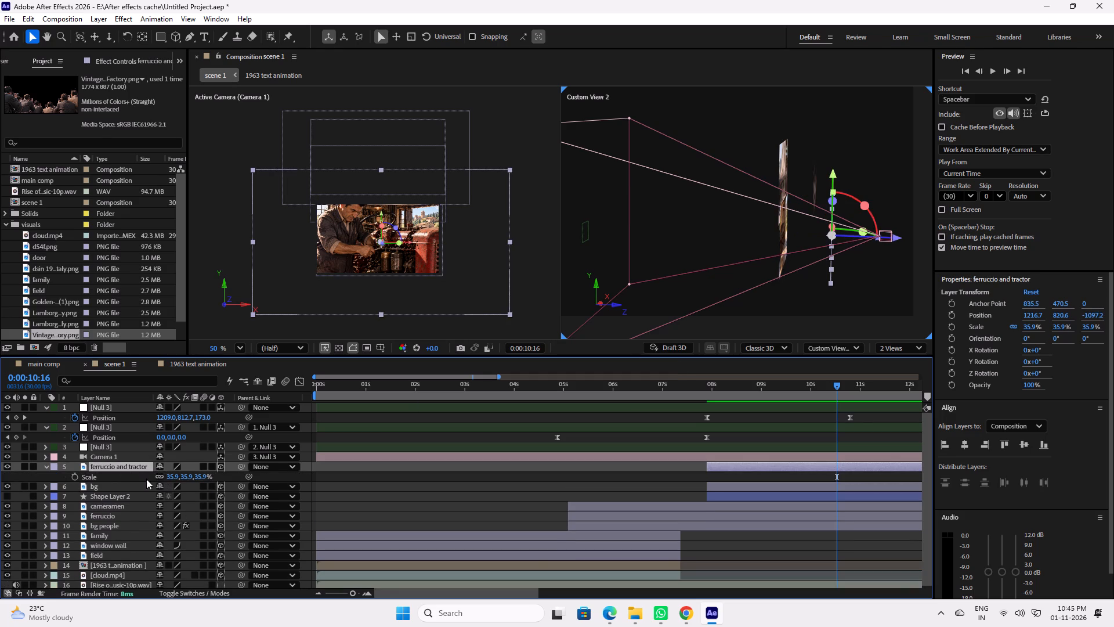
pyautogui.moveTo(202, 477); pyautogui.dragTo(194, 479)
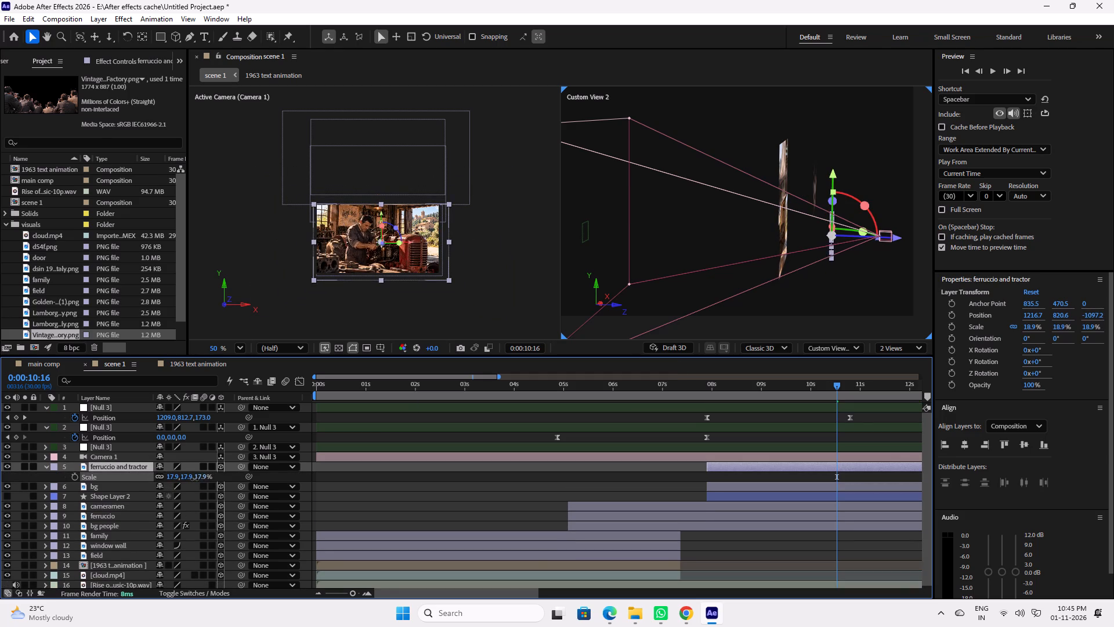
pyautogui.moveTo(194, 479); pyautogui.dragTo(197, 479)
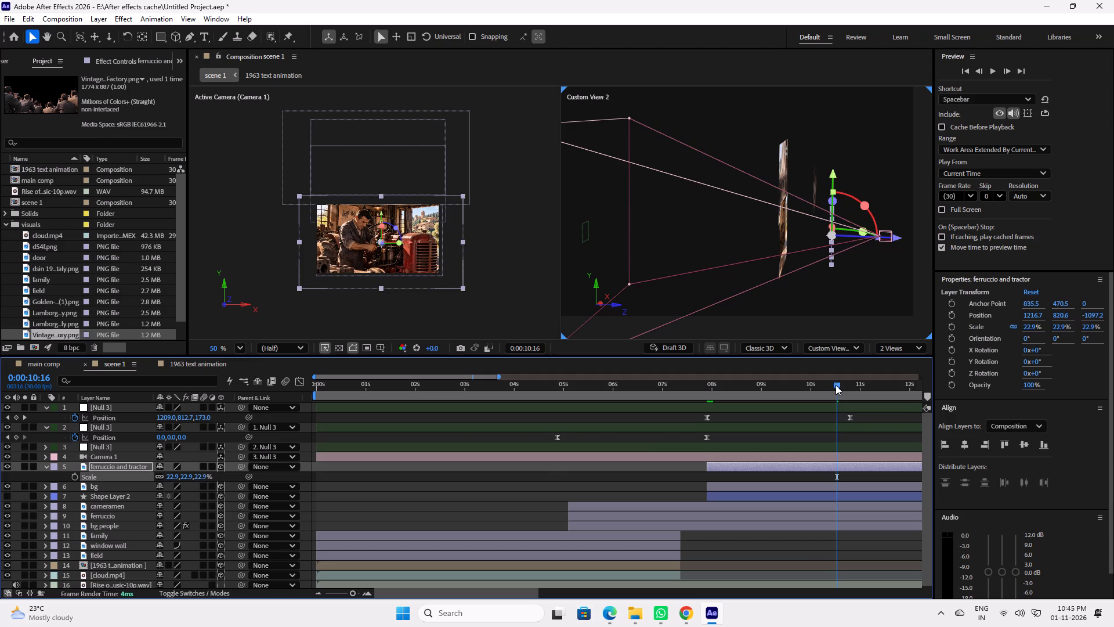
# Scrub the camera move between about 9:07 and 10:20, and save the project.
pyautogui.moveTo(830, 387); pyautogui.dragTo(776, 400)
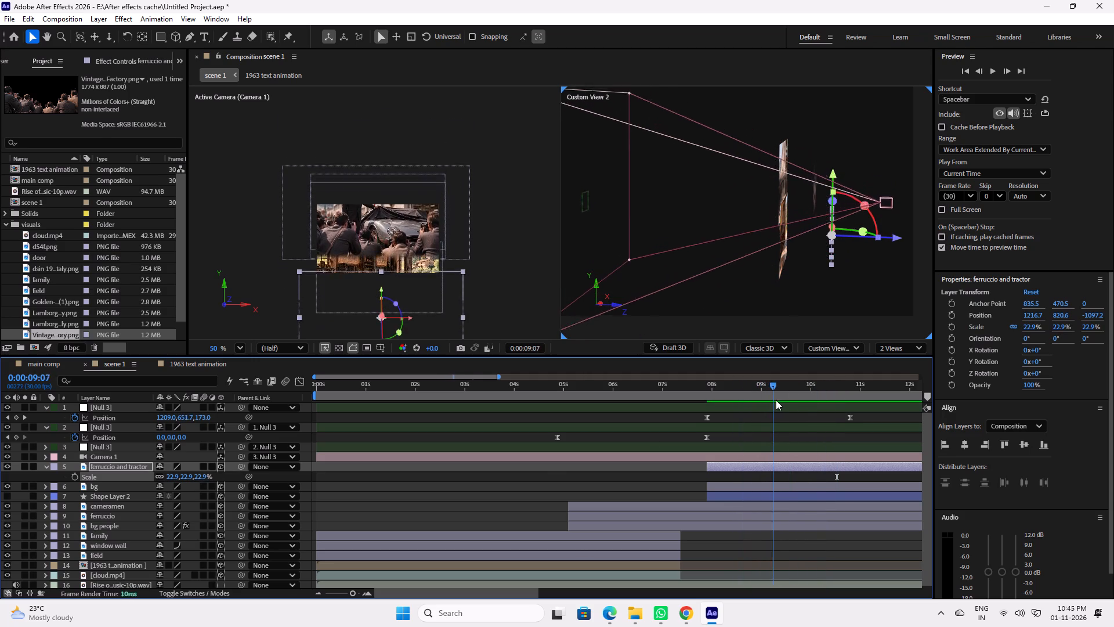
pyautogui.moveTo(776, 400); pyautogui.dragTo(841, 400)
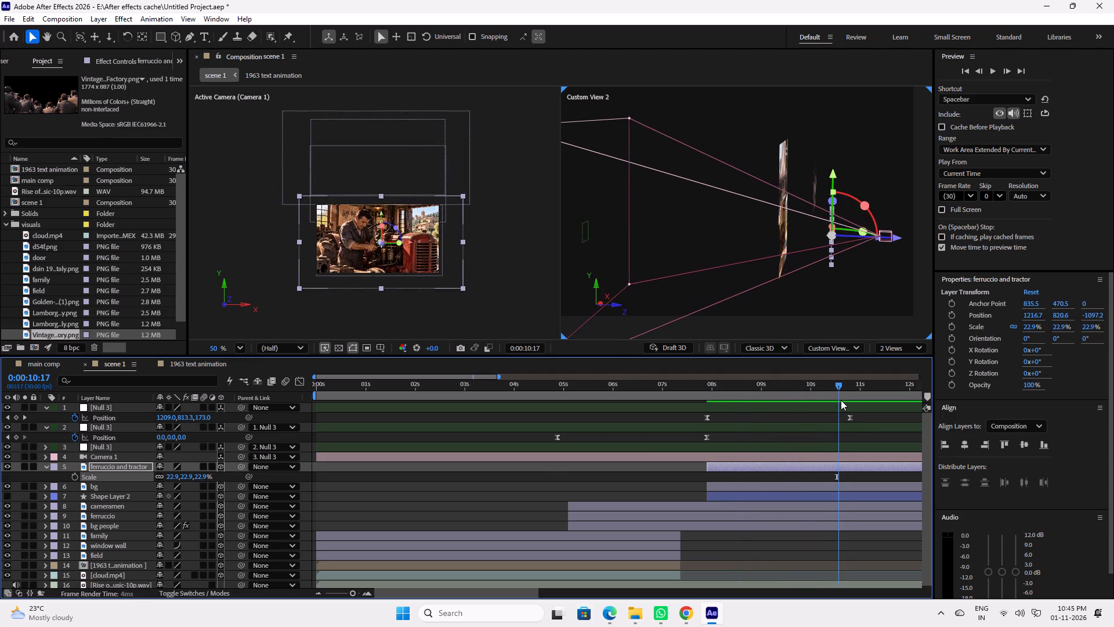
pyautogui.moveTo(841, 400); pyautogui.dragTo(843, 400)
pyautogui.hotkey('ctrl', 's')
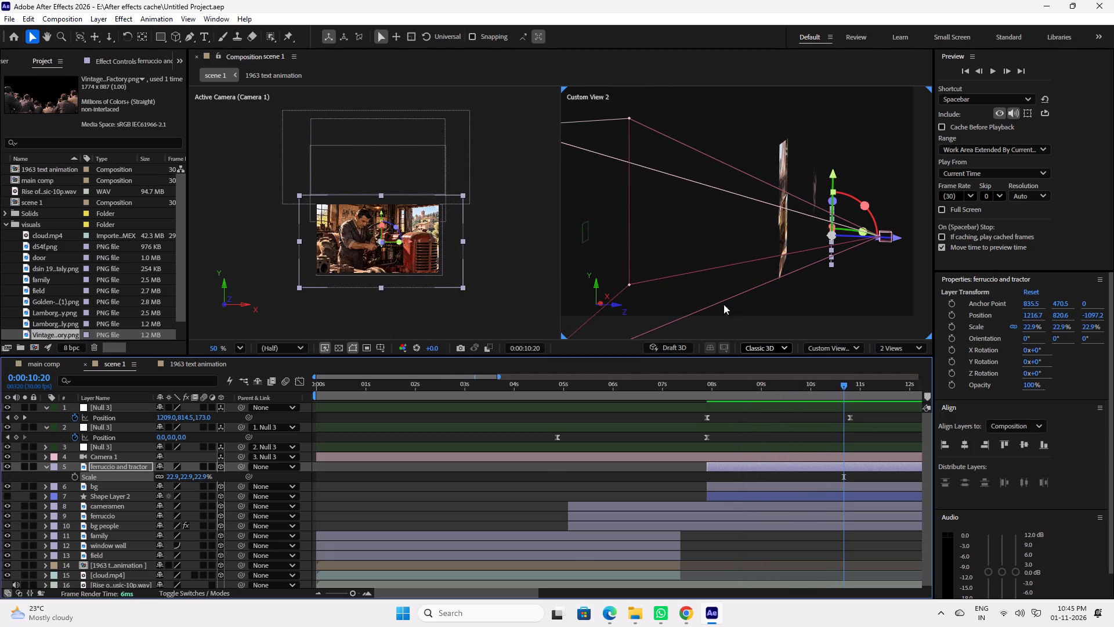
# Enlarge the Active Camera view and preview the camera's transition from the unveiling crowd to the workshop, starting from about 7:27.
pyautogui.scroll(-2, 758, 274)
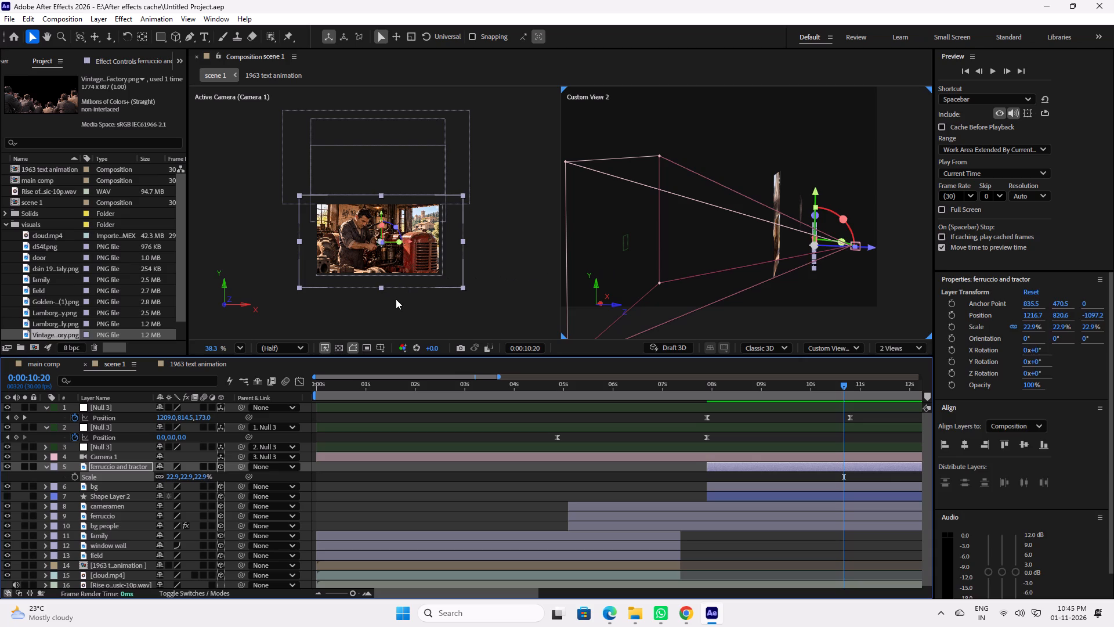
pyautogui.click(396, 299)
pyautogui.scroll(4, 390, 269)
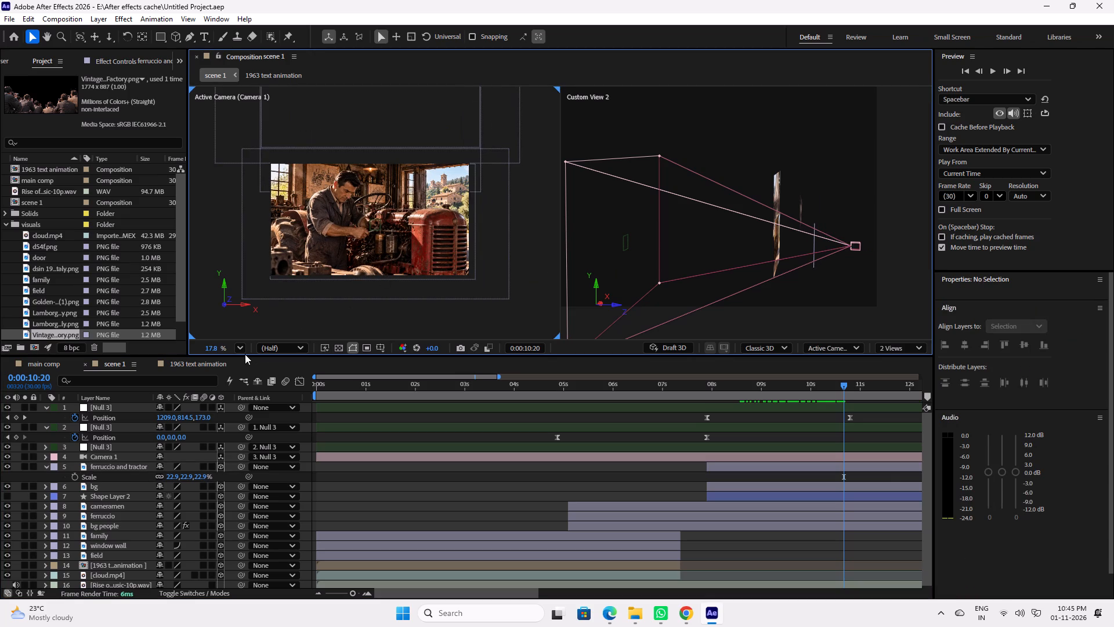
pyautogui.click(240, 347)
pyautogui.click(273, 362)
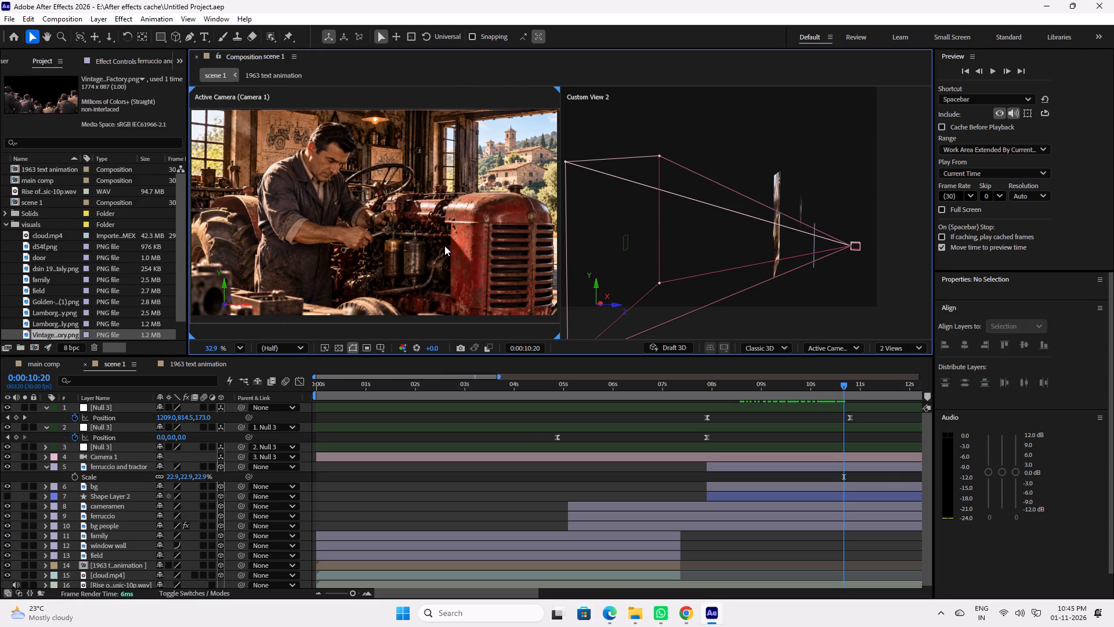
pyautogui.moveTo(389, 390); pyautogui.dragTo(482, 390)
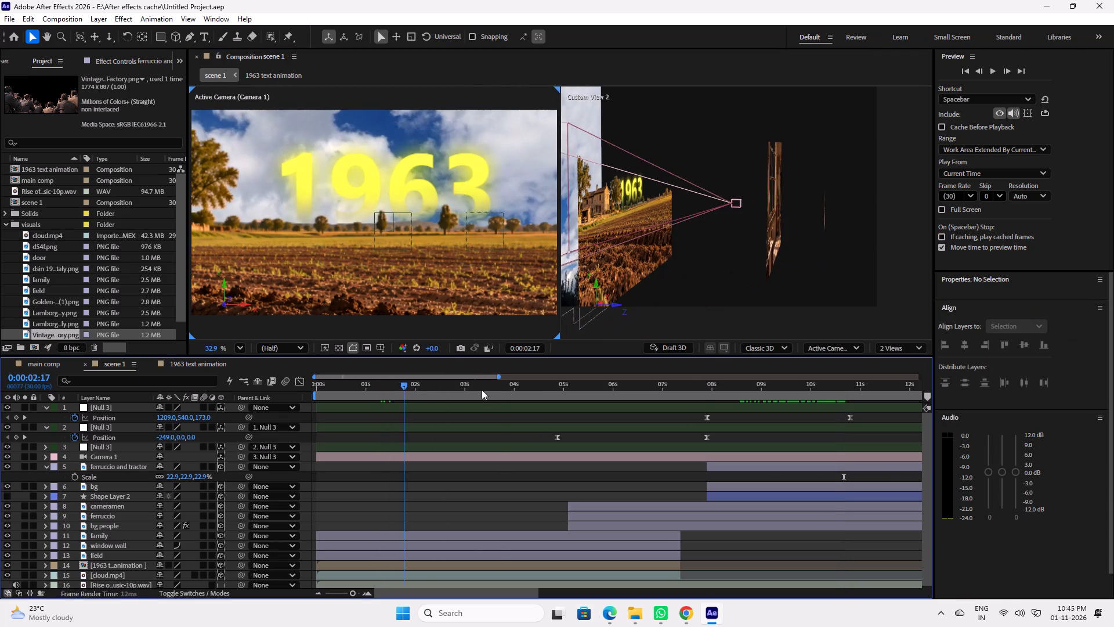
pyautogui.moveTo(482, 390); pyautogui.dragTo(707, 385)
pyautogui.press('space')
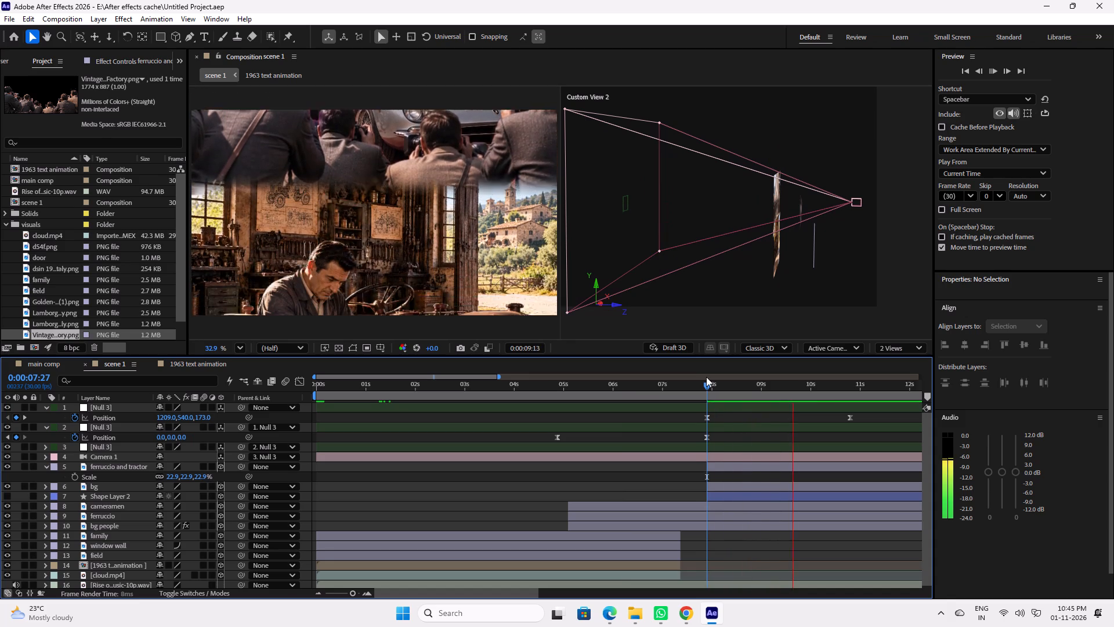
pyautogui.press('space')
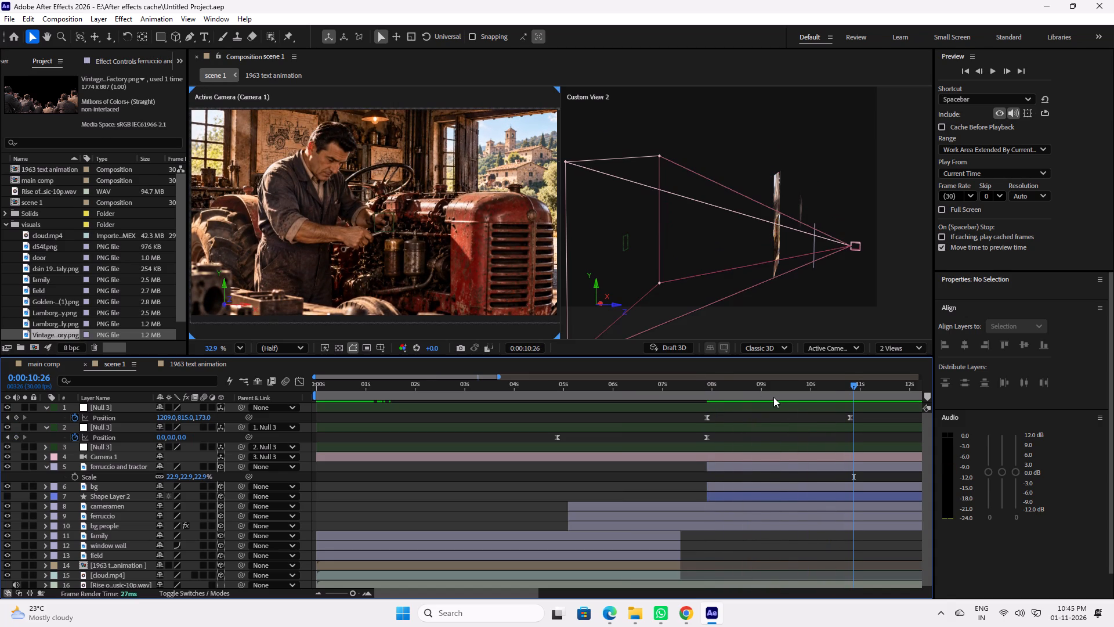
pyautogui.moveTo(828, 388); pyautogui.dragTo(794, 387)
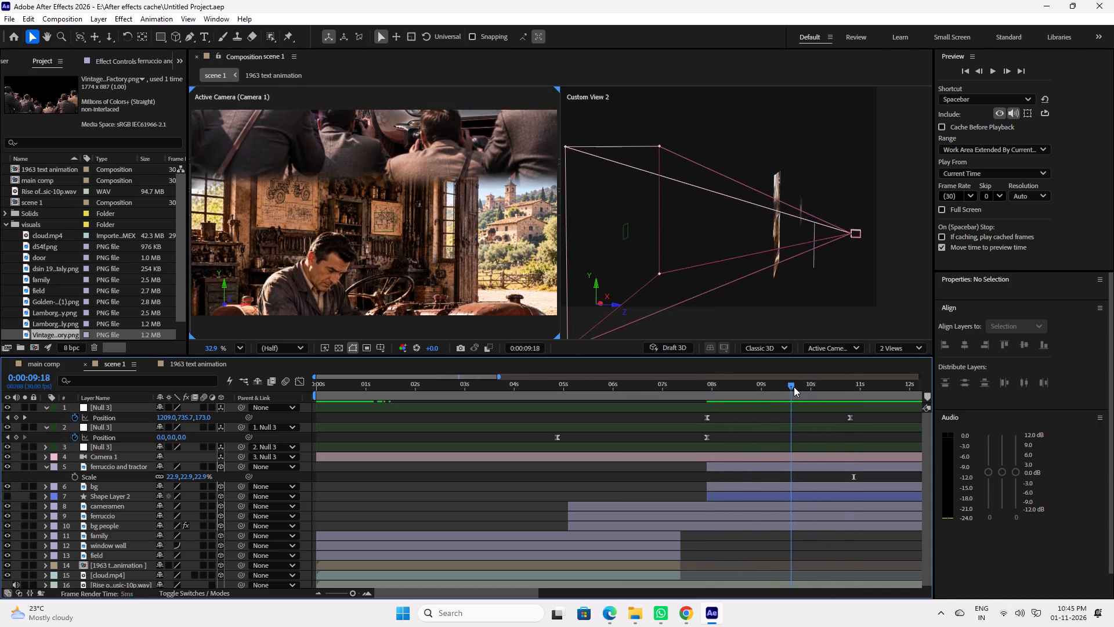
pyautogui.moveTo(794, 387); pyautogui.dragTo(815, 389)
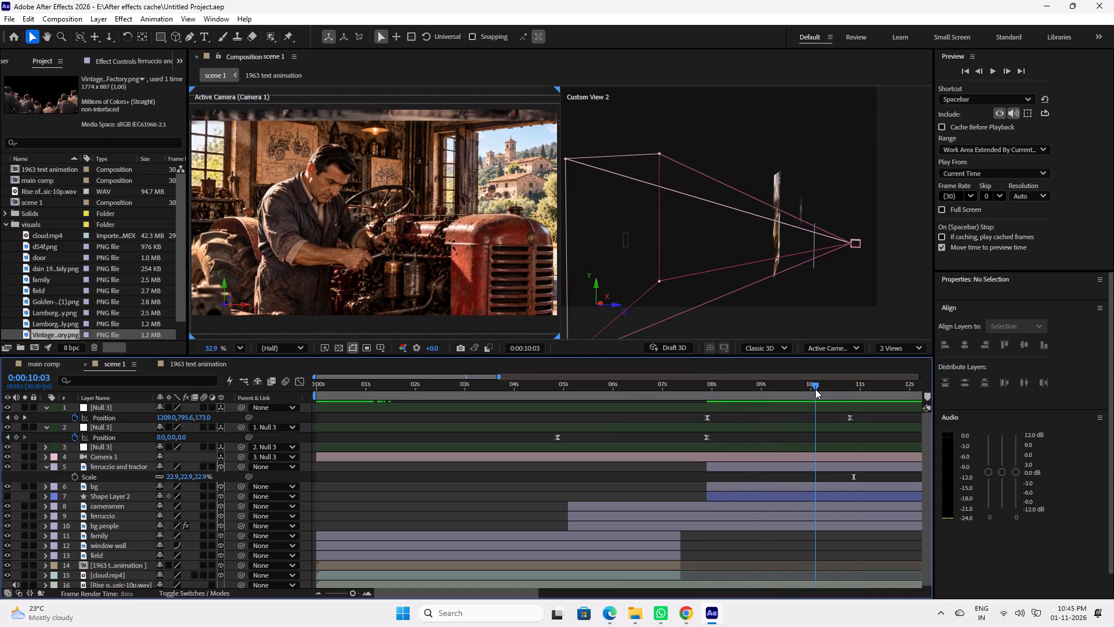
pyautogui.moveTo(815, 389); pyautogui.dragTo(787, 391)
pyautogui.press('space')
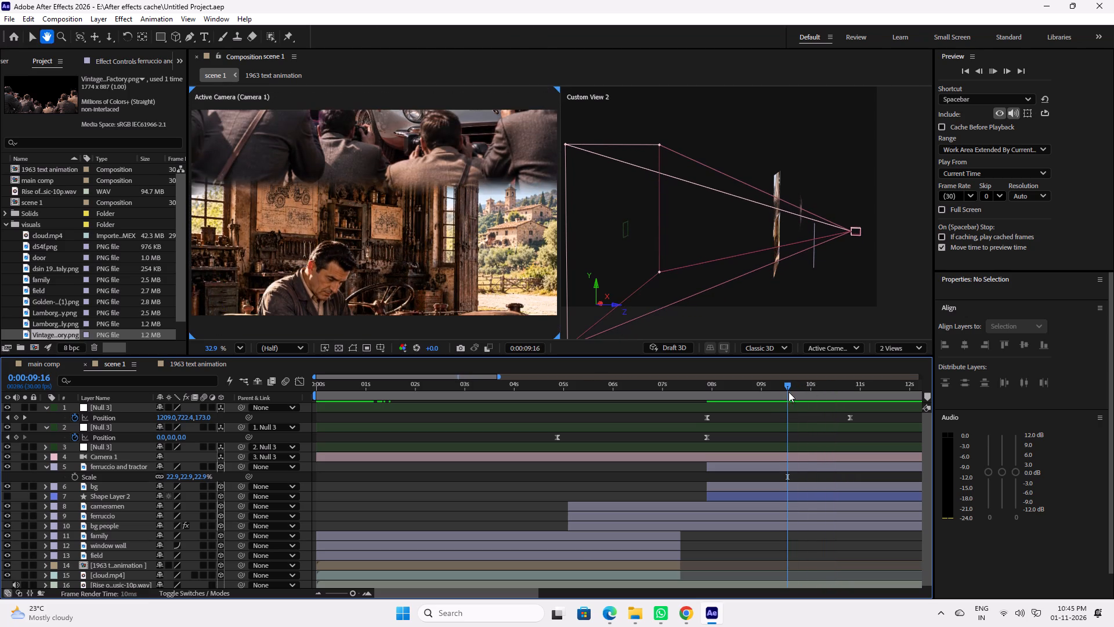
pyautogui.press('space')
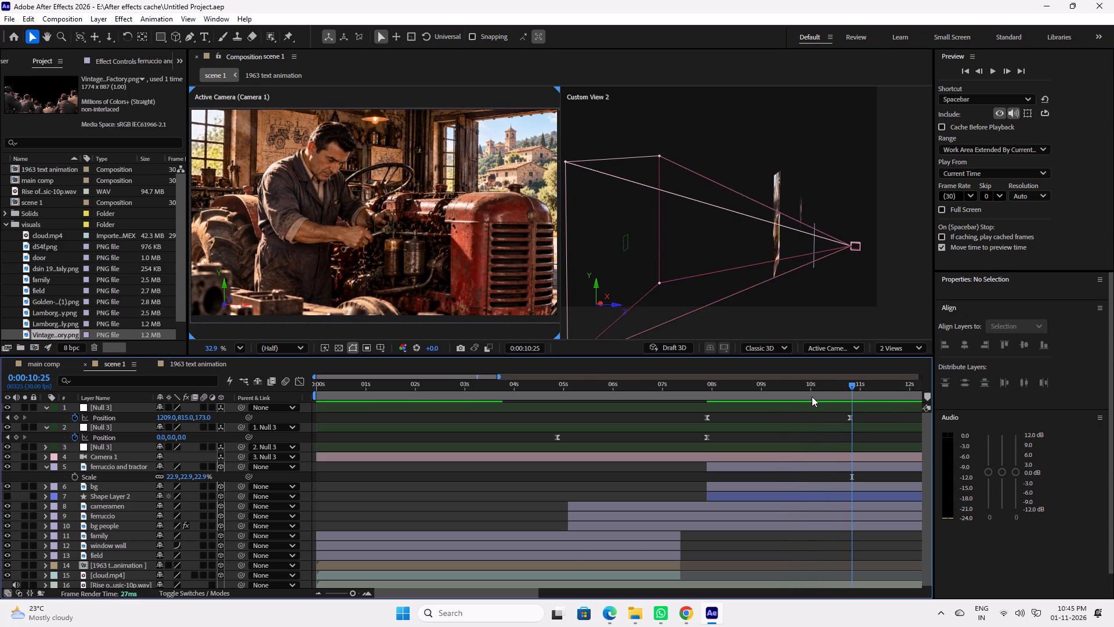
pyautogui.moveTo(790, 390); pyautogui.dragTo(802, 391)
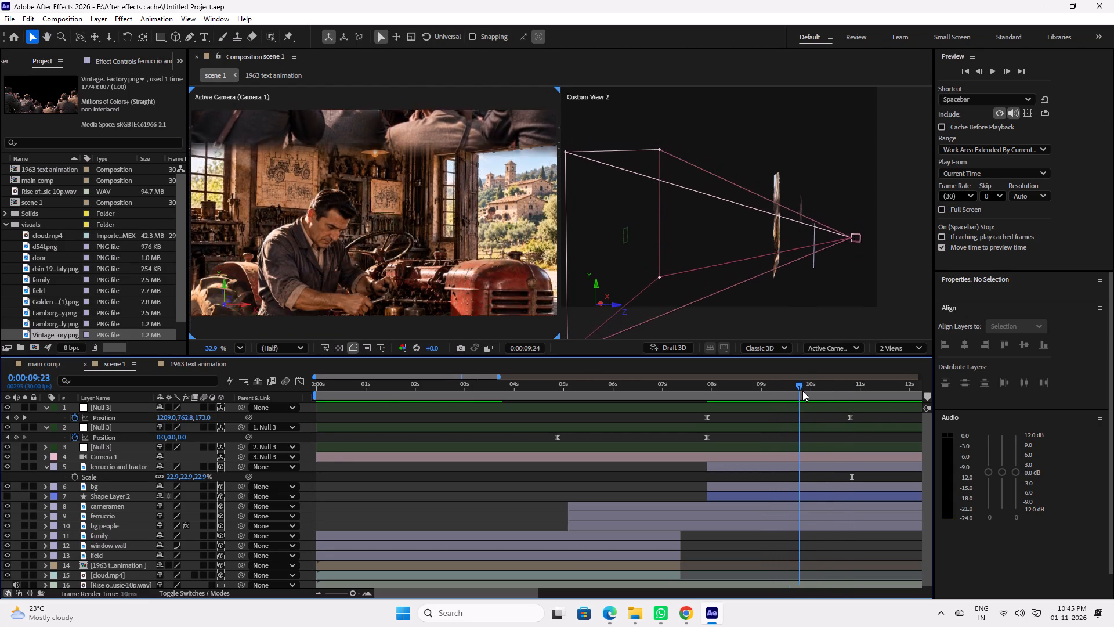
# Scrub the camera's transition from the unveiling crowd to the workshop between about 9:11 and 10:01, and save the project.
pyautogui.moveTo(802, 391); pyautogui.dragTo(812, 391)
pyautogui.hotkey('ctrl', 's')
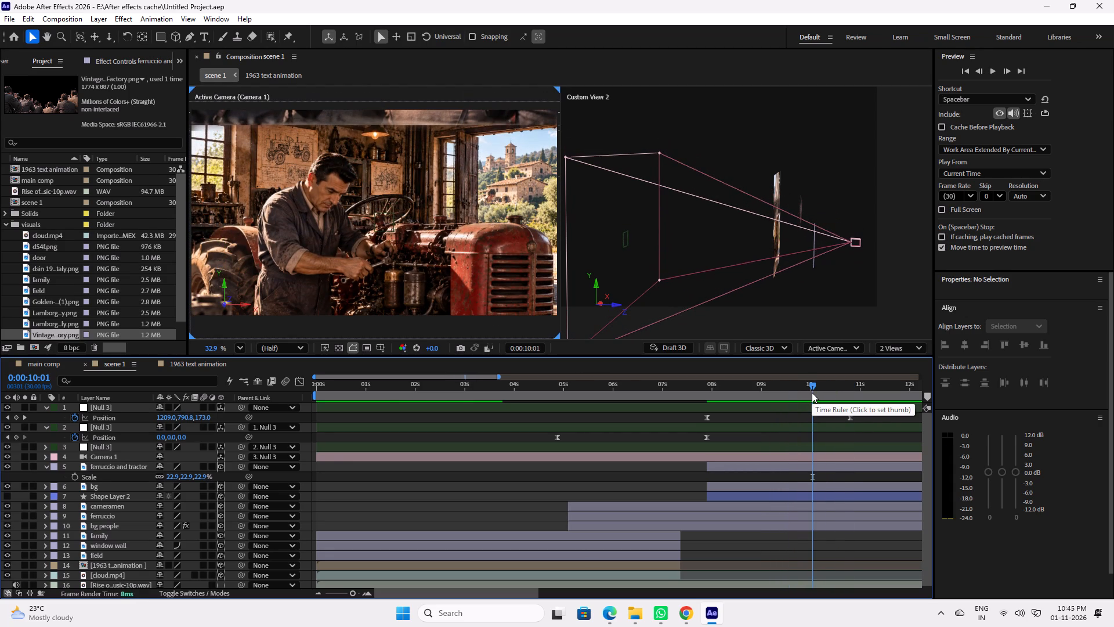
pyautogui.moveTo(793, 390); pyautogui.dragTo(780, 390)
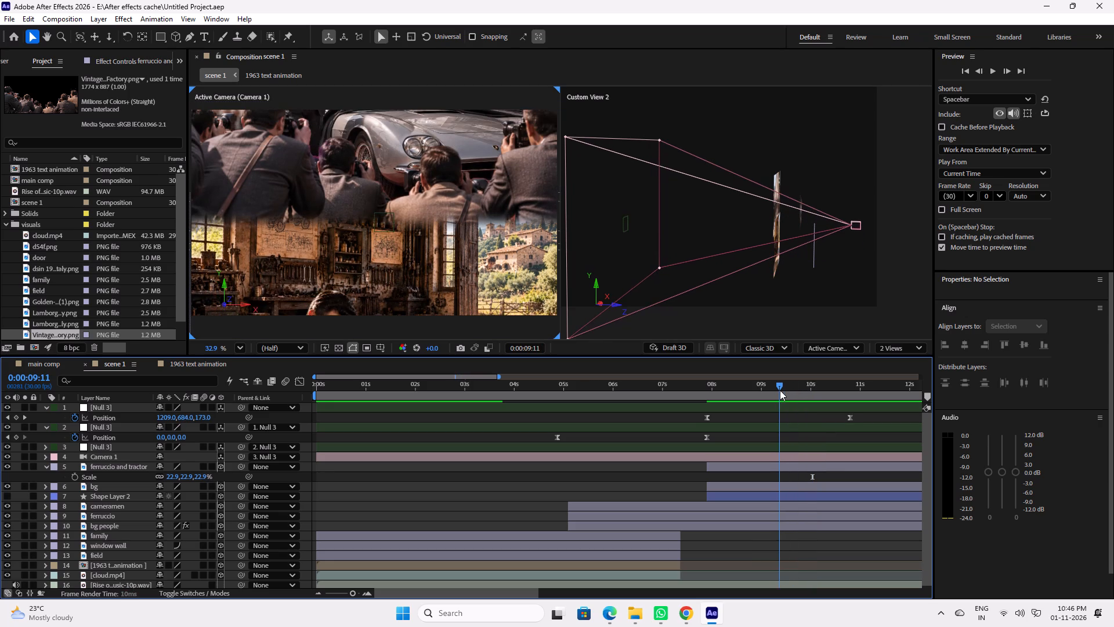
pyautogui.moveTo(780, 390); pyautogui.dragTo(787, 390)
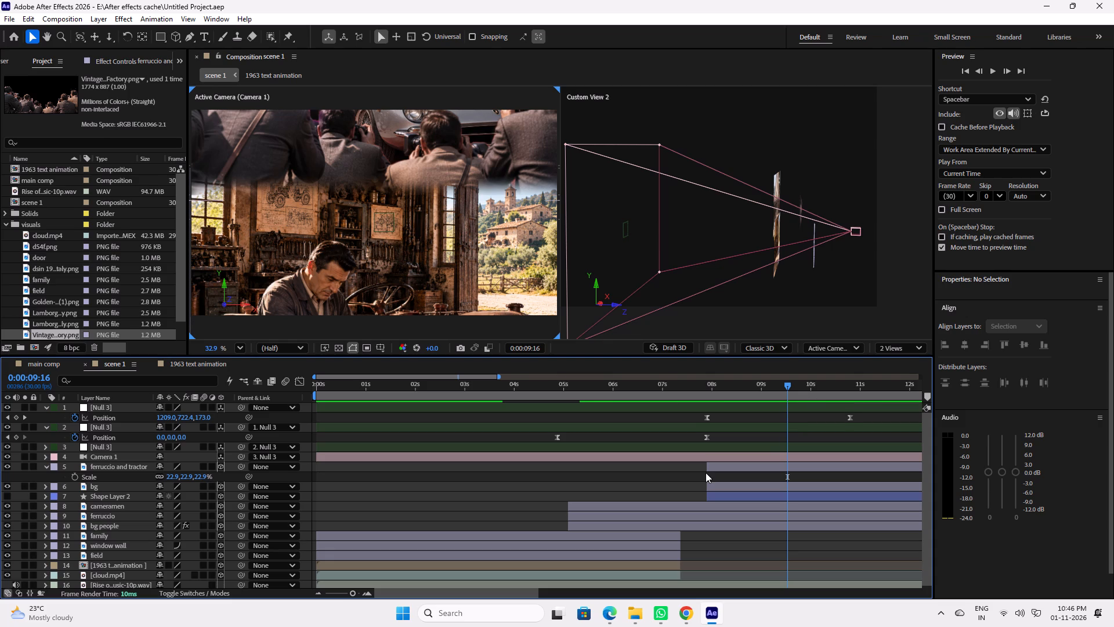
# Switch to Chrome, search Google for pingwing in a new tab, and open the PNGWing website.
pyautogui.click(685, 617)
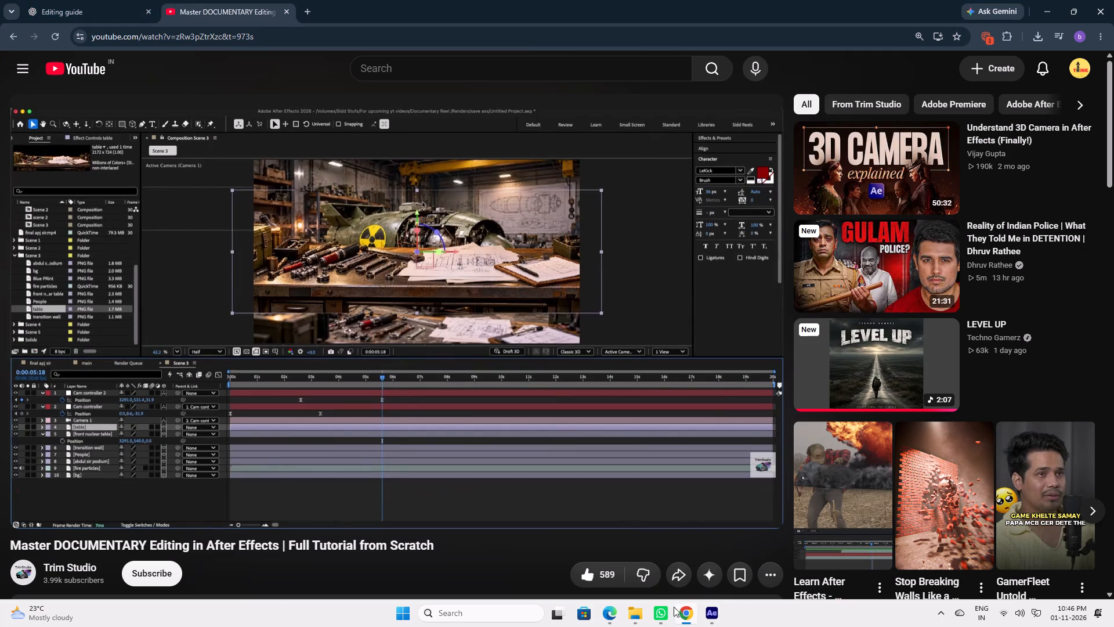
pyautogui.click(86, 0)
pyautogui.click(235, 0)
pyautogui.click(304, 13)
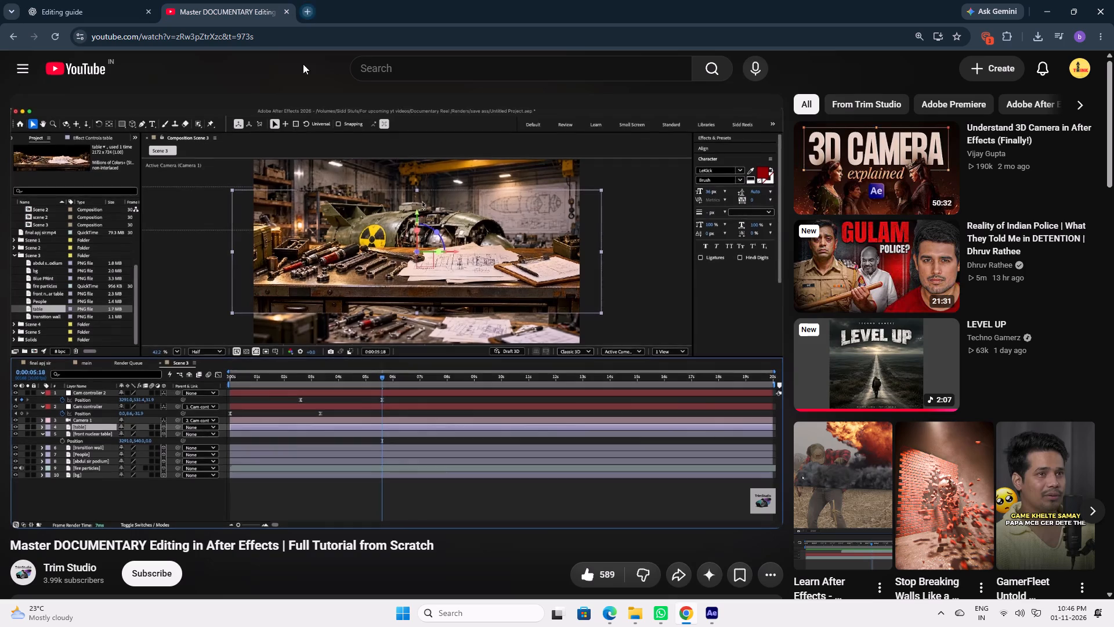
pyautogui.moveTo(246, 154); pyautogui.dragTo(240, 178)
pyautogui.click(561, 218)
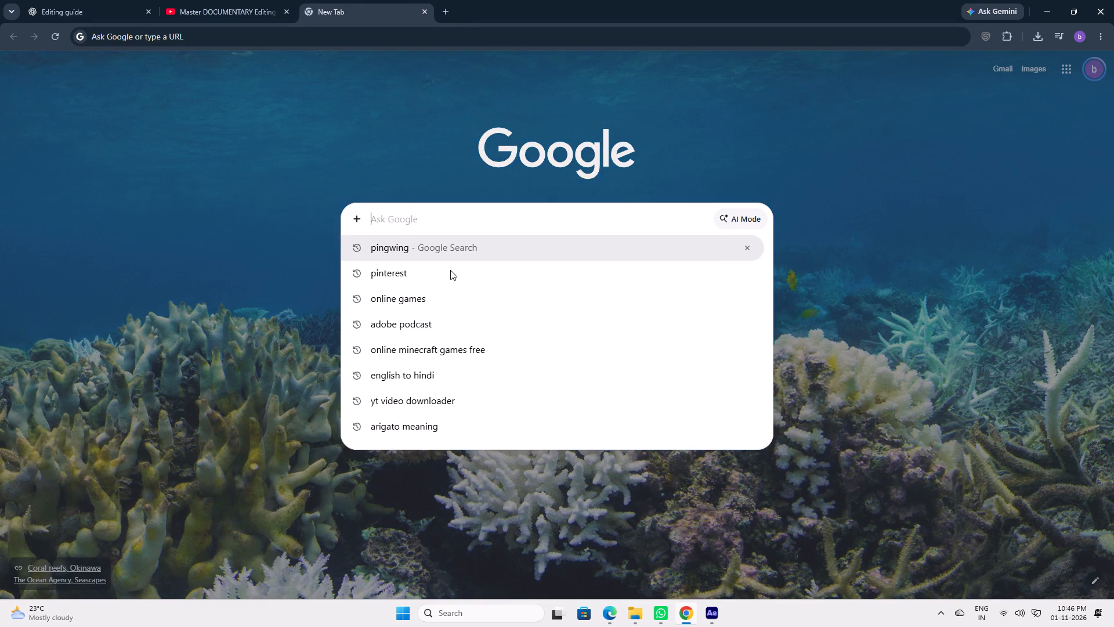
pyautogui.click(507, 251)
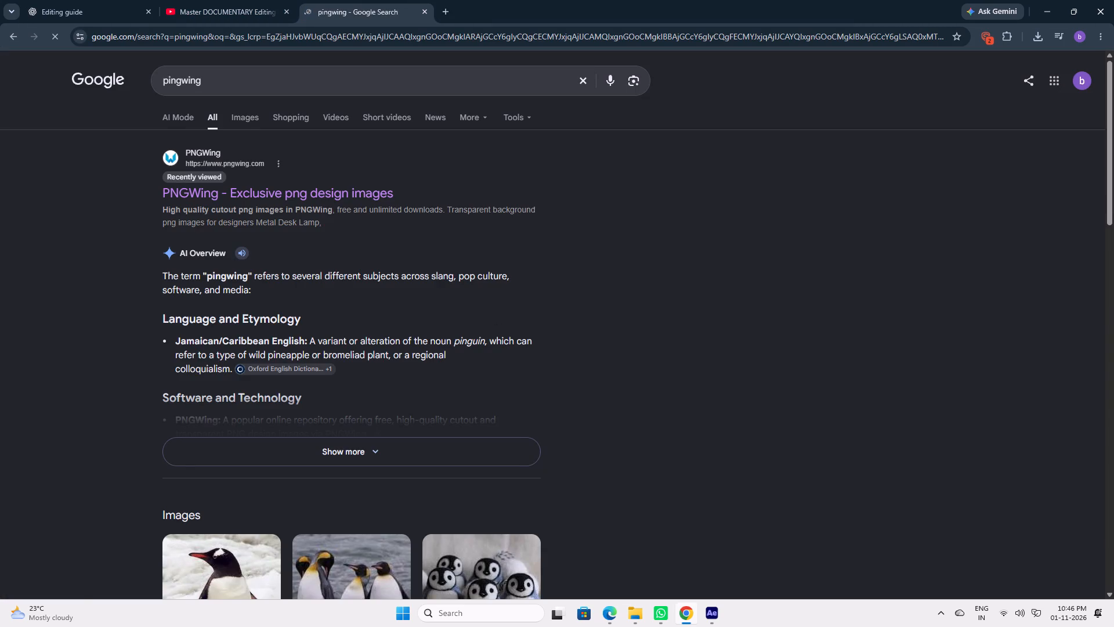
pyautogui.click(291, 193)
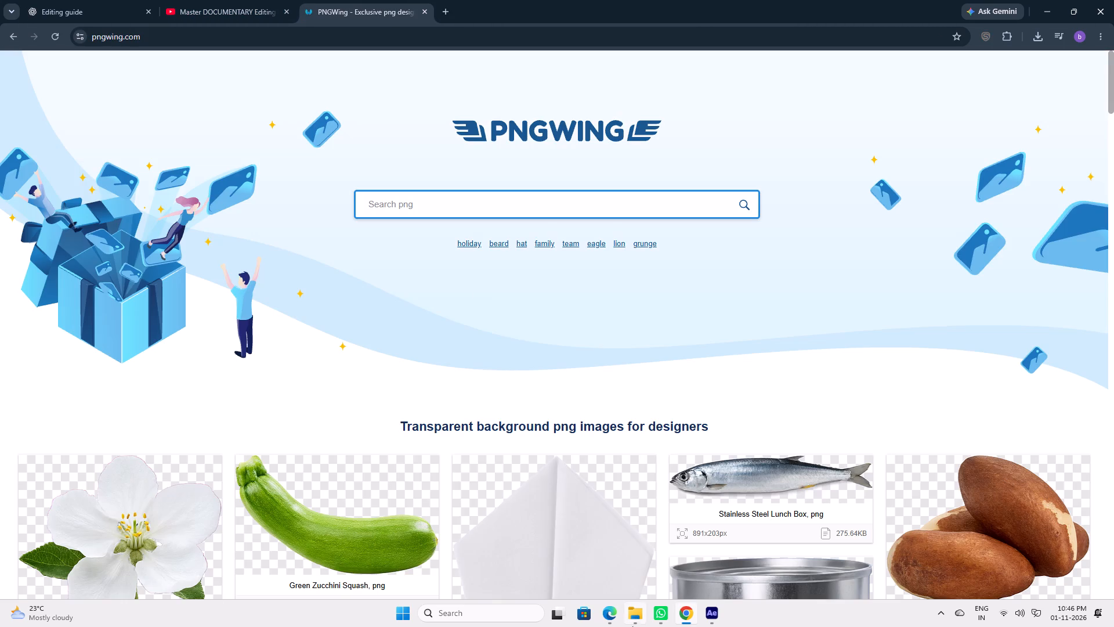
# Switch to File Explorer and look through the Overlays videos folder inside visuals on the Workspace (D:) drive.
pyautogui.click(641, 626)
pyautogui.scroll(-3, 306, 327)
pyautogui.scroll(-5, 223, 329)
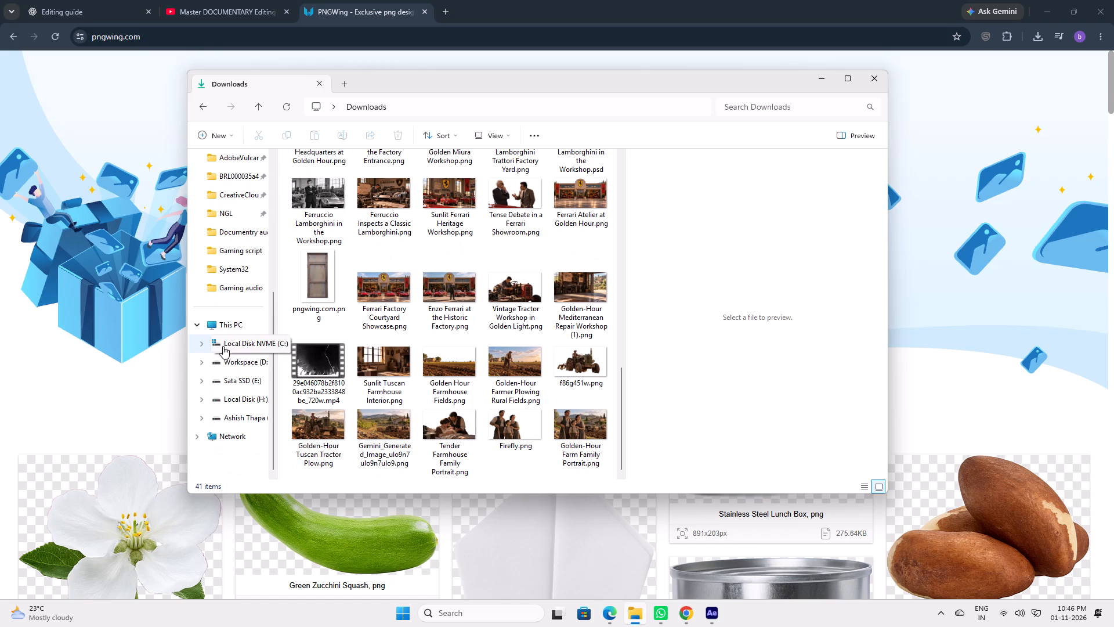
pyautogui.click(235, 364)
pyautogui.click(236, 382)
pyautogui.click(243, 366)
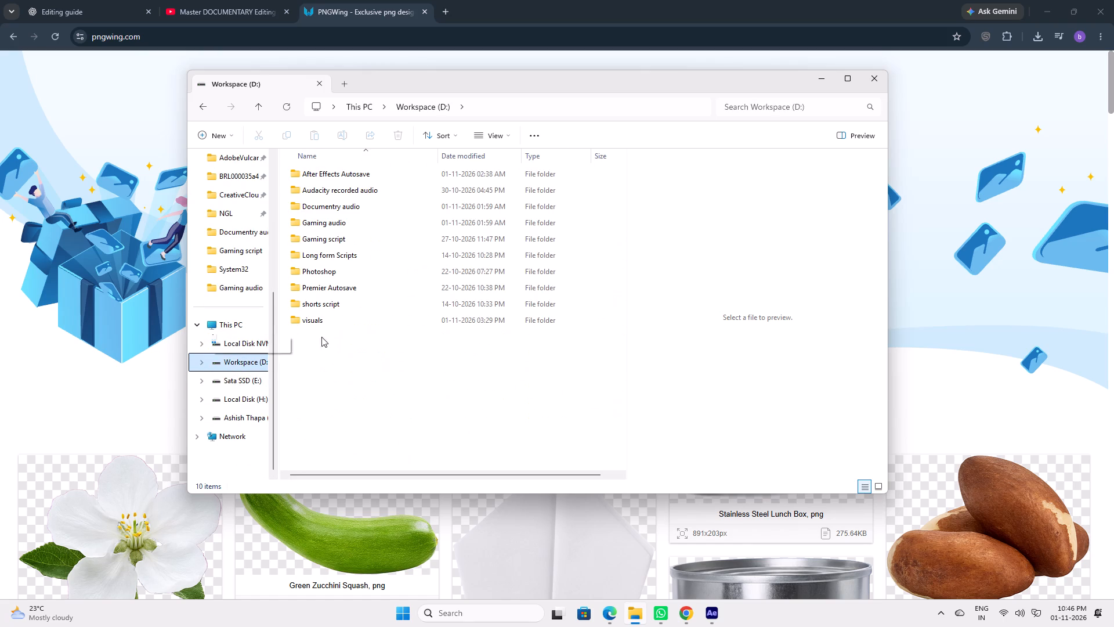
pyautogui.doubleClick(363, 323)
pyautogui.click(363, 337)
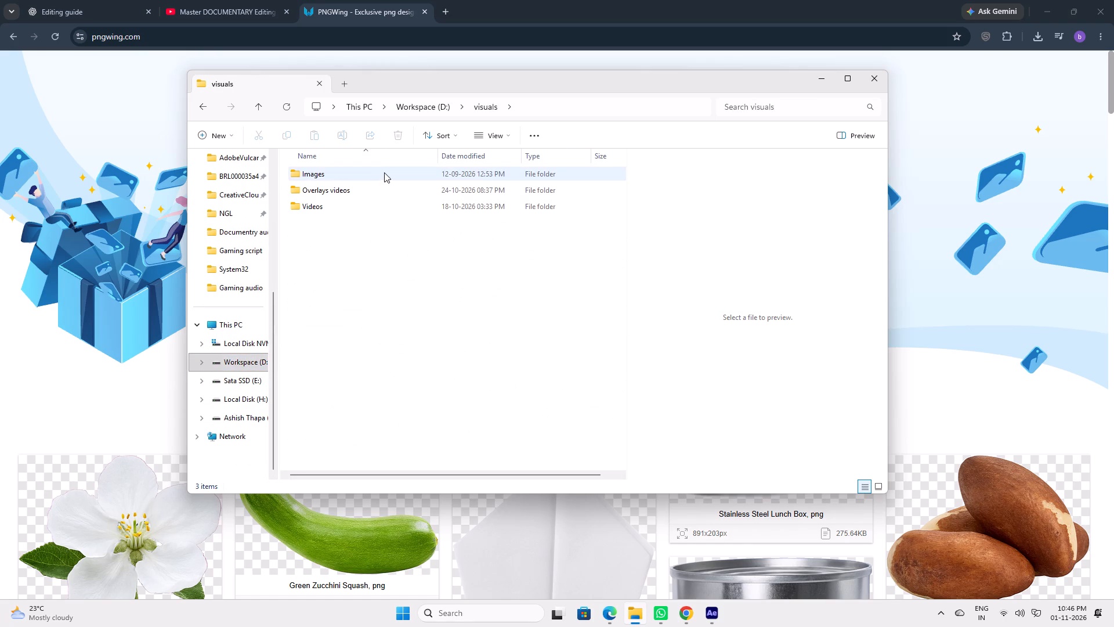
pyautogui.doubleClick(382, 189)
pyautogui.click(375, 265)
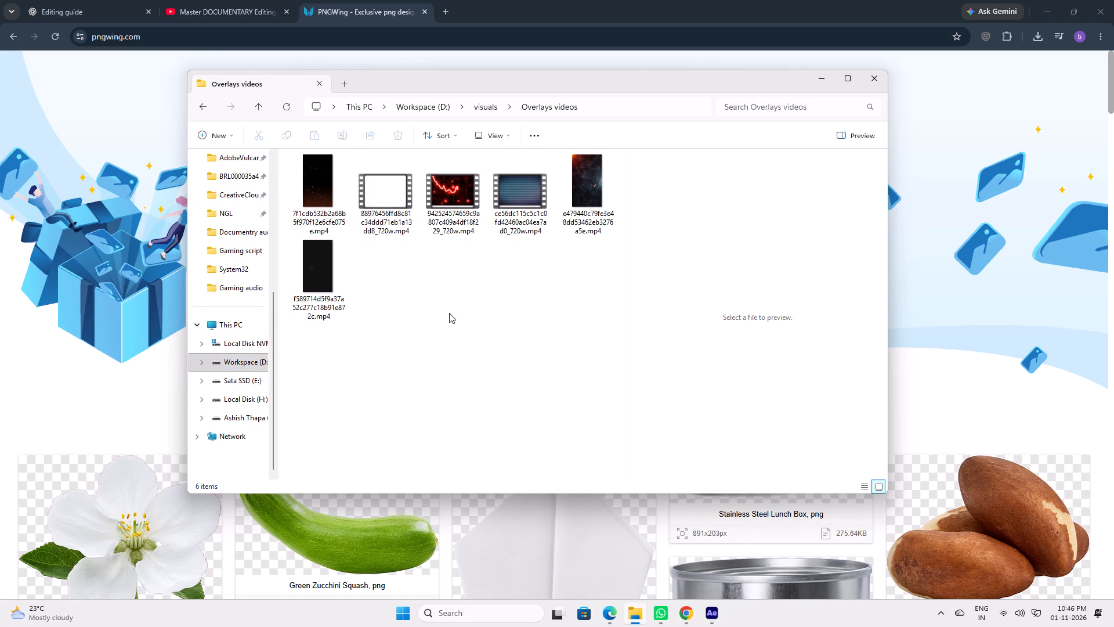
pyautogui.click(256, 107)
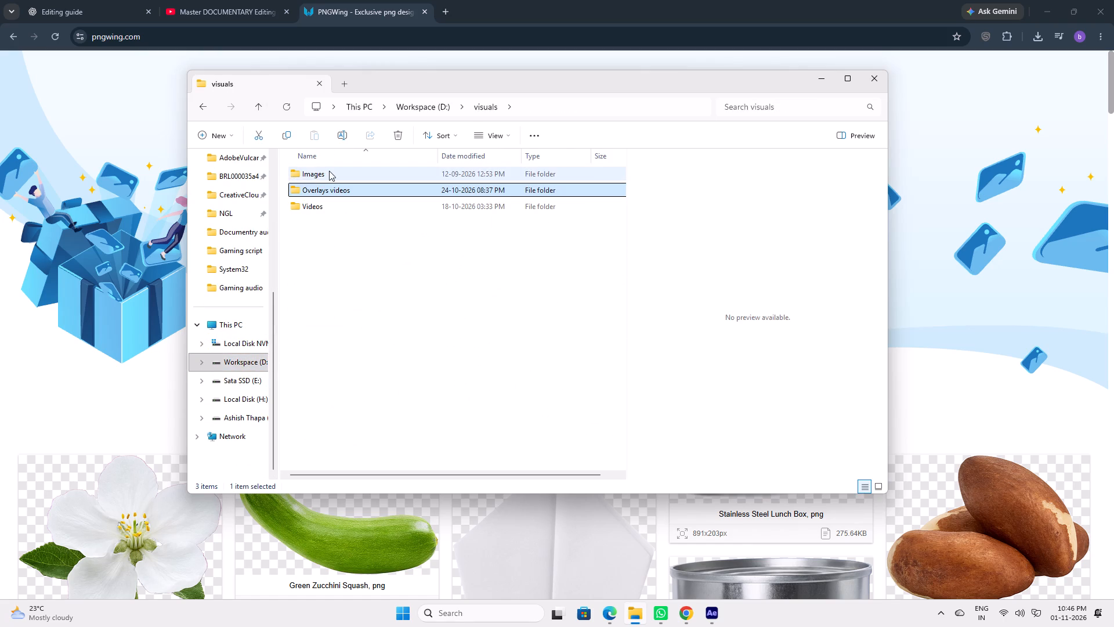
# Delete all four images from the Images folder inside the visuals folder on Workspace (D:).
pyautogui.doubleClick(329, 171)
pyautogui.click(417, 312)
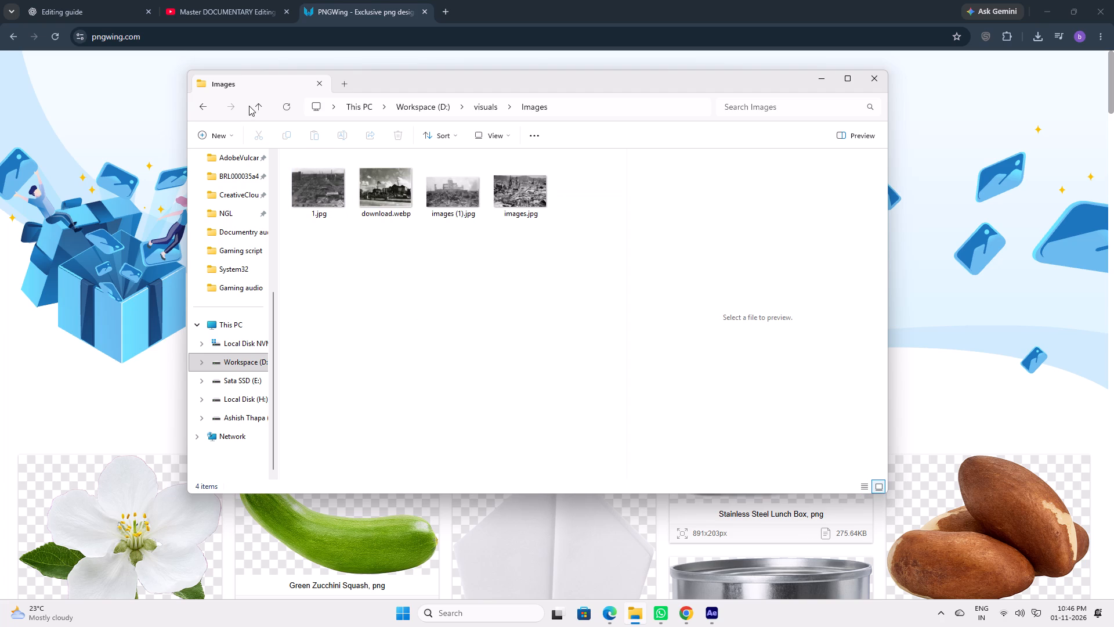
pyautogui.moveTo(625, 192); pyautogui.dragTo(338, 213)
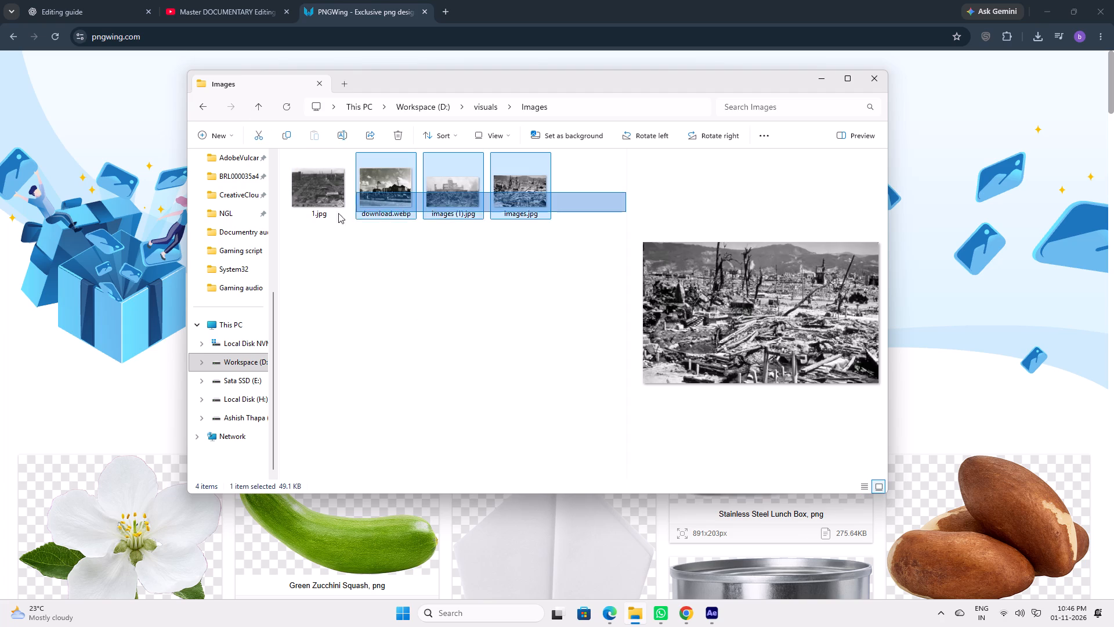
pyautogui.moveTo(338, 213); pyautogui.dragTo(318, 224)
pyautogui.press('Delete')
# Check the Overlays videos and Videos folders inside visuals, go back up to This PC, and close File Explorer.
pyautogui.click(258, 107)
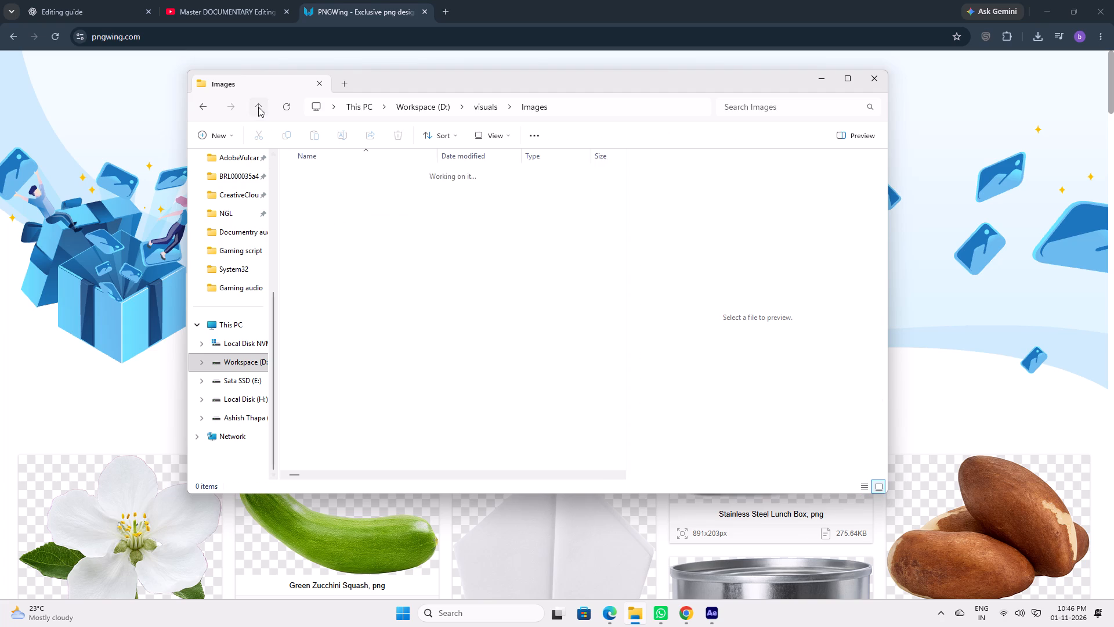
pyautogui.doubleClick(346, 191)
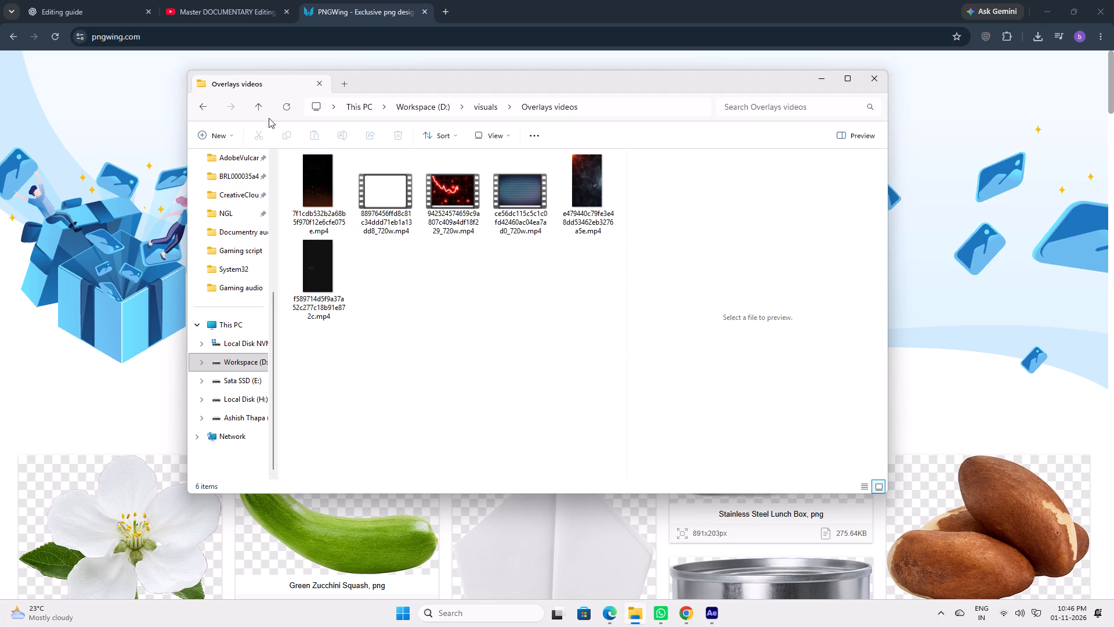
pyautogui.click(263, 109)
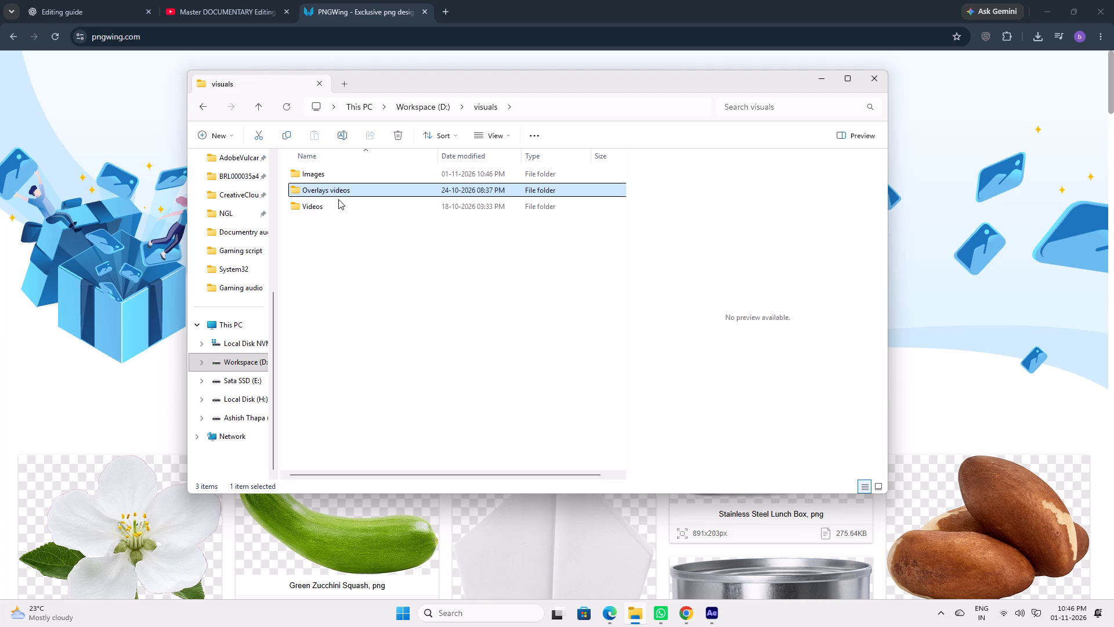
pyautogui.doubleClick(339, 203)
pyautogui.click(377, 262)
pyautogui.click(255, 106)
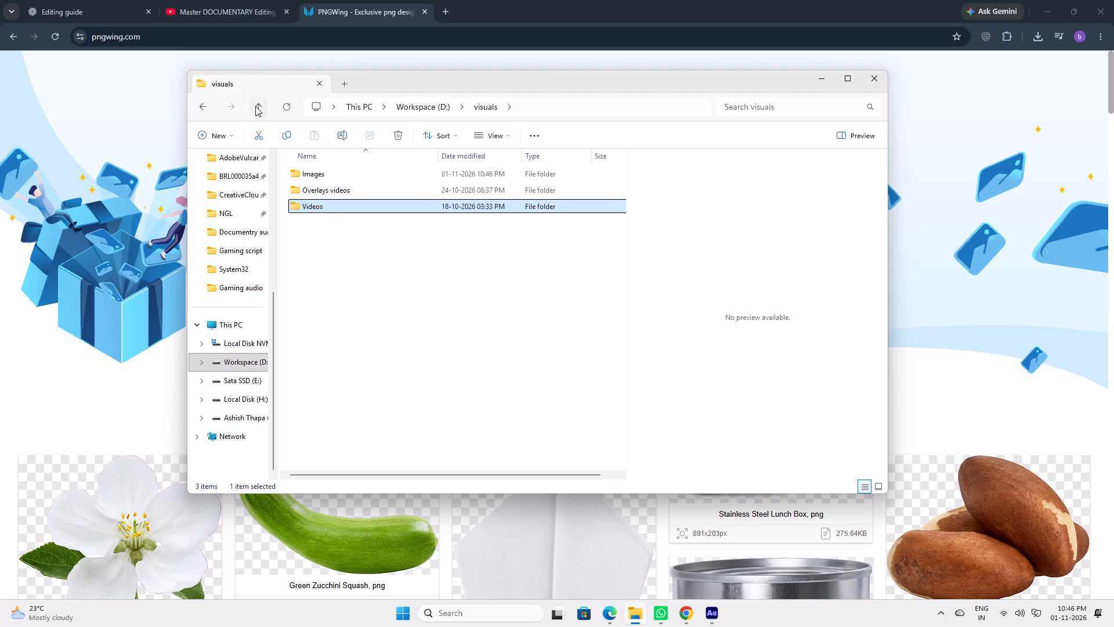
pyautogui.click(255, 106)
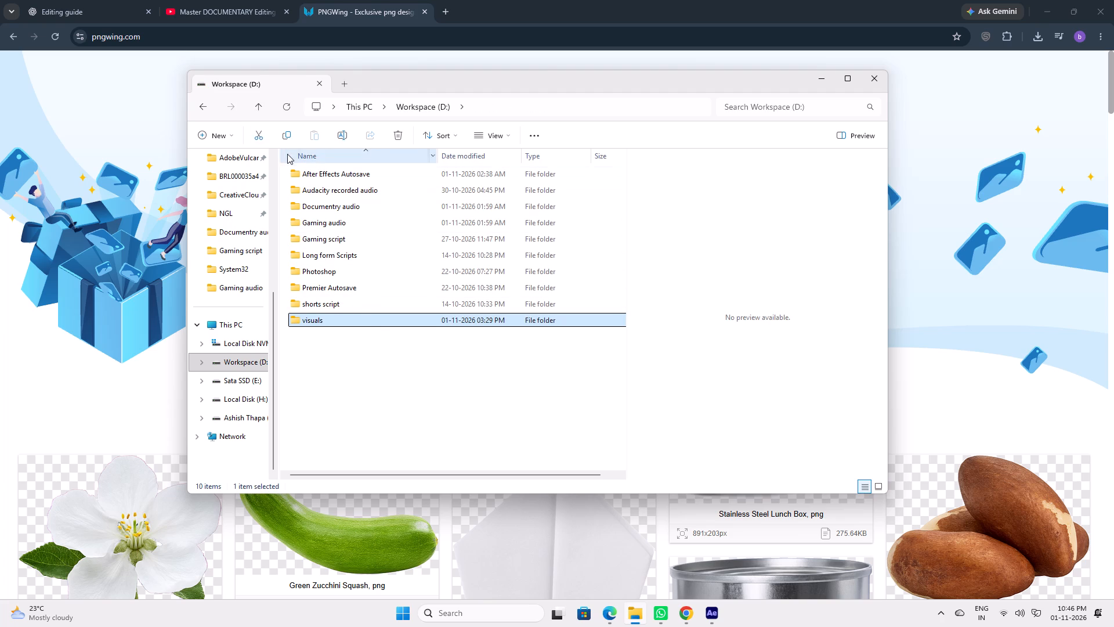
pyautogui.click(259, 110)
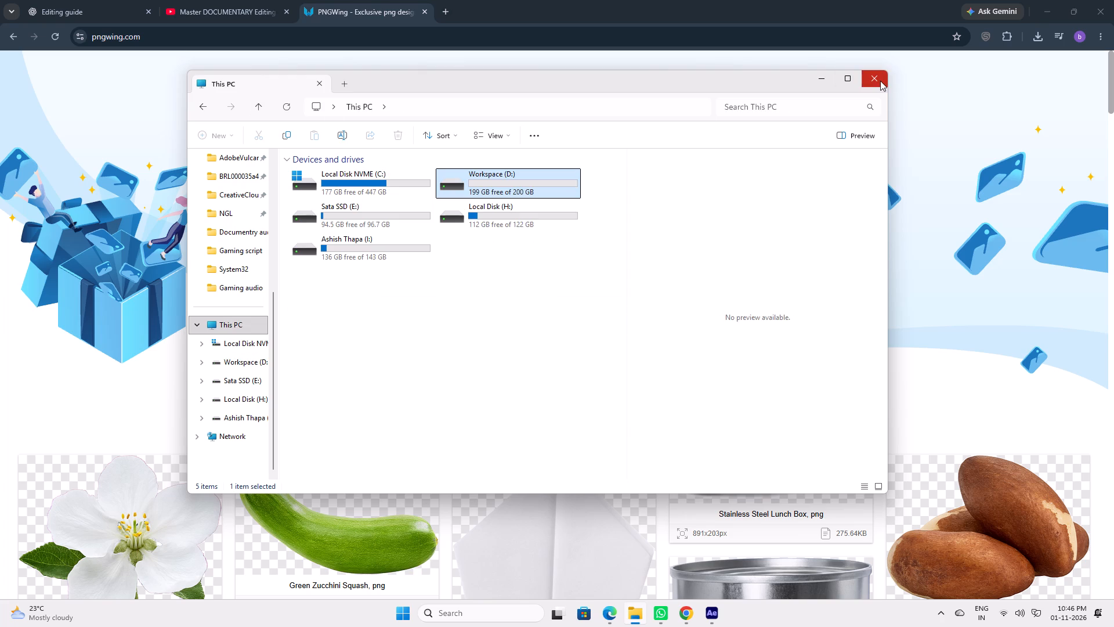
pyautogui.click(870, 85)
# Search PNGWing for "transition object".
pyautogui.scroll(-7, 528, 307)
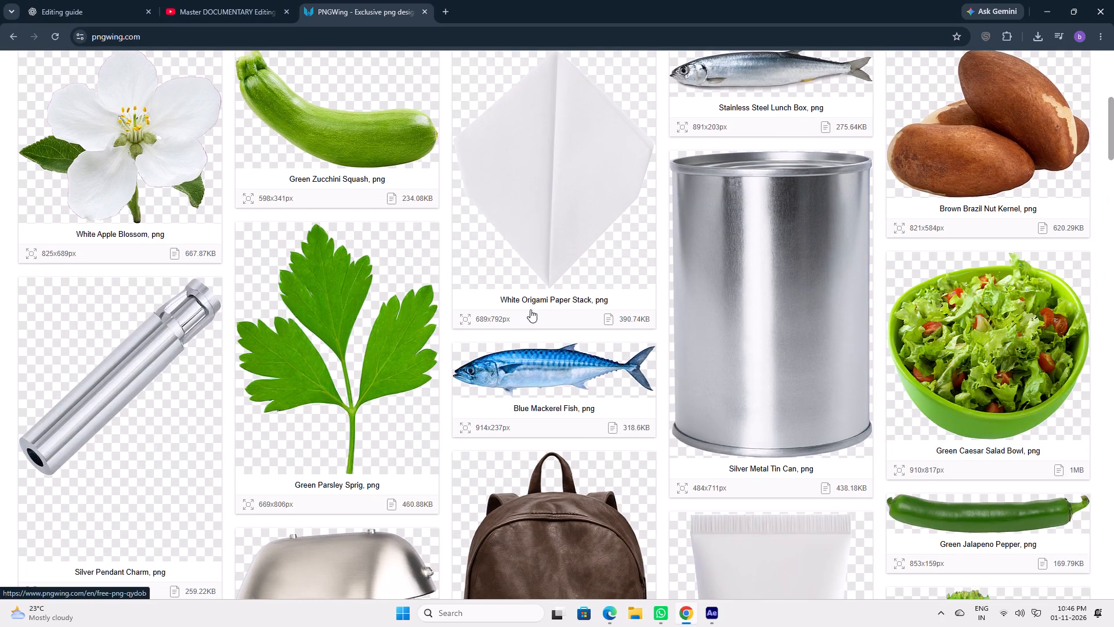
pyautogui.scroll(12, 530, 309)
pyautogui.click(511, 201)
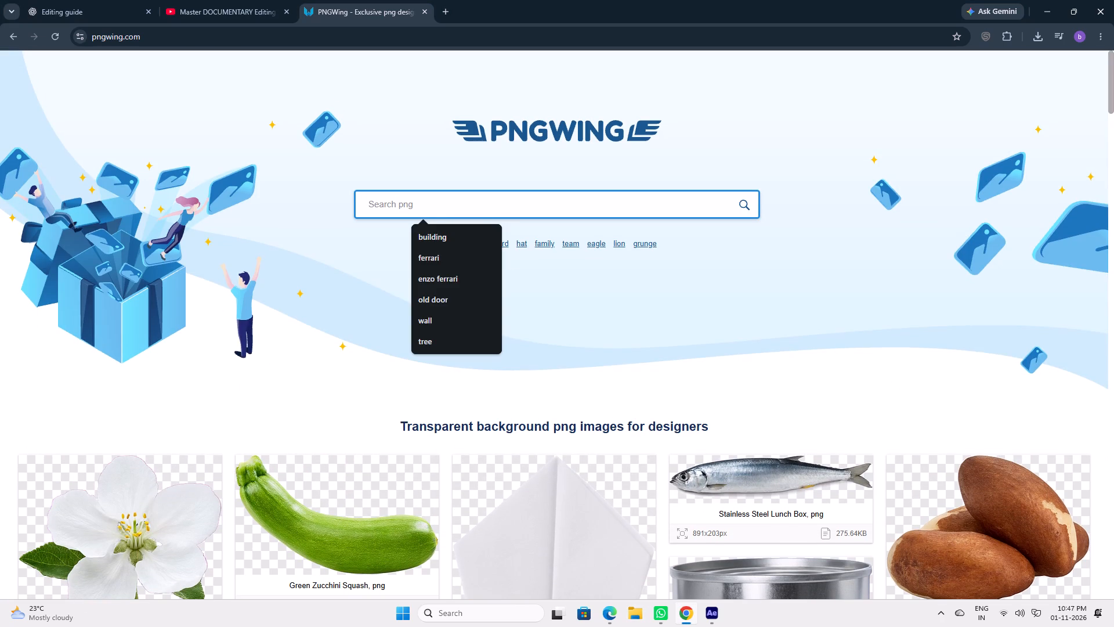
pyautogui.write('tran')
pyautogui.write('sitio')
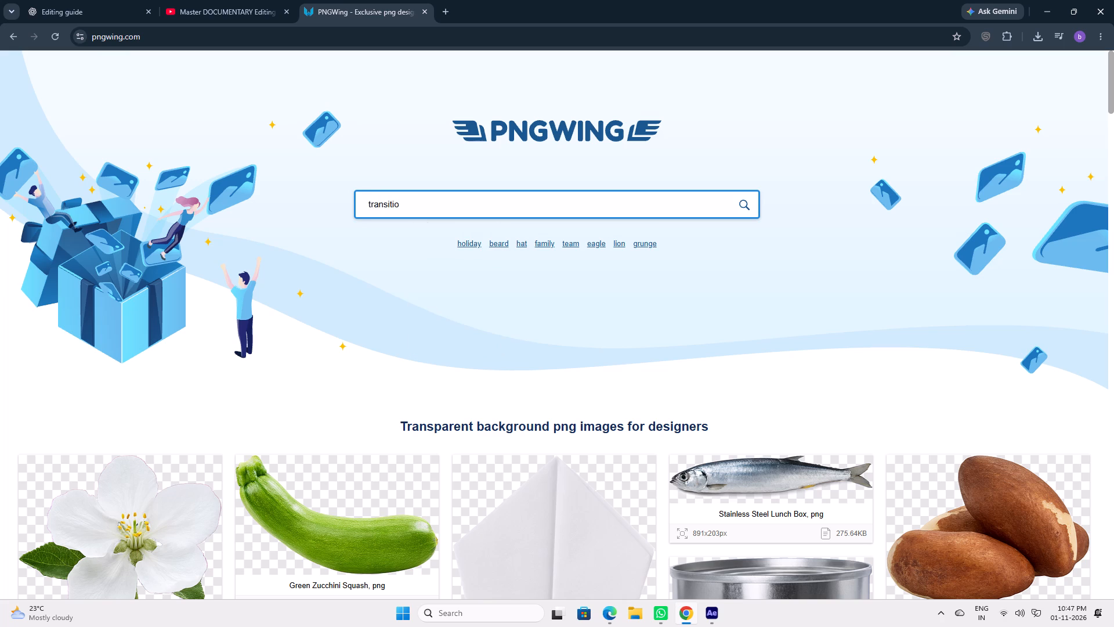
pyautogui.write('n object')
pyautogui.press('Return')
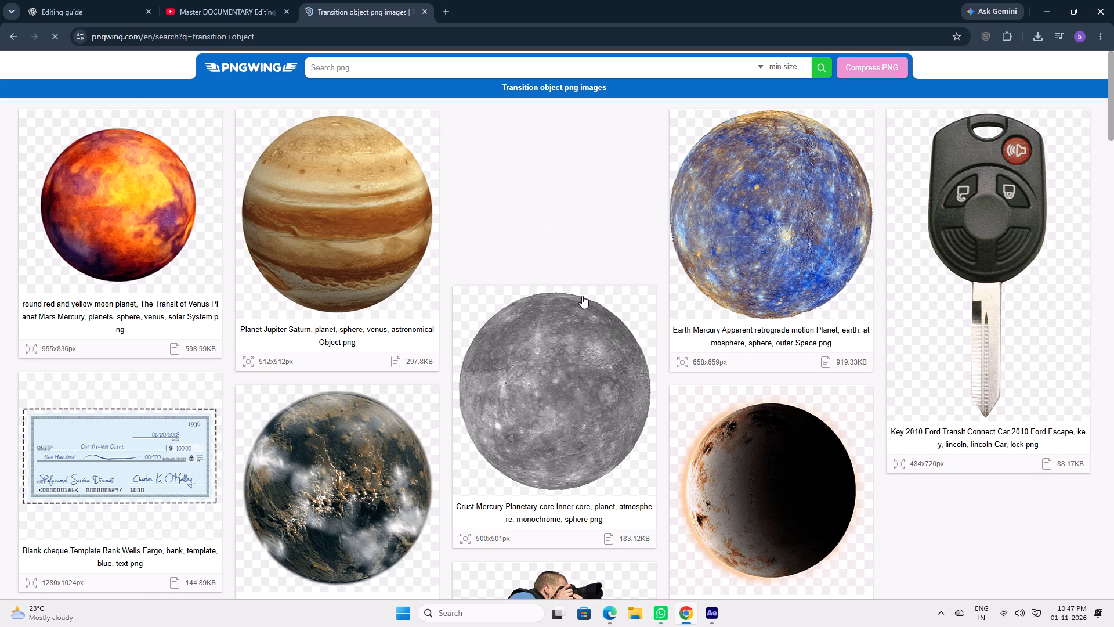
# Examine the PNGWing transition object results for a usable transition element, and close the PNGWing tab.
pyautogui.scroll(-14, 582, 296)
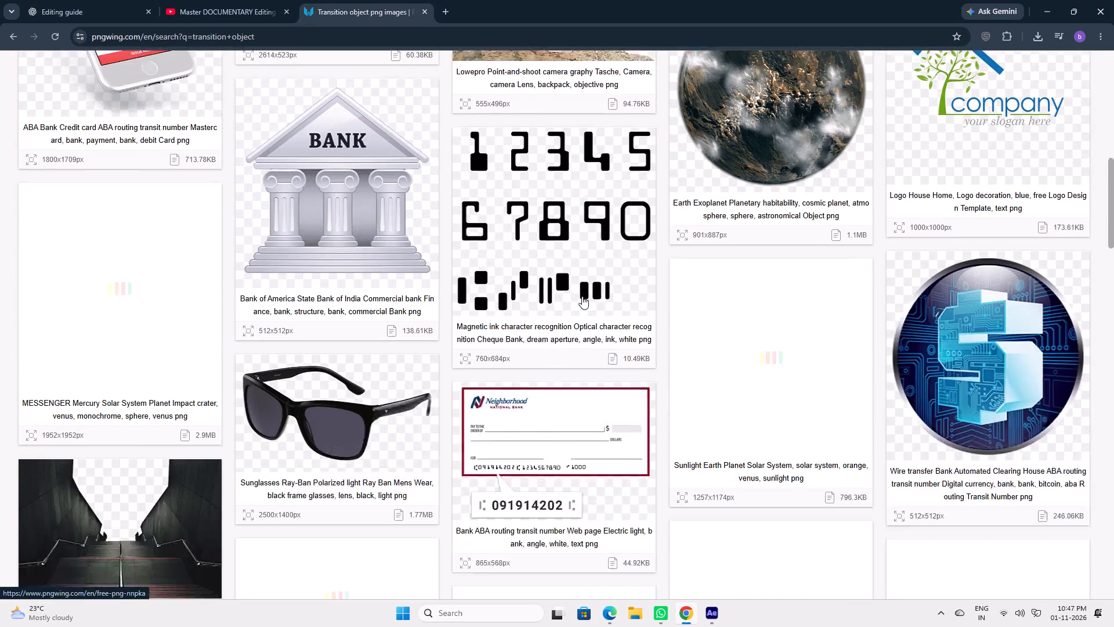
pyautogui.scroll(-14, 582, 296)
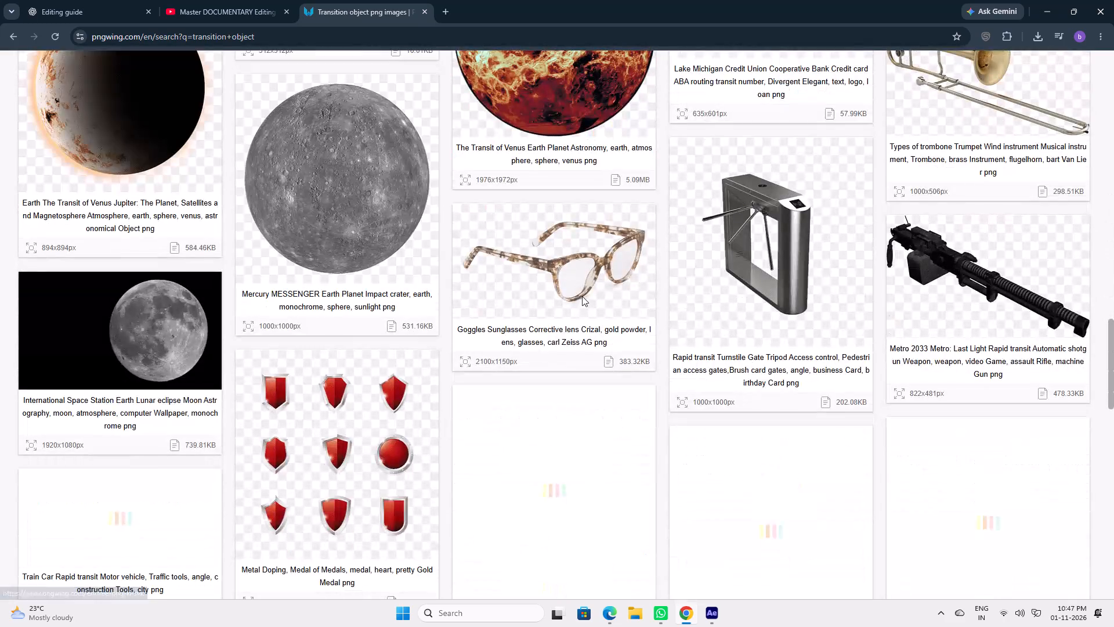
pyautogui.scroll(-15, 582, 296)
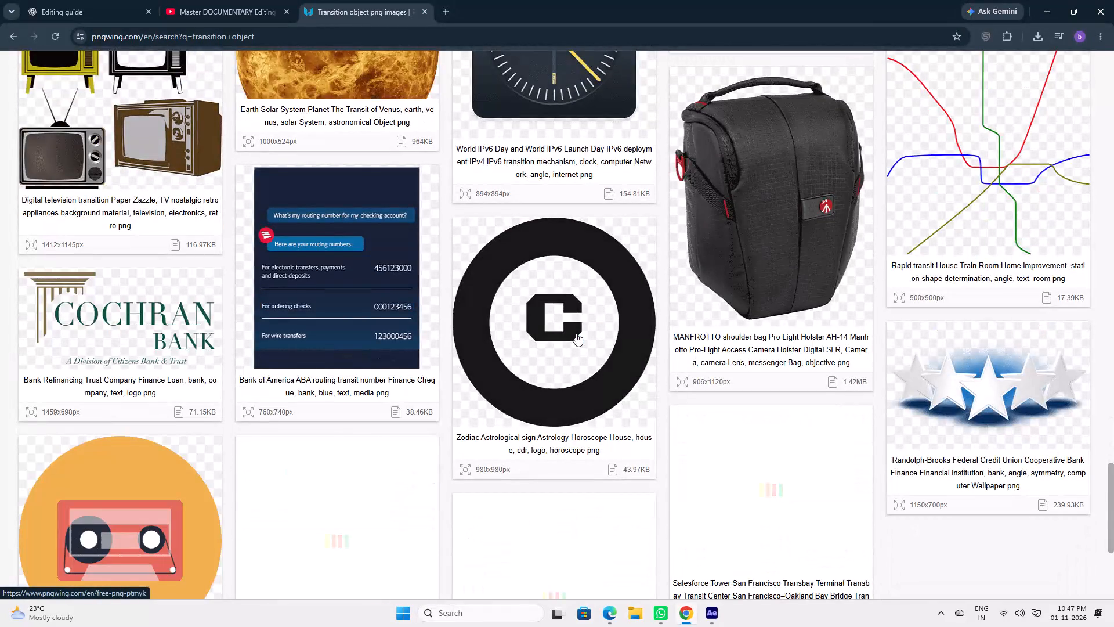
pyautogui.scroll(-5, 576, 333)
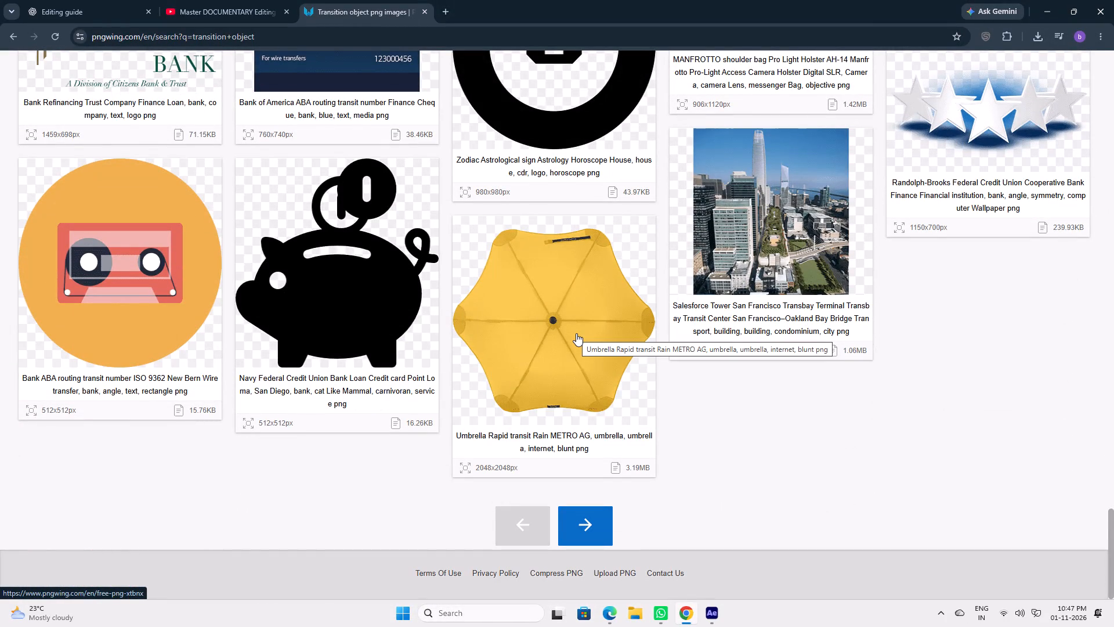
pyautogui.scroll(-7, 576, 333)
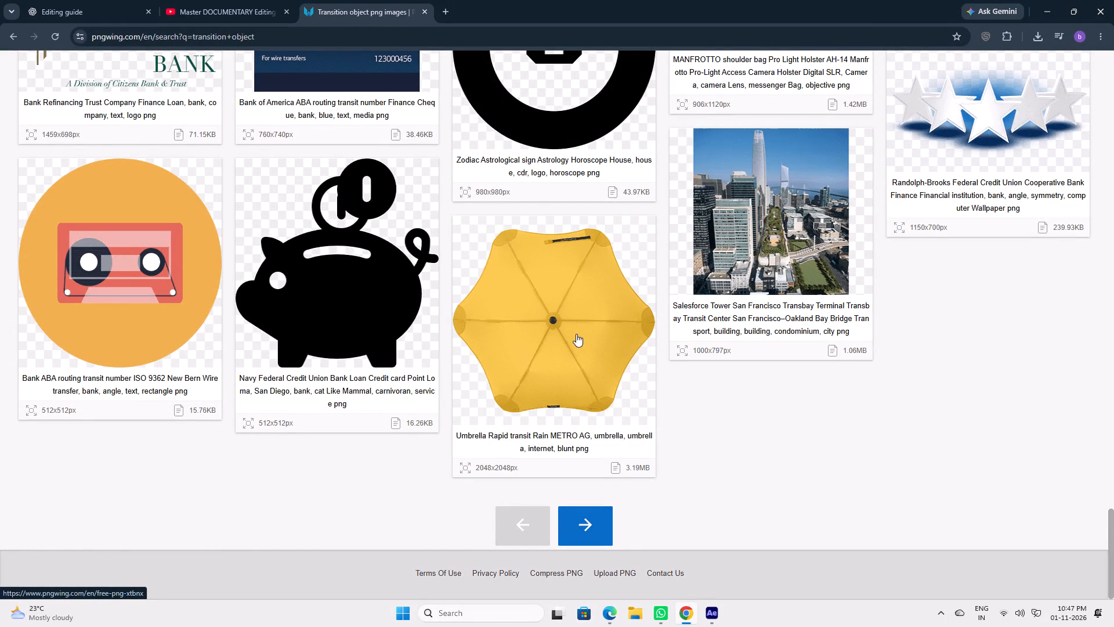
pyautogui.scroll(-18, 576, 334)
pyautogui.scroll(2, 576, 334)
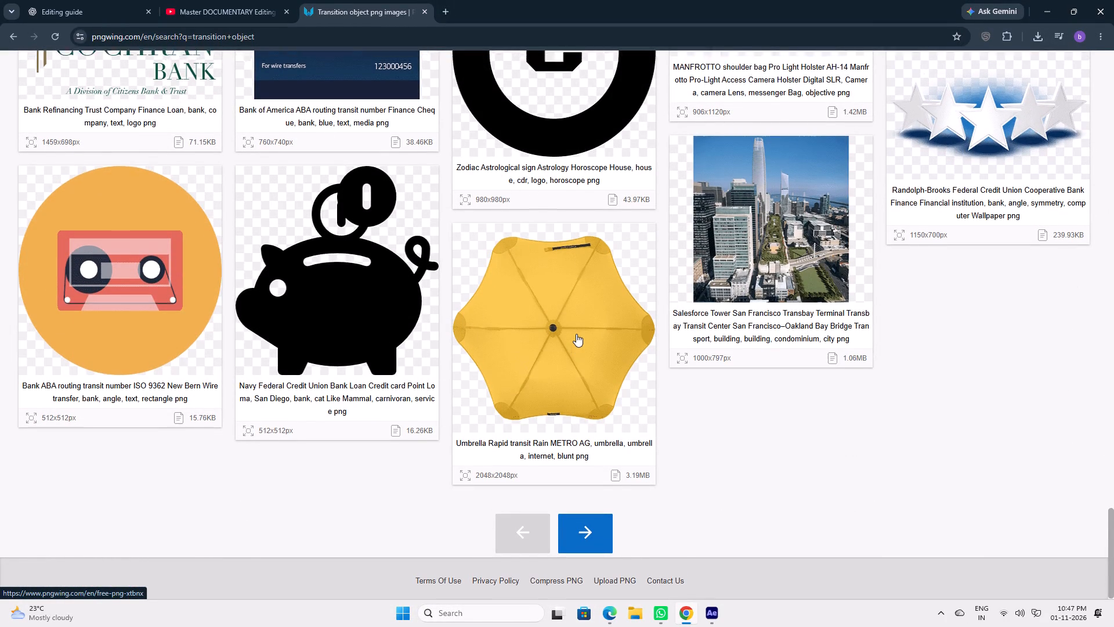
pyautogui.scroll(17, 576, 334)
pyautogui.scroll(4, 576, 334)
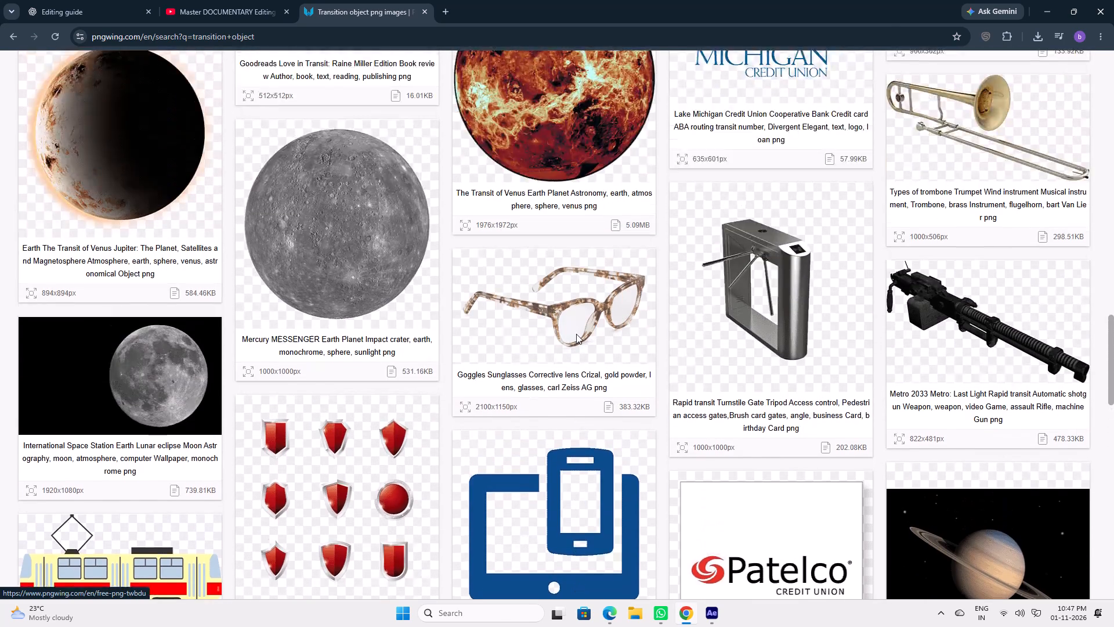
pyautogui.scroll(11, 576, 334)
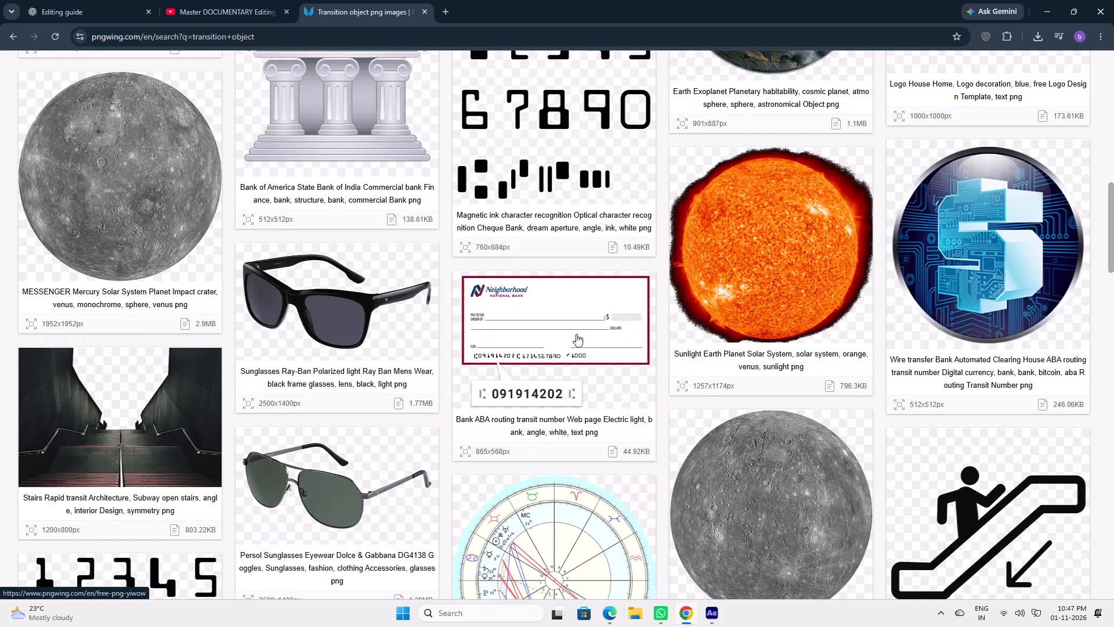
pyautogui.scroll(5, 576, 334)
pyautogui.scroll(3, 436, 164)
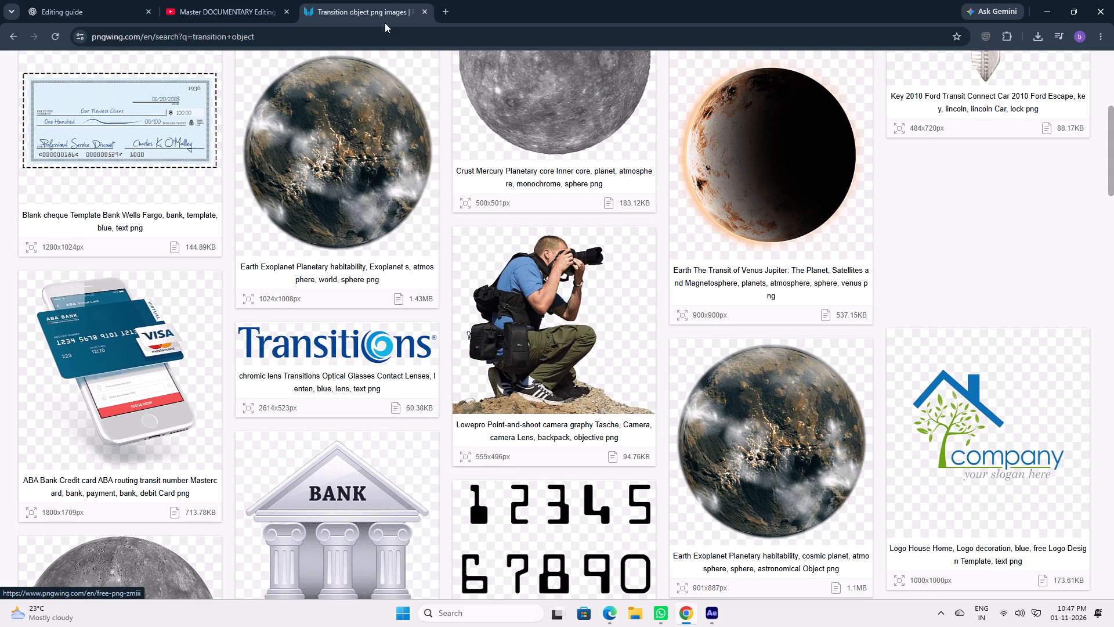
pyautogui.click(384, 8)
pyautogui.click(425, 13)
# Resume the YouTube documentary editing tutorial from 43:16.
pyautogui.click(248, 0)
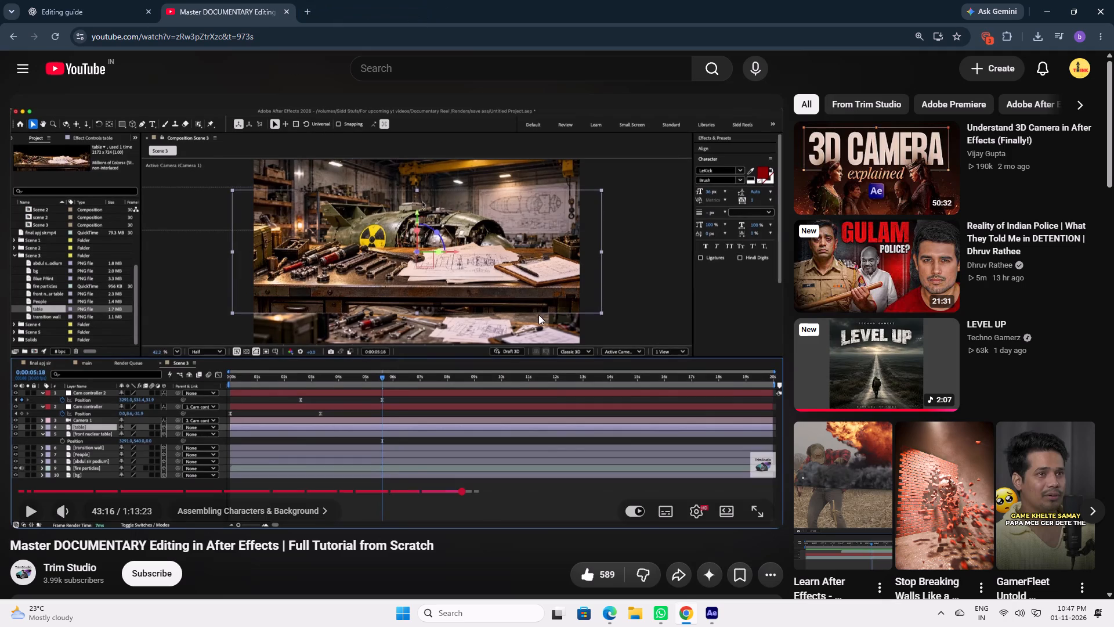
pyautogui.click(592, 290)
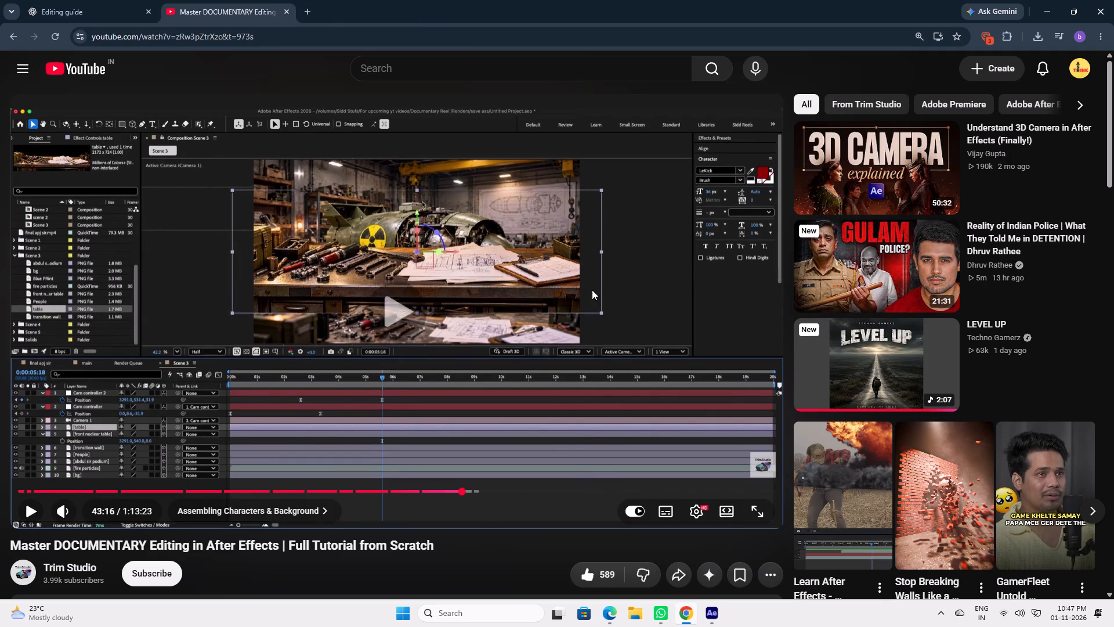
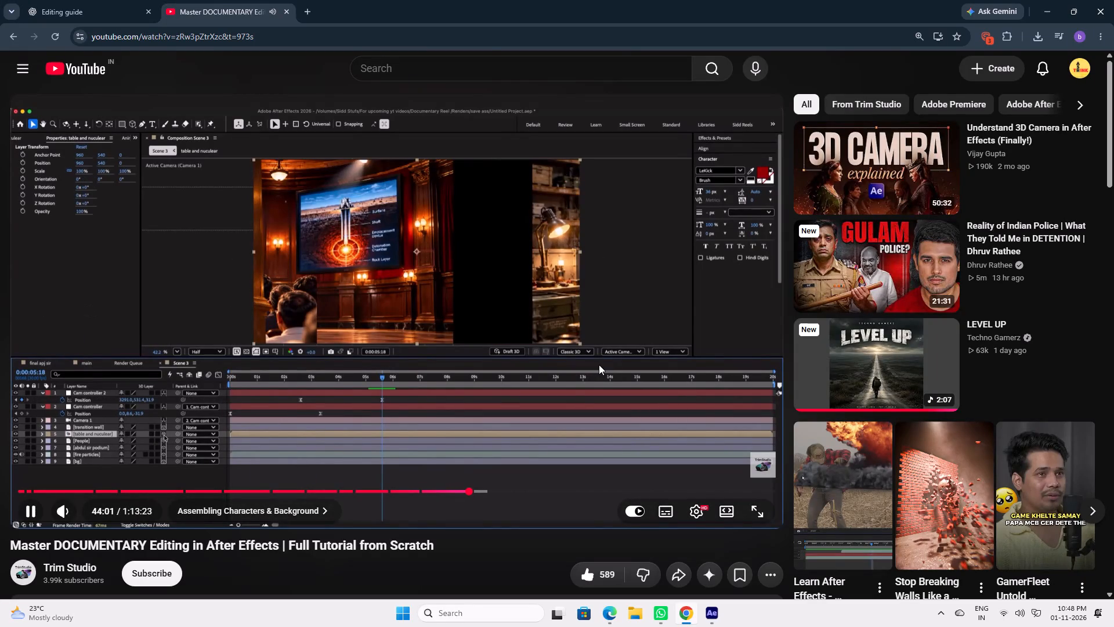
# Rewind the documentary editing tutorial to review how the table and front nuclear table layers are pre-composed in Scene 3.
pyautogui.press('Left')
pyautogui.press('Left')
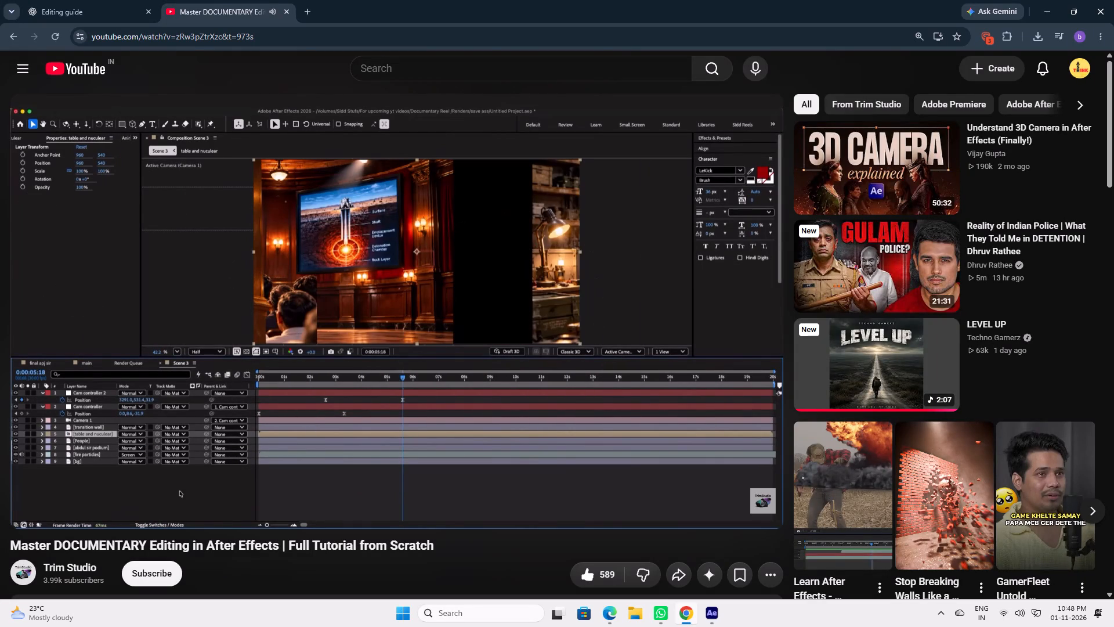
pyautogui.press('Left')
pyautogui.press('Left')
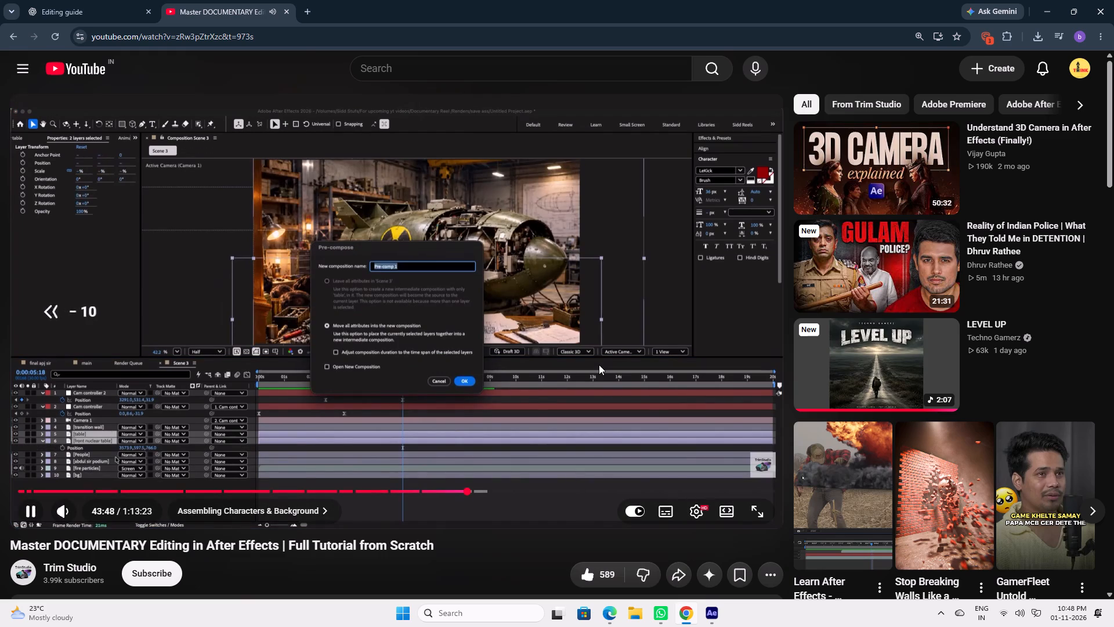
pyautogui.press('Left')
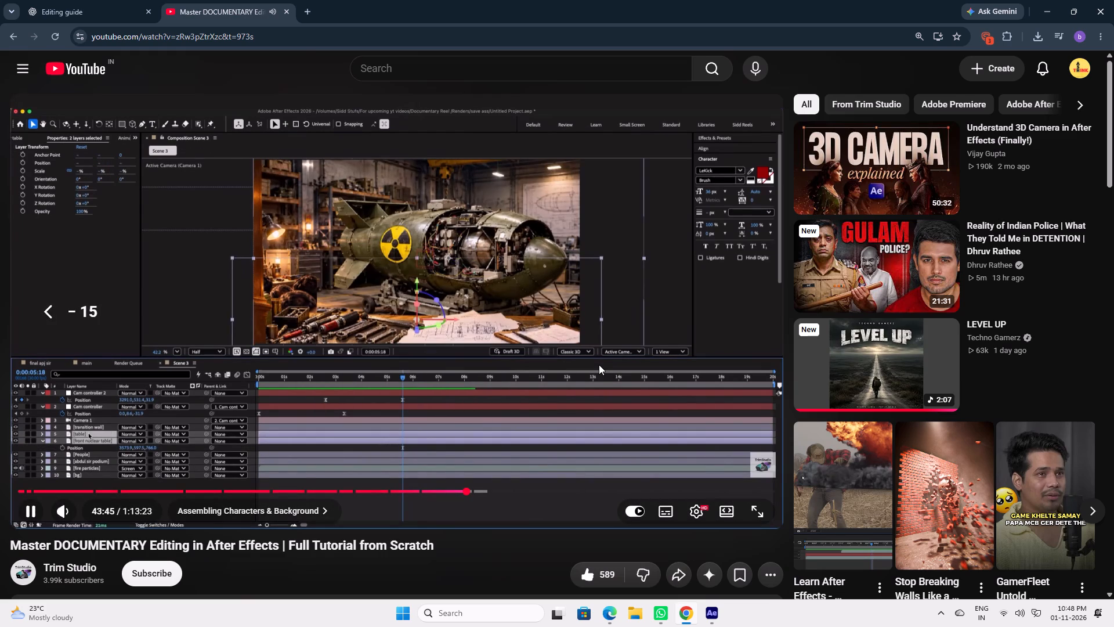
pyautogui.press('Left')
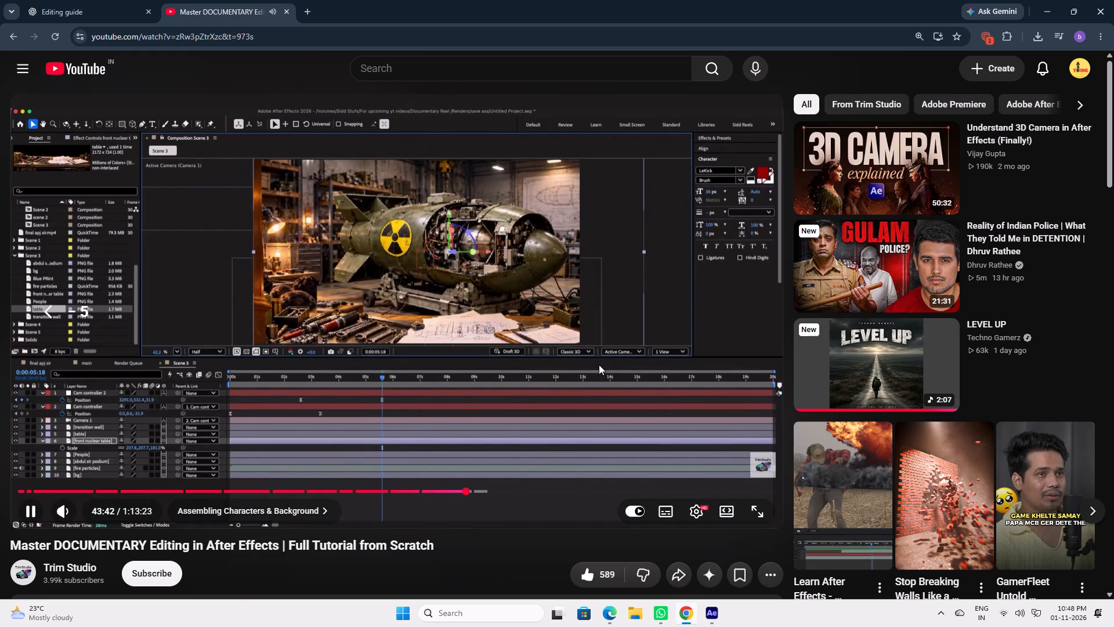
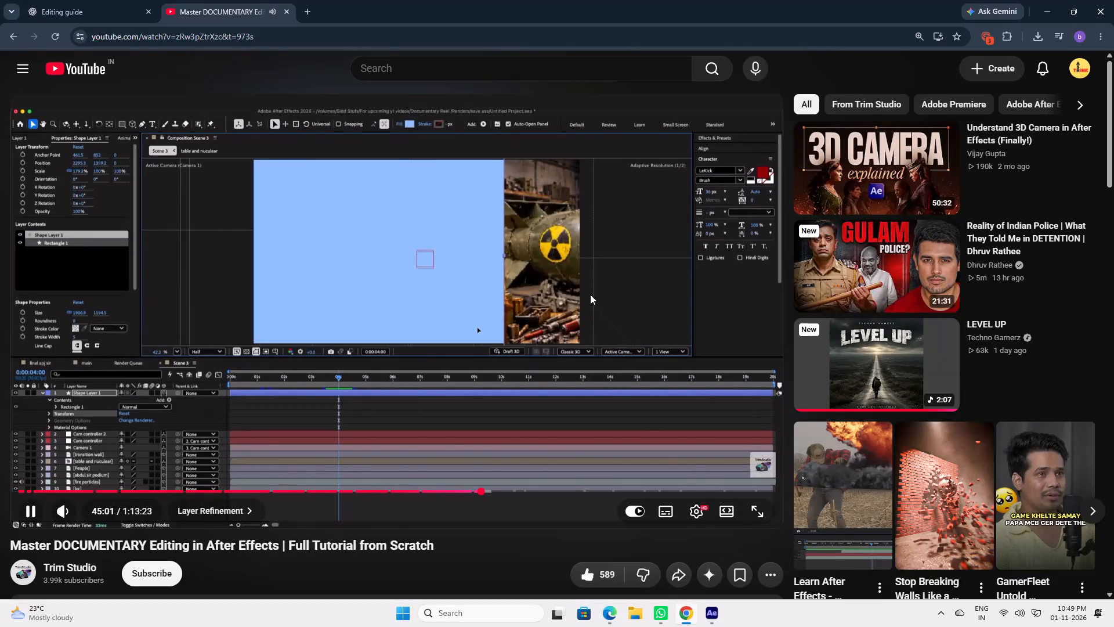
# Watch the tutorial's shape layer section in Scene 3, pausing and resuming it, and leave the video paused.
pyautogui.click(589, 293)
pyautogui.click(589, 293)
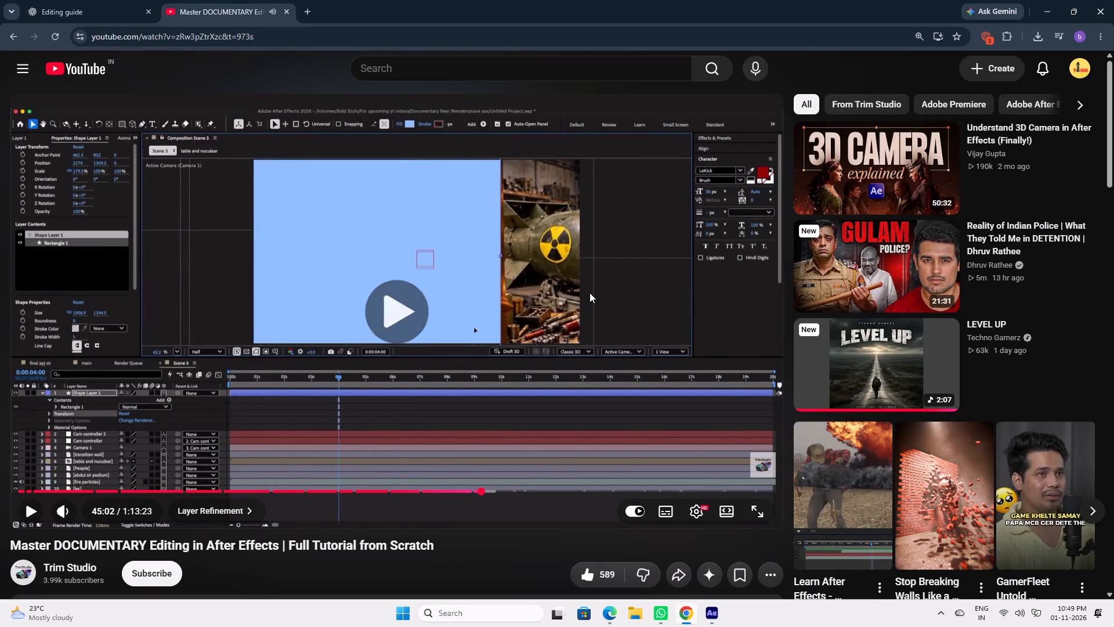
pyautogui.click(562, 284)
pyautogui.click(562, 283)
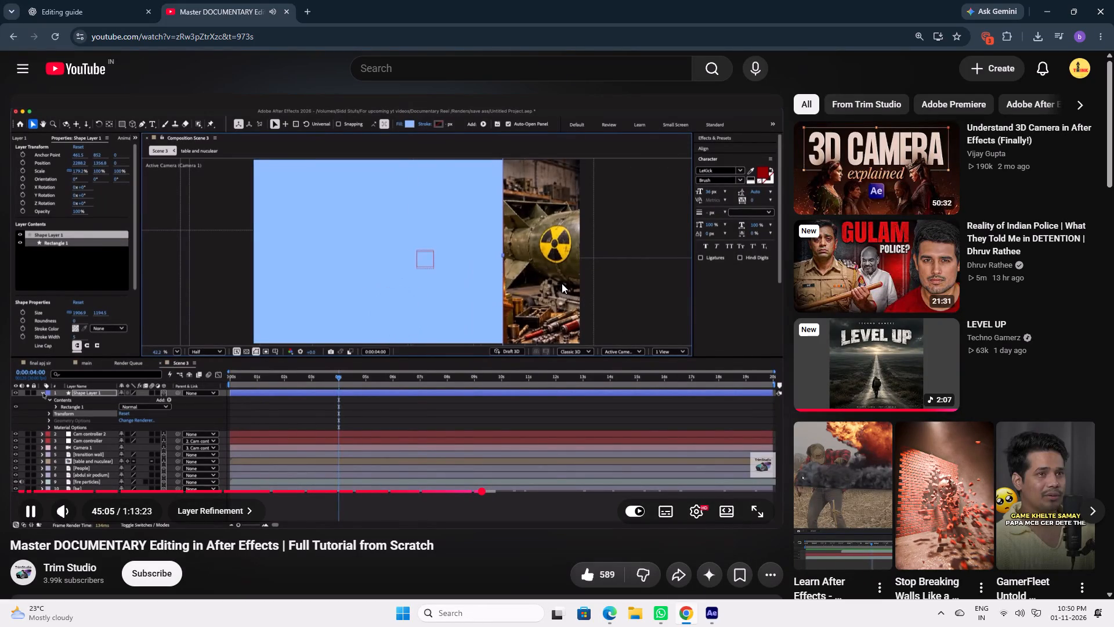
pyautogui.click(562, 283)
pyautogui.click(562, 283)
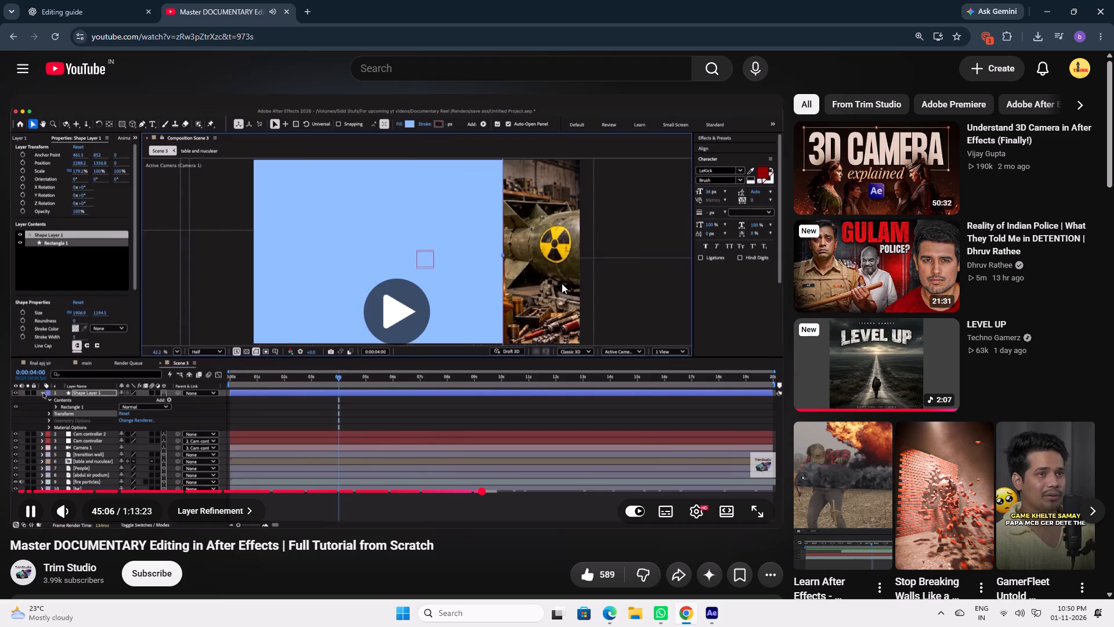
pyautogui.click(563, 312)
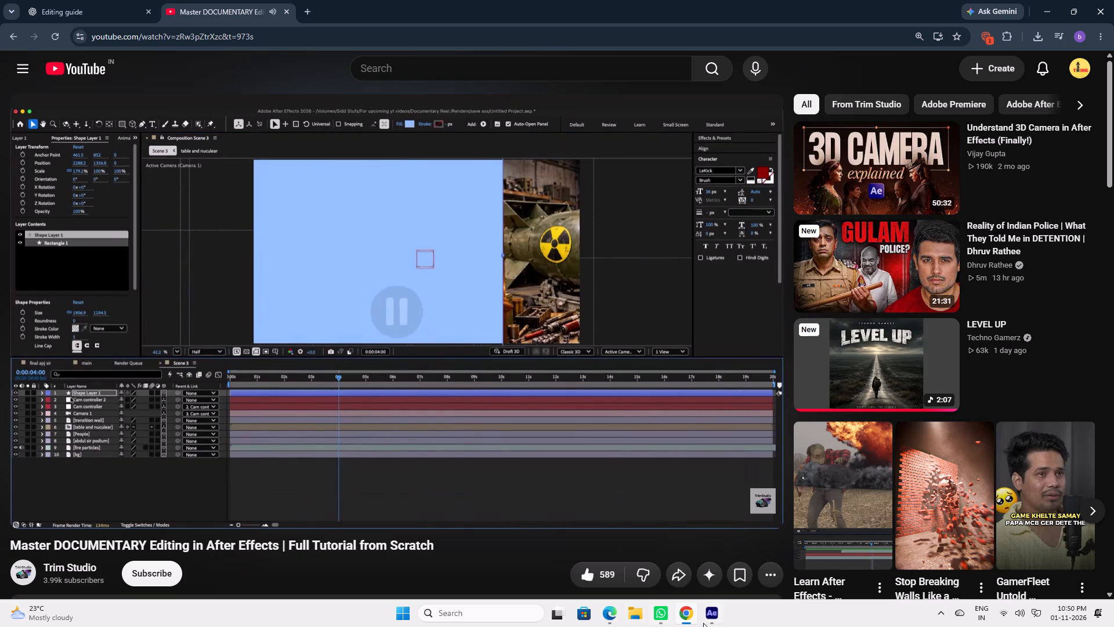
# Switch to After Effects and review scene 1's camera move from the car unveiling to the tractor workshop.
pyautogui.click(721, 622)
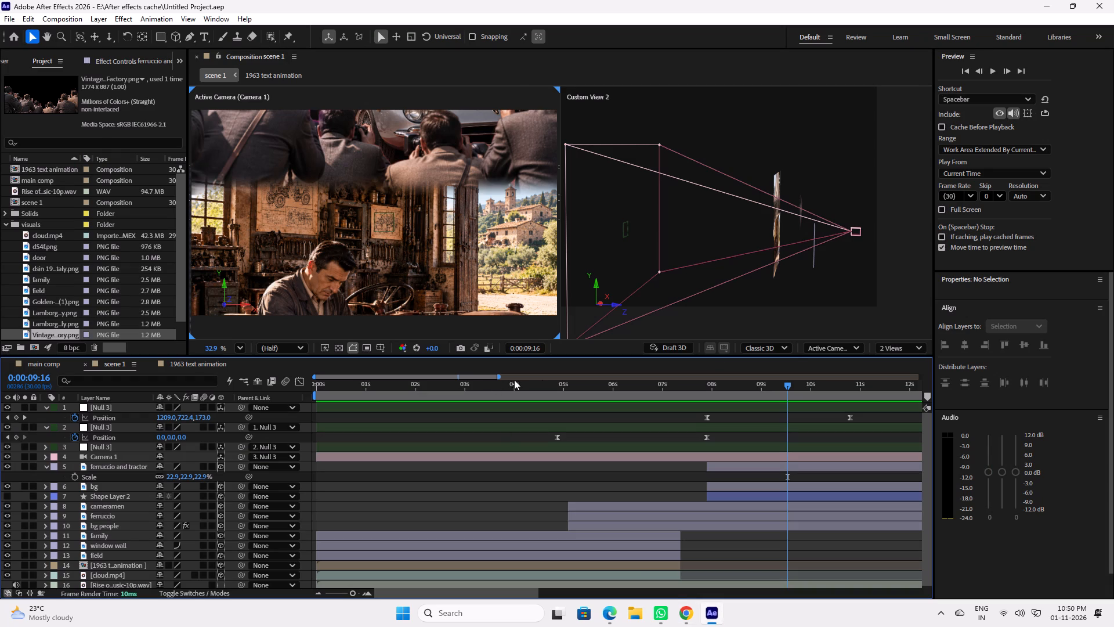
pyautogui.moveTo(669, 391); pyautogui.dragTo(646, 390)
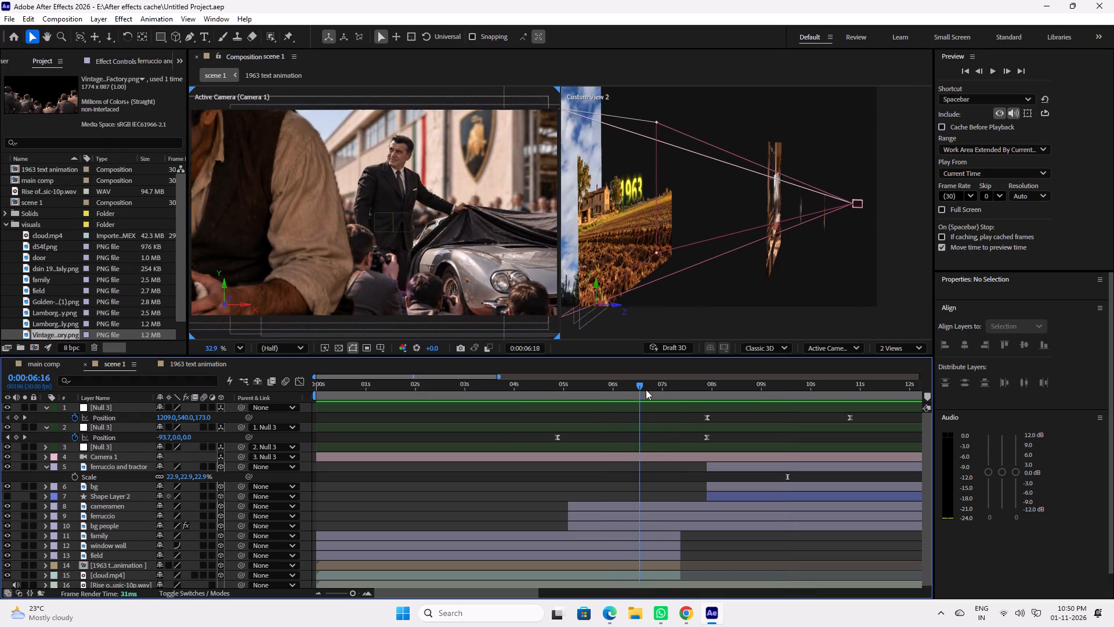
pyautogui.moveTo(646, 390); pyautogui.dragTo(716, 398)
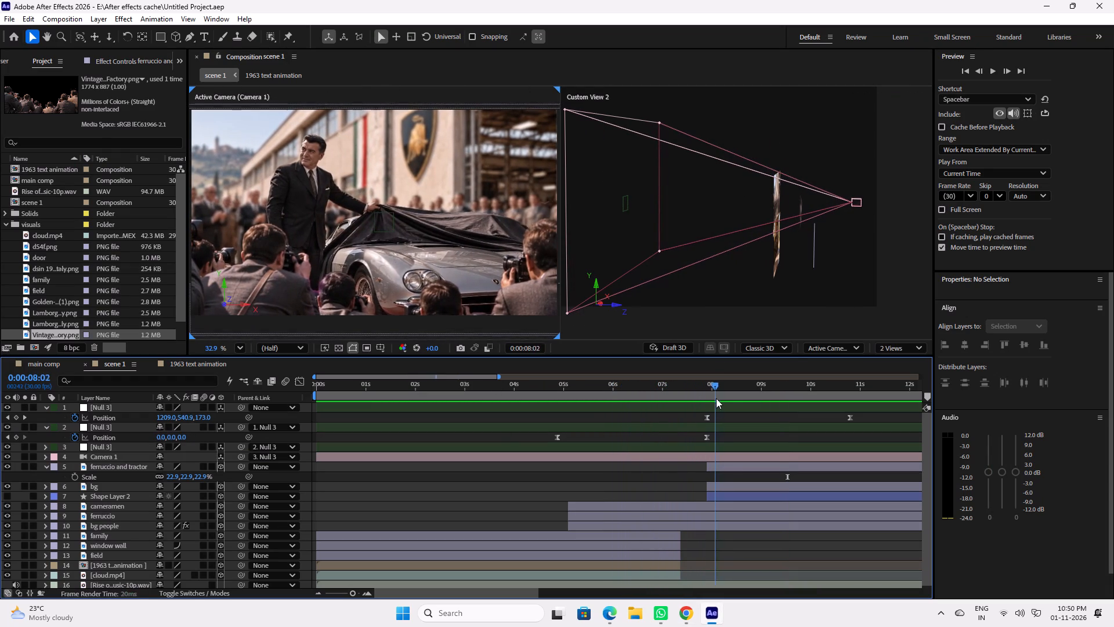
pyautogui.moveTo(716, 398); pyautogui.dragTo(764, 402)
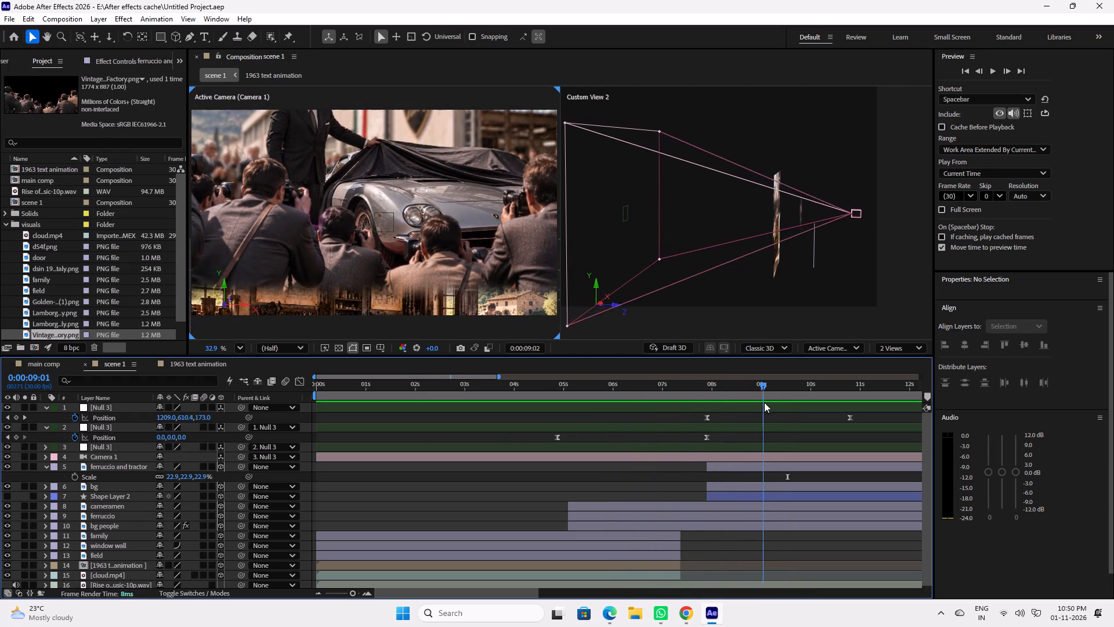
pyautogui.moveTo(764, 402); pyautogui.dragTo(819, 403)
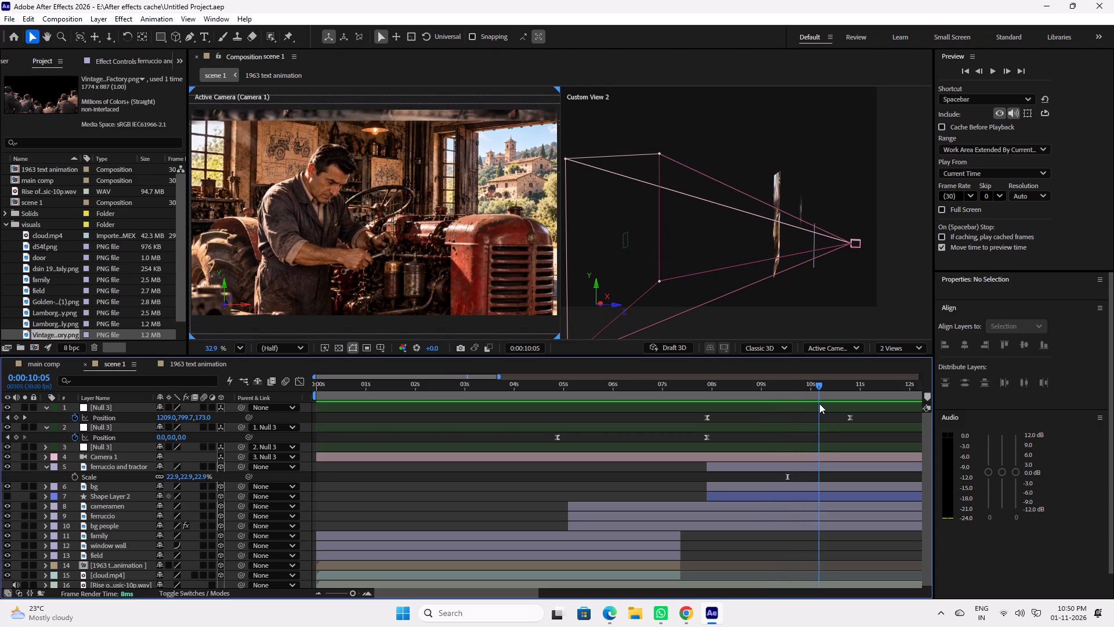
pyautogui.moveTo(819, 403); pyautogui.dragTo(714, 408)
pyautogui.press('space')
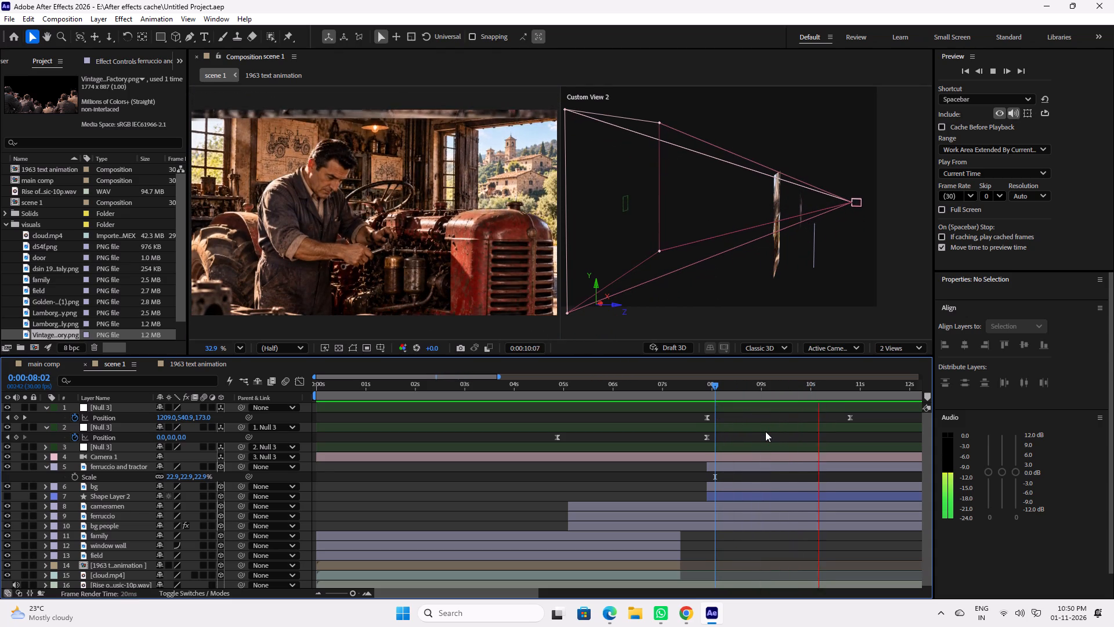
pyautogui.press('space')
# Replay scene 1 from about 8 to 12 seconds to check how the camera move settles on the tractor shot.
pyautogui.moveTo(740, 389); pyautogui.dragTo(728, 389)
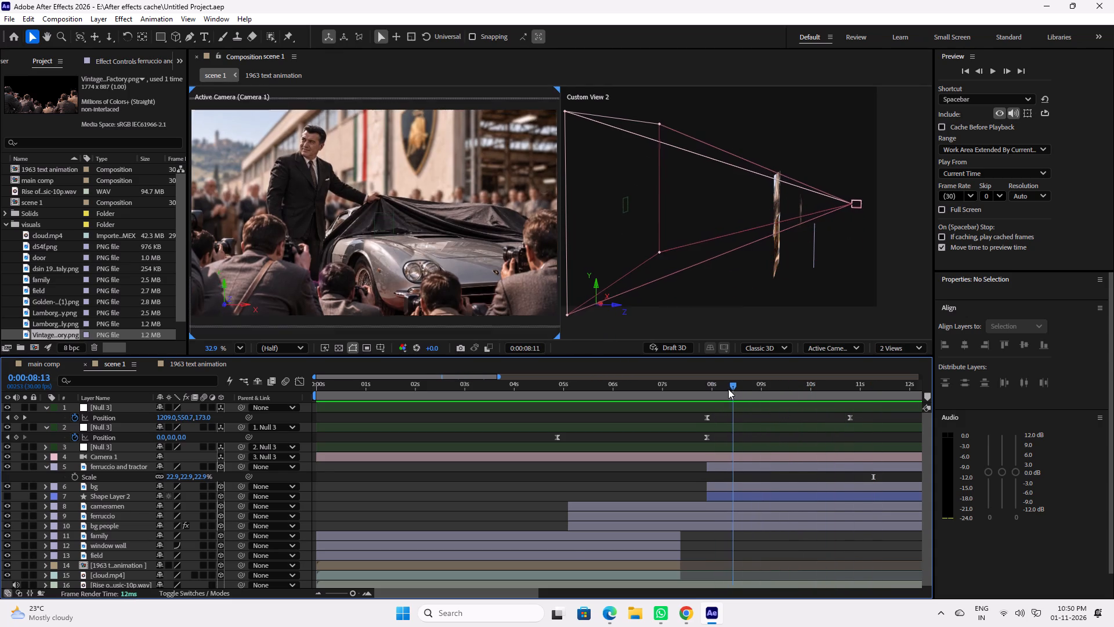
pyautogui.moveTo(728, 389); pyautogui.dragTo(819, 394)
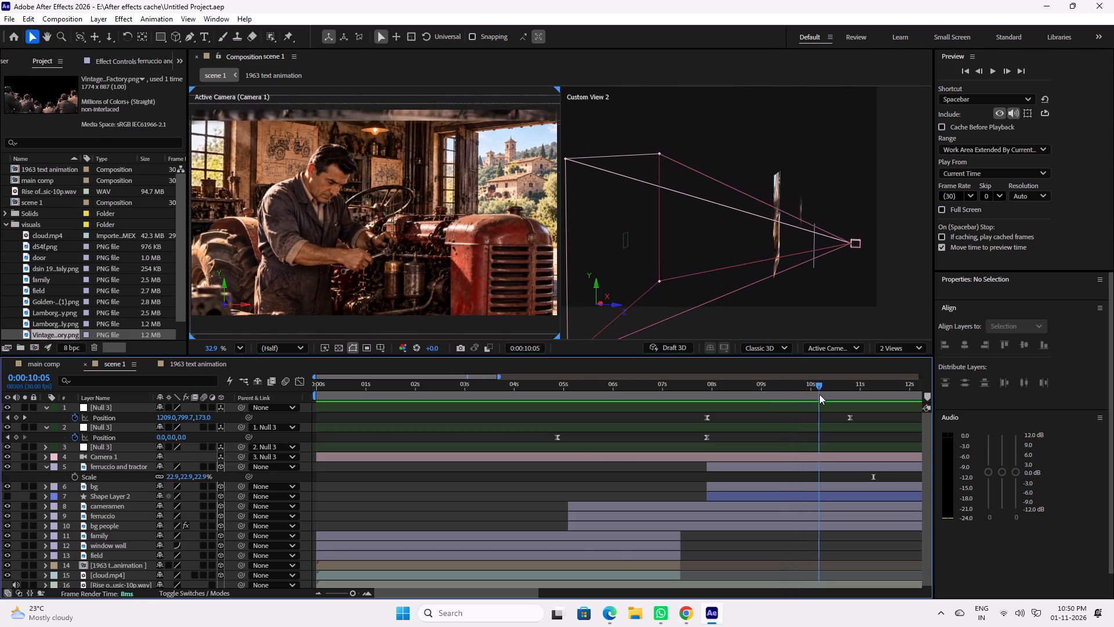
pyautogui.moveTo(819, 394); pyautogui.dragTo(805, 397)
pyautogui.press('space')
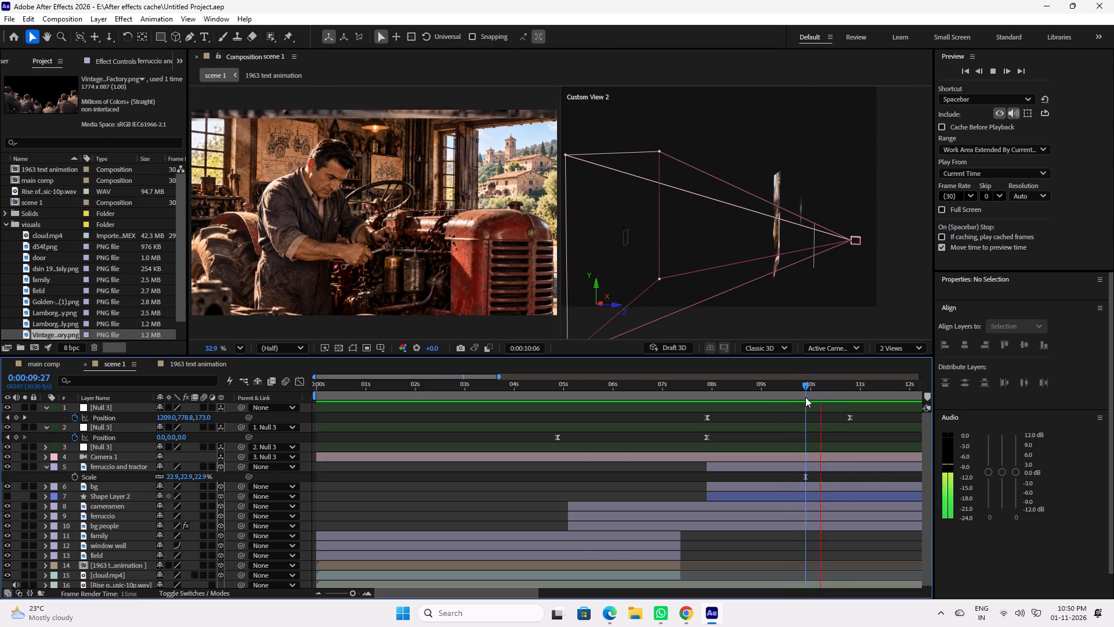
pyautogui.press('space')
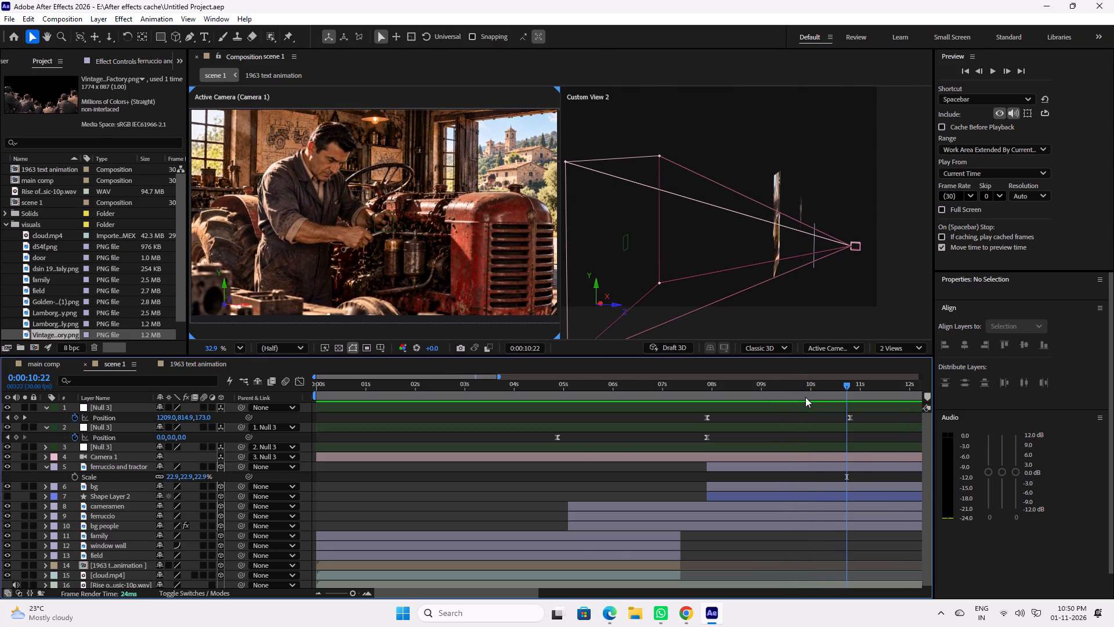
pyautogui.press('space')
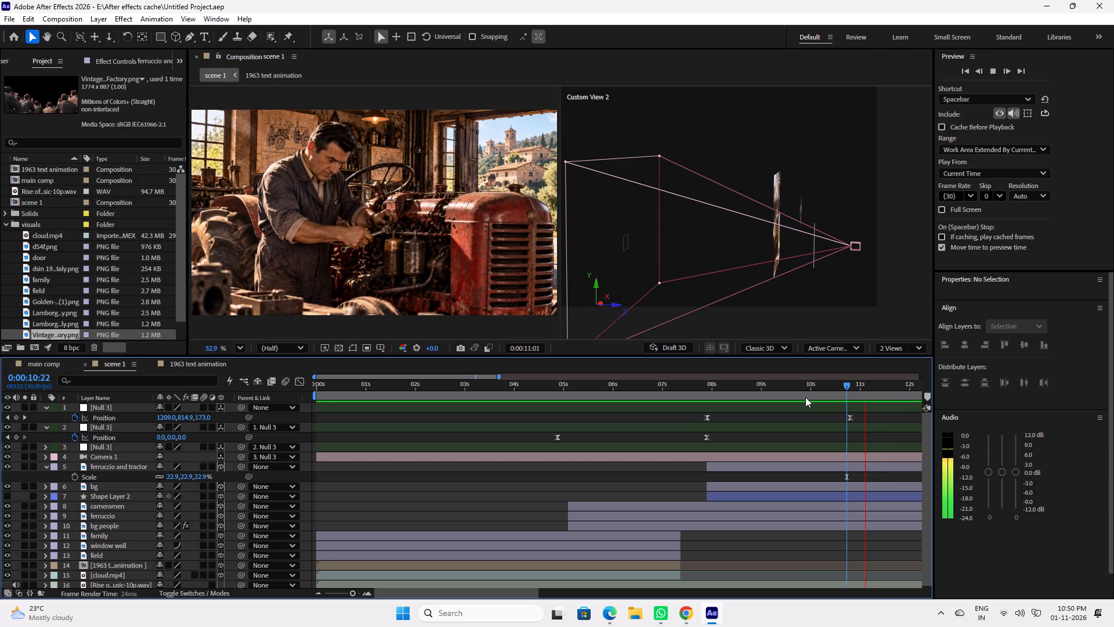
pyautogui.press('space')
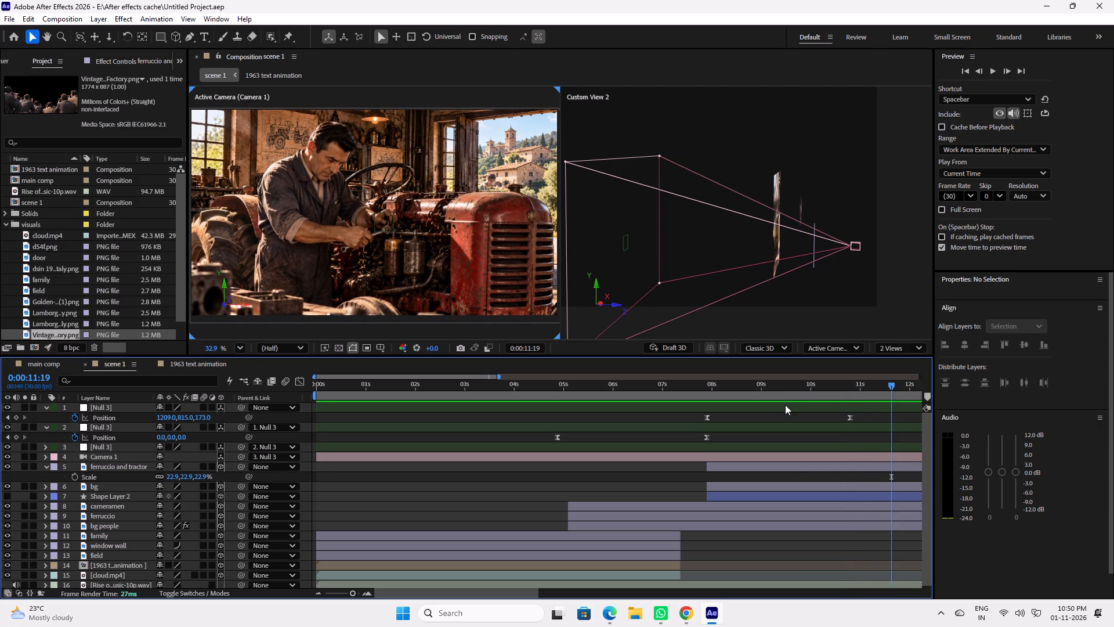
pyautogui.moveTo(805, 384); pyautogui.dragTo(848, 390)
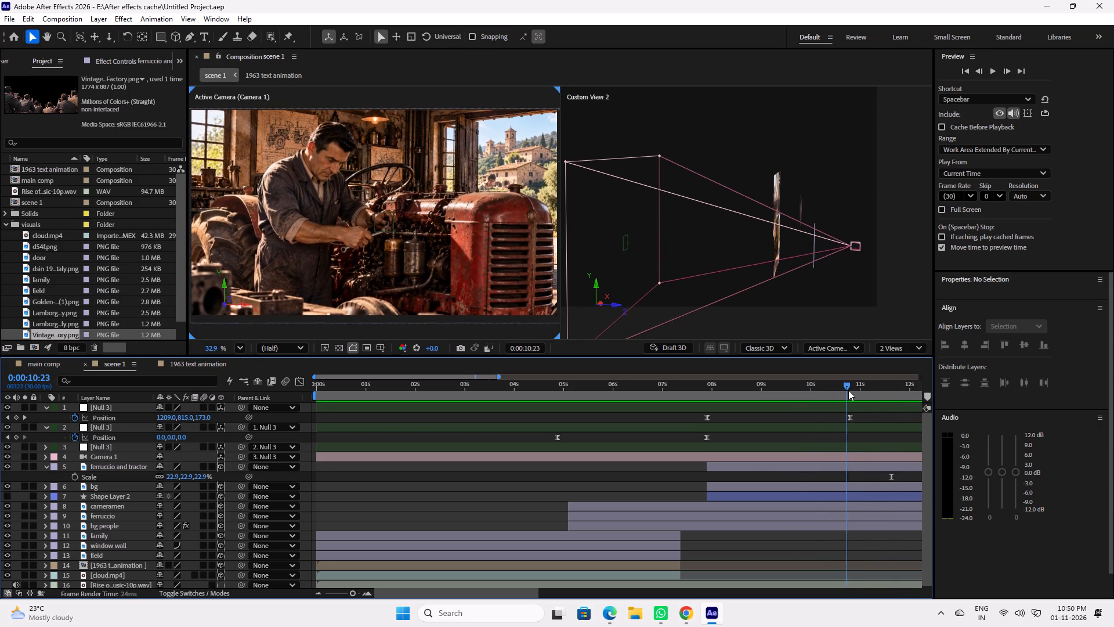
pyautogui.moveTo(848, 390); pyautogui.dragTo(858, 391)
pyautogui.press('space')
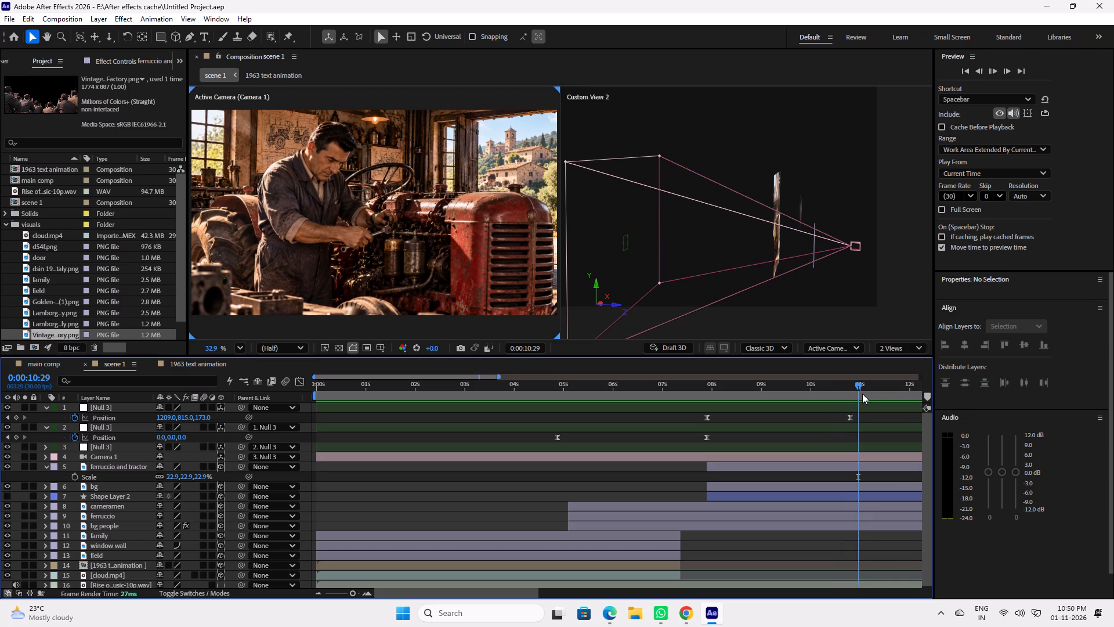
pyautogui.press('space')
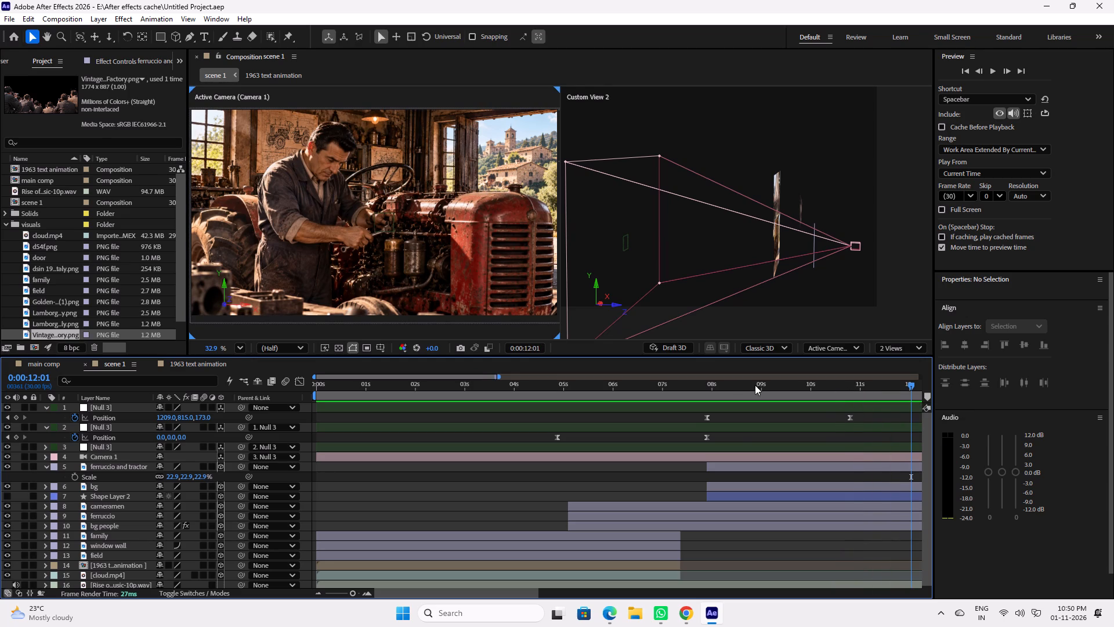
pyautogui.click(726, 384)
pyautogui.press('space')
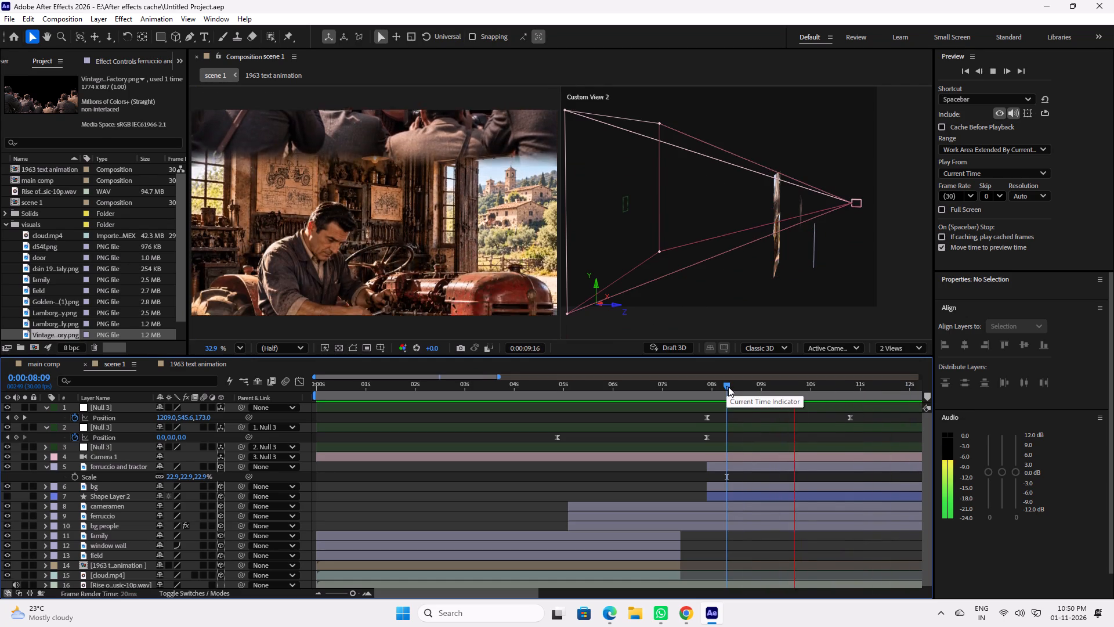
pyautogui.press('space')
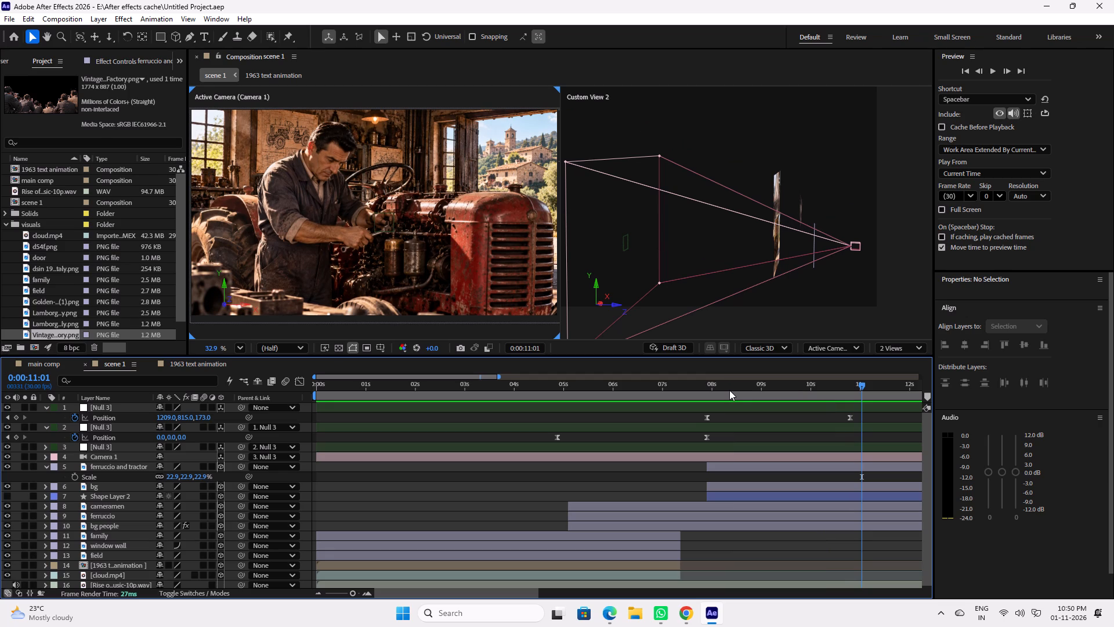
# Save the After Effects project.
pyautogui.hotkey('ctrl', 's')
# Preview scene 1 from the first frame through the tractor workshop shot.
pyautogui.moveTo(566, 385); pyautogui.dragTo(310, 402)
pyautogui.press('space')
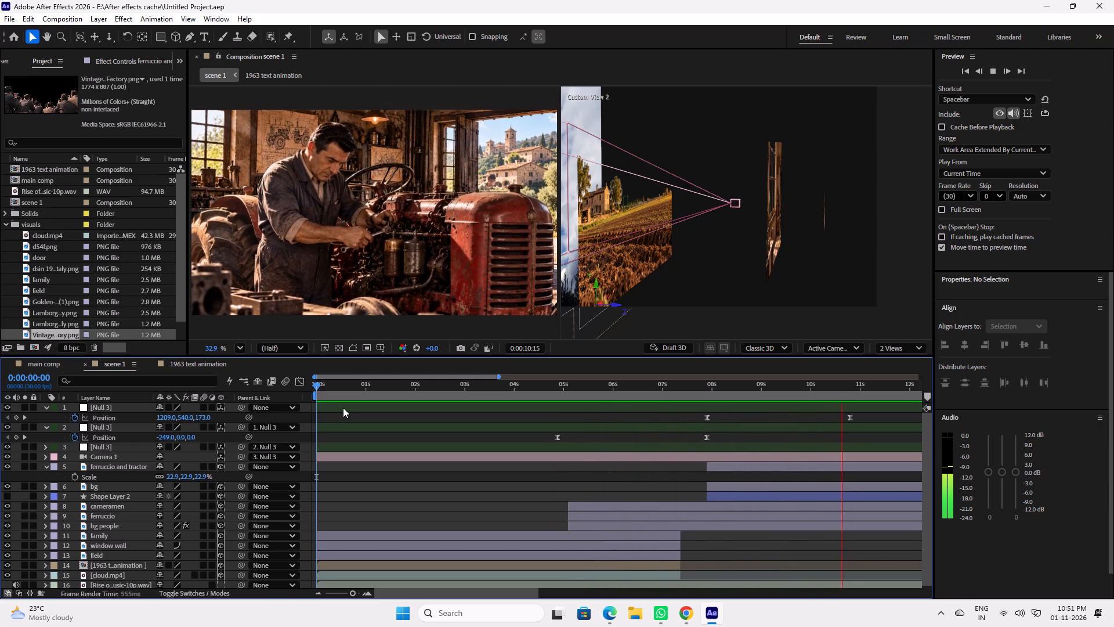
pyautogui.press('space')
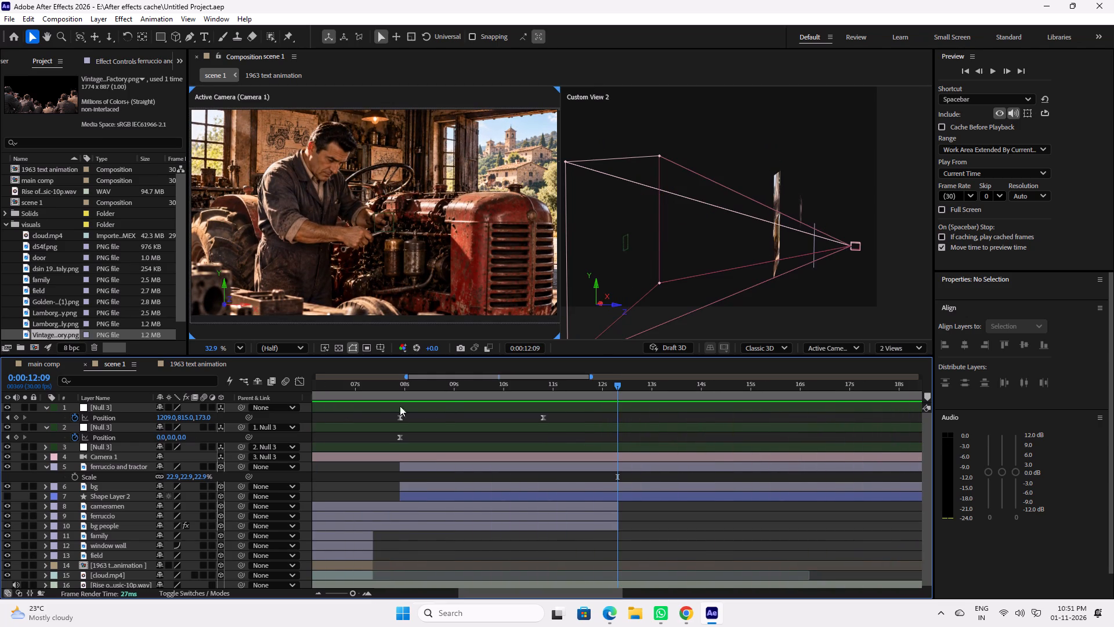
# Replay the transition into the tractor workshop several times, starting around the 8-second mark, to judge its motion.
pyautogui.moveTo(494, 380); pyautogui.dragTo(428, 383)
pyautogui.press('space')
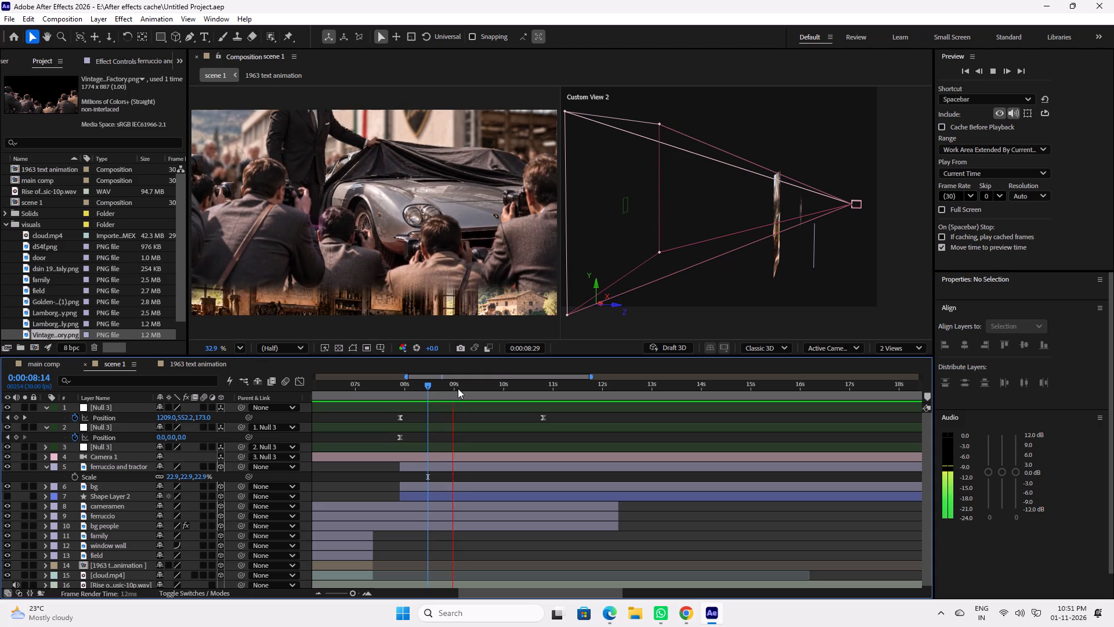
pyautogui.press('space')
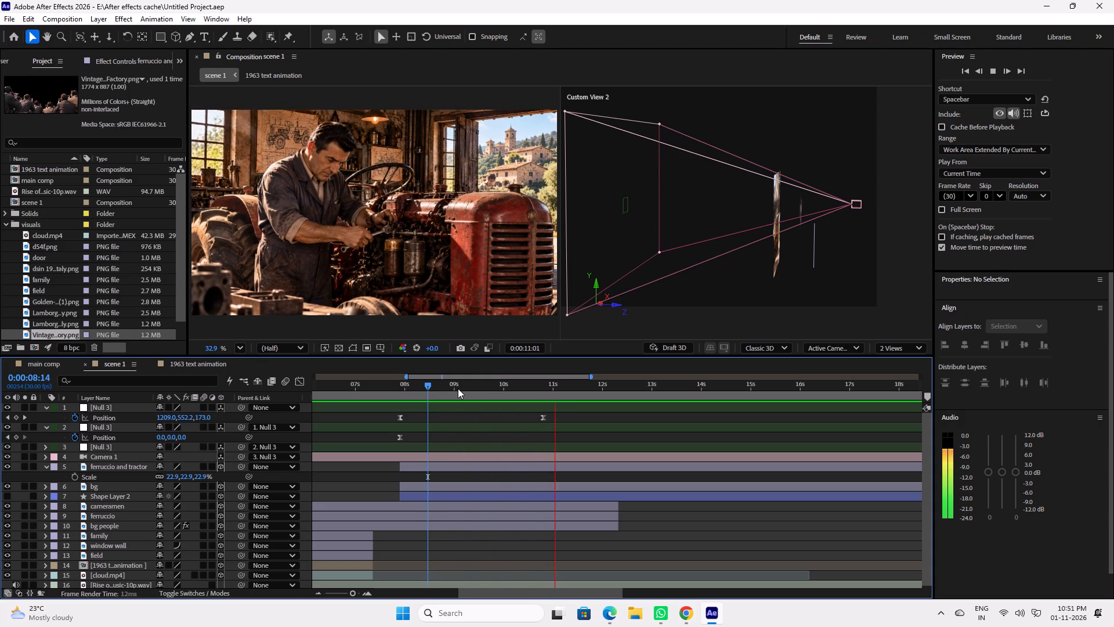
pyautogui.press('space')
pyautogui.press('space')
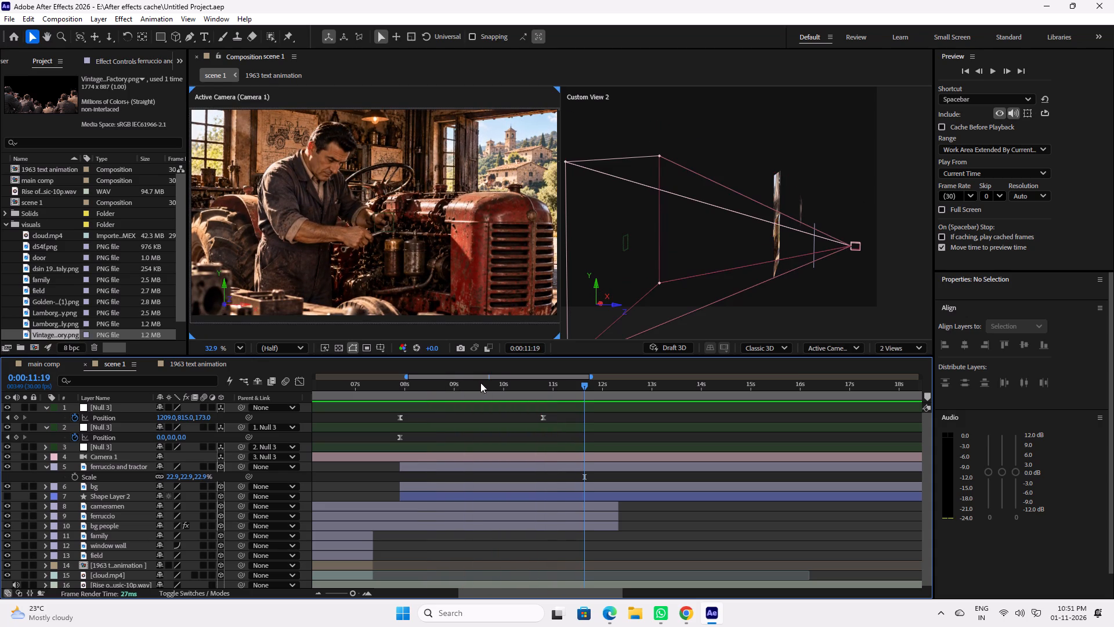
pyautogui.moveTo(468, 383); pyautogui.dragTo(402, 389)
pyautogui.press('space')
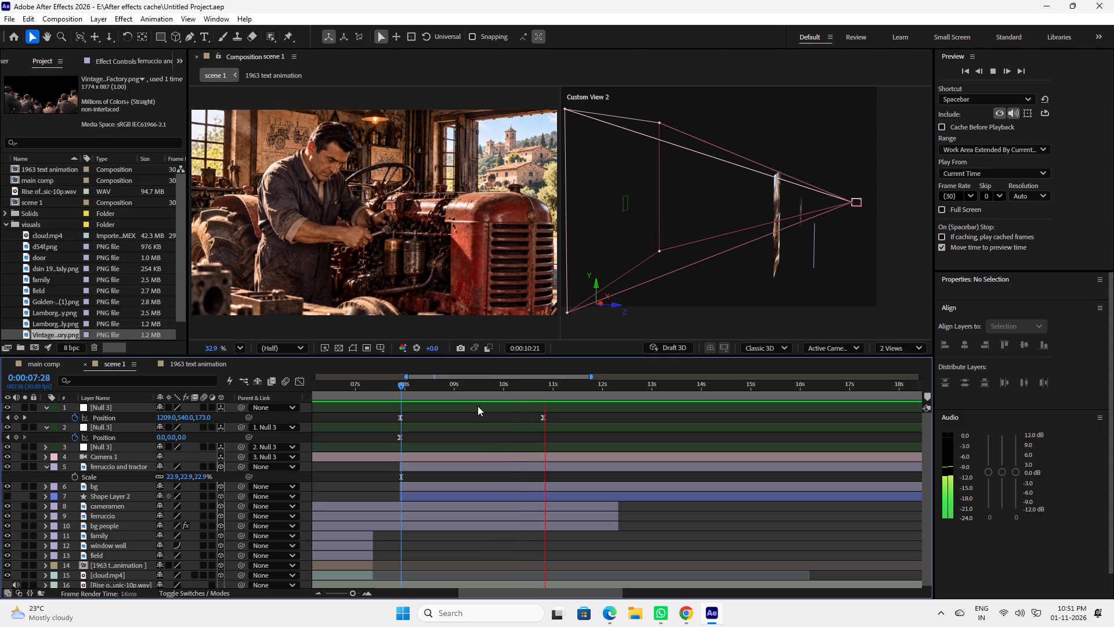
pyautogui.press('space')
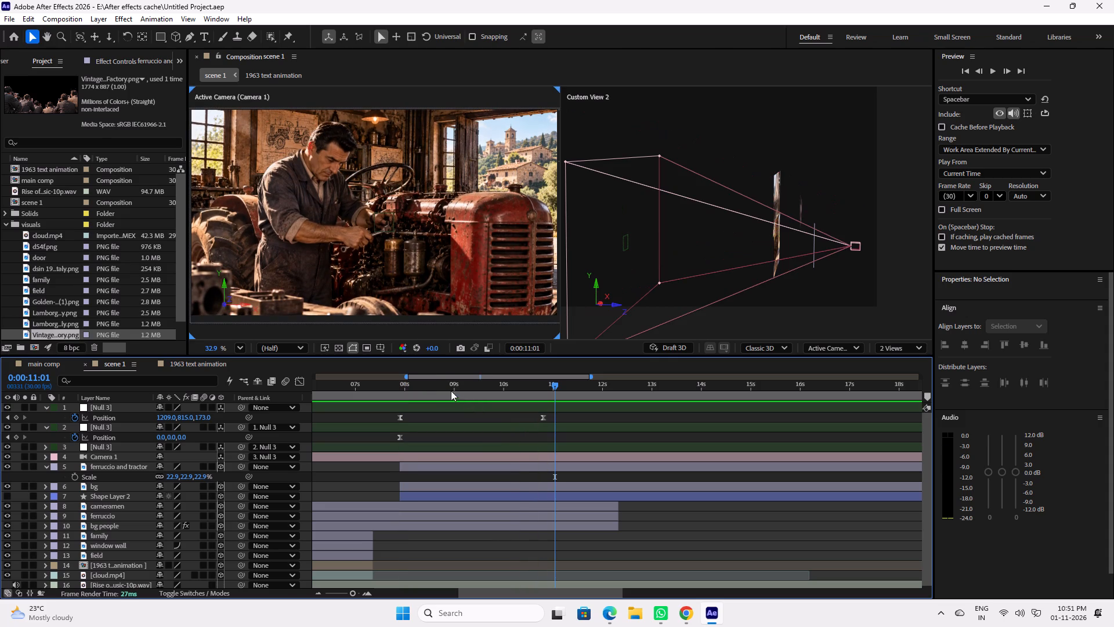
pyautogui.press('space')
pyautogui.moveTo(425, 388); pyautogui.dragTo(392, 388)
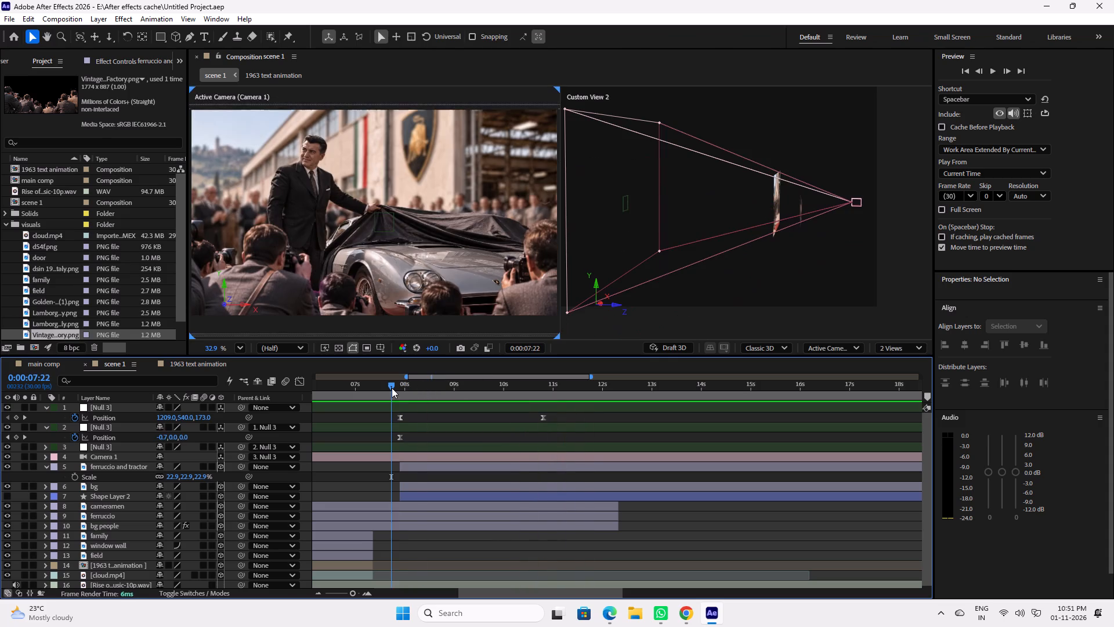
pyautogui.press('space')
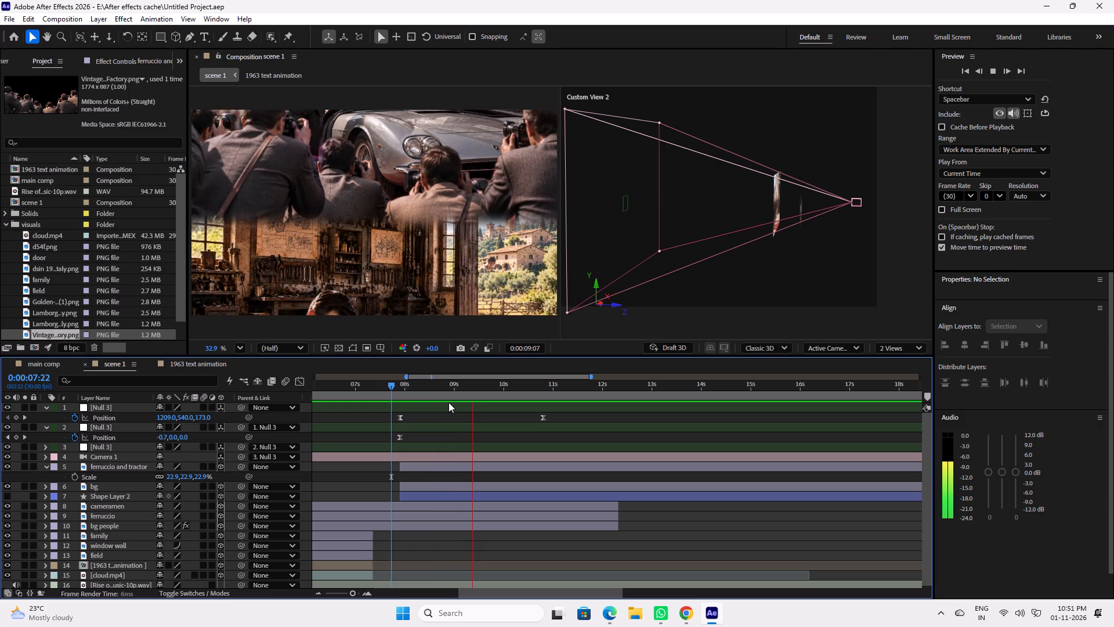
pyautogui.press('space')
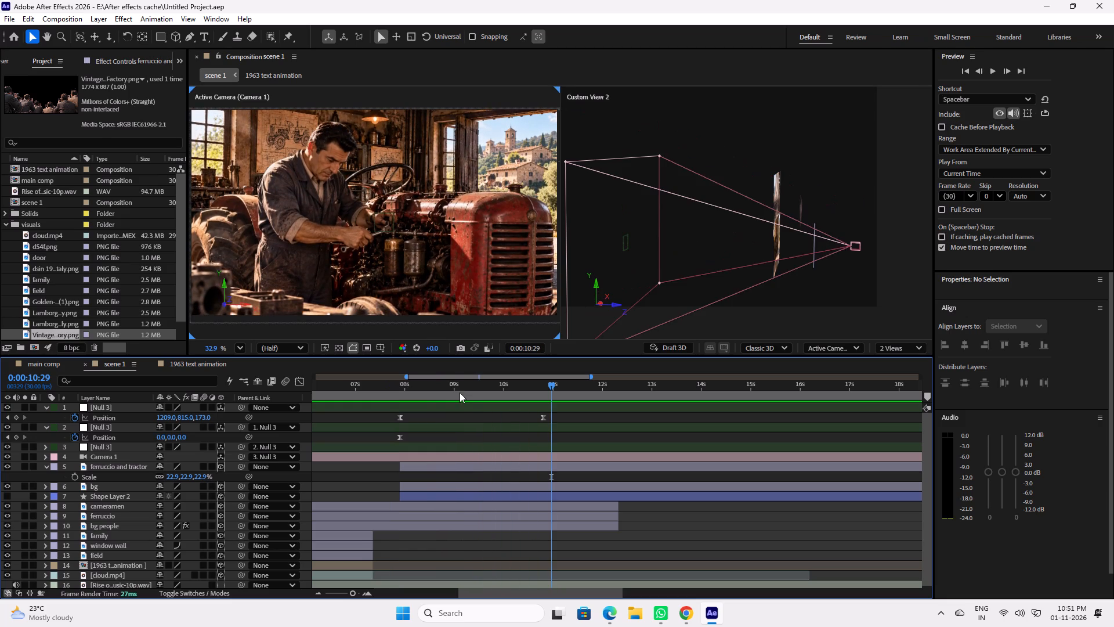
# Scrub between about 9 and 10 seconds to examine the blend between the cameramen and the workshop background.
pyautogui.moveTo(466, 388); pyautogui.dragTo(452, 391)
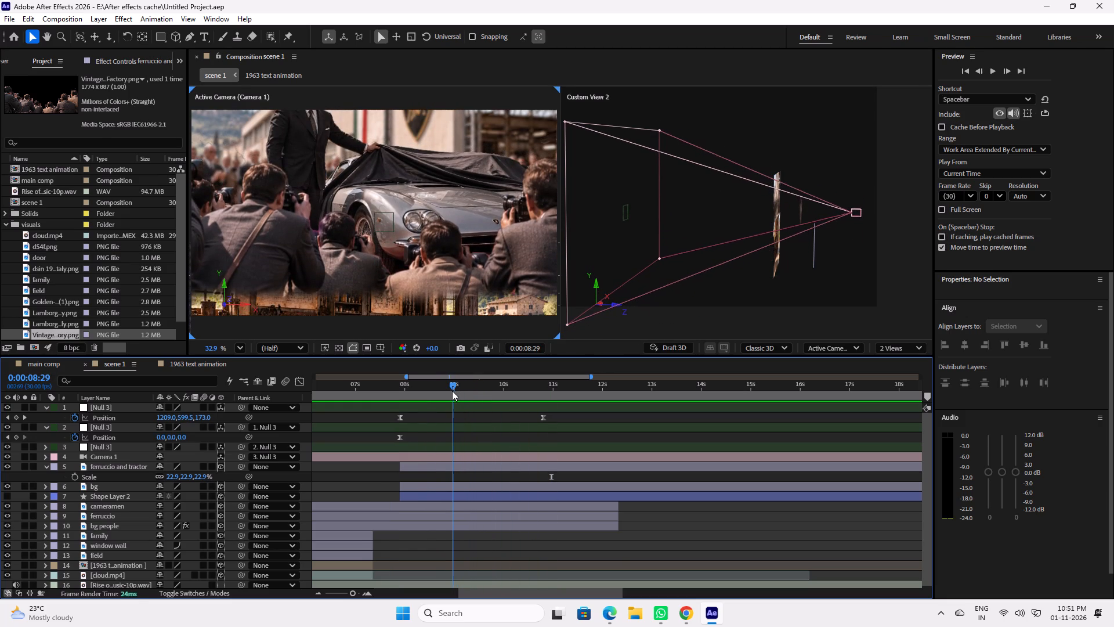
pyautogui.moveTo(452, 391); pyautogui.dragTo(471, 392)
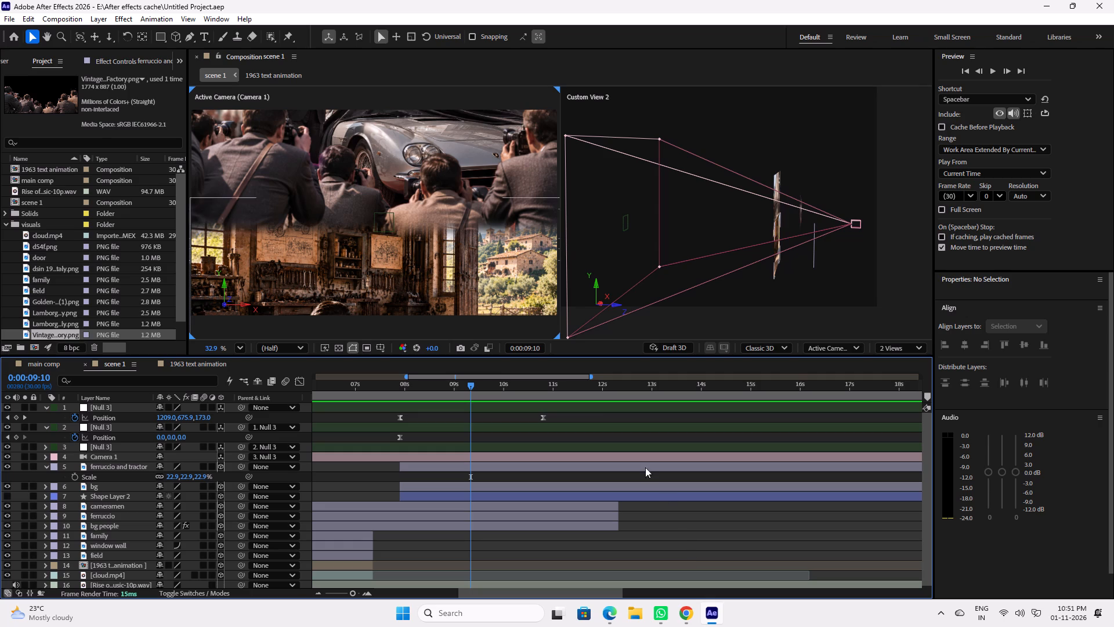
pyautogui.moveTo(469, 385); pyautogui.dragTo(515, 391)
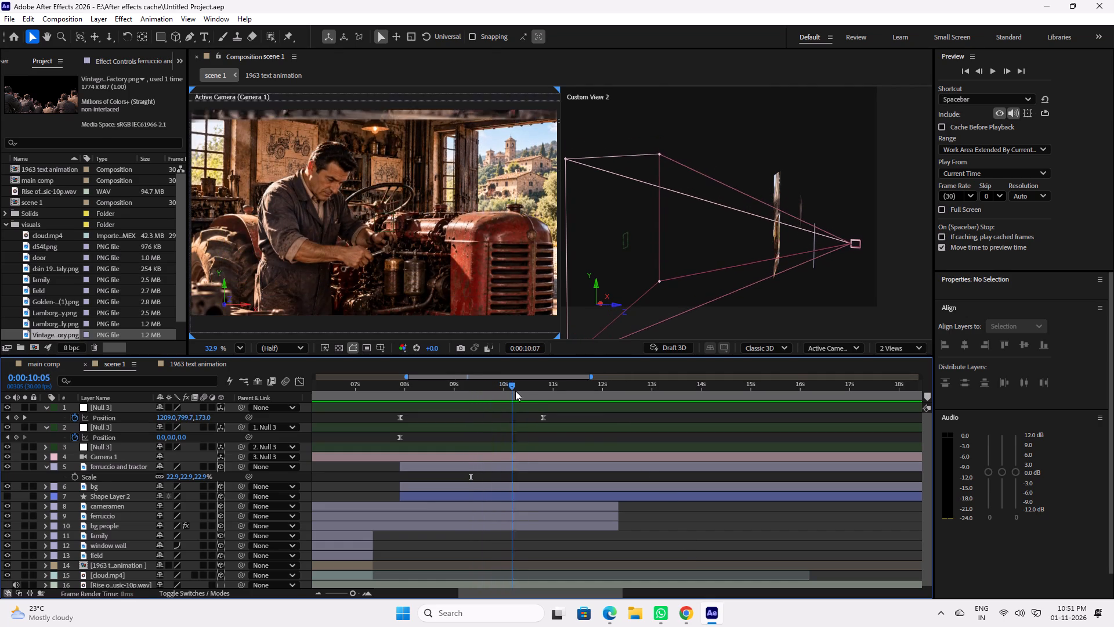
pyautogui.moveTo(515, 391); pyautogui.dragTo(489, 394)
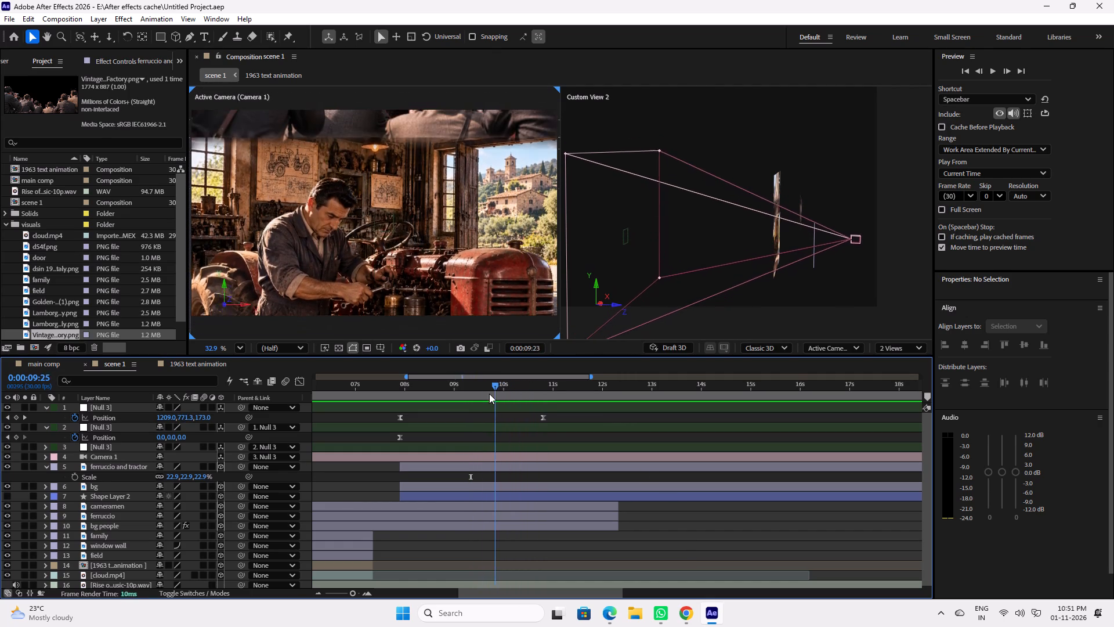
pyautogui.moveTo(489, 394); pyautogui.dragTo(469, 394)
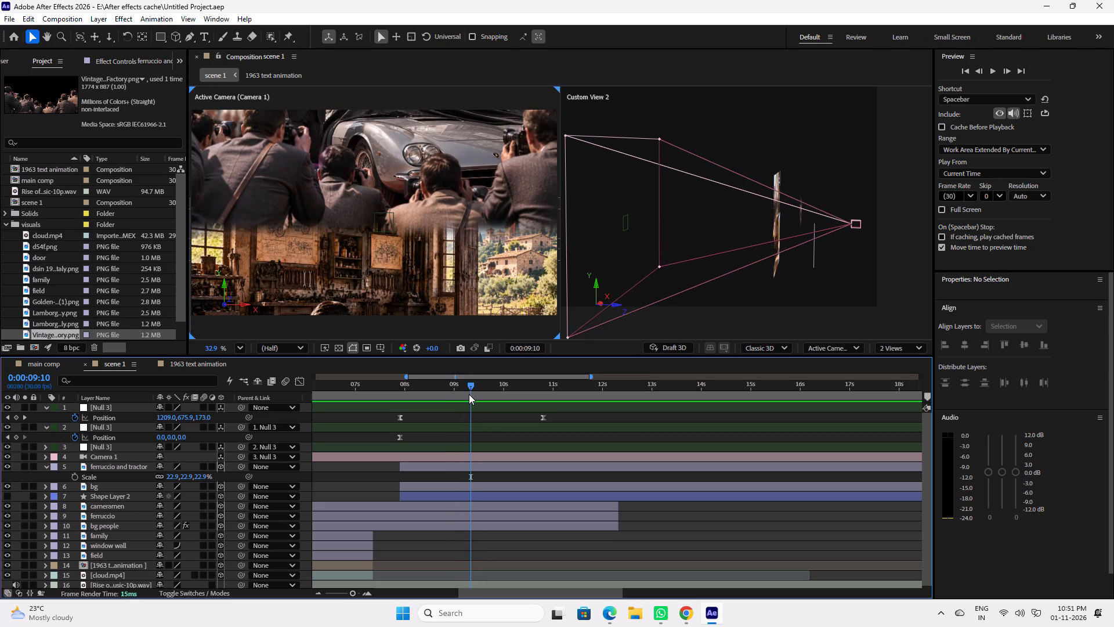
# Switch back to the documentary editing tutorial in Chrome.
pyautogui.click(689, 614)
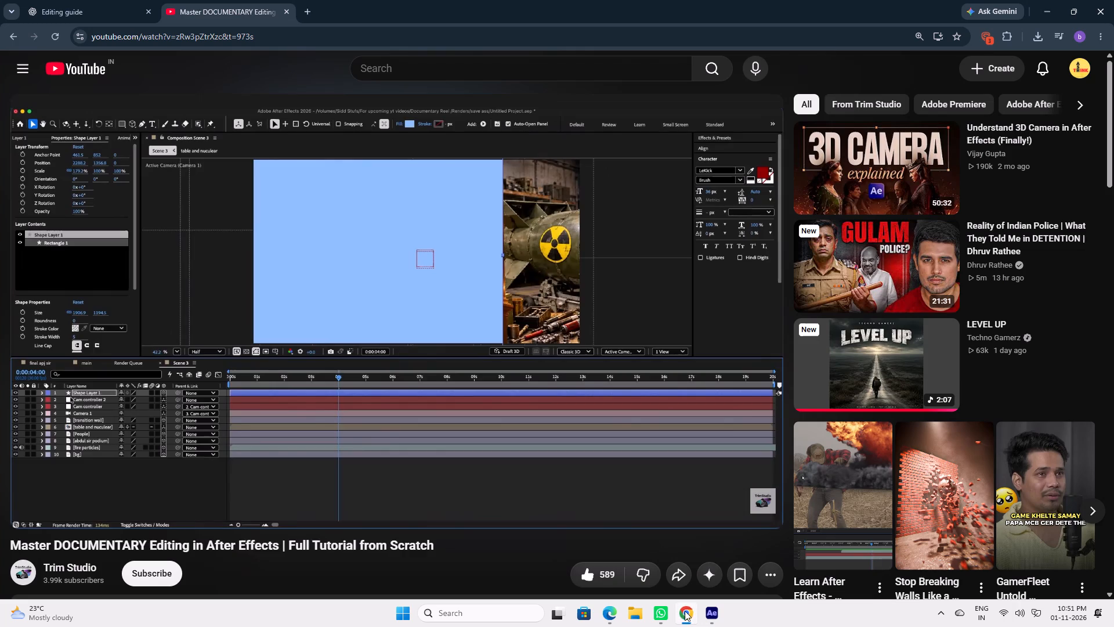
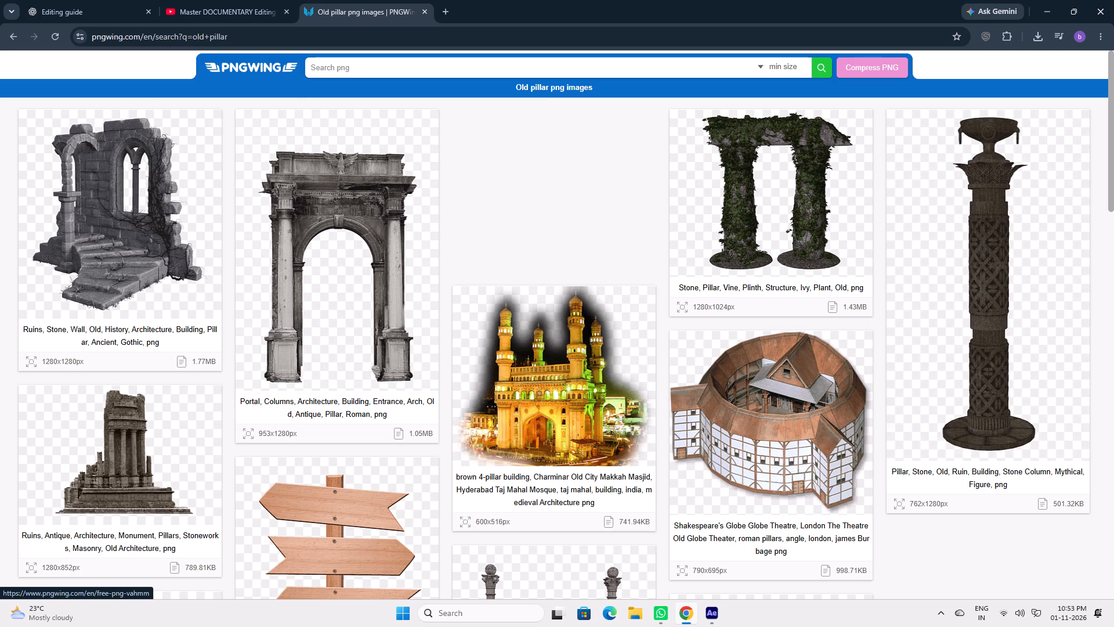
# Leave the image search and switch back to scene 1 in After Effects.
pyautogui.click(212, 0)
pyautogui.click(368, 0)
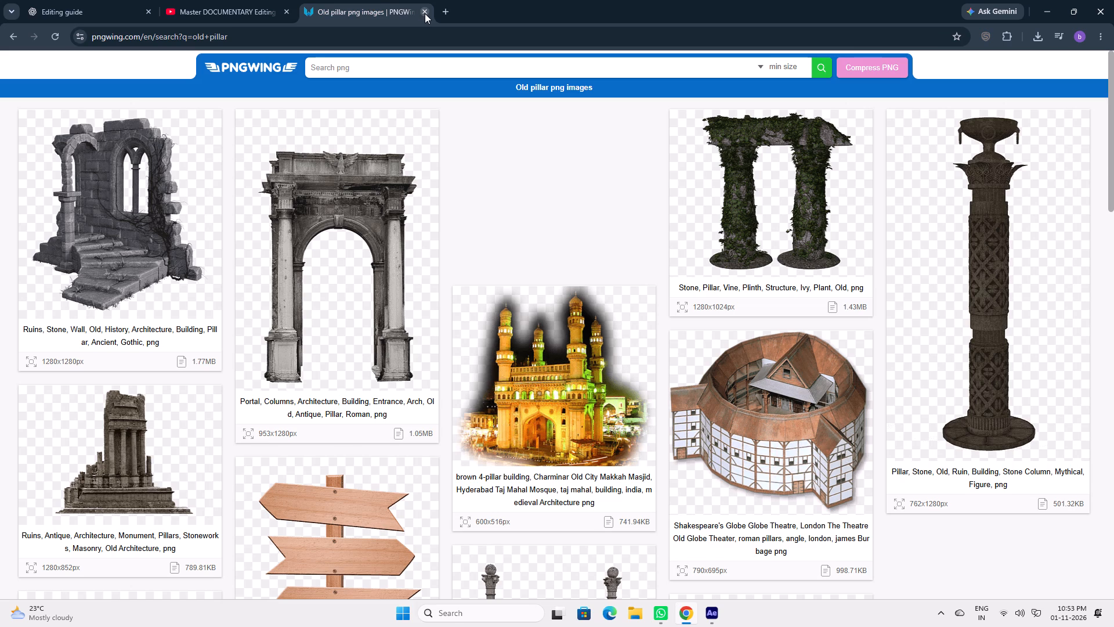
pyautogui.click(202, 5)
pyautogui.click(710, 615)
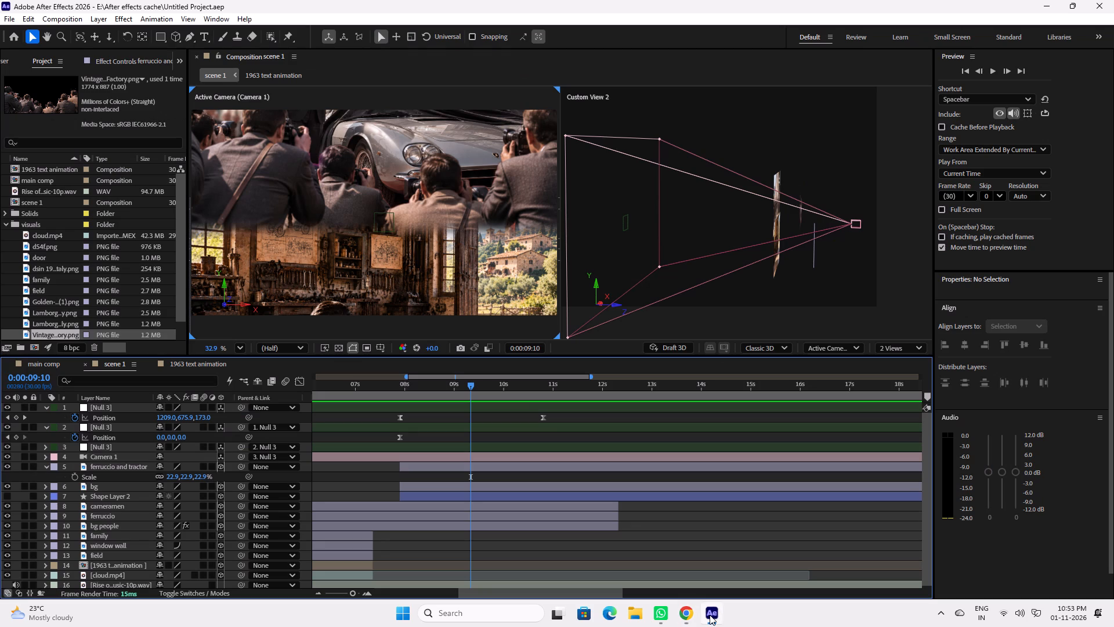
# Apply a Gaussian Blur to the cameramen layer near the 8-second mark and set its Blurriness to 15.
pyautogui.moveTo(469, 388); pyautogui.dragTo(425, 388)
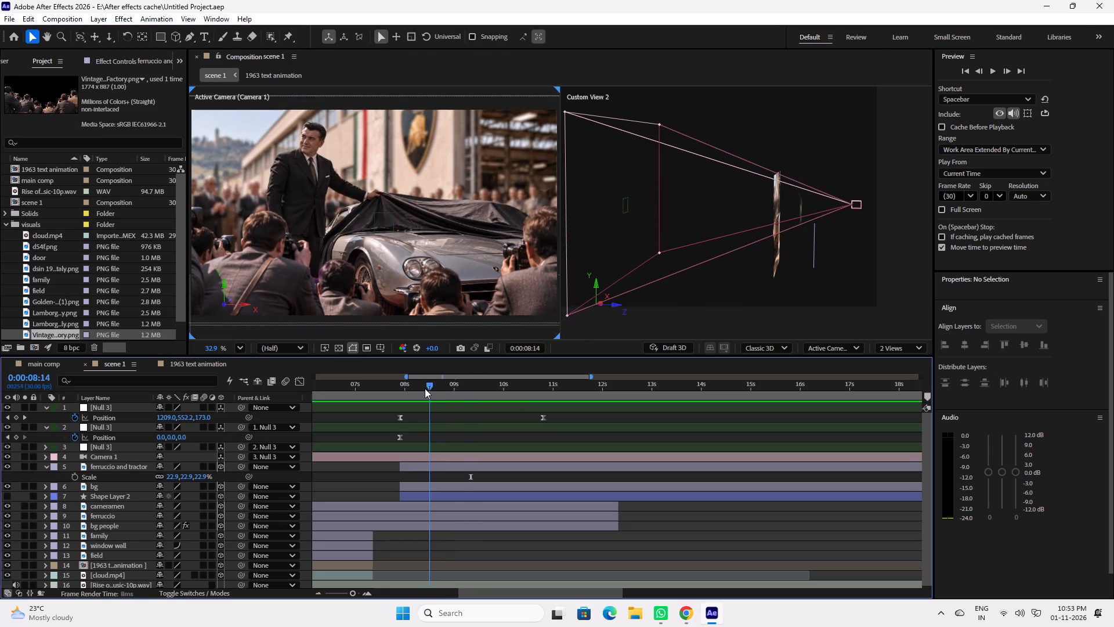
pyautogui.moveTo(425, 388); pyautogui.dragTo(407, 389)
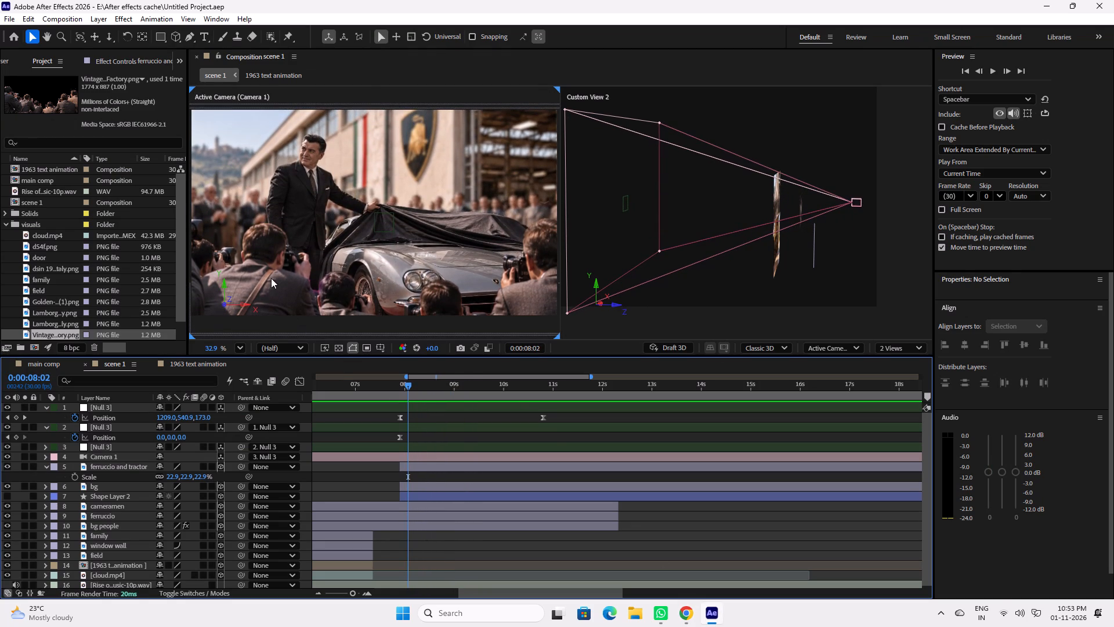
pyautogui.click(271, 278)
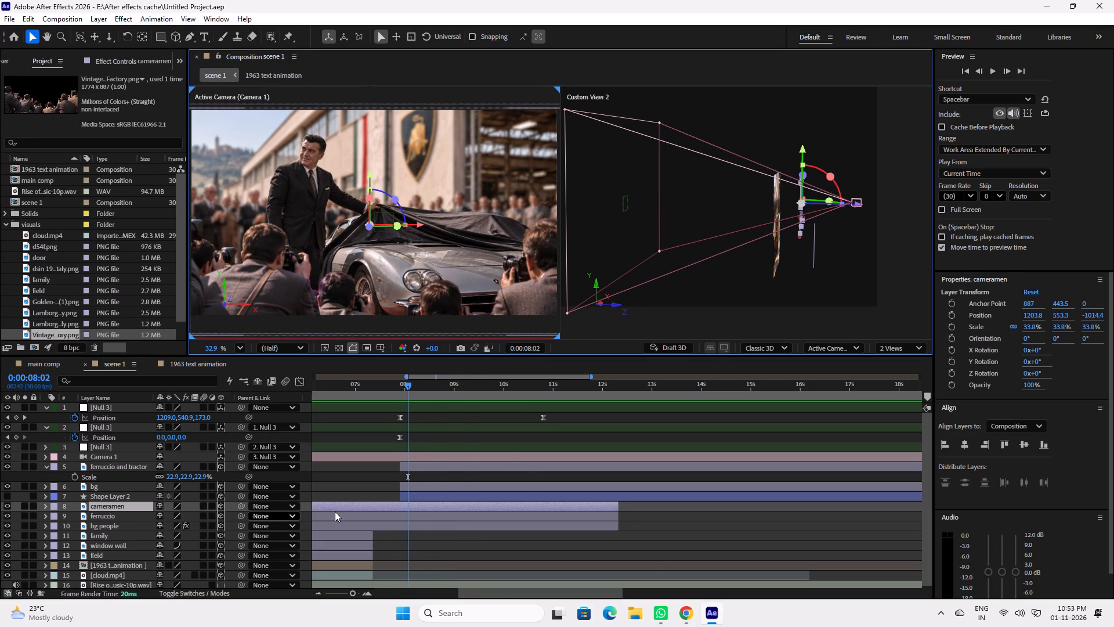
pyautogui.hotkey('ctrl', 'space')
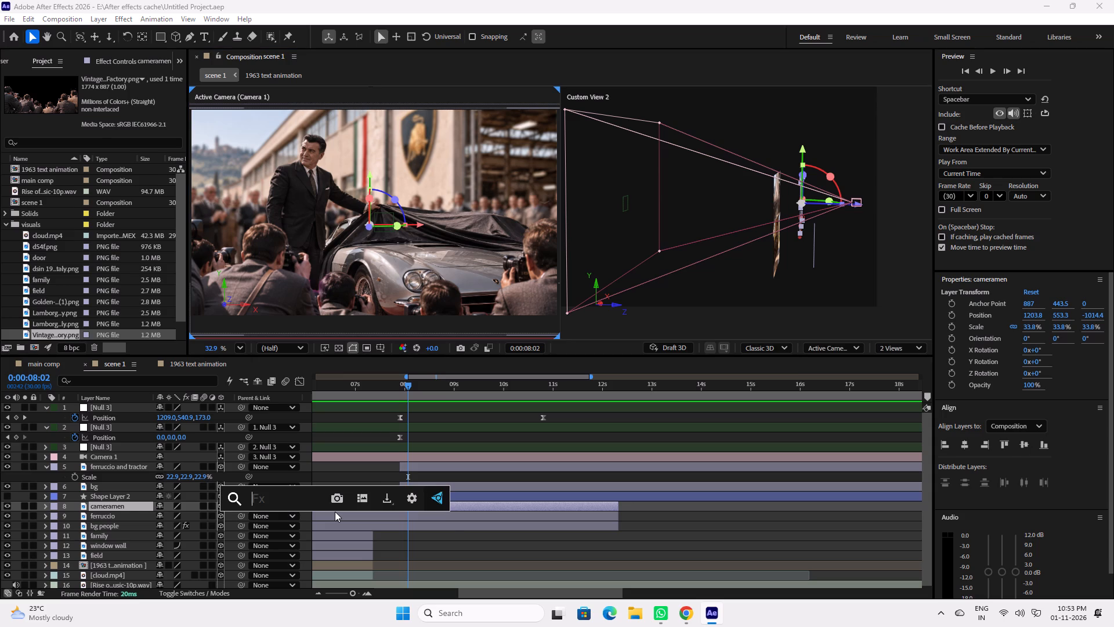
pyautogui.write('gau')
pyautogui.press('Down')
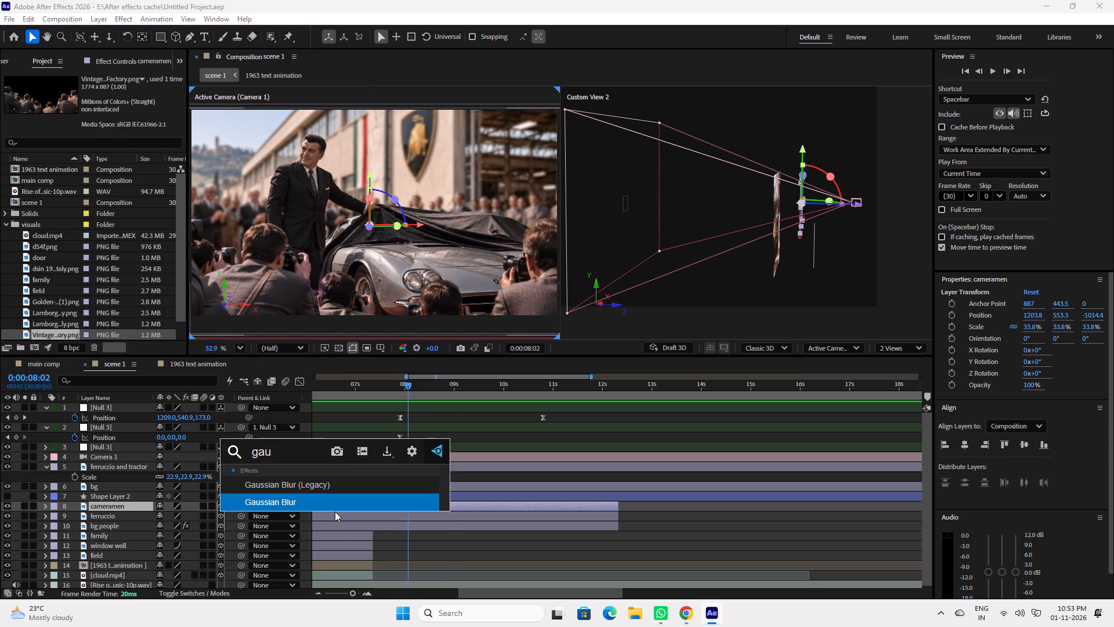
pyautogui.press('Return')
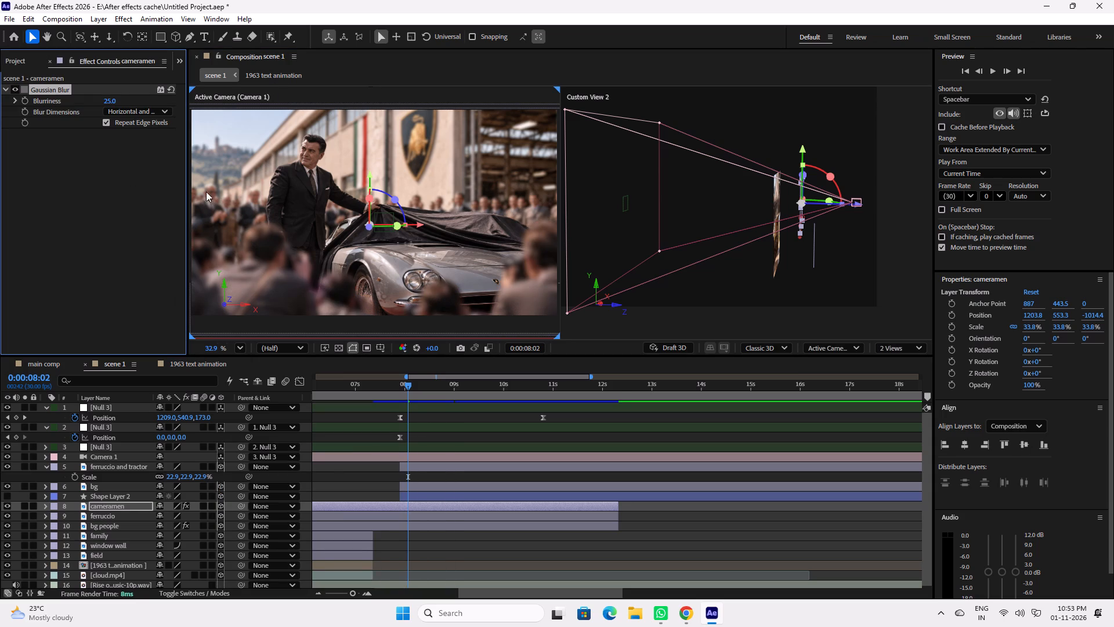
pyautogui.click(111, 103)
pyautogui.write('15')
pyautogui.press('Return')
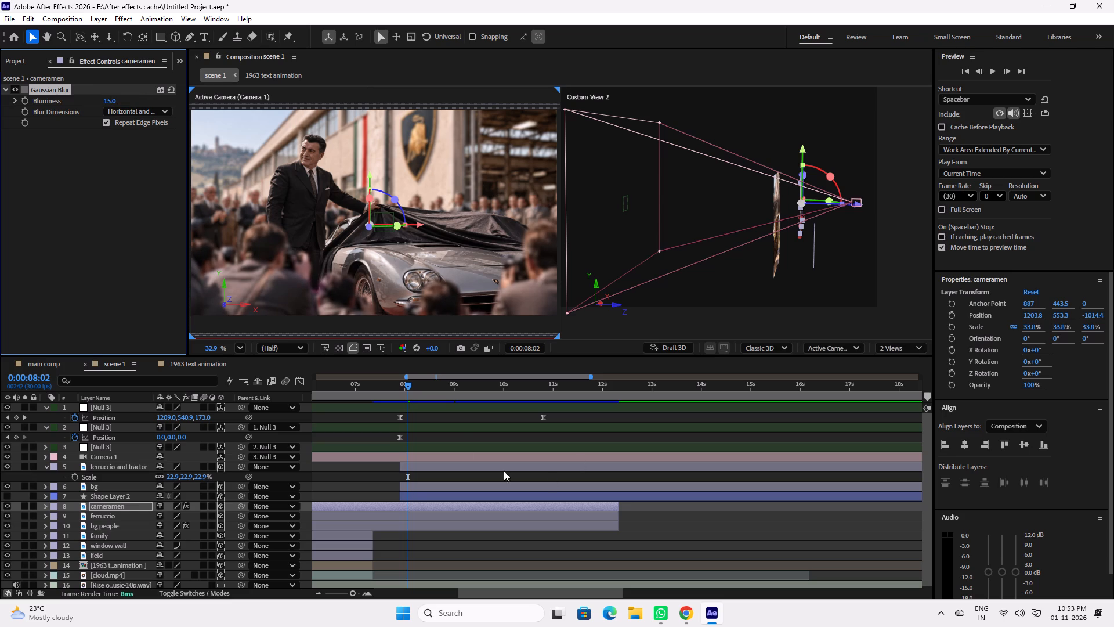
# Scrub from about 8 to 10 seconds to check the blurred cameramen during the transition into the tractor workshop.
pyautogui.moveTo(396, 389); pyautogui.dragTo(425, 390)
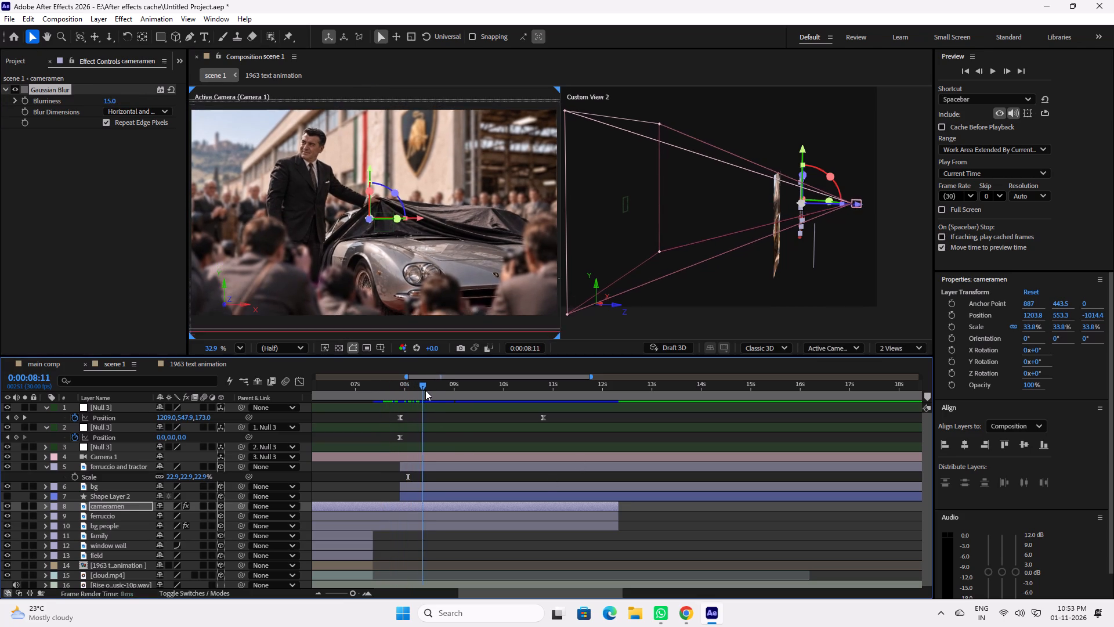
pyautogui.moveTo(425, 390); pyautogui.dragTo(486, 393)
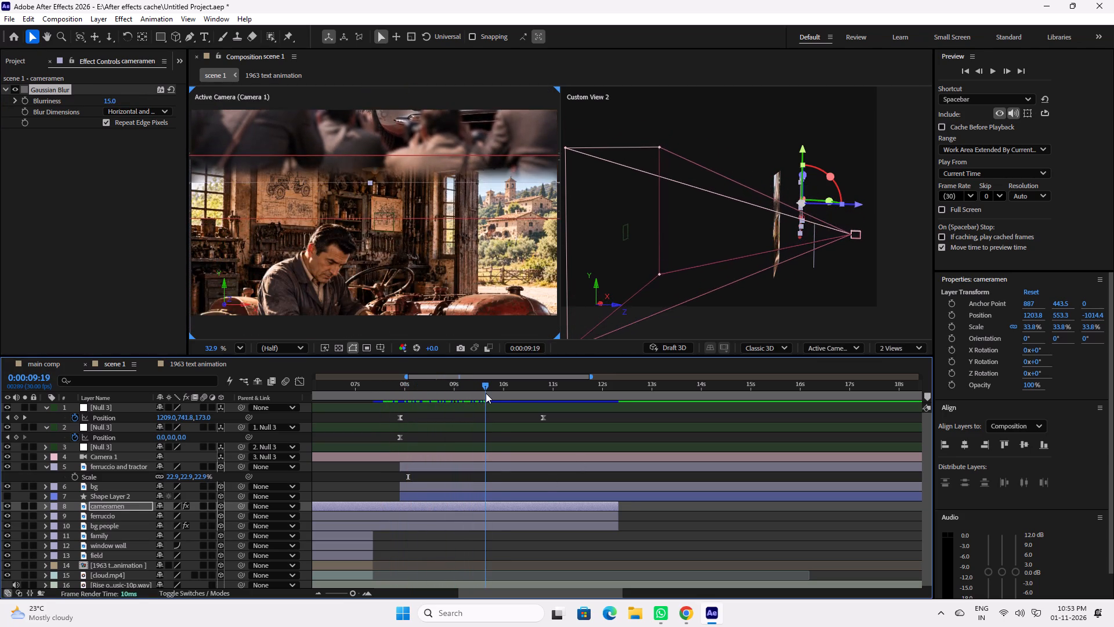
pyautogui.moveTo(486, 393); pyautogui.dragTo(487, 394)
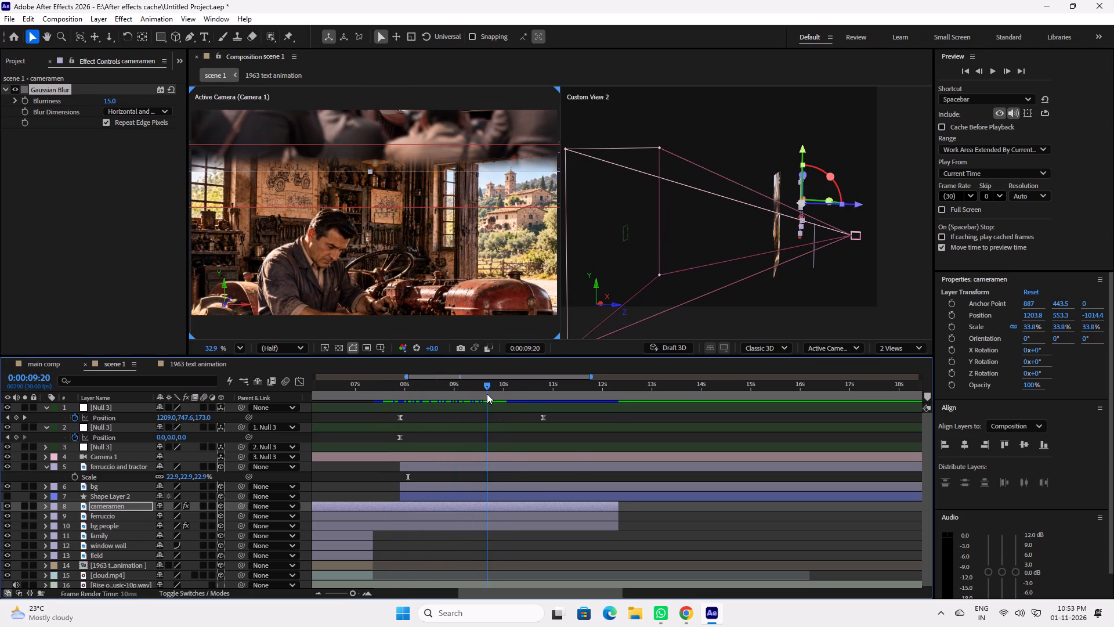
pyautogui.moveTo(487, 394); pyautogui.dragTo(494, 394)
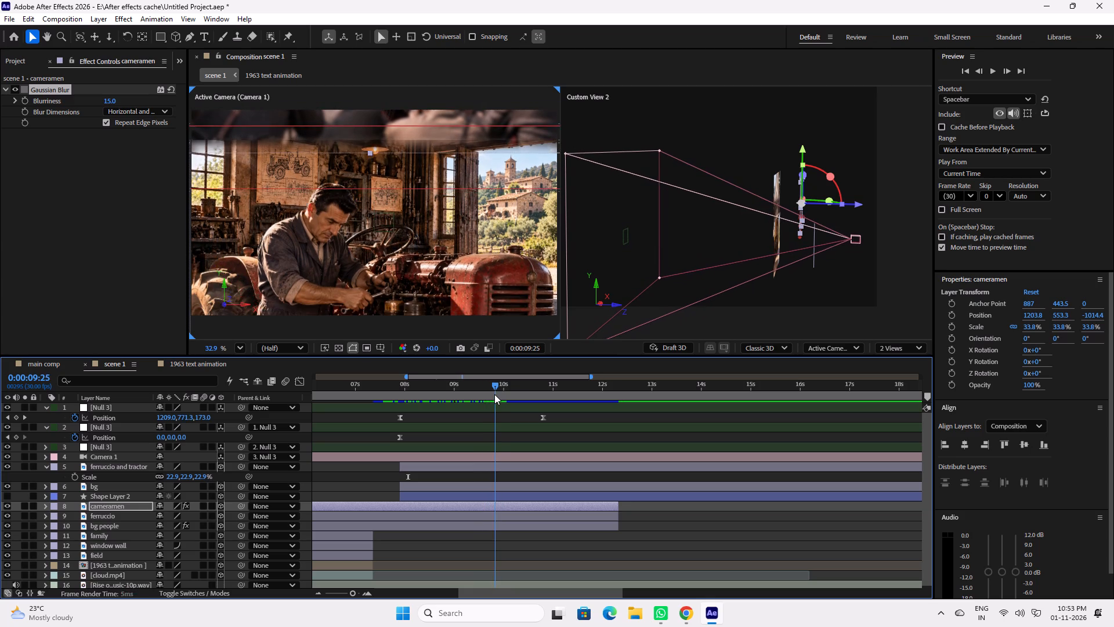
# Nudge the bg layer up at about 10:09, to a Y position of 805.6, to tighten the workshop's upper edge.
pyautogui.moveTo(494, 394); pyautogui.dragTo(479, 396)
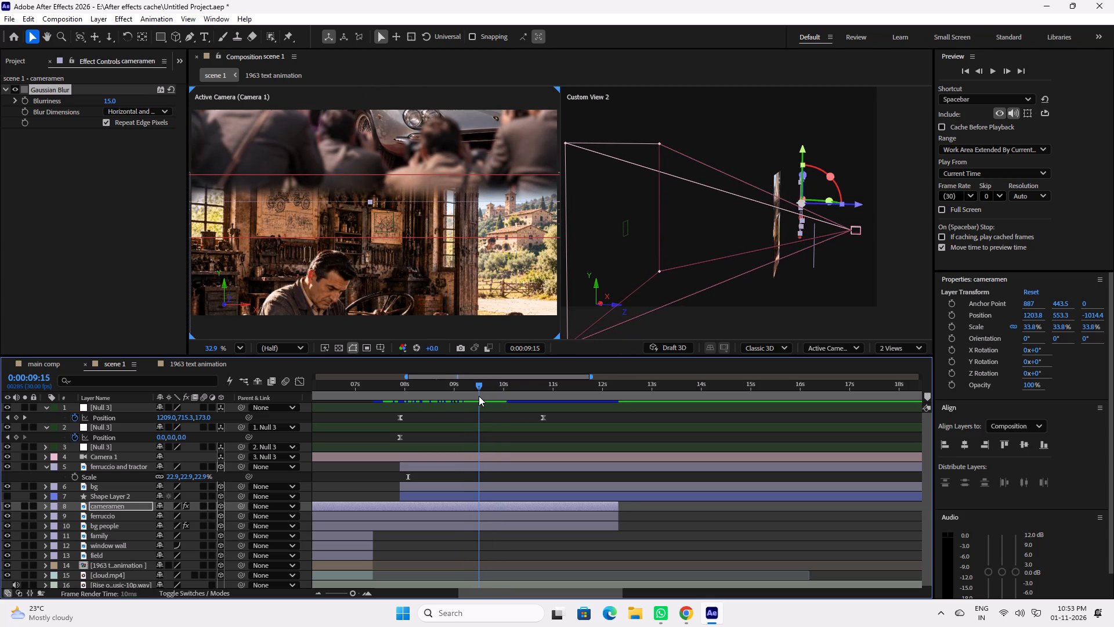
pyautogui.moveTo(479, 396); pyautogui.dragTo(489, 397)
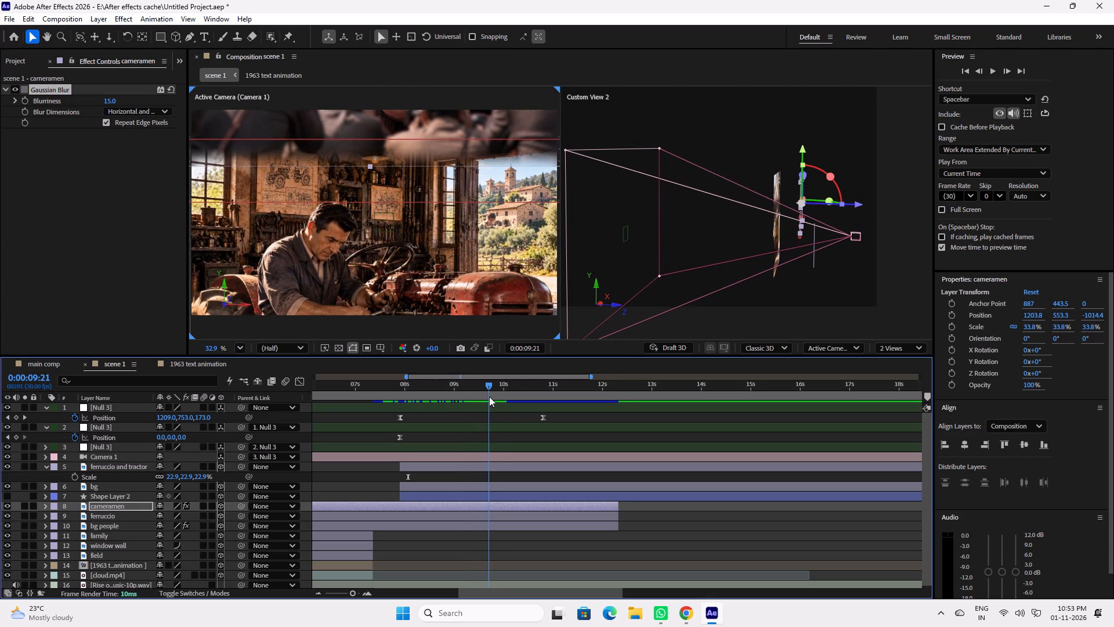
pyautogui.moveTo(489, 397); pyautogui.dragTo(527, 397)
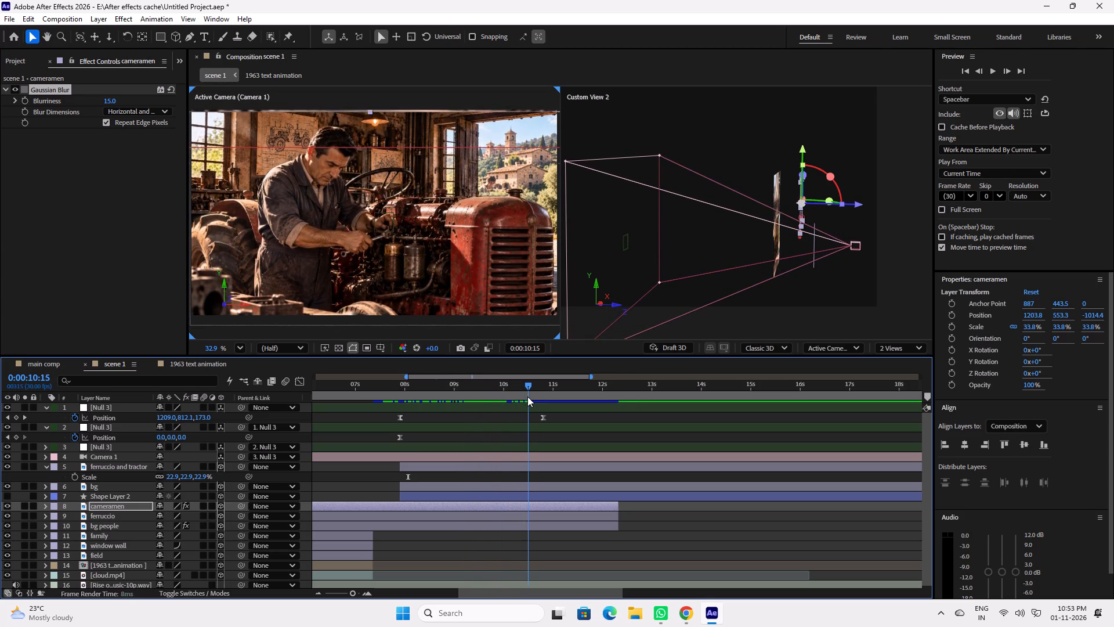
pyautogui.moveTo(527, 397); pyautogui.dragTo(518, 399)
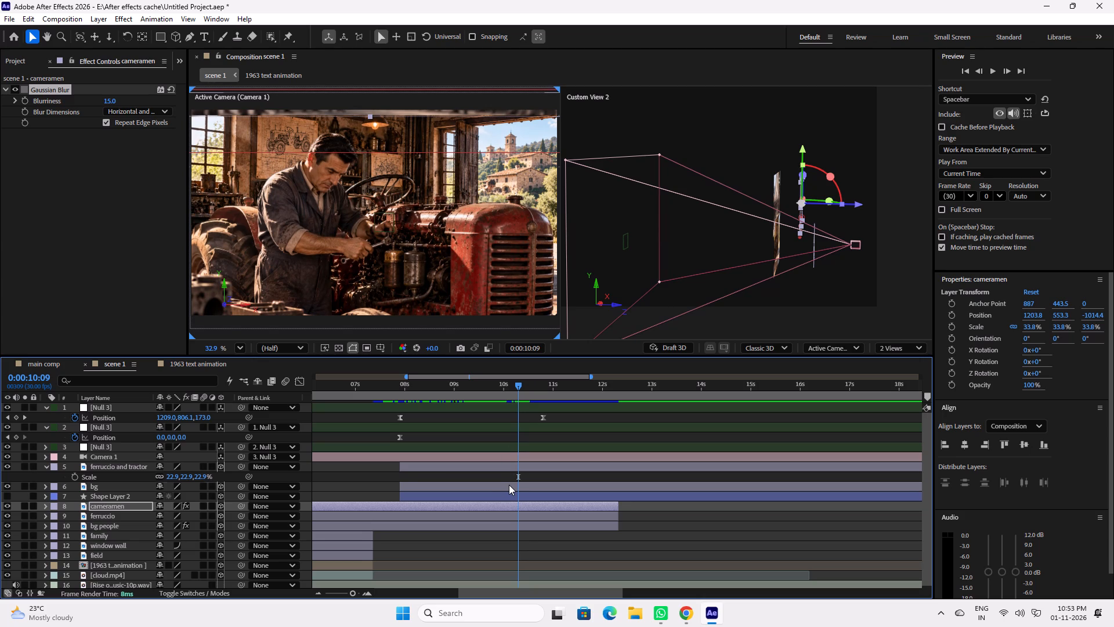
pyautogui.click(509, 485)
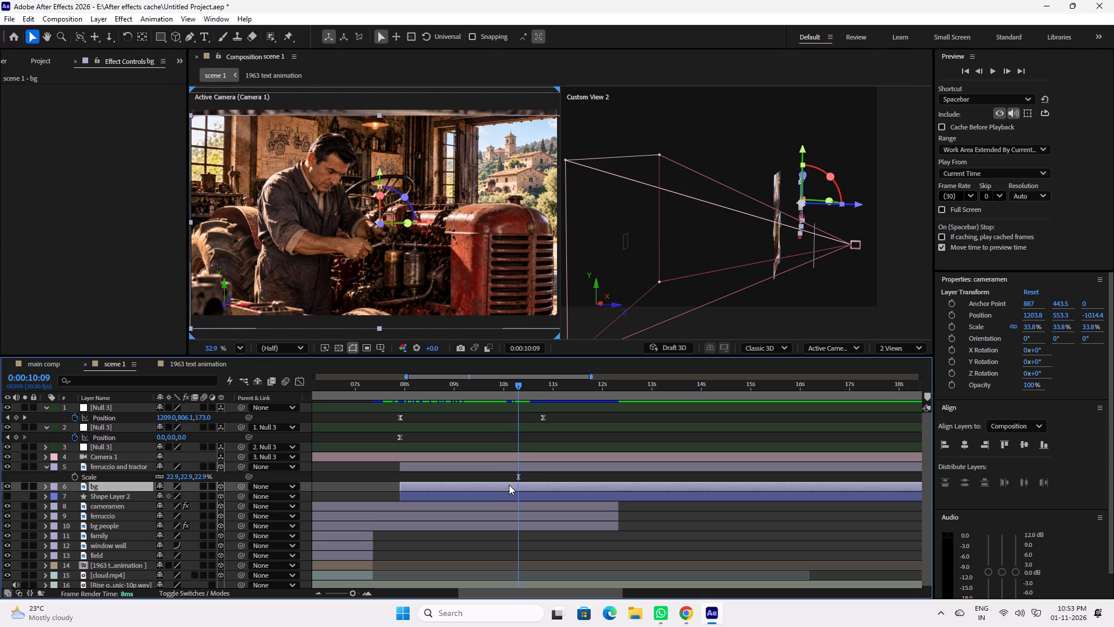
pyautogui.press('Up')
pyautogui.press('Up')
pyautogui.press('Up')
pyautogui.press('Up')
pyautogui.press('Up')
pyautogui.press('Up')
pyautogui.press('Up')
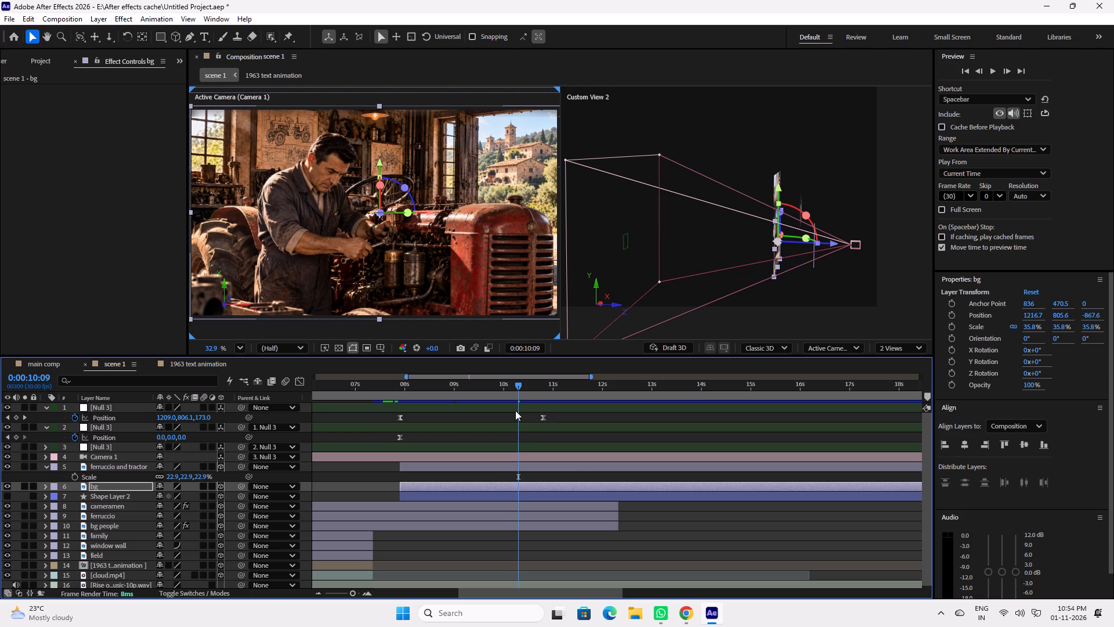
# Check the repositioned workshop background between about 8:21 and 10:08, and save the project.
pyautogui.moveTo(516, 389); pyautogui.dragTo(494, 391)
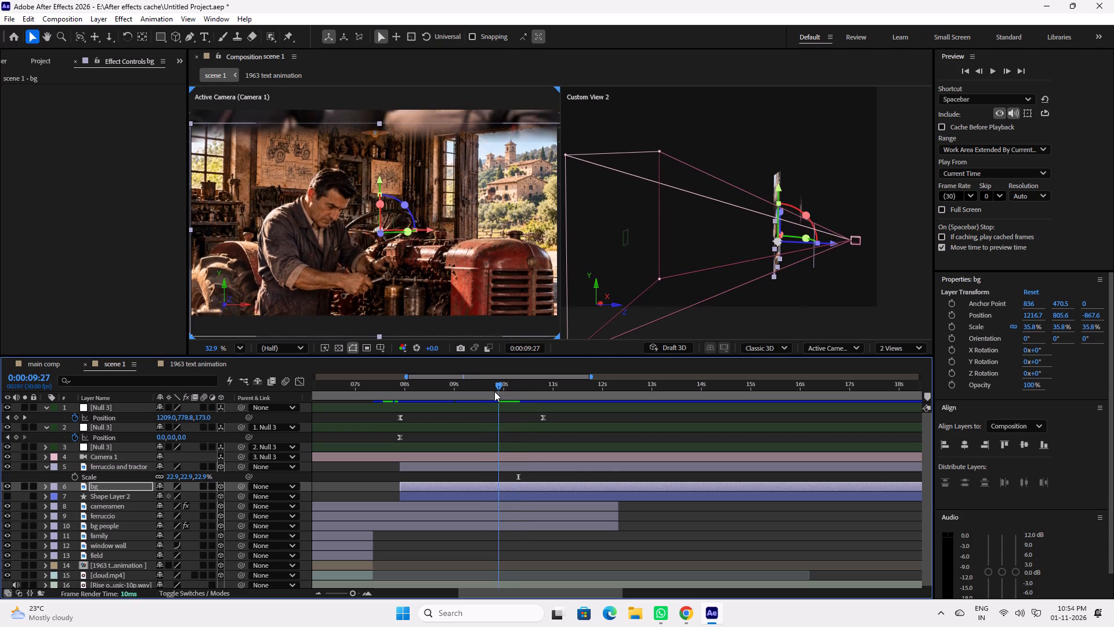
pyautogui.moveTo(494, 391); pyautogui.dragTo(436, 400)
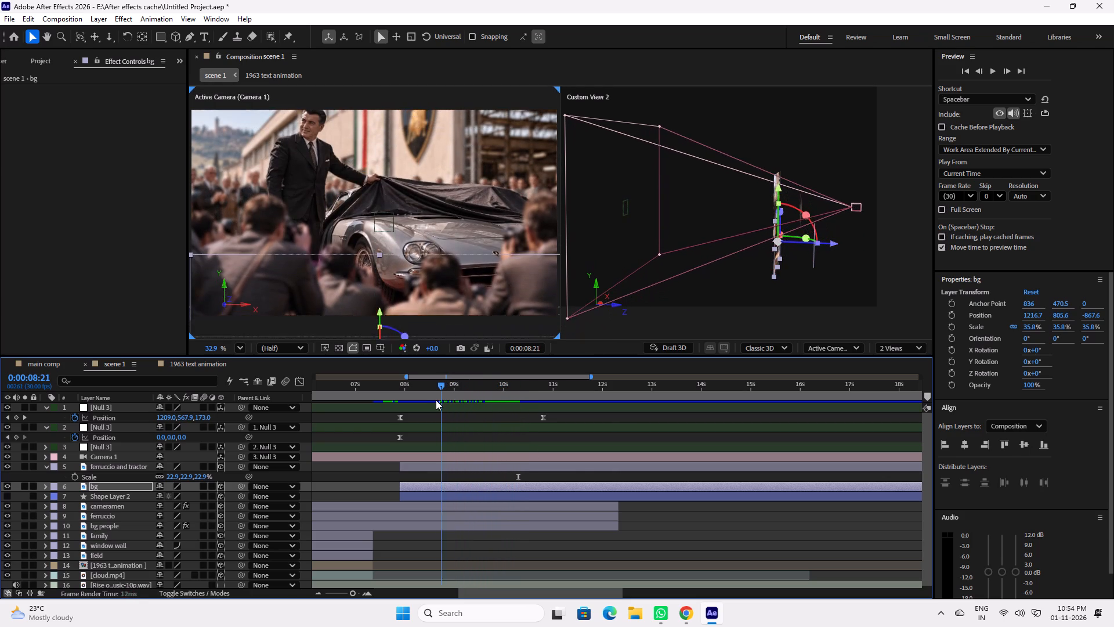
pyautogui.moveTo(436, 400); pyautogui.dragTo(449, 401)
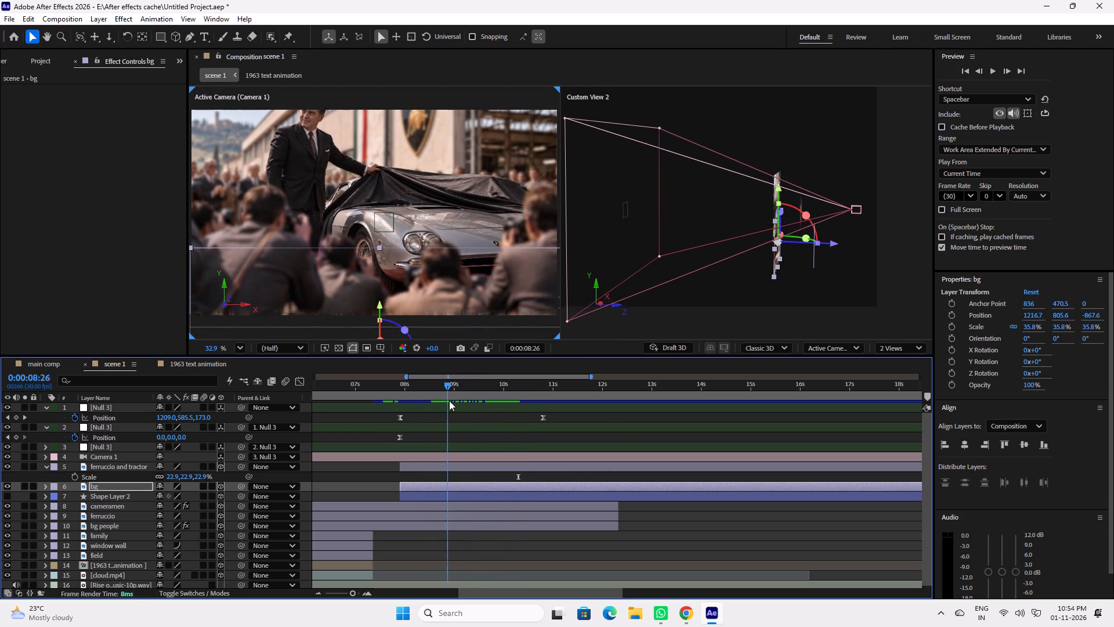
pyautogui.moveTo(449, 401); pyautogui.dragTo(495, 405)
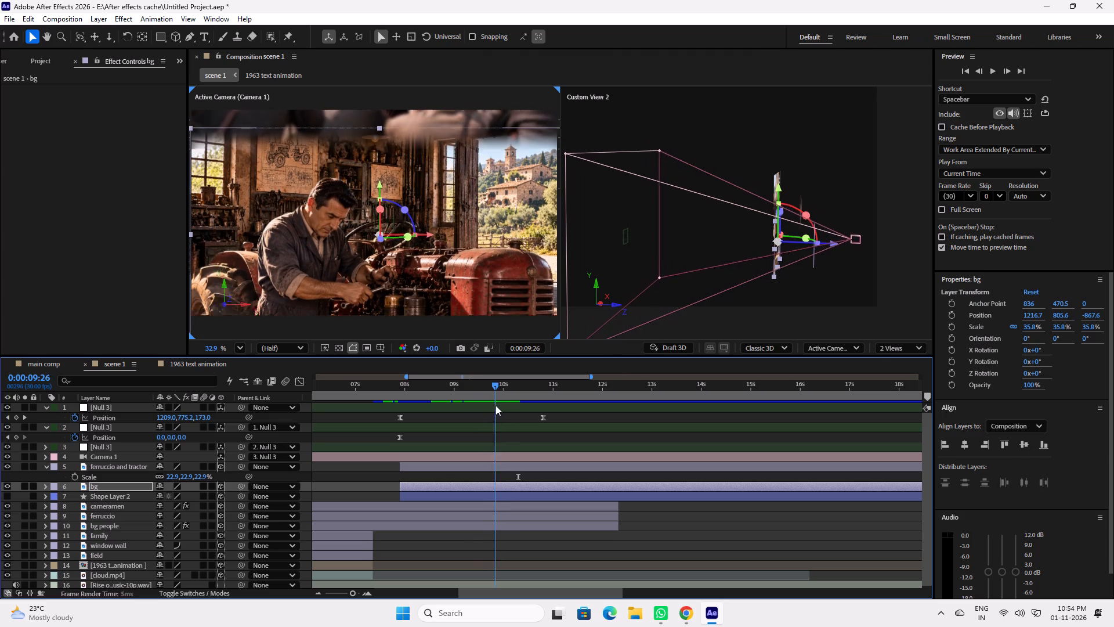
pyautogui.moveTo(495, 405); pyautogui.dragTo(513, 407)
pyautogui.hotkey('ctrl', 's')
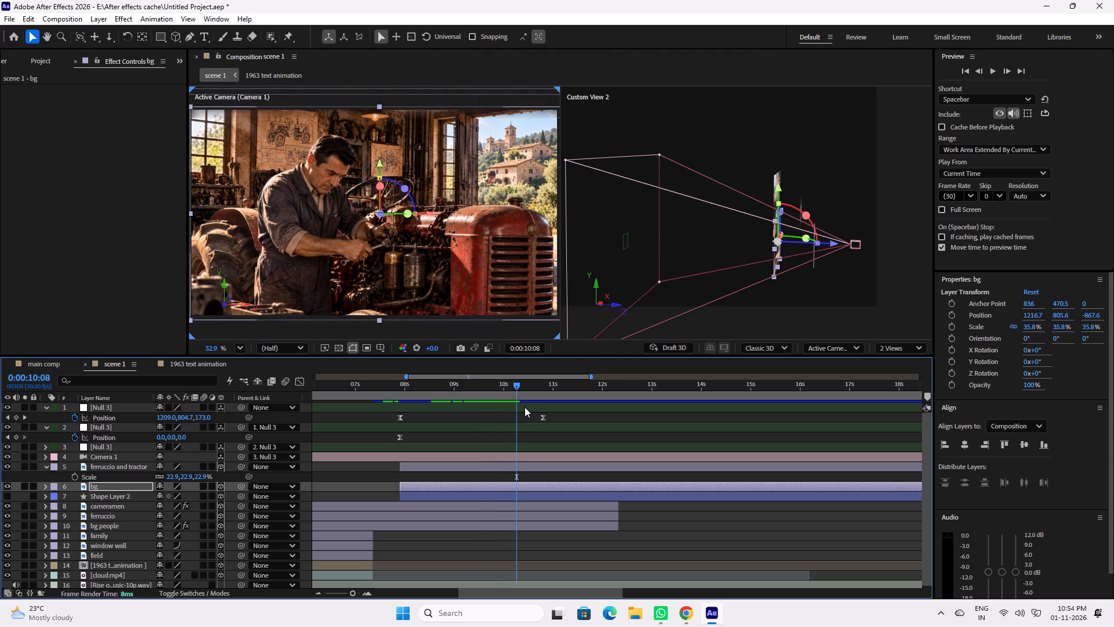
# Play back the move from the car unveiling to the tractor workshop from several starting points to judge its timing.
pyautogui.press('space')
pyautogui.press('space')
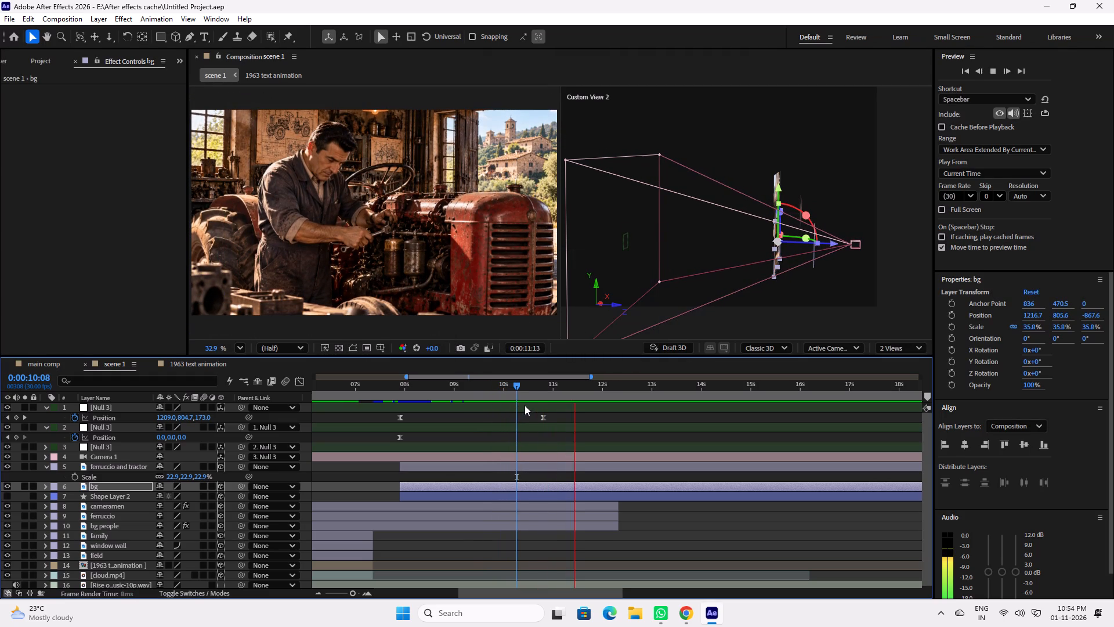
pyautogui.moveTo(533, 389); pyautogui.dragTo(463, 385)
pyautogui.press('space')
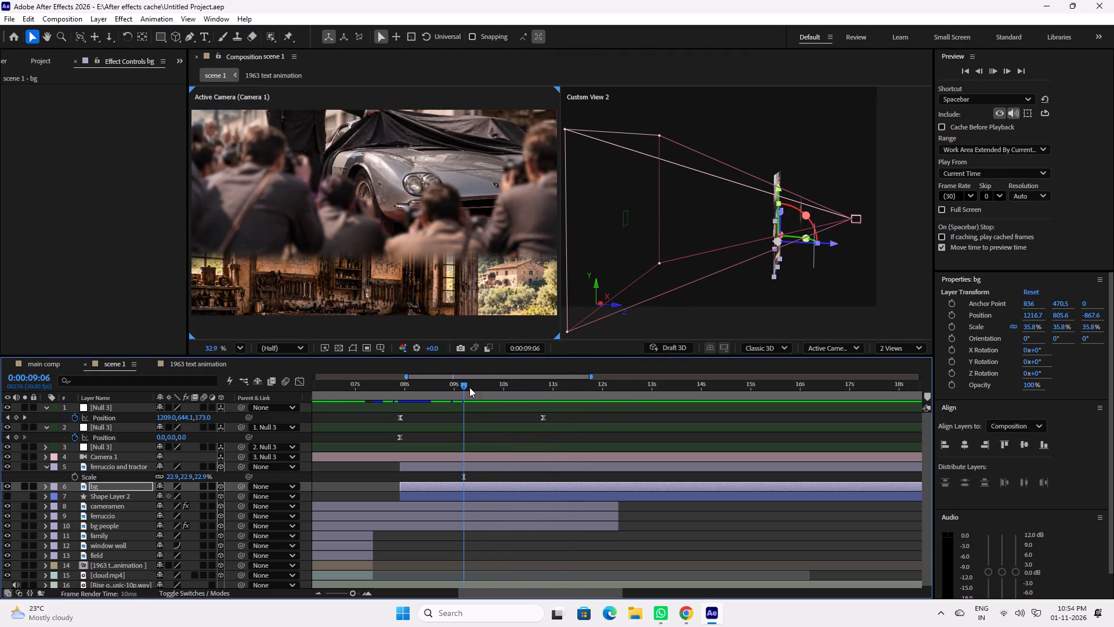
pyautogui.press('space')
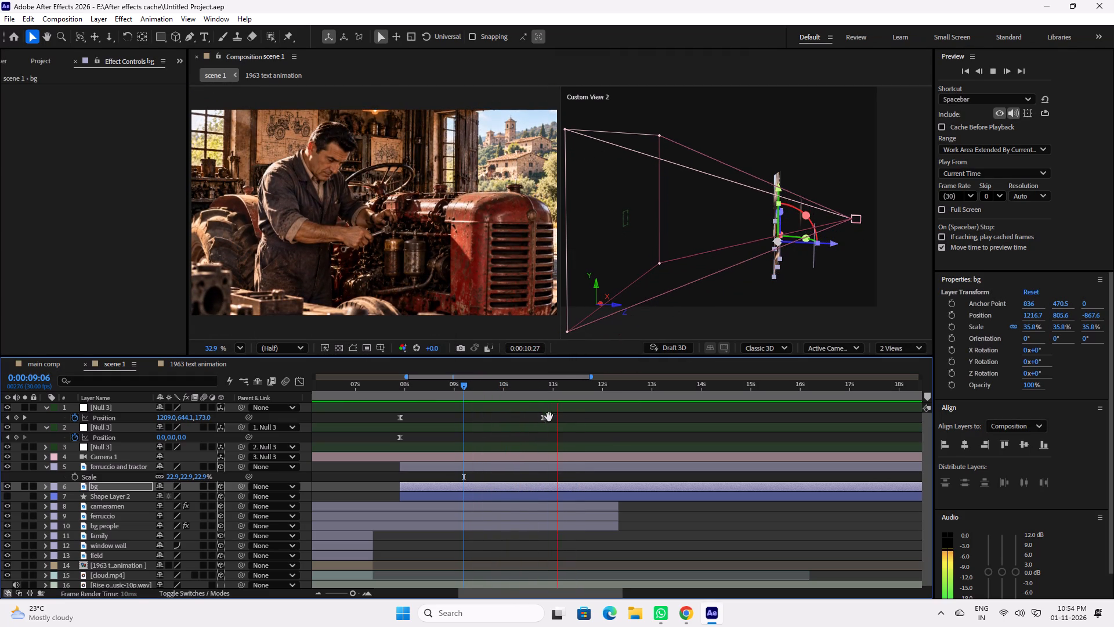
pyautogui.moveTo(415, 390); pyautogui.dragTo(388, 388)
pyautogui.press('space')
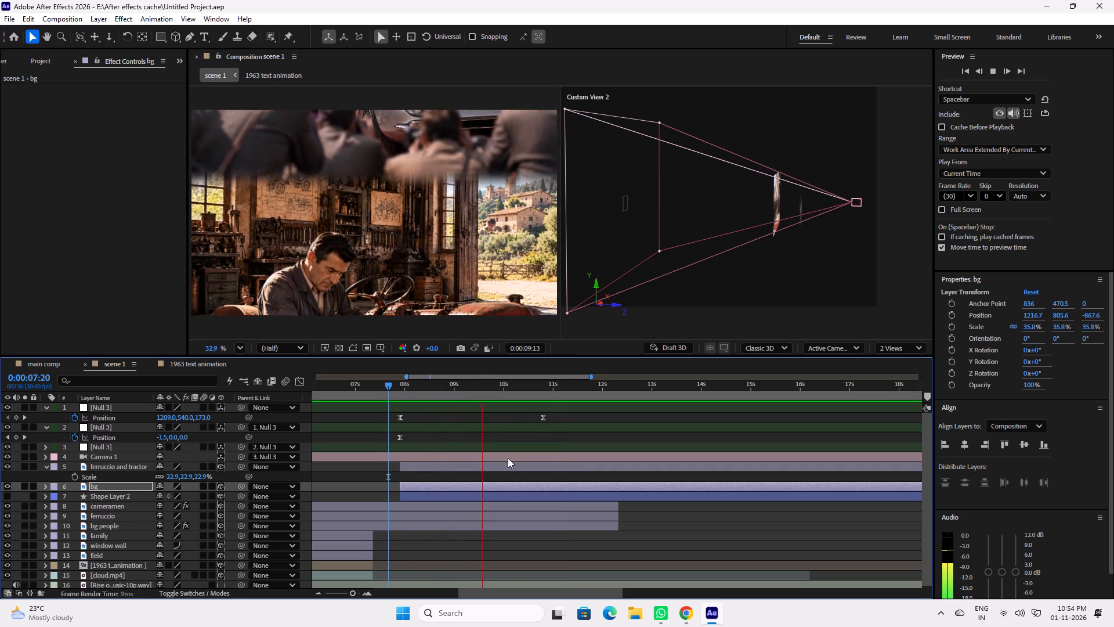
pyautogui.press('space')
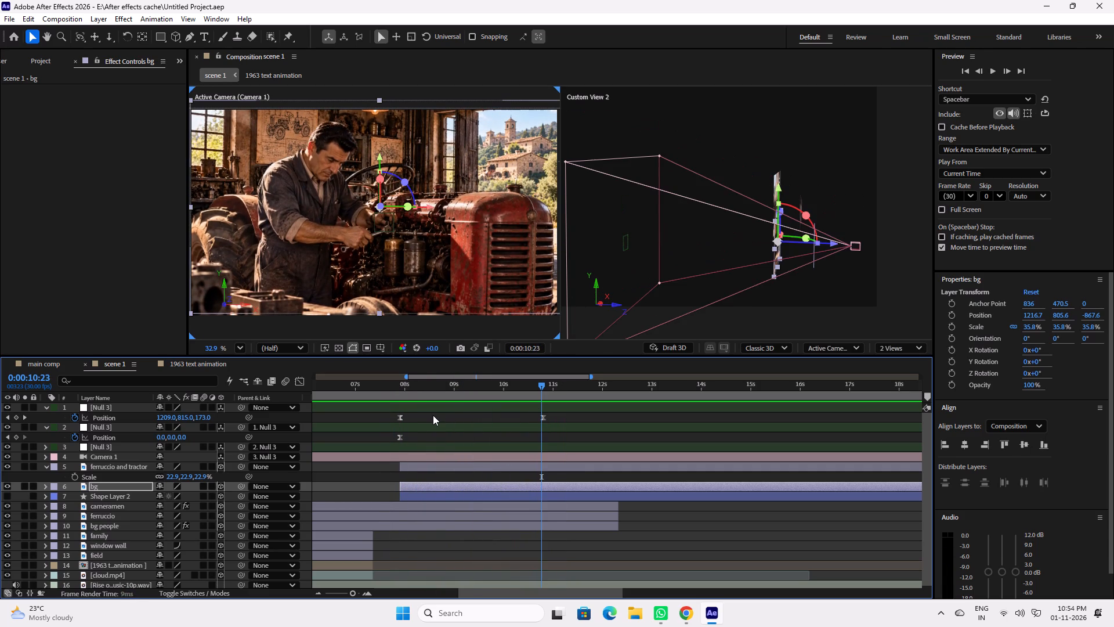
pyautogui.moveTo(398, 389); pyautogui.dragTo(348, 388)
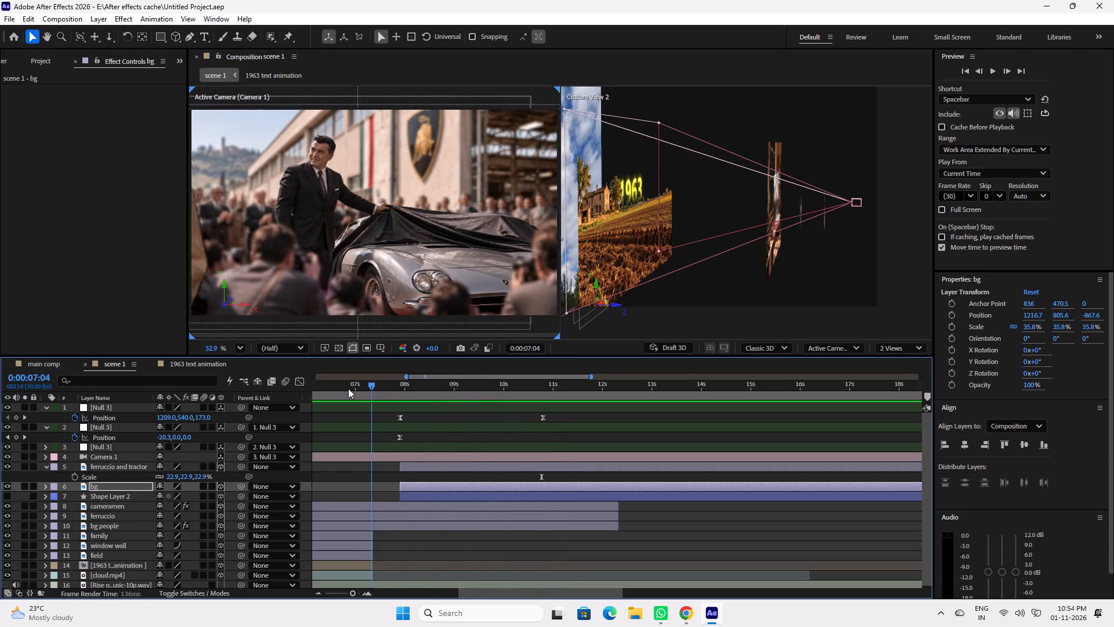
pyautogui.moveTo(348, 388); pyautogui.dragTo(323, 388)
pyautogui.press('space')
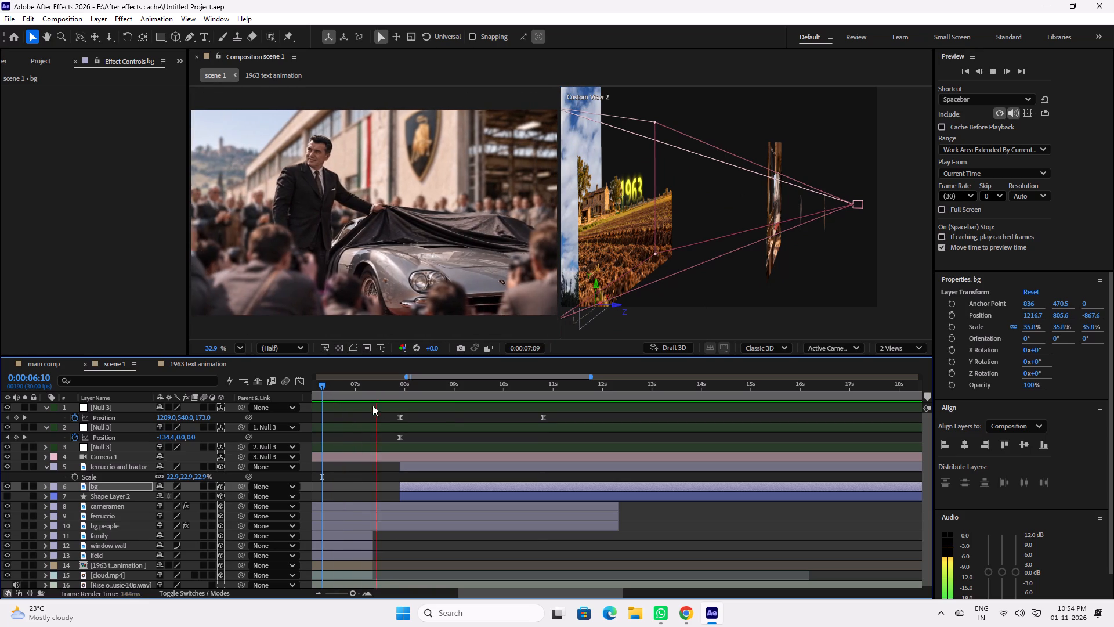
pyautogui.press('space')
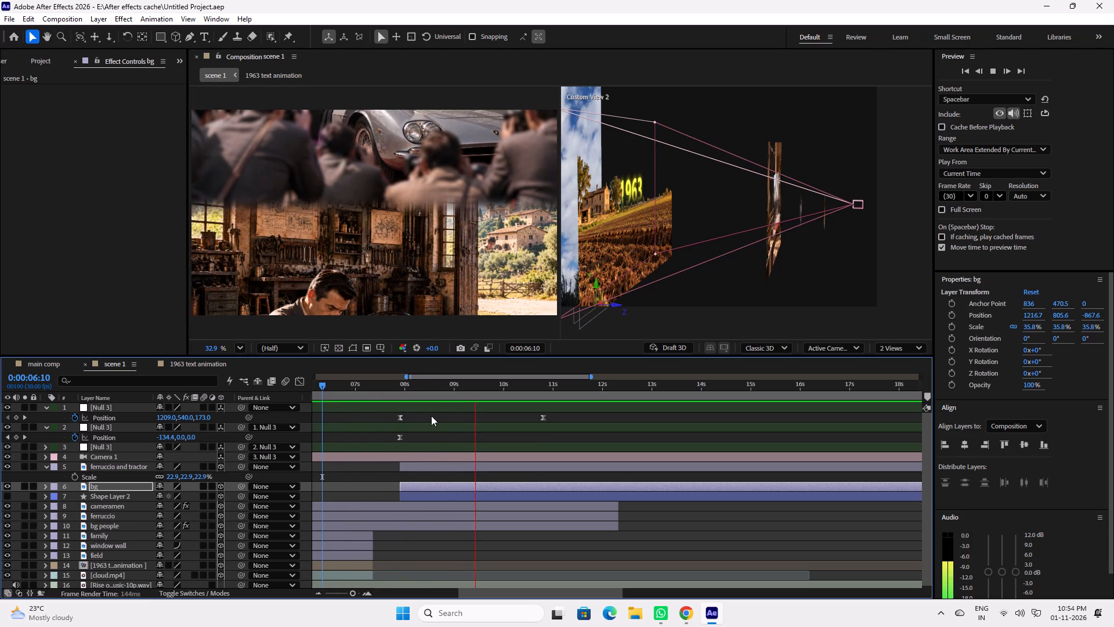
# Reshape the speed curve of the first null's Position so it peaks at about 500 px/sec before 9 seconds and eases out longer, and preview it.
pyautogui.click(400, 417)
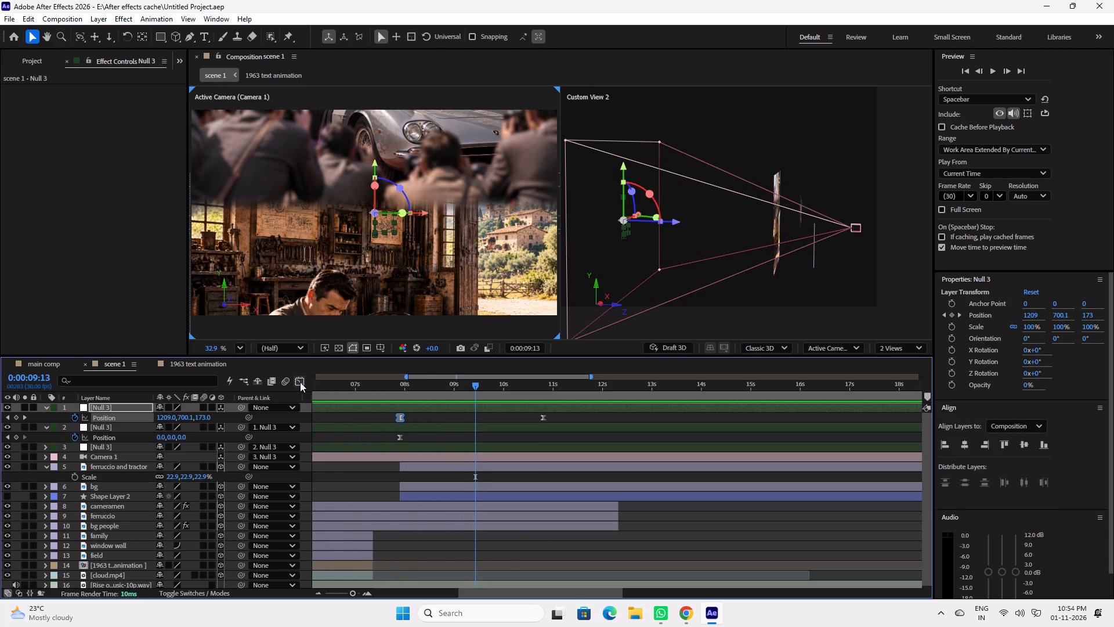
pyautogui.click(300, 382)
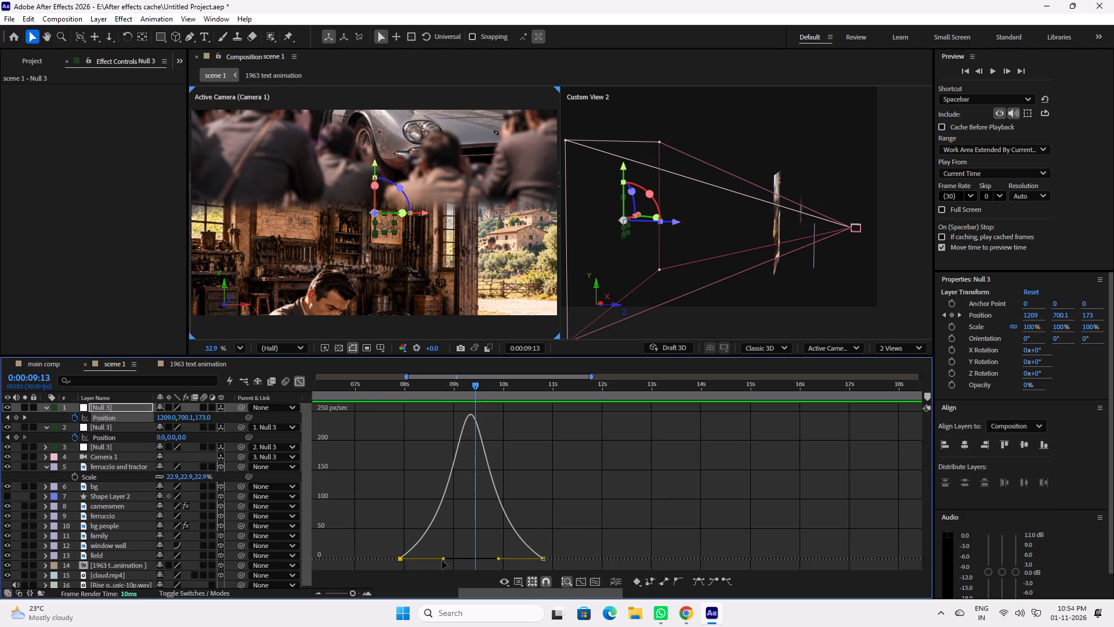
pyautogui.click(444, 560)
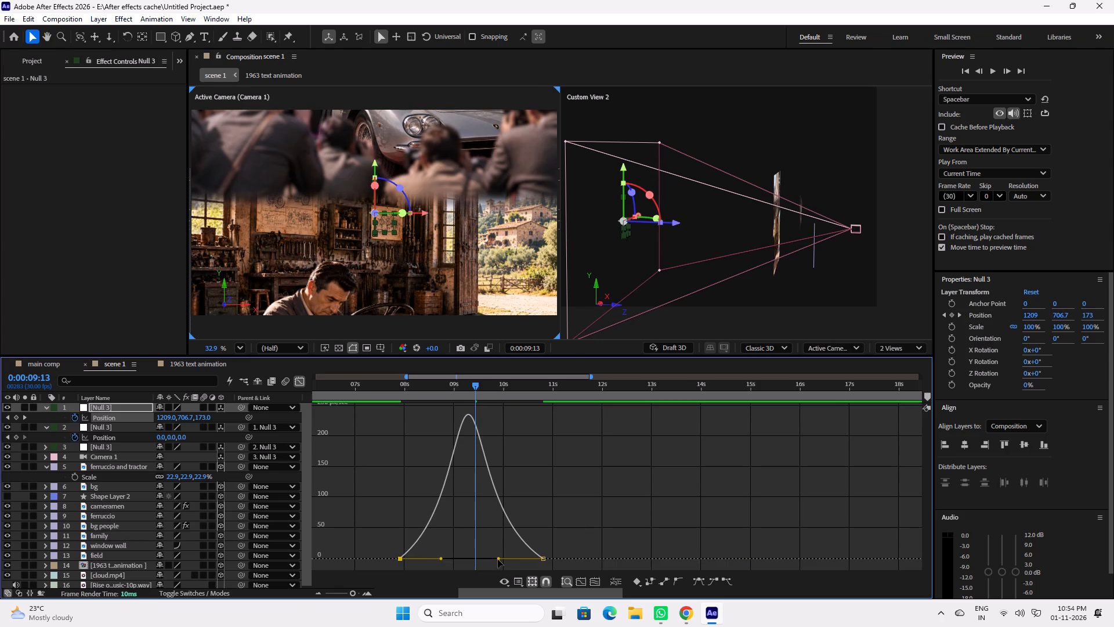
pyautogui.moveTo(498, 560); pyautogui.dragTo(452, 560)
pyautogui.click(392, 385)
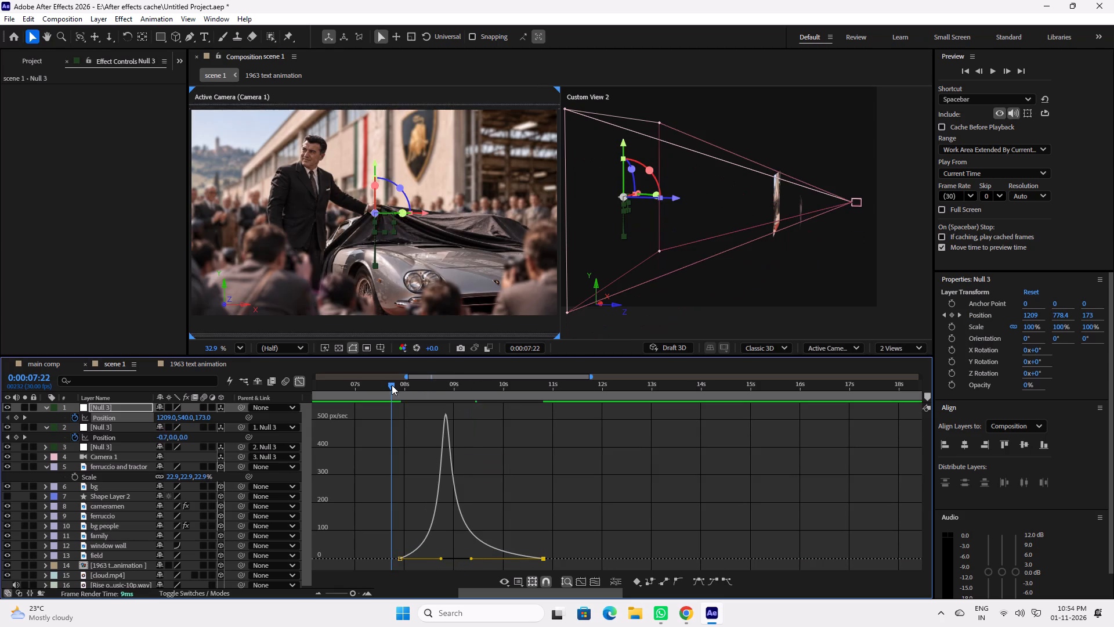
pyautogui.press('space')
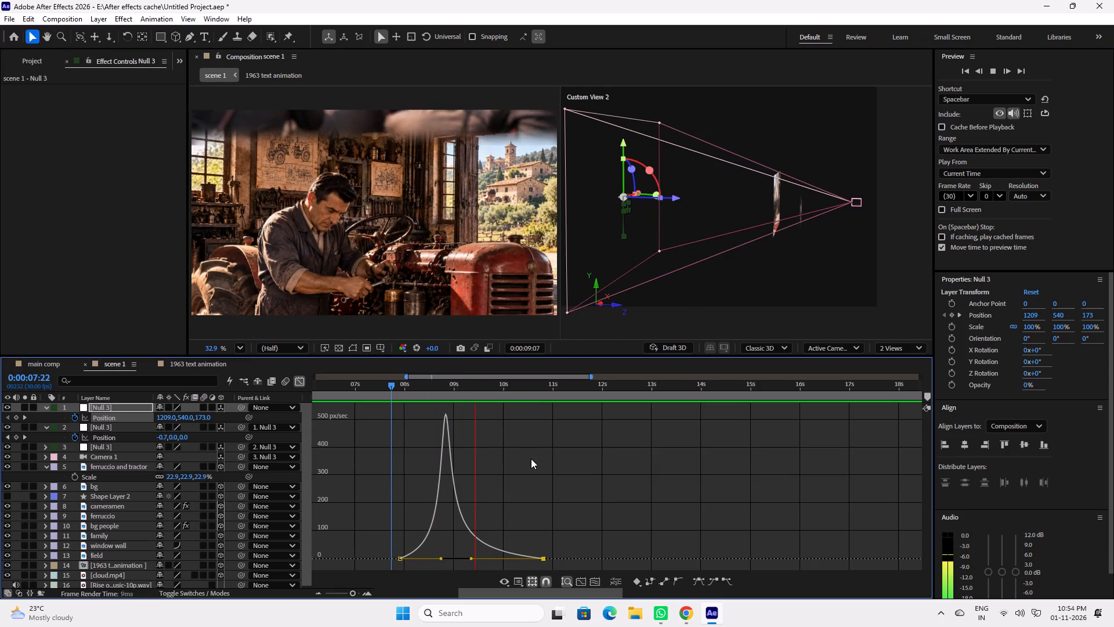
pyautogui.press('space')
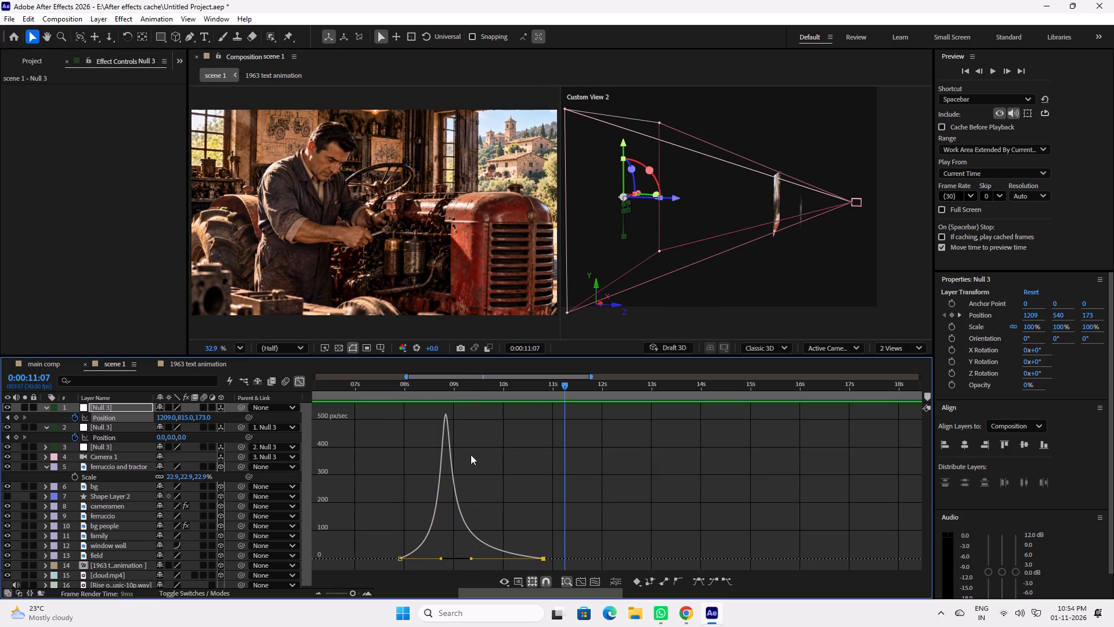
# Shorten the outgoing ease of that null's first Position keyframe to about 30% influence, preview the move and return to the layer timeline.
pyautogui.moveTo(440, 557); pyautogui.dragTo(432, 557)
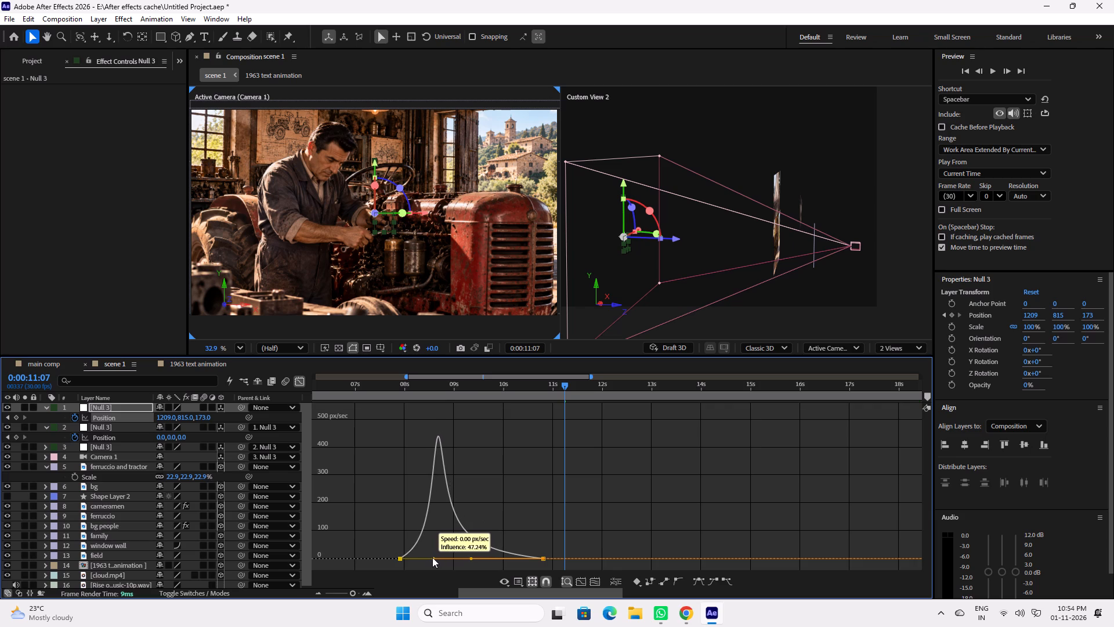
pyautogui.moveTo(432, 557); pyautogui.dragTo(420, 558)
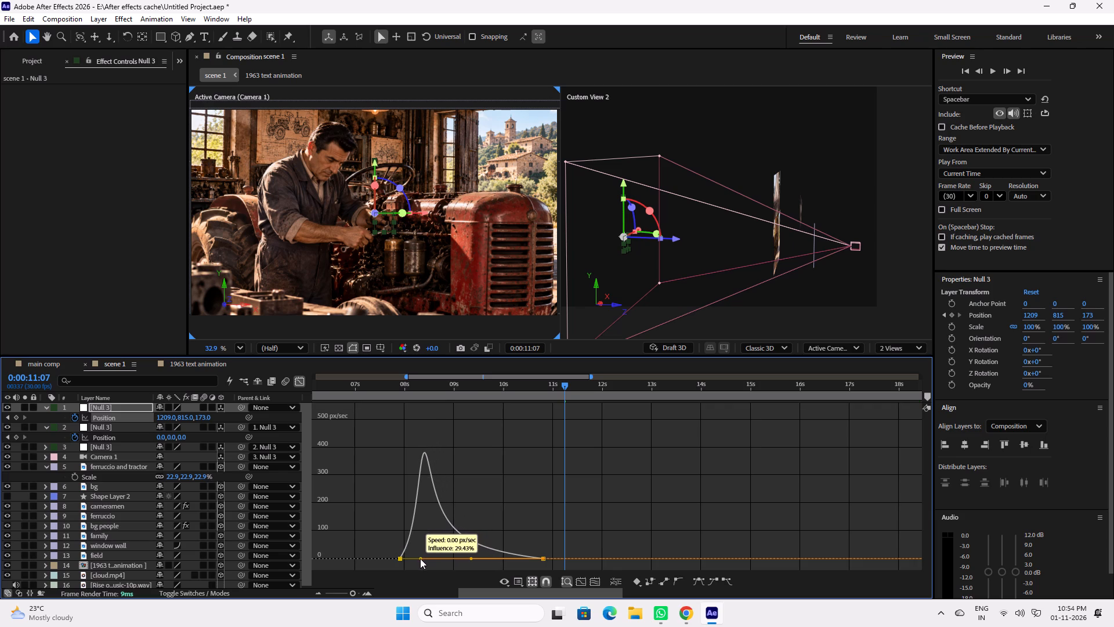
pyautogui.moveTo(420, 558); pyautogui.dragTo(421, 558)
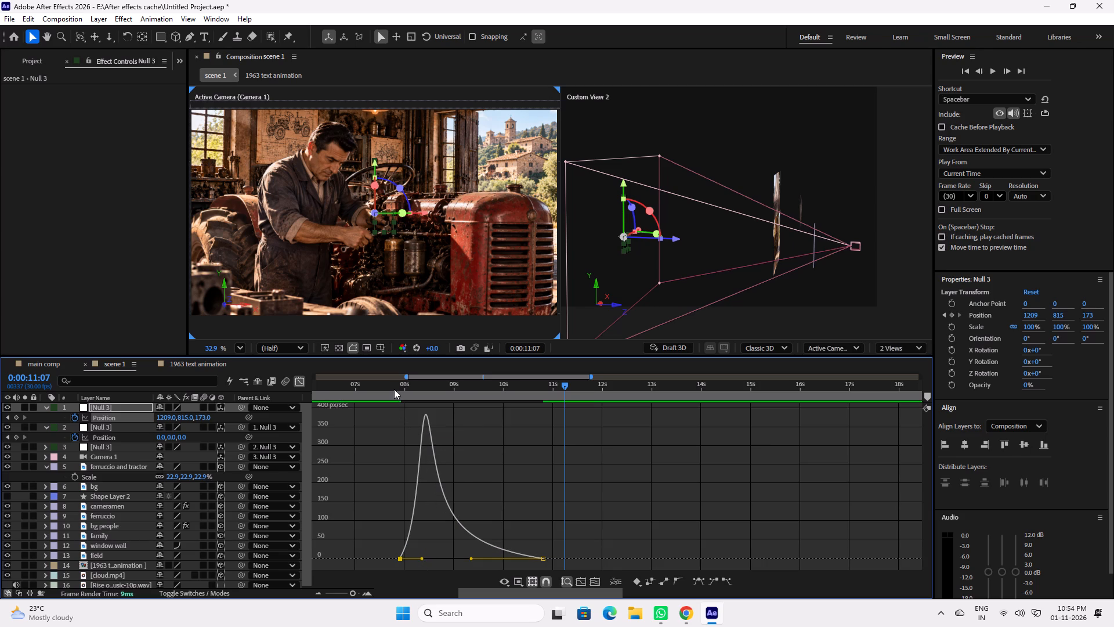
pyautogui.click(394, 388)
pyautogui.press('space')
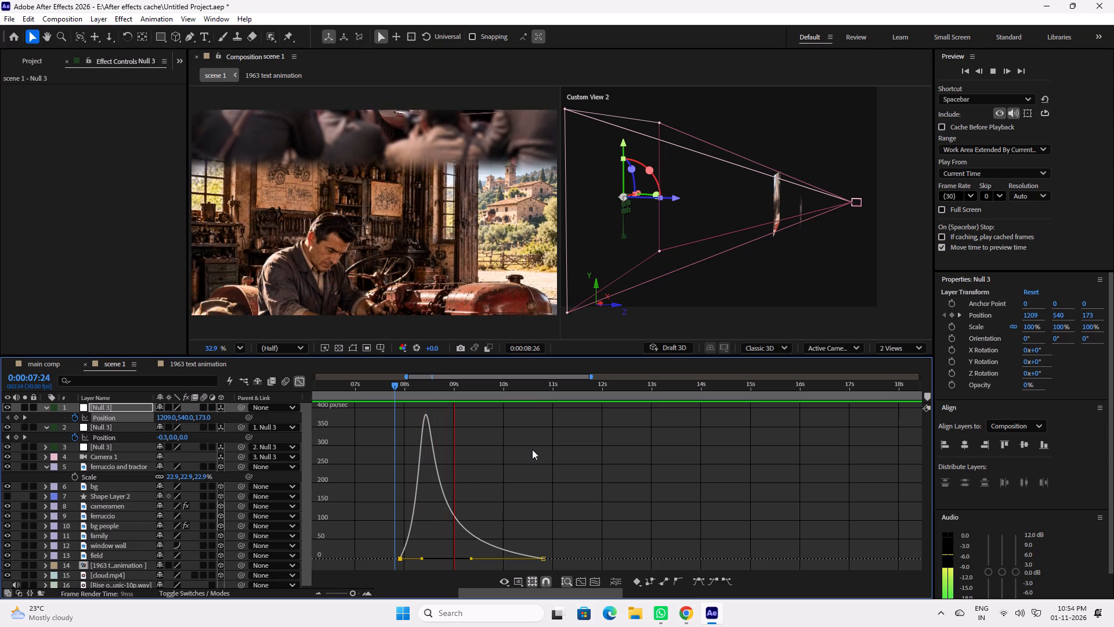
pyautogui.press('space')
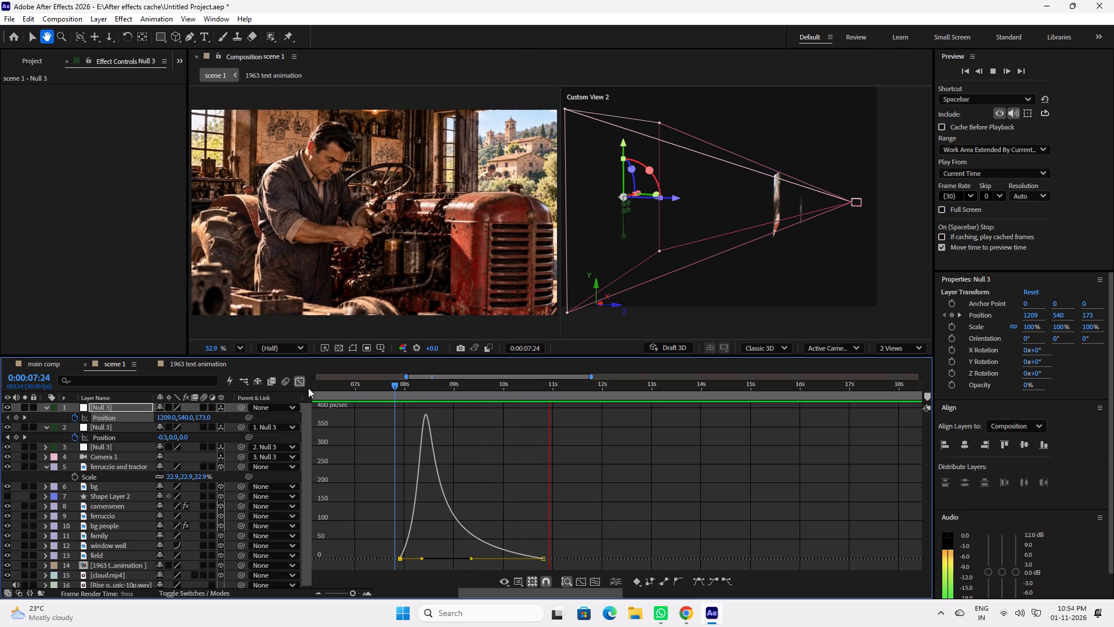
pyautogui.click(298, 381)
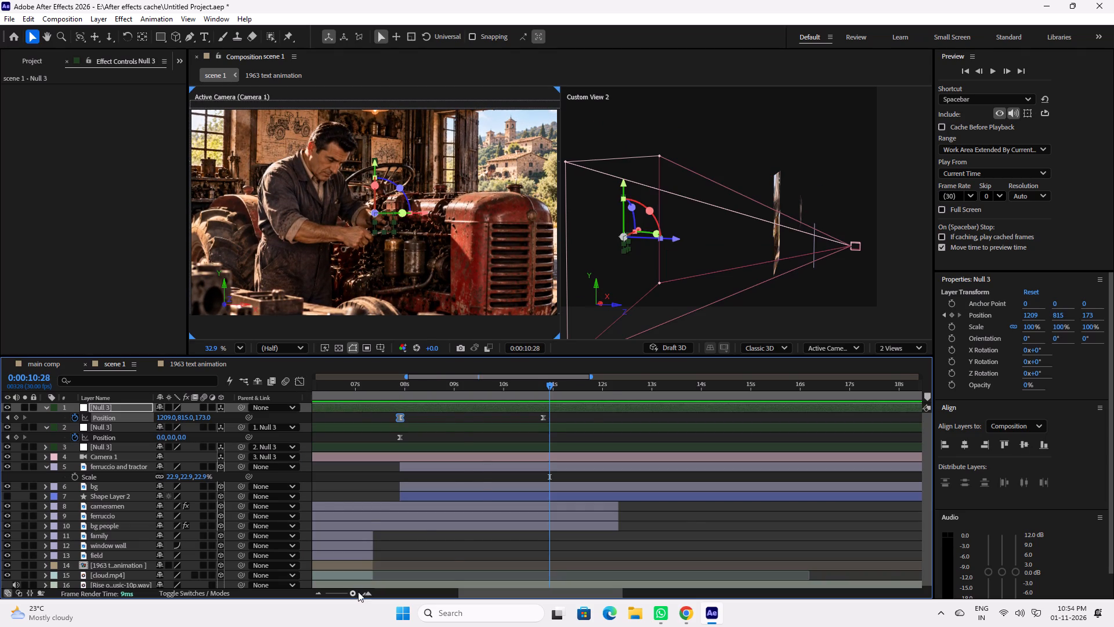
# Save the project with the revised camera easing.
pyautogui.click(351, 594)
pyautogui.hotkey('ctrl', 's')
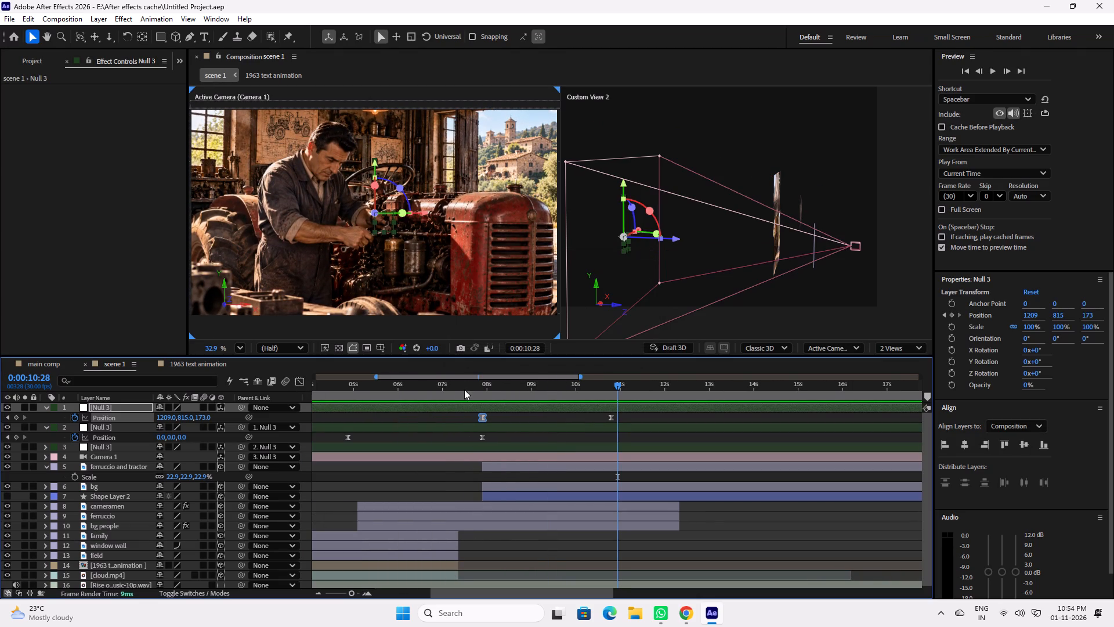
# Play scene 1 from about 5:11 and scrub between about 8:22 and 10:00 to review the revised transition.
pyautogui.moveTo(468, 384); pyautogui.dragTo(370, 385)
pyautogui.press('space')
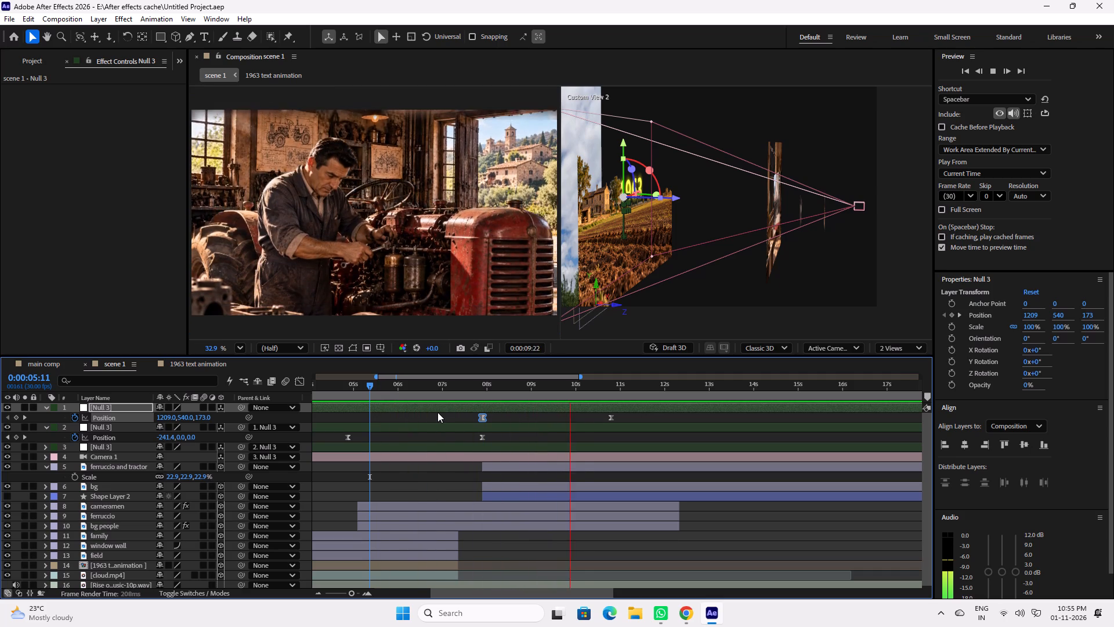
pyautogui.press('space')
pyautogui.moveTo(526, 391); pyautogui.dragTo(520, 391)
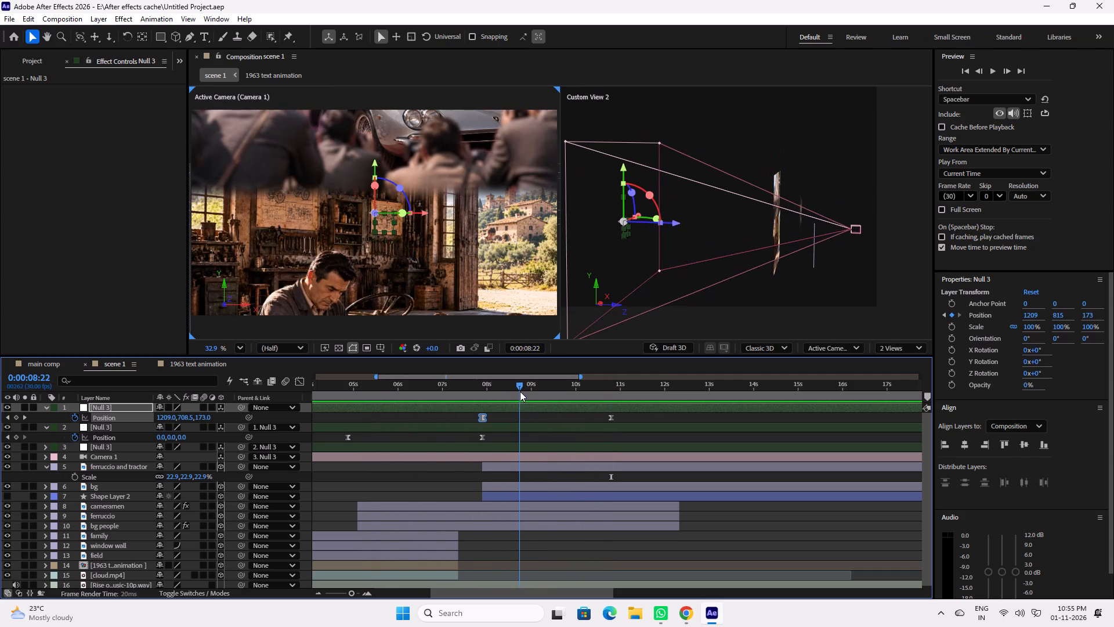
pyautogui.moveTo(520, 391); pyautogui.dragTo(577, 392)
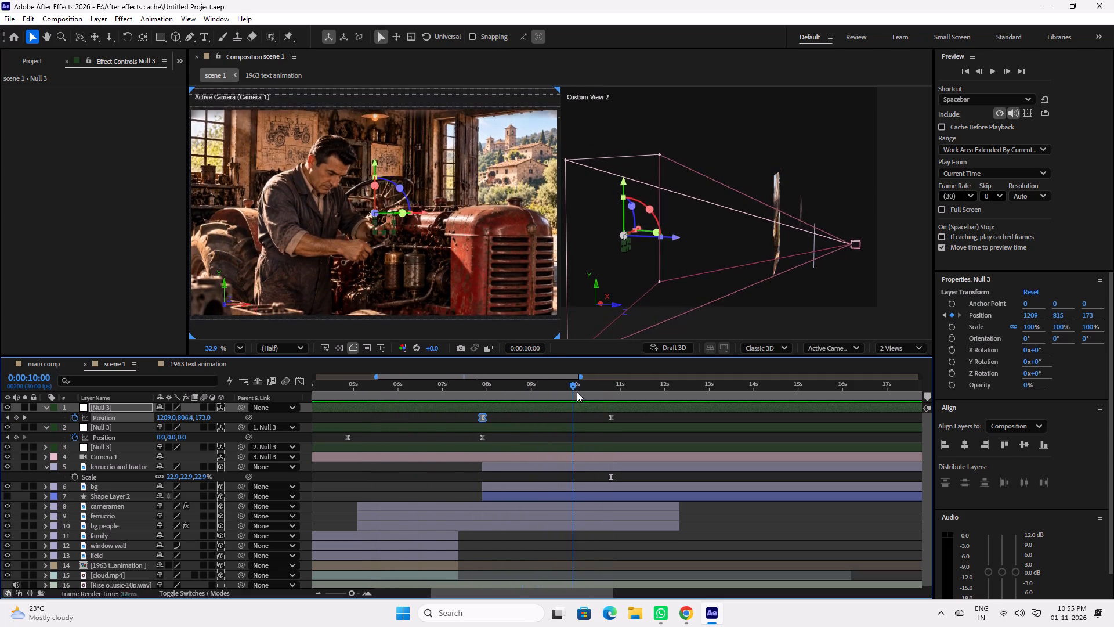
# Scrub and play scene 1 between about 7:18 and 11:26 to review the move from the car unveiling to the tractor workshop.
pyautogui.moveTo(577, 392); pyautogui.dragTo(464, 388)
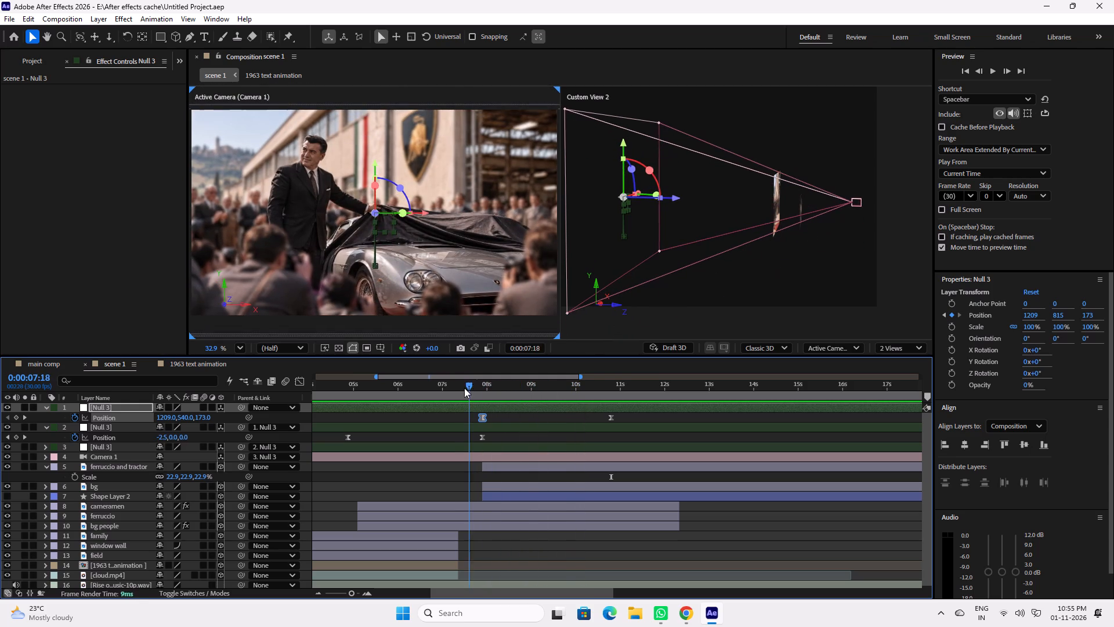
pyautogui.moveTo(464, 388); pyautogui.dragTo(508, 391)
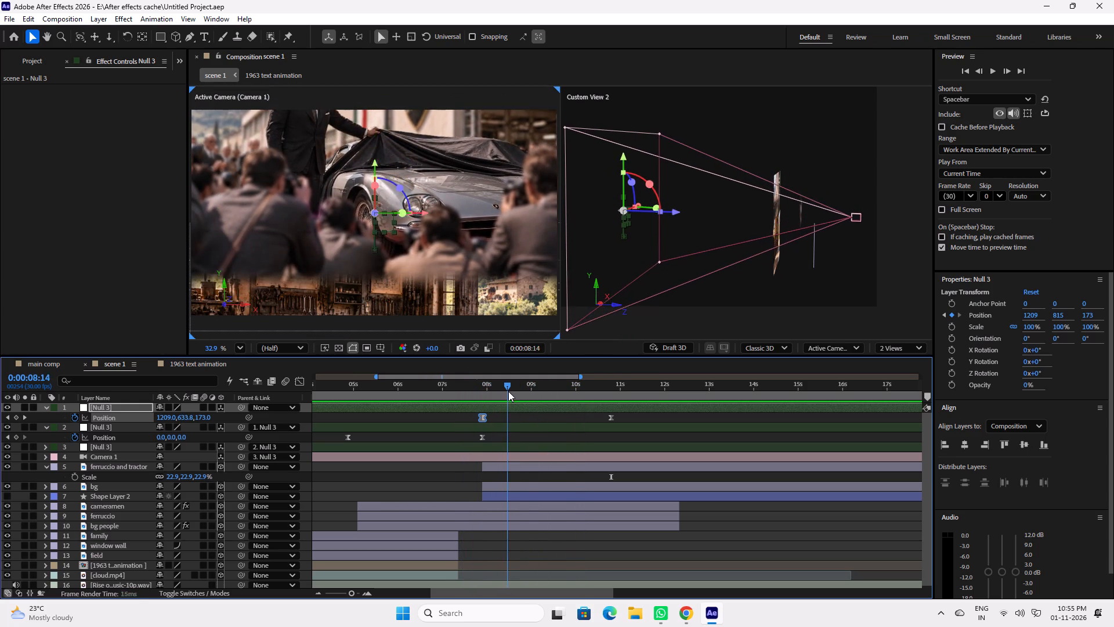
pyautogui.moveTo(508, 391); pyautogui.dragTo(487, 392)
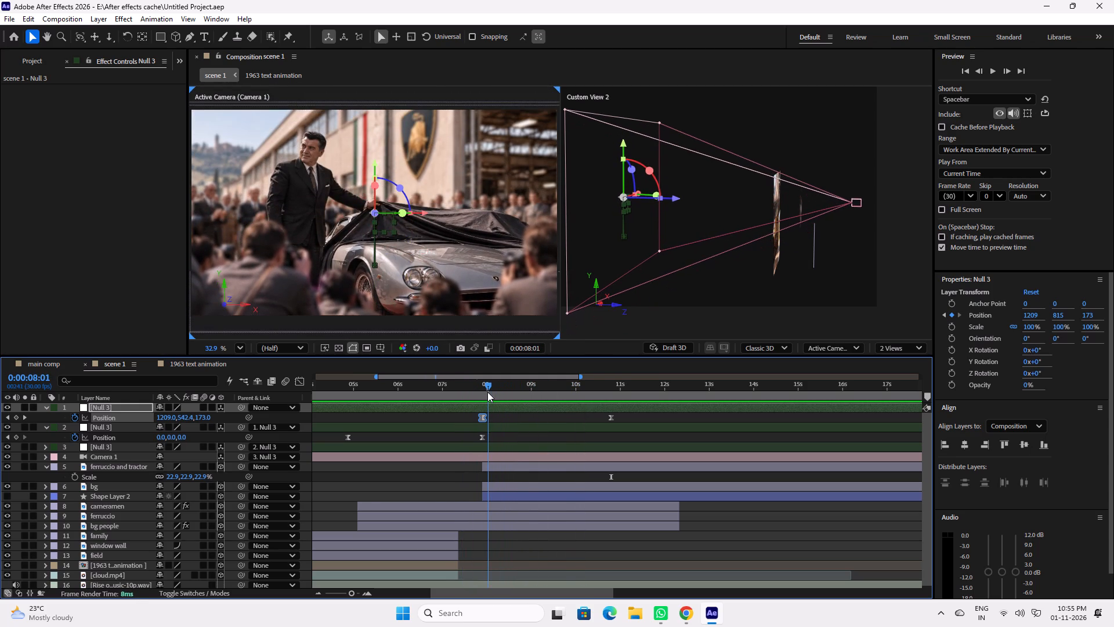
pyautogui.moveTo(487, 392); pyautogui.dragTo(495, 392)
pyautogui.press('space')
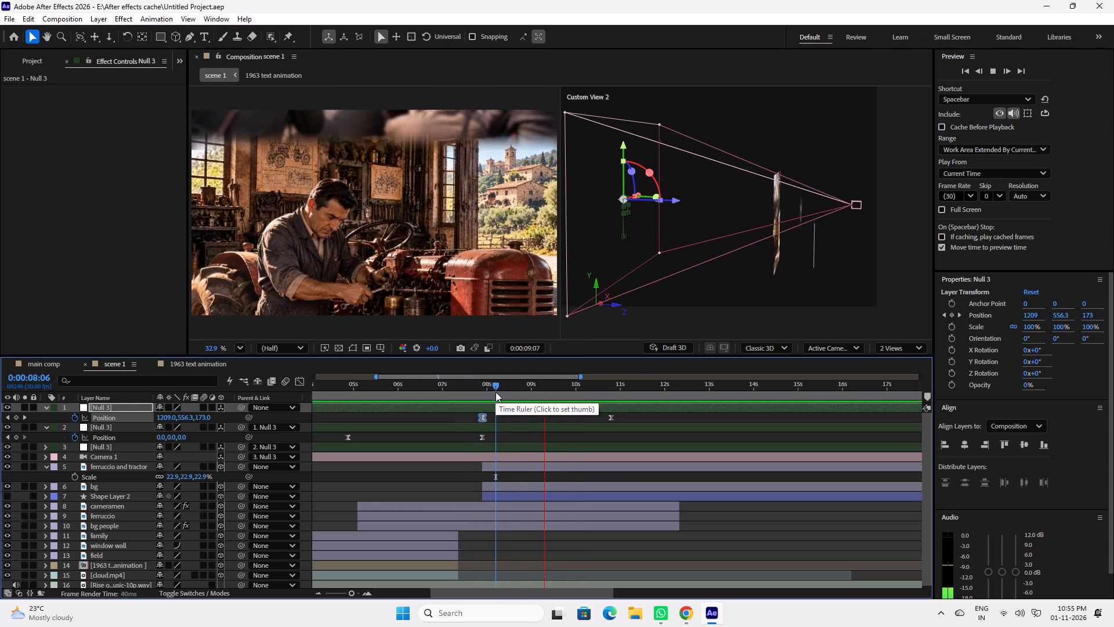
pyautogui.press('space')
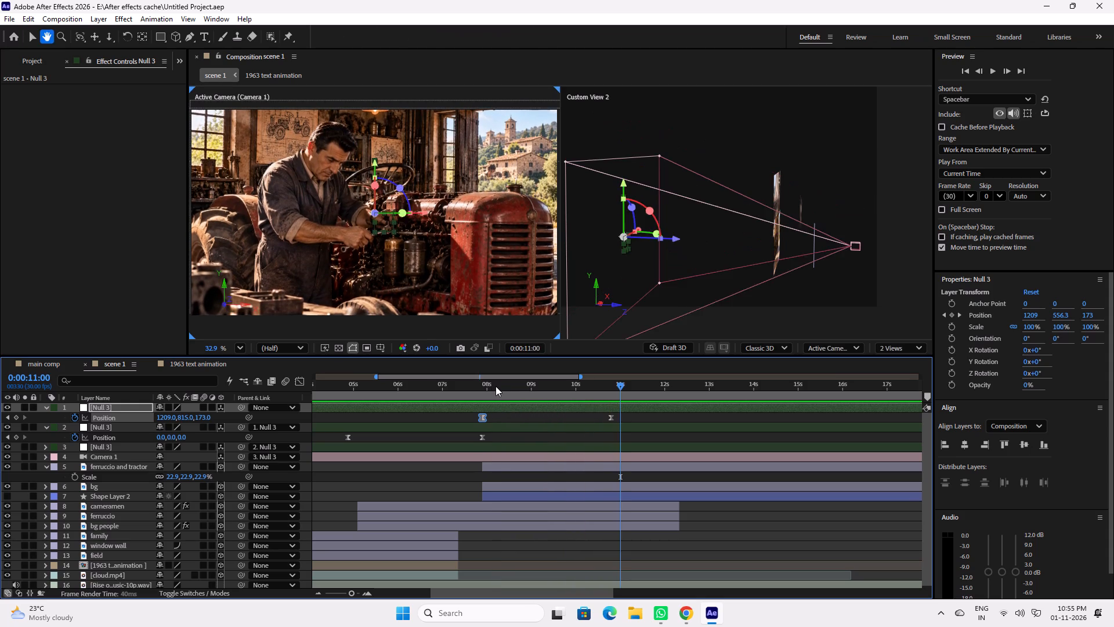
pyautogui.moveTo(498, 385); pyautogui.dragTo(522, 390)
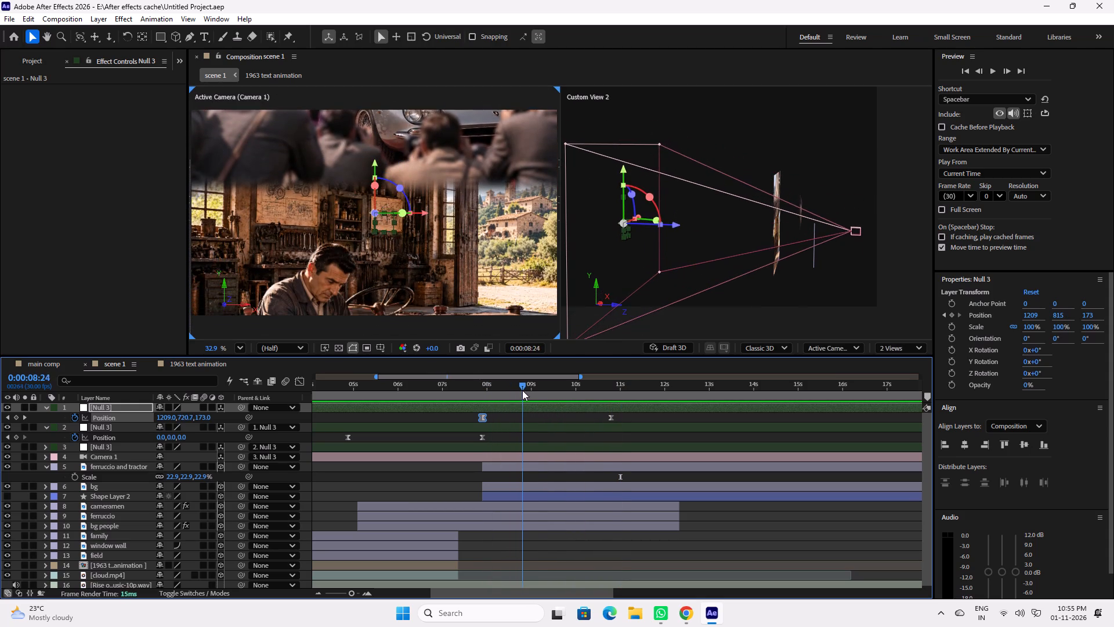
pyautogui.moveTo(522, 390); pyautogui.dragTo(558, 394)
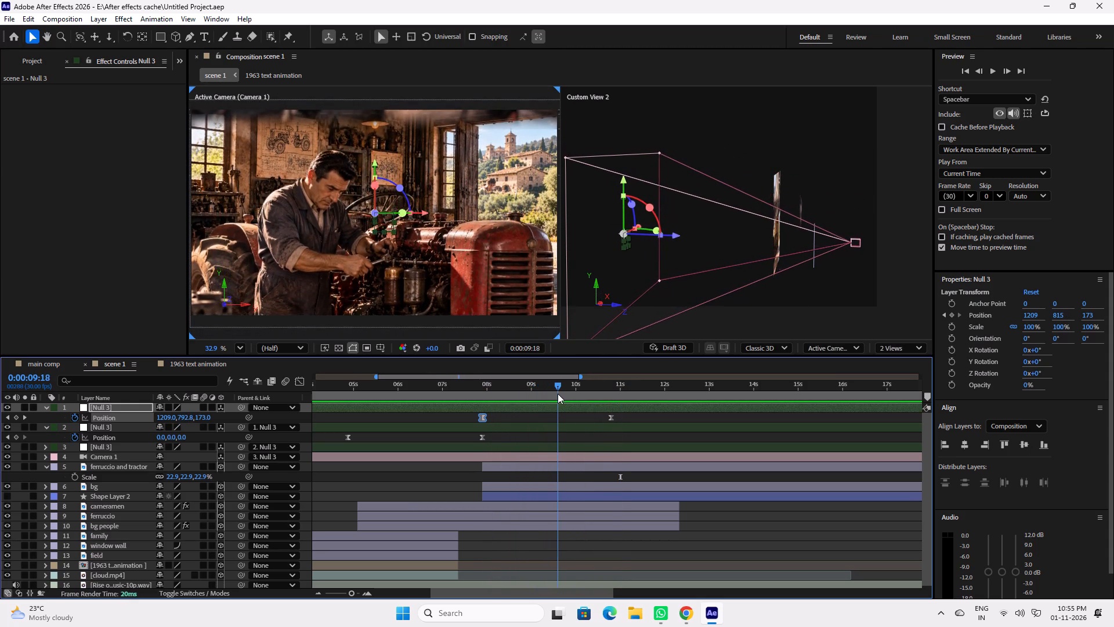
pyautogui.moveTo(558, 394); pyautogui.dragTo(511, 391)
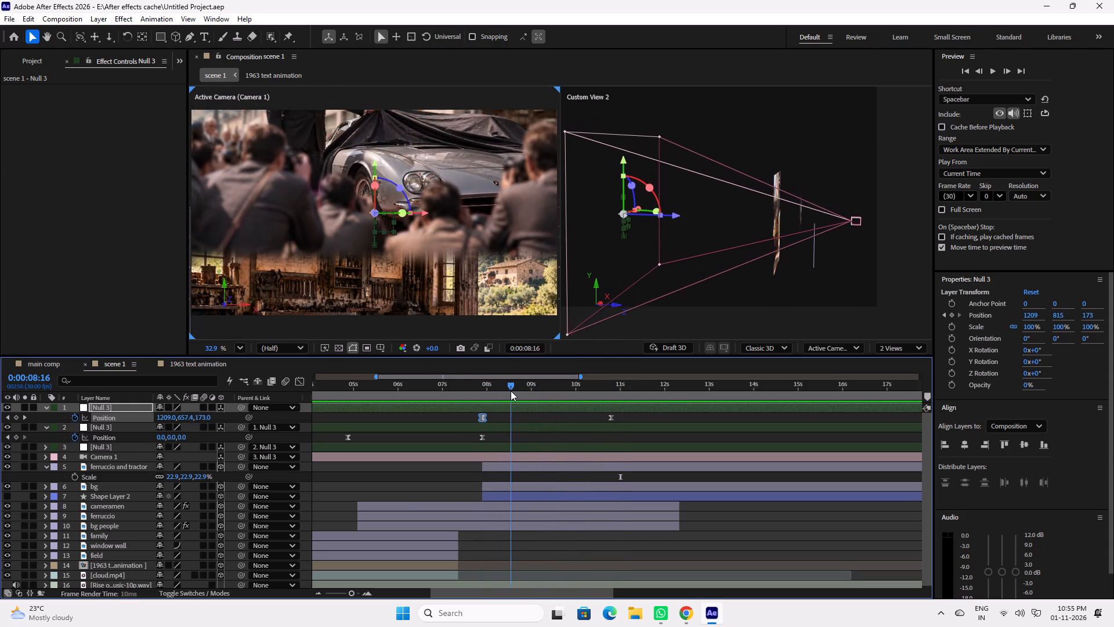
pyautogui.moveTo(511, 391); pyautogui.dragTo(545, 394)
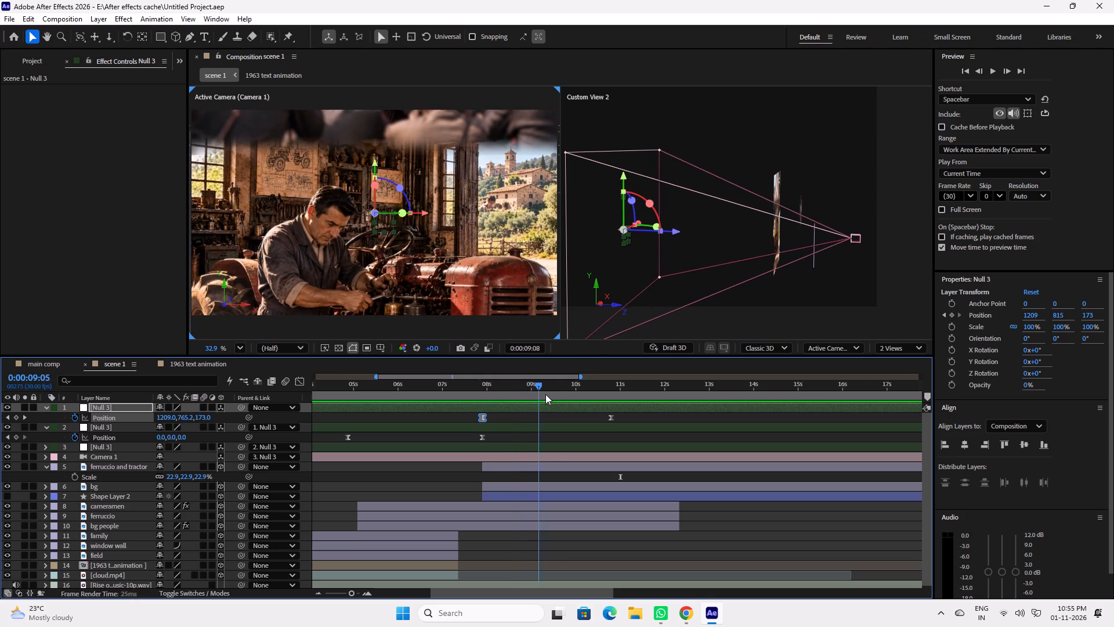
pyautogui.moveTo(545, 394); pyautogui.dragTo(560, 397)
pyautogui.press('space')
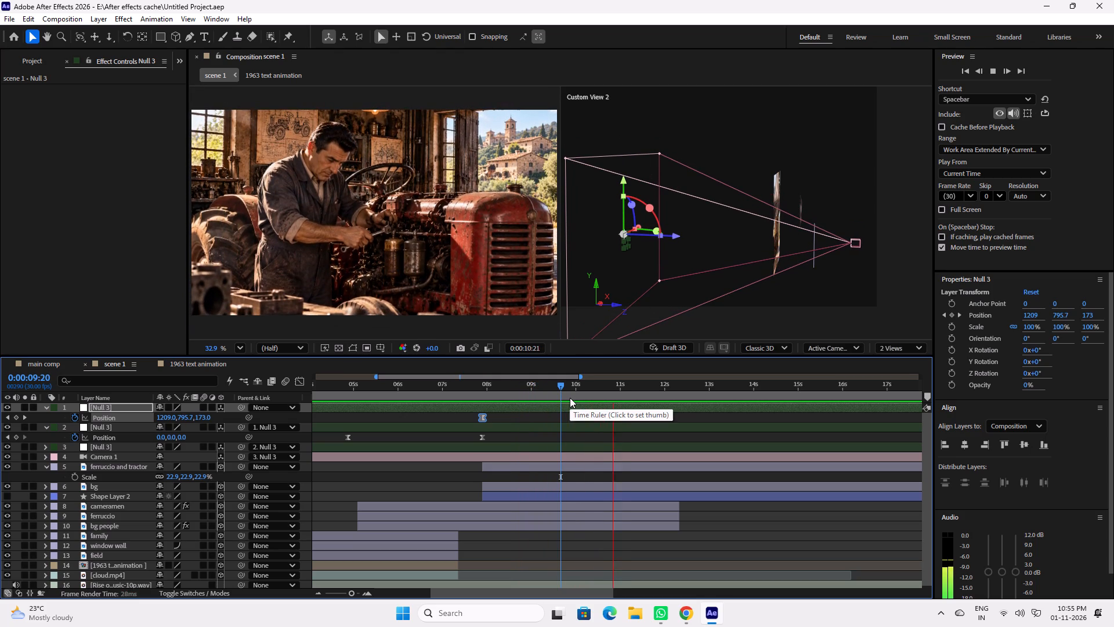
pyautogui.press('space')
pyautogui.press('space')
pyautogui.press('space')
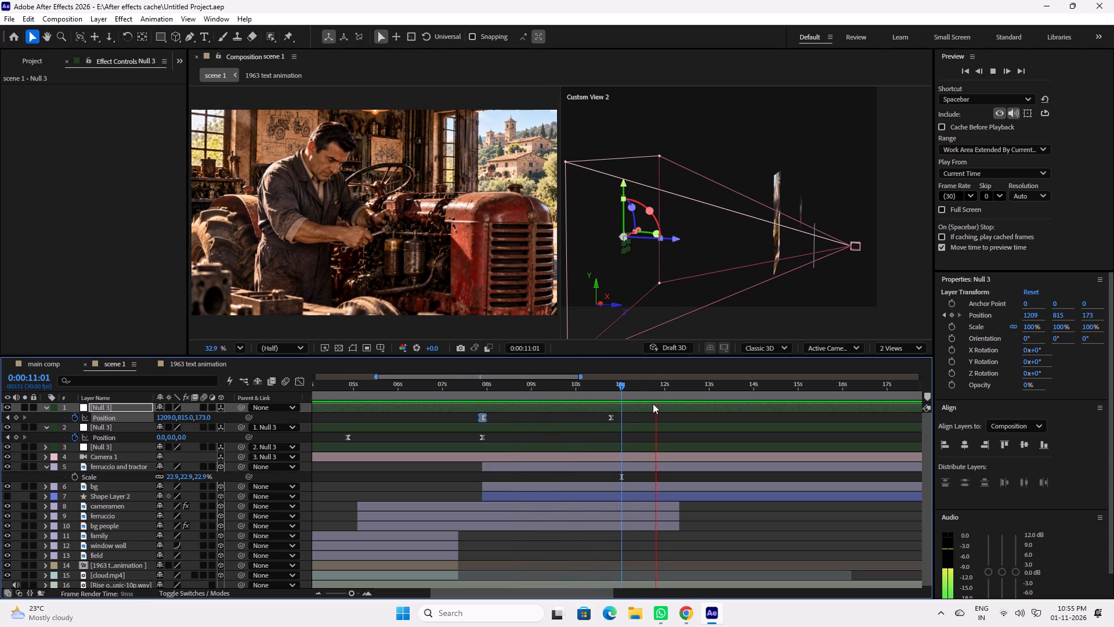
# Save the project.
pyautogui.hotkey('ctrl', 's')
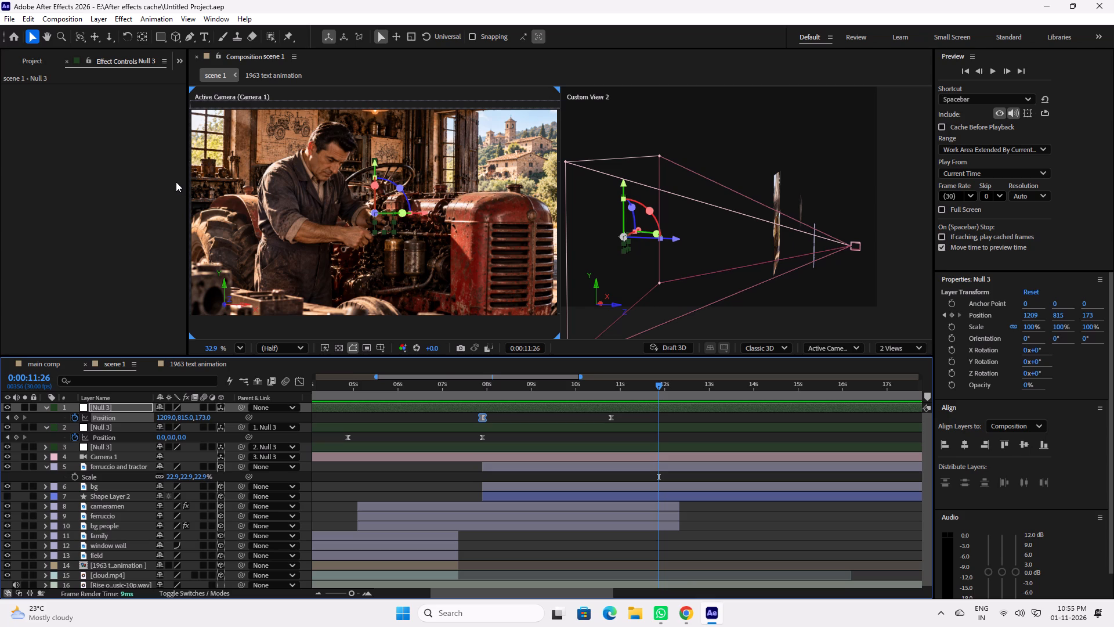
# Import Ferruccio Lamborghini in the Workshop.psd from Downloads as a Composition with Editable Layer Styles.
pyautogui.moveTo(666, 384); pyautogui.dragTo(625, 383)
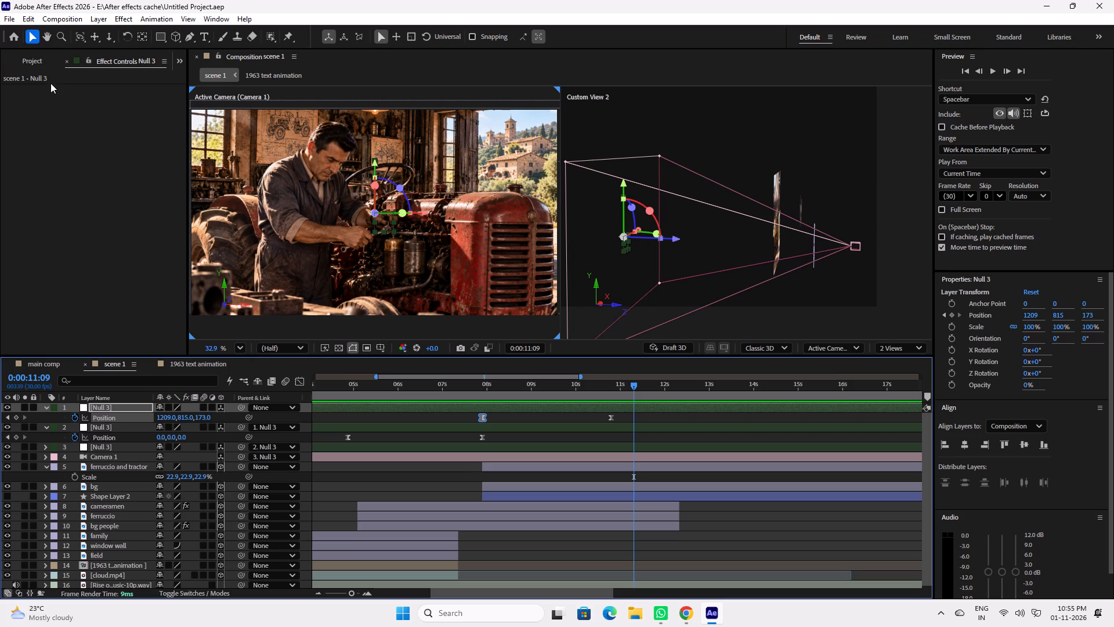
pyautogui.click(33, 66)
pyautogui.doubleClick(13, 273)
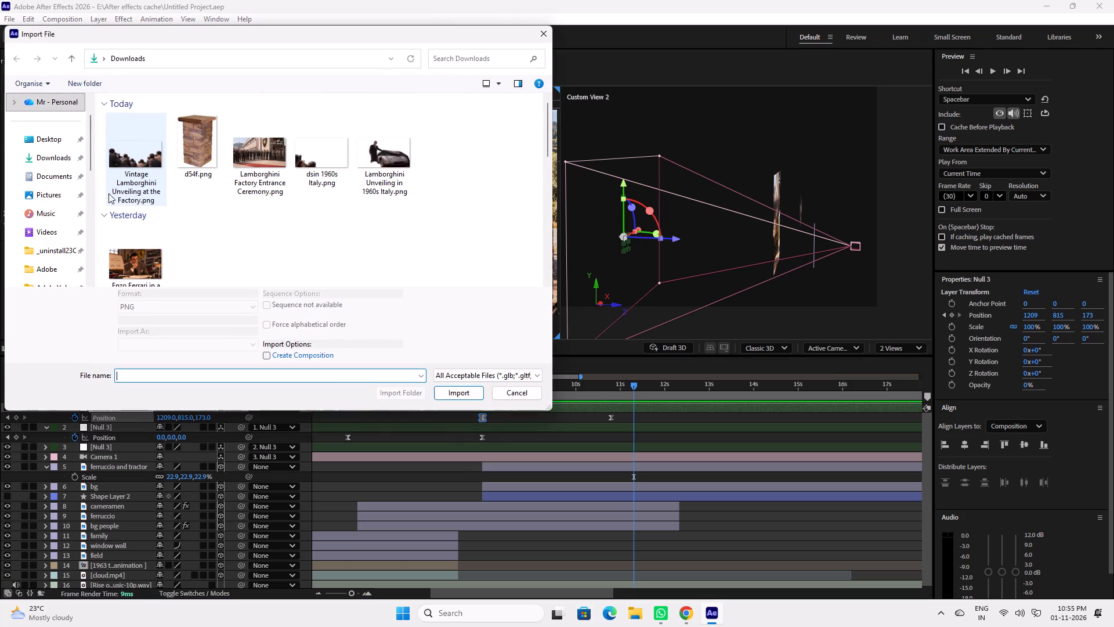
pyautogui.scroll(-2, 218, 197)
pyautogui.scroll(3, 223, 206)
pyautogui.scroll(-3, 223, 206)
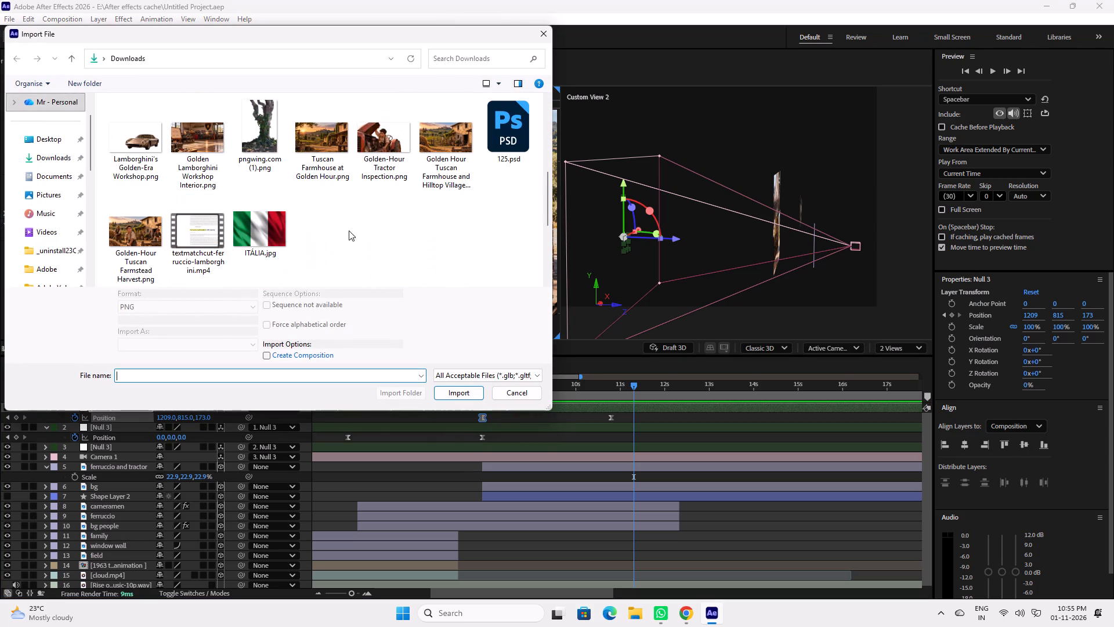
pyautogui.scroll(-4, 366, 233)
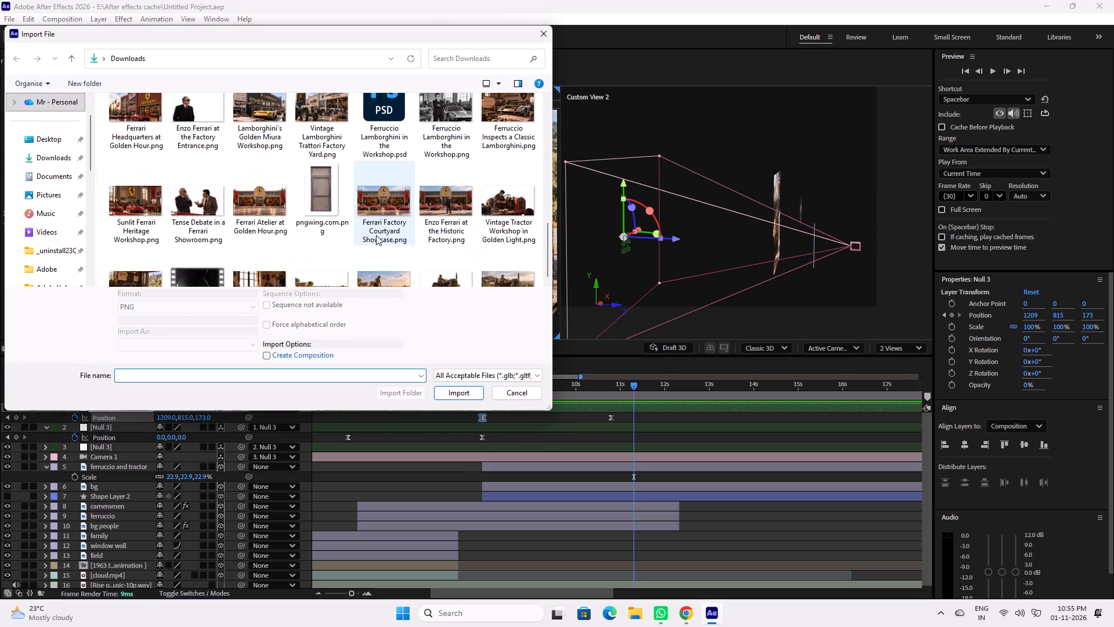
pyautogui.scroll(1, 363, 226)
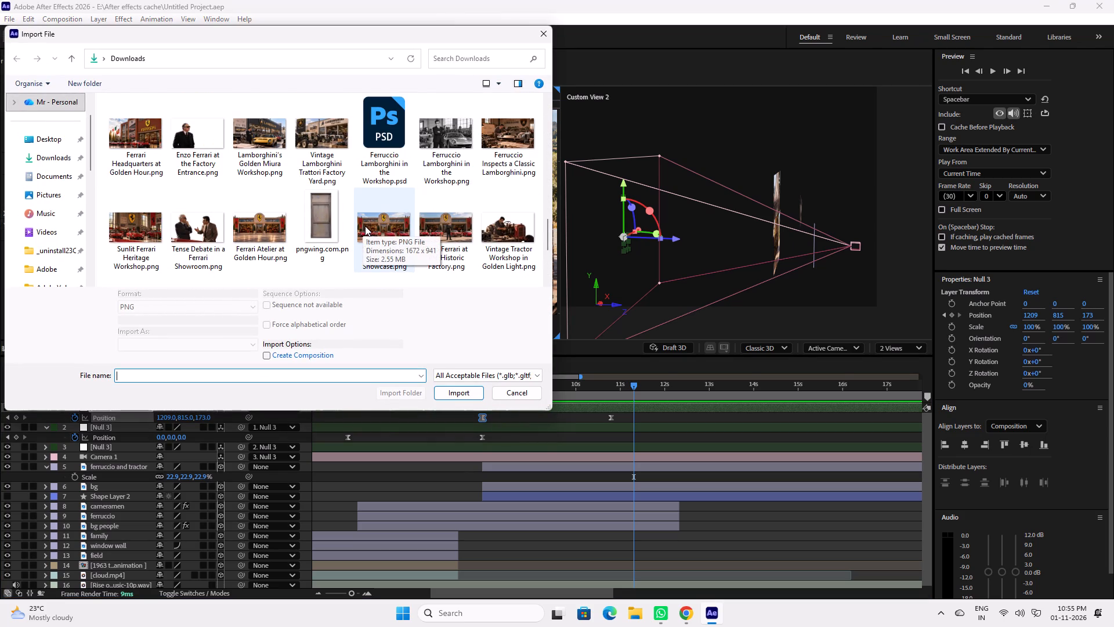
pyautogui.click(262, 235)
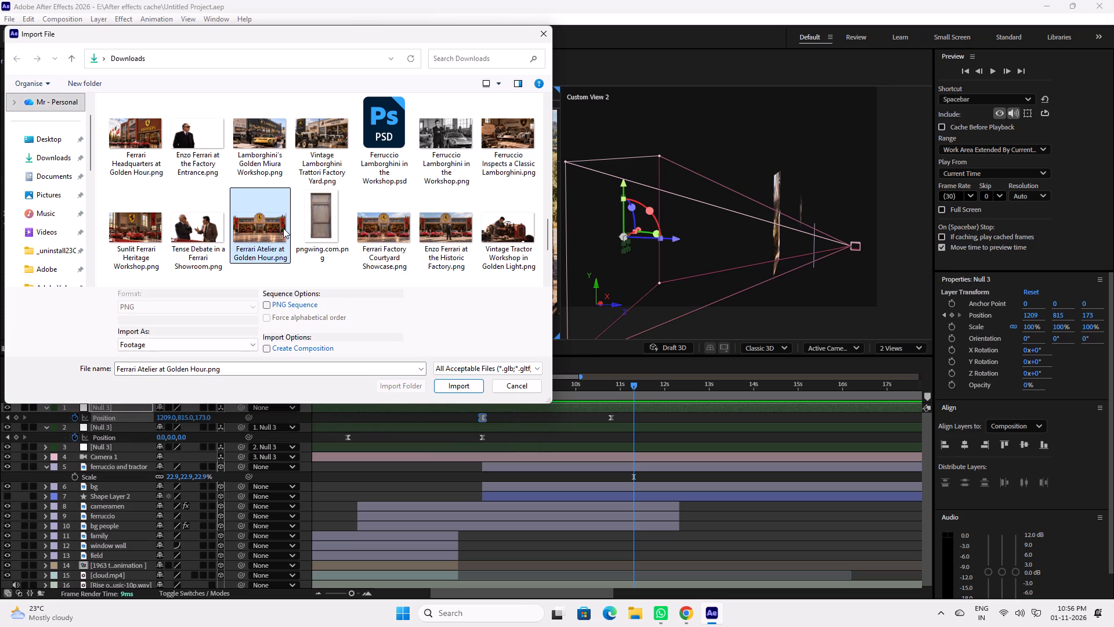
pyautogui.scroll(-1, 319, 228)
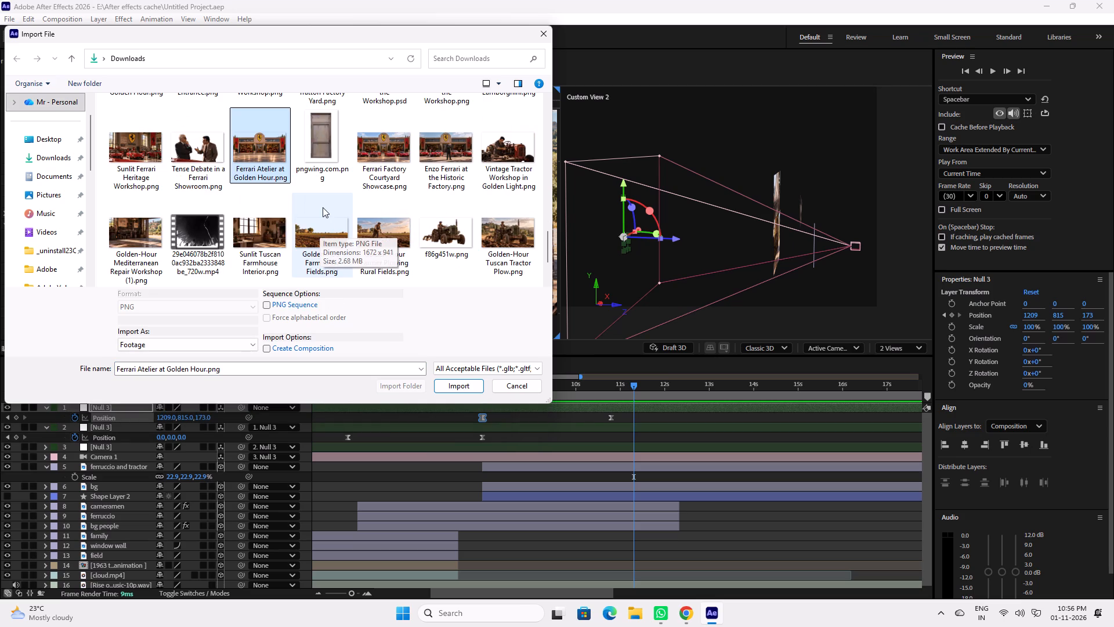
pyautogui.scroll(1, 322, 206)
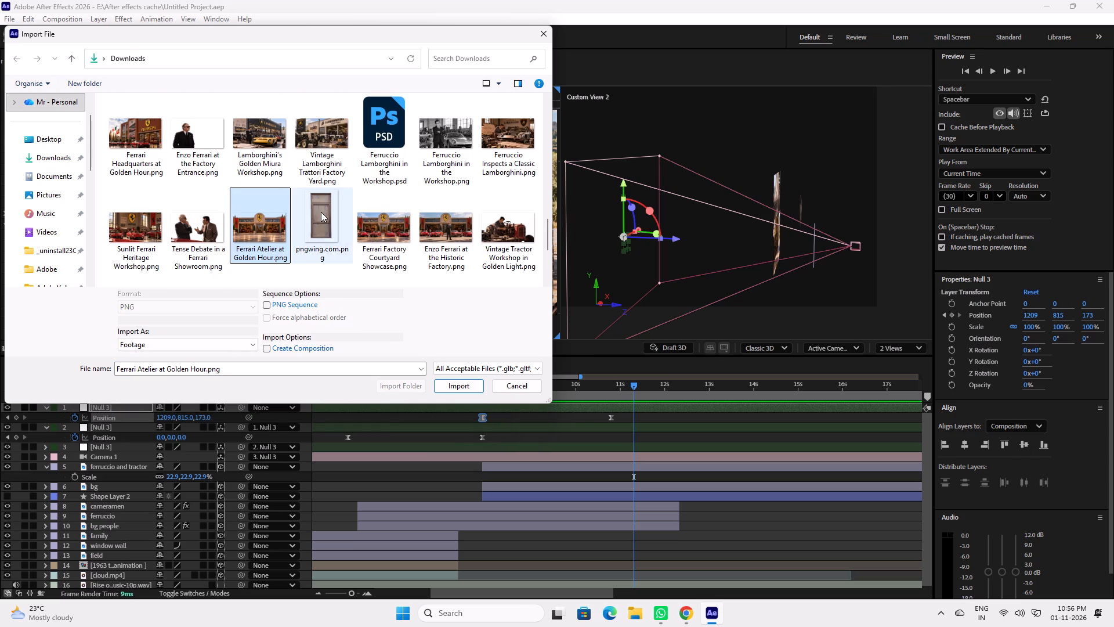
pyautogui.scroll(-1, 321, 212)
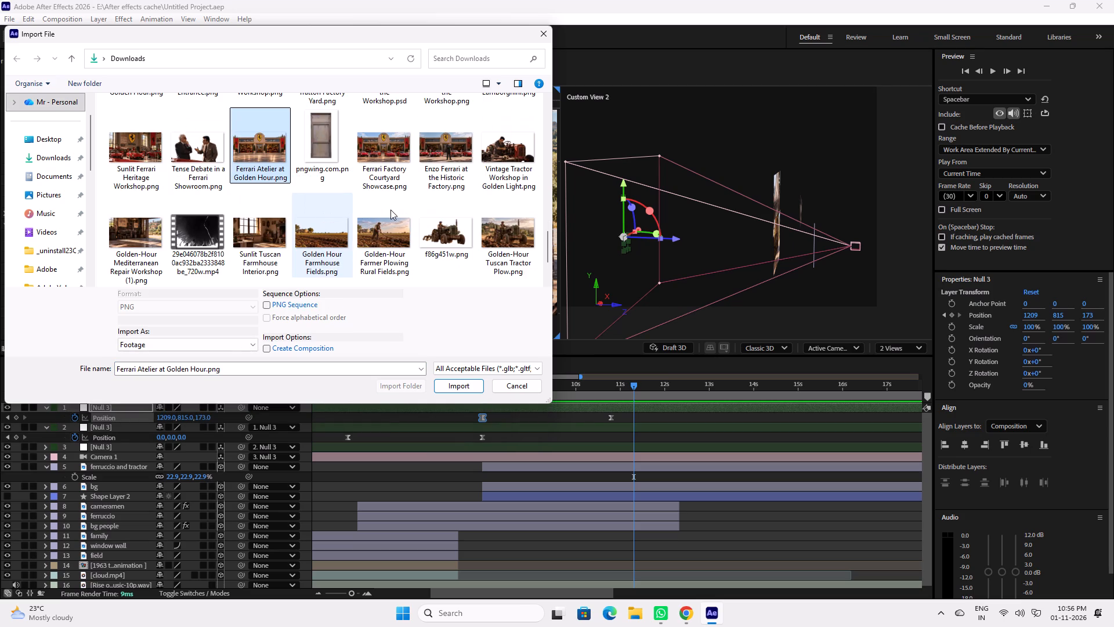
pyautogui.scroll(-3, 390, 210)
pyautogui.scroll(1, 386, 214)
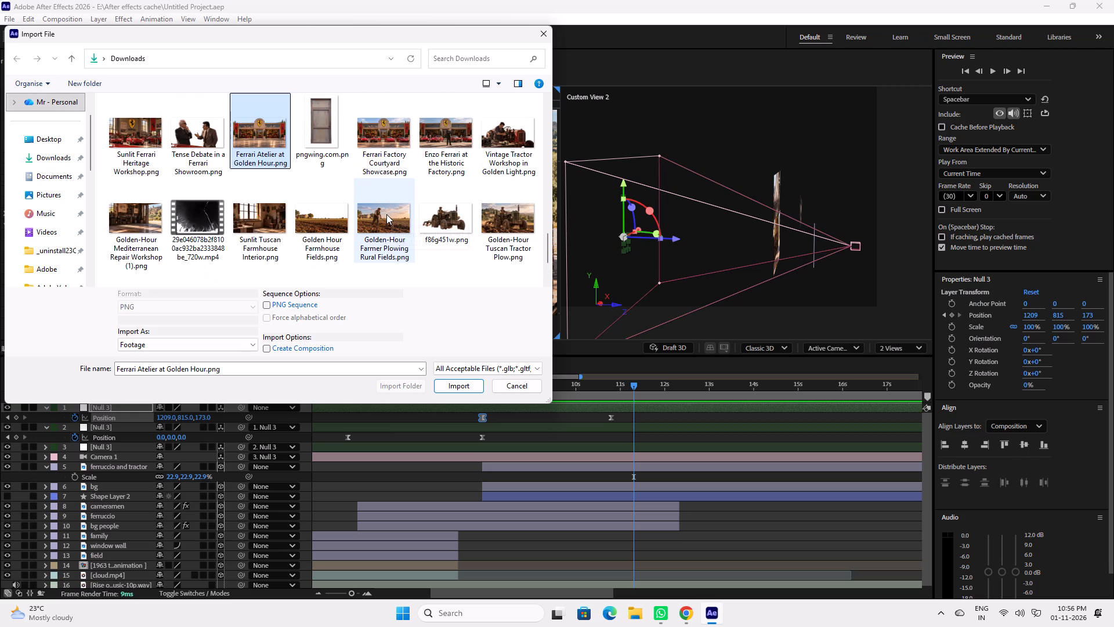
pyautogui.scroll(1, 386, 214)
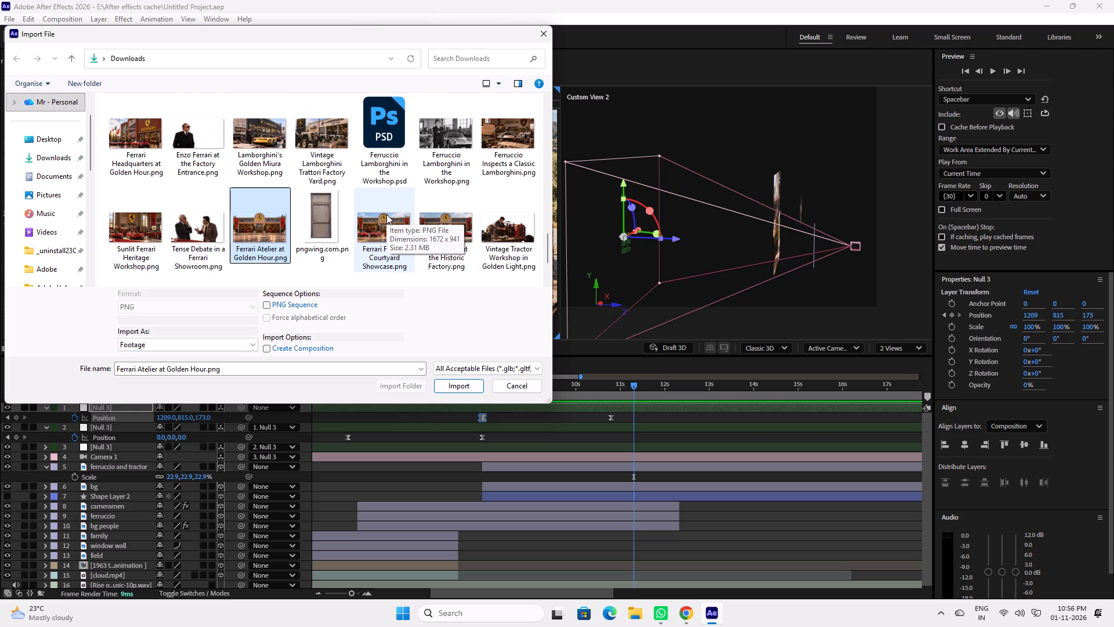
pyautogui.scroll(2, 386, 214)
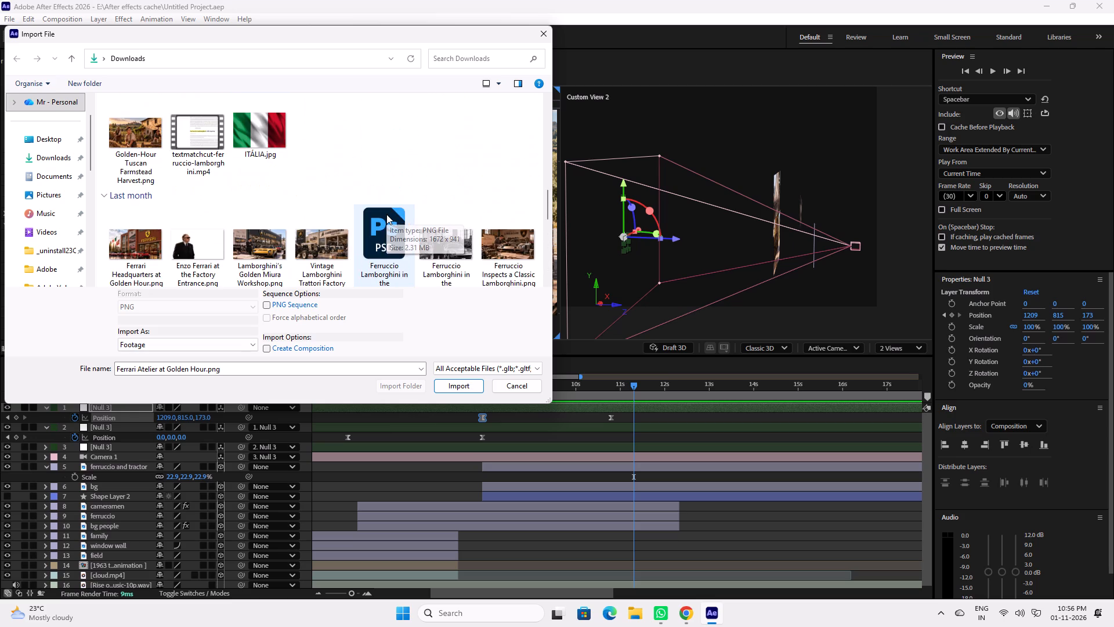
pyautogui.scroll(2, 386, 214)
pyautogui.scroll(-3, 386, 214)
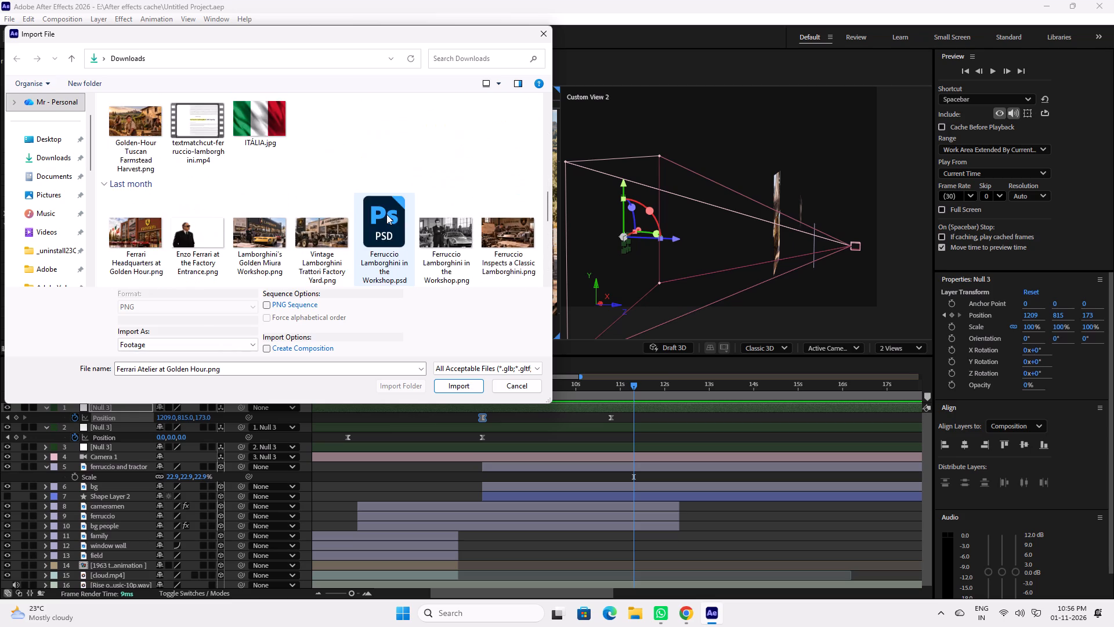
pyautogui.scroll(-1, 386, 214)
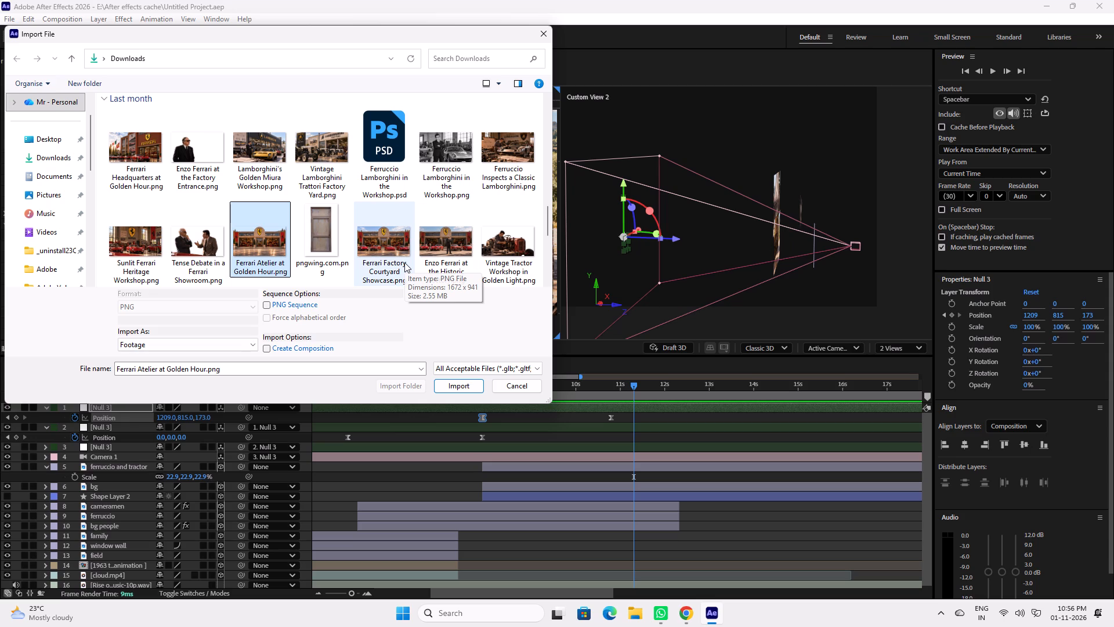
pyautogui.click(376, 150)
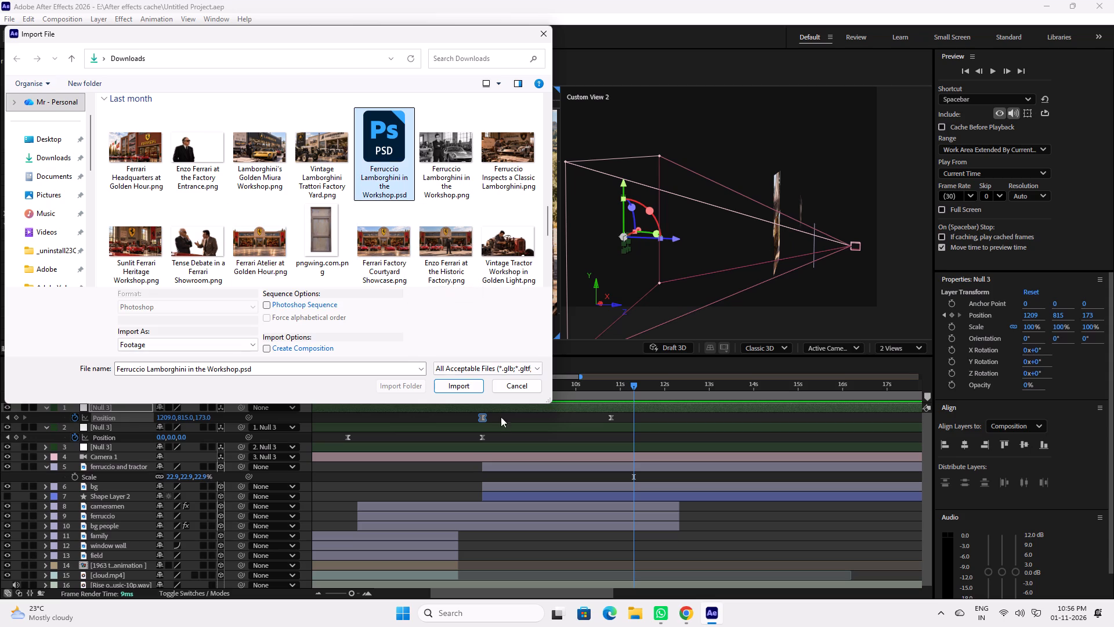
pyautogui.click(465, 387)
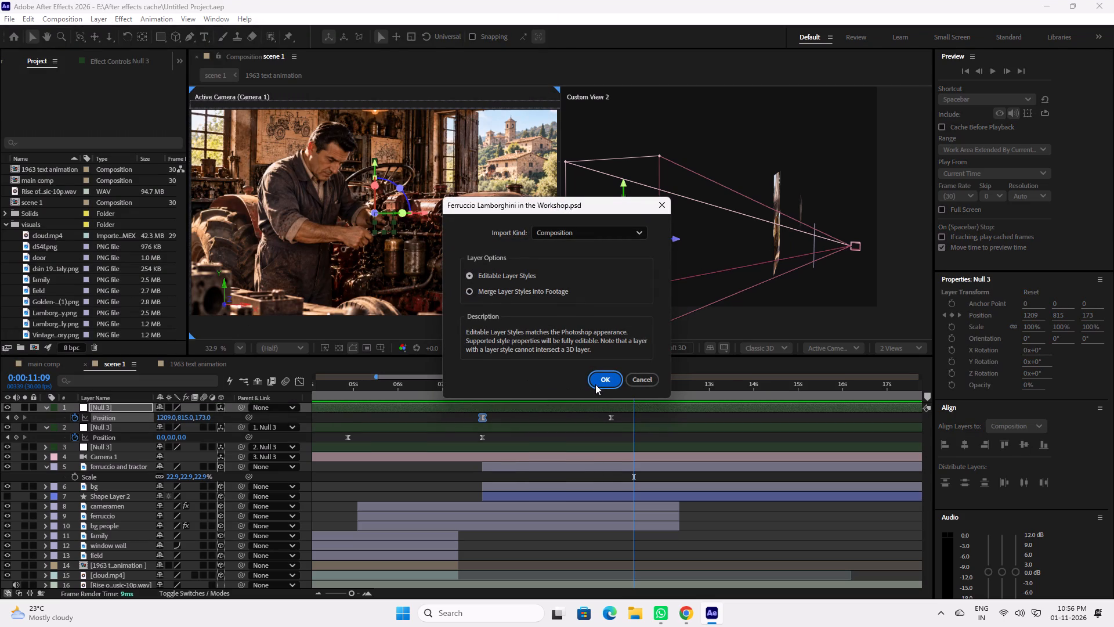
pyautogui.click(592, 236)
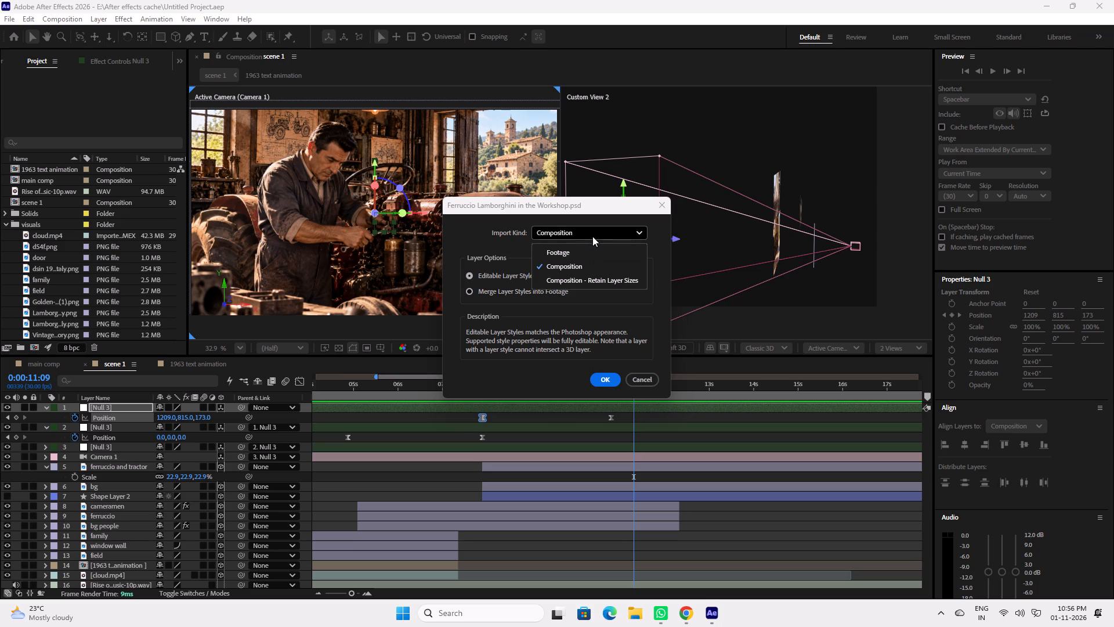
pyautogui.click(603, 379)
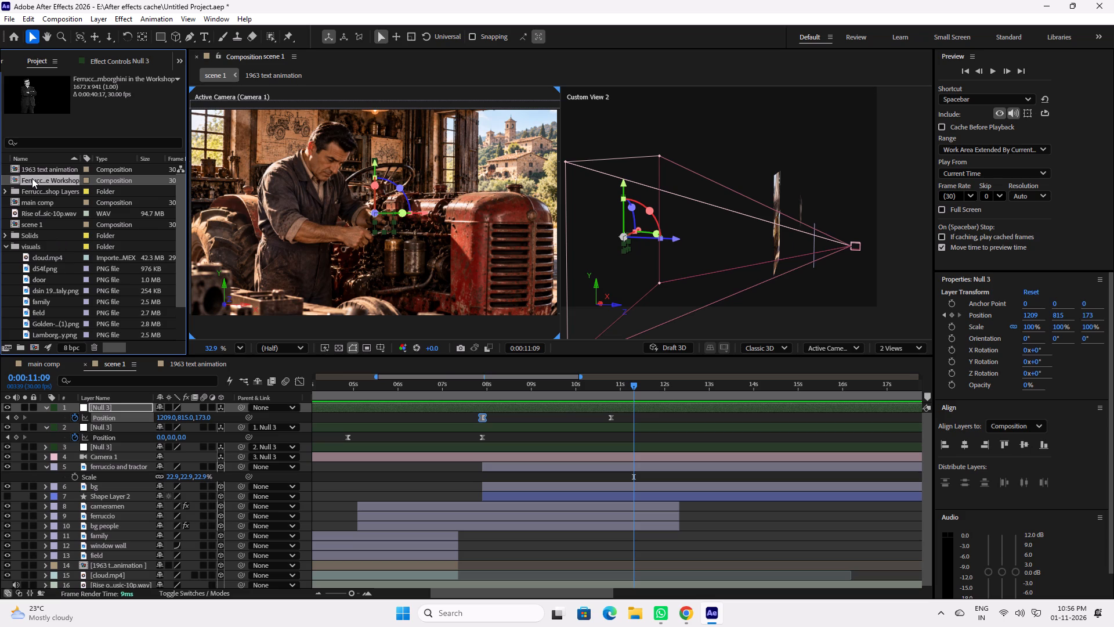
# Open the imported Ferruccio Lamborghini in the Workshop composition and make its hidden "remove this person" and "Layer 0" layers visible.
pyautogui.doubleClick(32, 178)
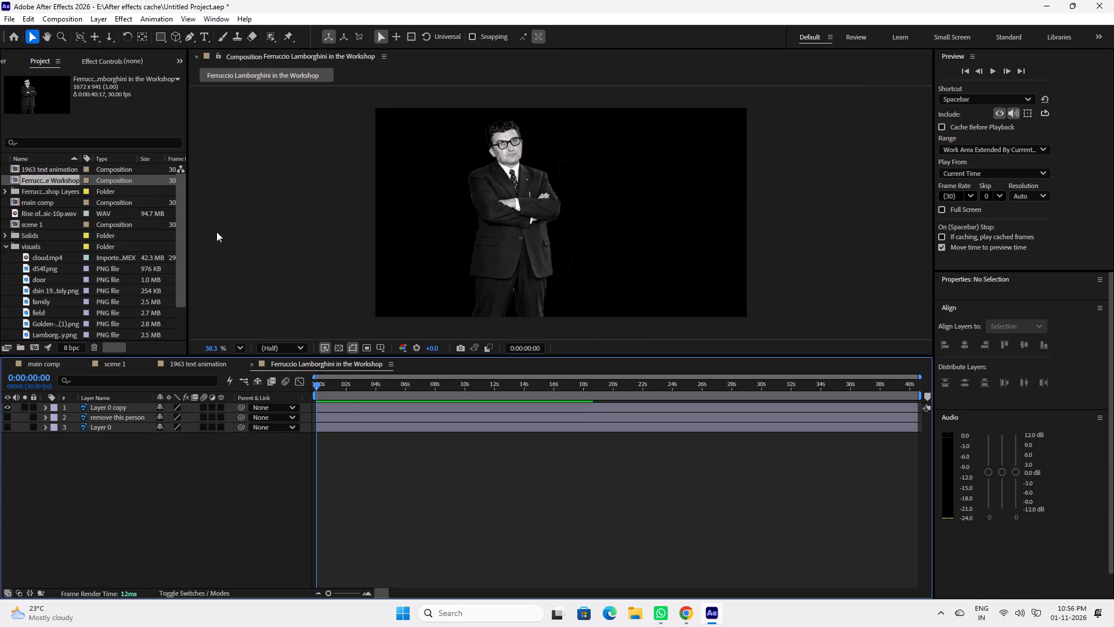
pyautogui.click(349, 410)
pyautogui.click(357, 424)
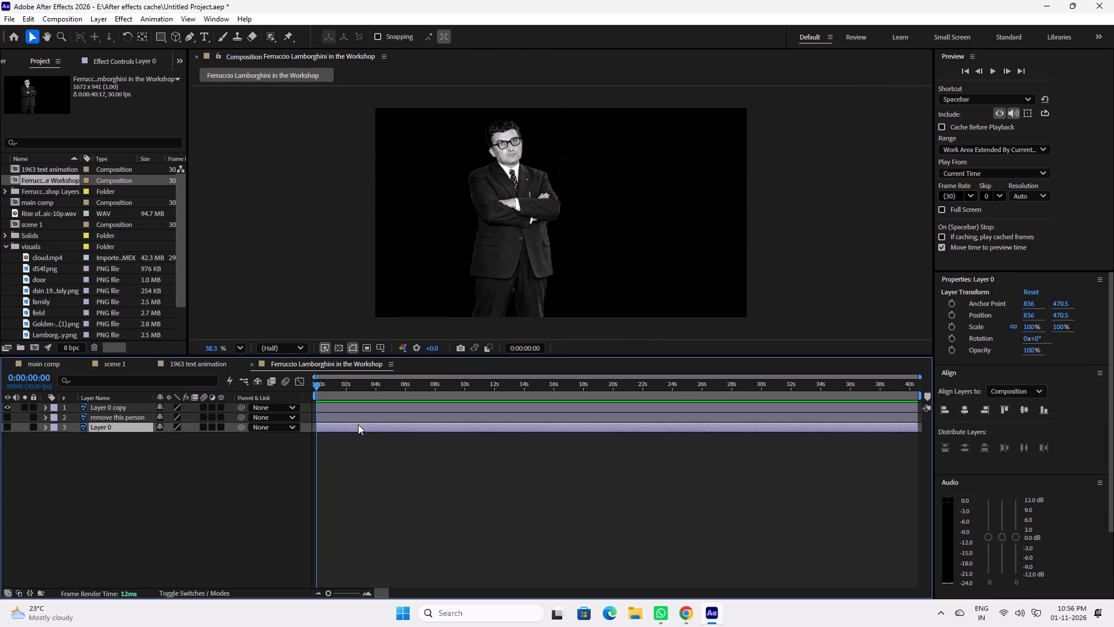
pyautogui.click(360, 431)
pyautogui.moveTo(5, 416); pyautogui.dragTo(6, 429)
pyautogui.click(407, 479)
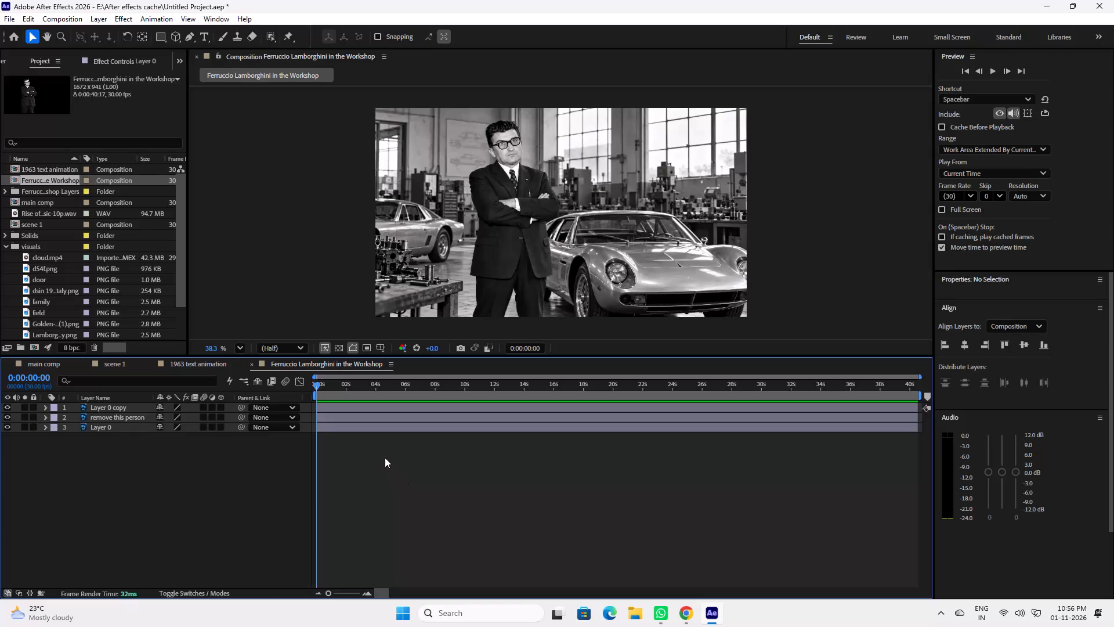
# Delete the imported Ferruccio Lamborghini in the Workshop composition from the project.
pyautogui.click(36, 181)
pyautogui.press('Delete')
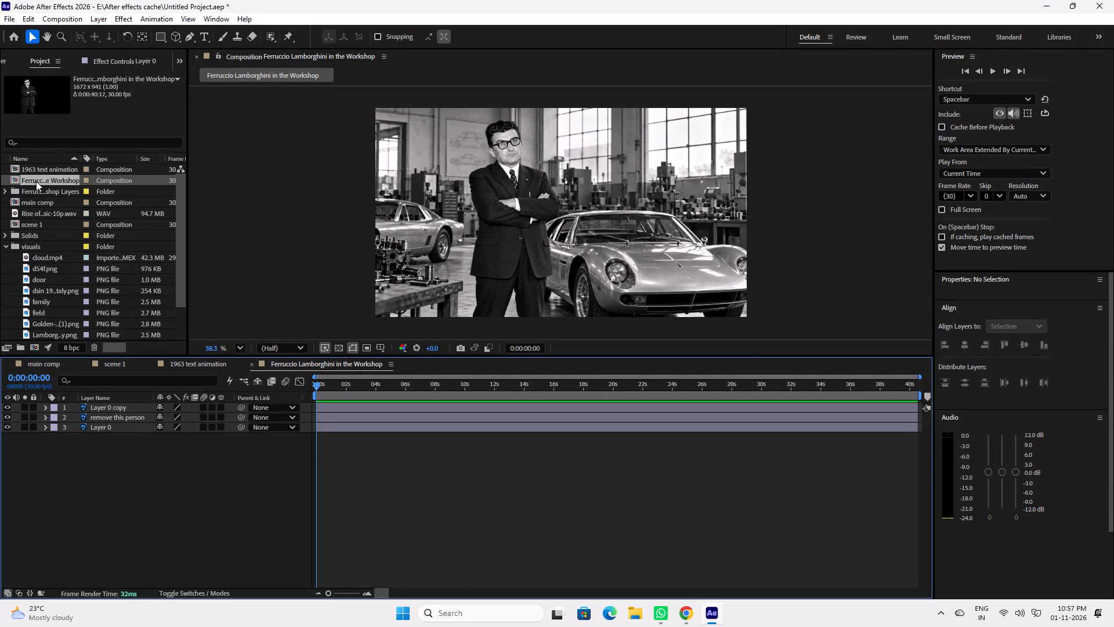
pyautogui.click(36, 181)
pyautogui.press('Delete')
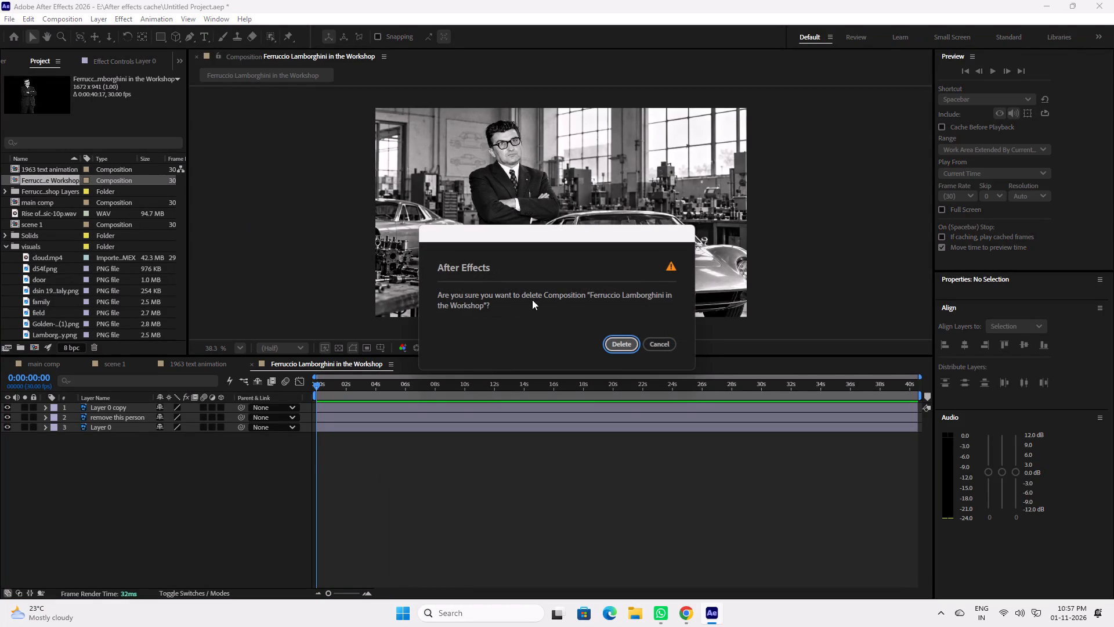
pyautogui.click(616, 348)
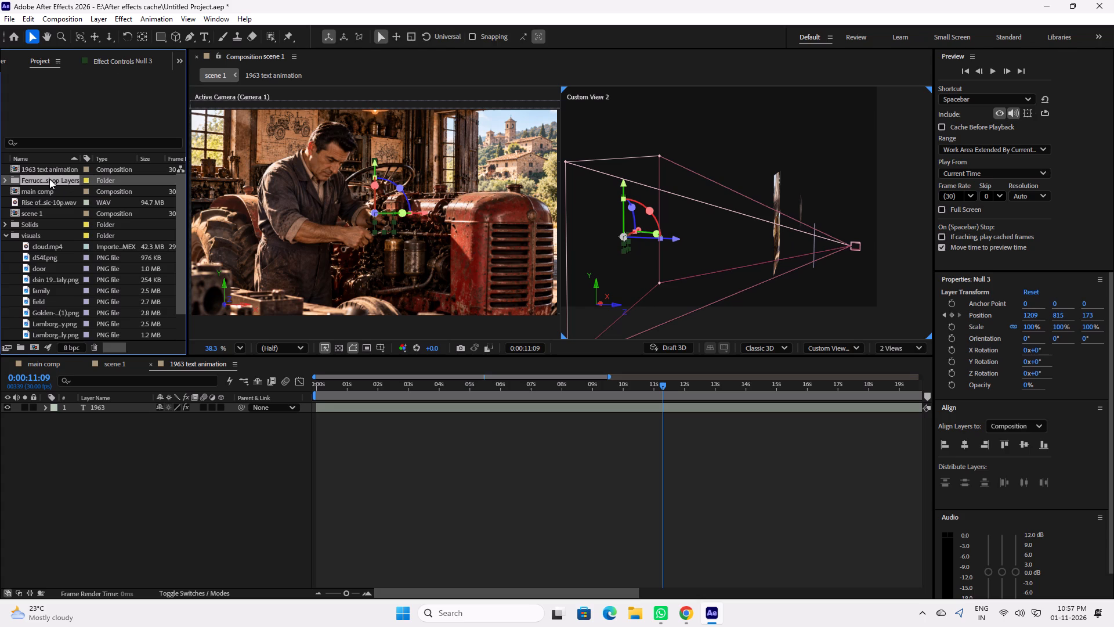
# Check the Photoshop layers inside the Ferruccio Lamborghini in the Workshop Layers folder, and delete the folder with its contents.
pyautogui.click(49, 179)
pyautogui.press('Delete')
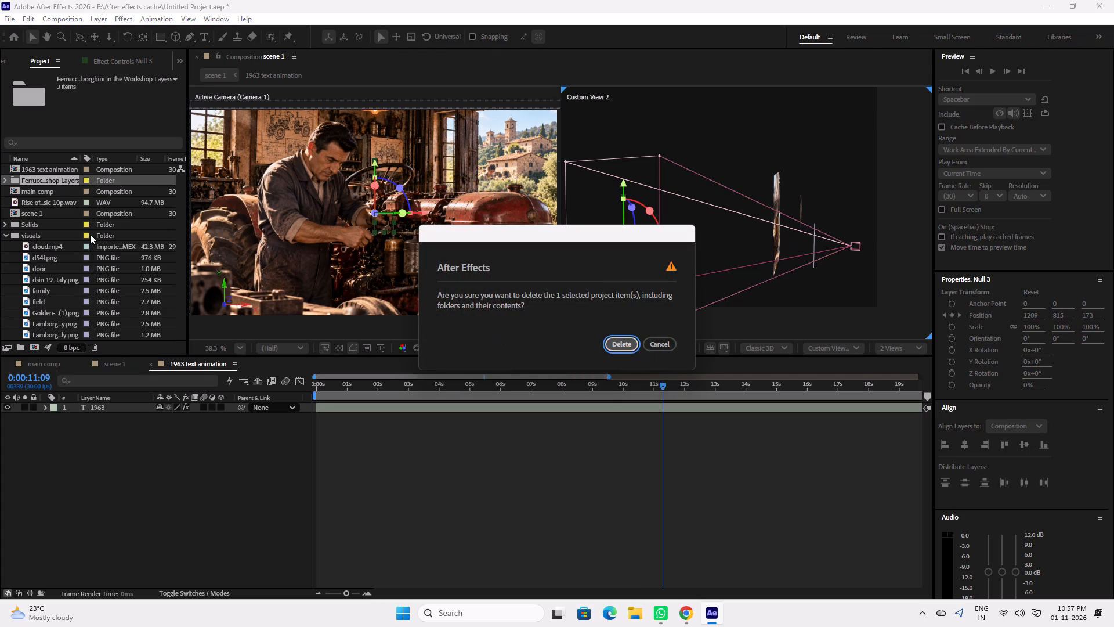
pyautogui.click(4, 181)
pyautogui.click(668, 347)
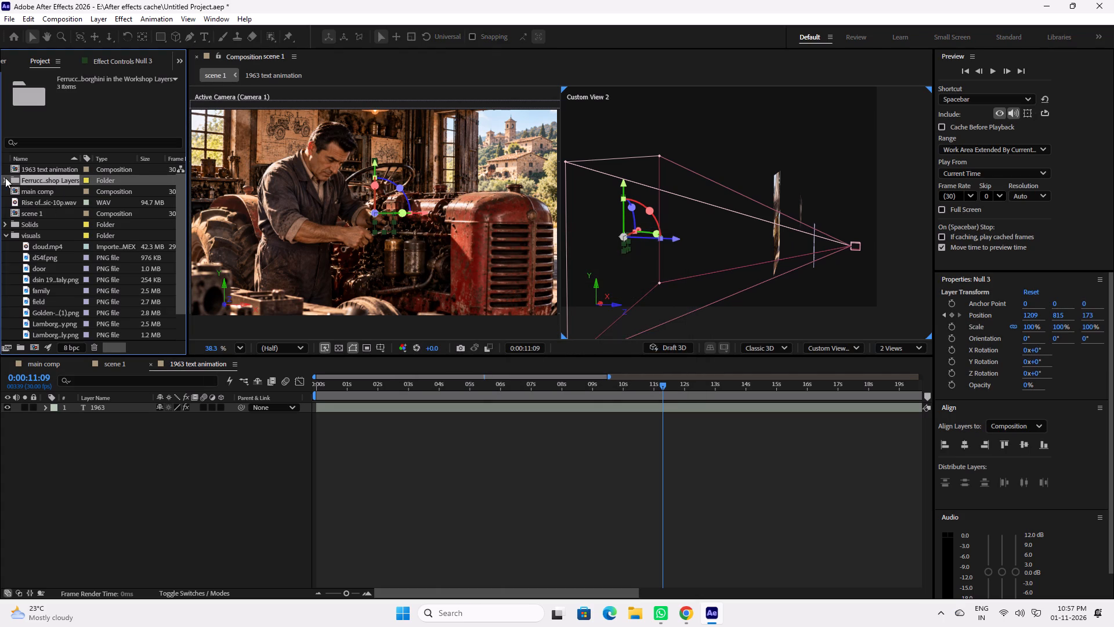
pyautogui.click(5, 178)
pyautogui.click(38, 191)
pyautogui.click(44, 200)
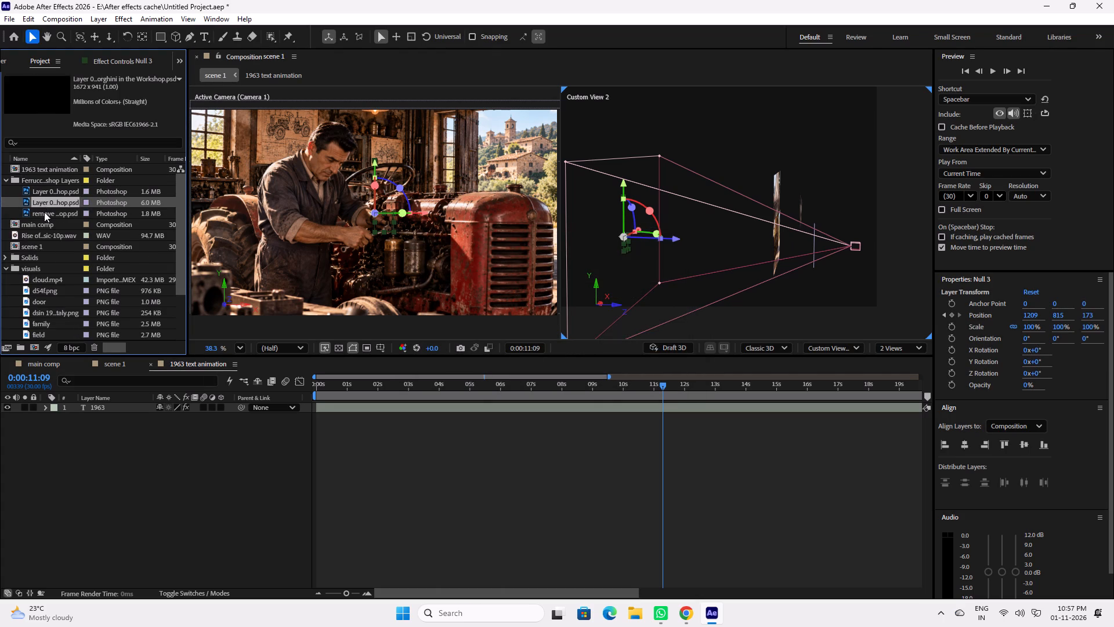
pyautogui.click(44, 212)
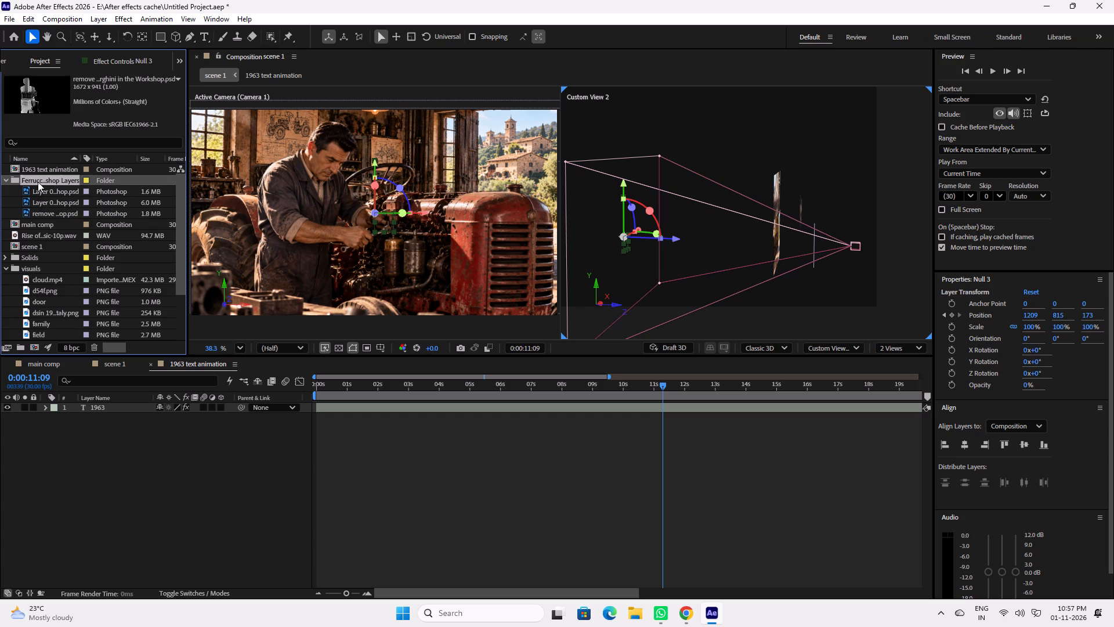
pyautogui.click(38, 182)
pyautogui.press('Delete')
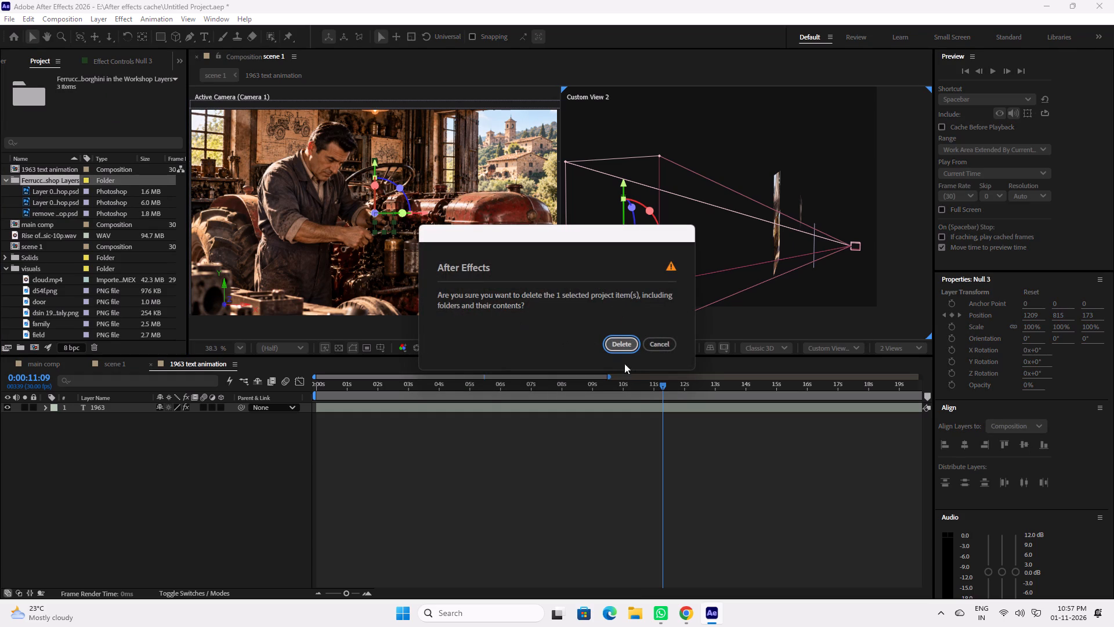
pyautogui.click(620, 349)
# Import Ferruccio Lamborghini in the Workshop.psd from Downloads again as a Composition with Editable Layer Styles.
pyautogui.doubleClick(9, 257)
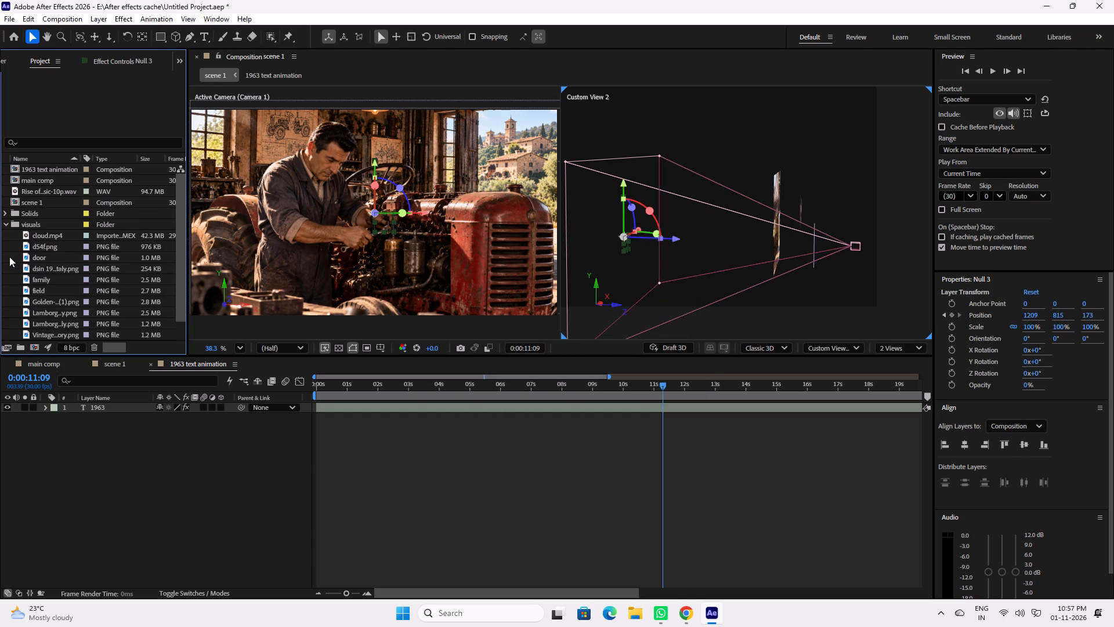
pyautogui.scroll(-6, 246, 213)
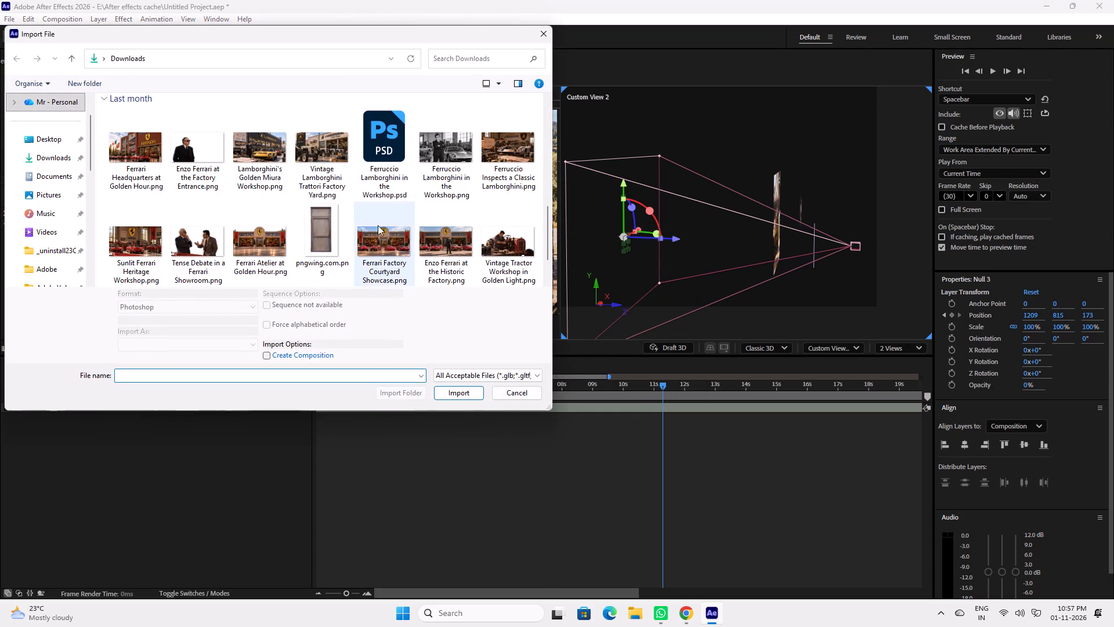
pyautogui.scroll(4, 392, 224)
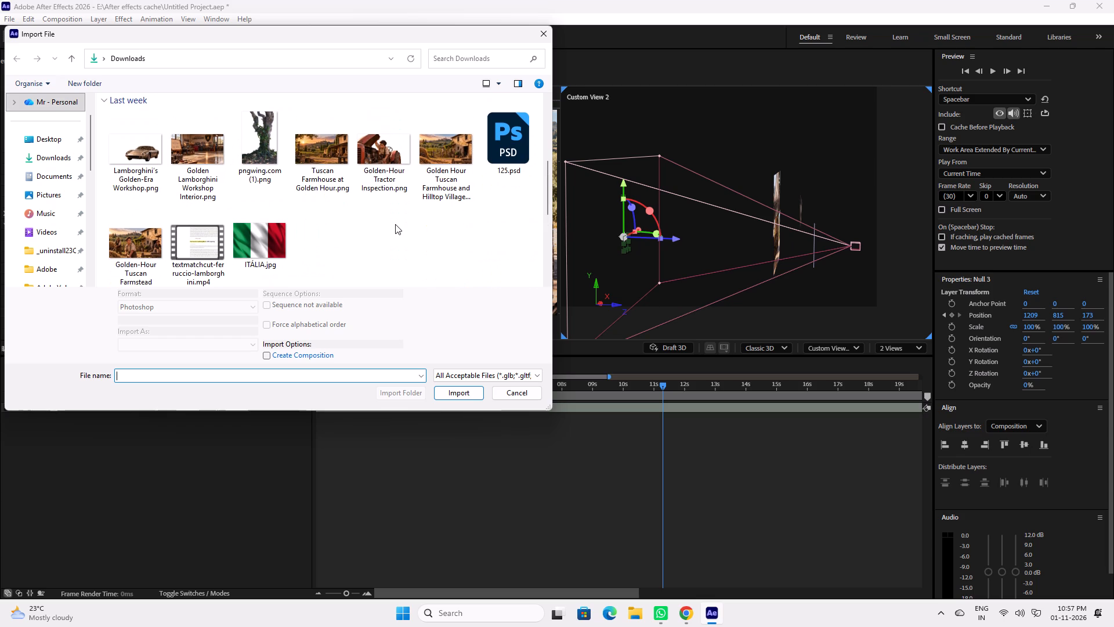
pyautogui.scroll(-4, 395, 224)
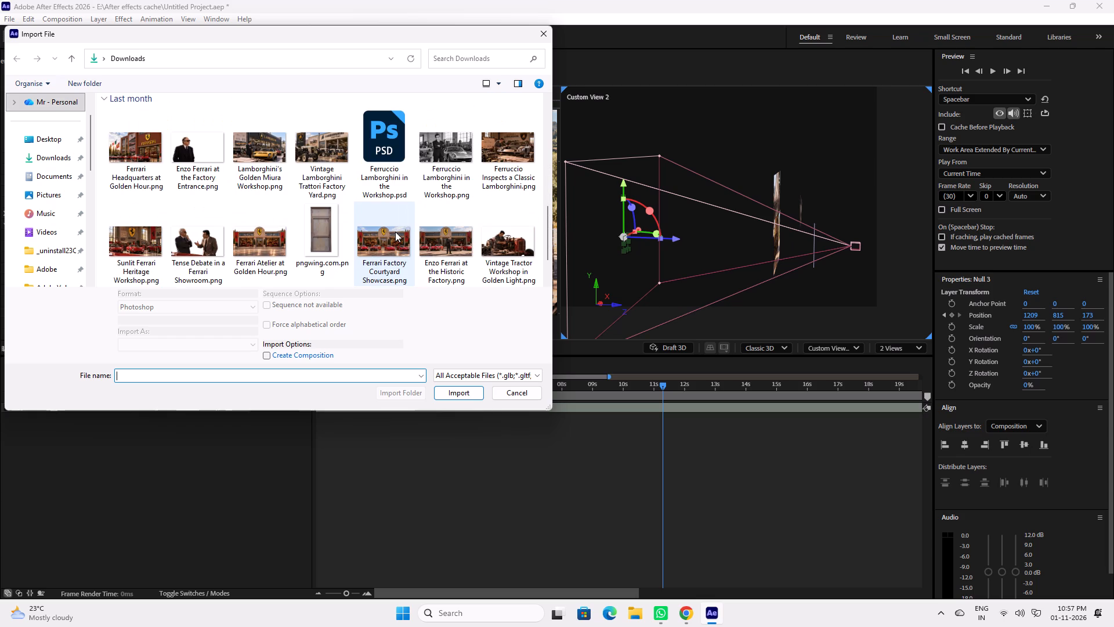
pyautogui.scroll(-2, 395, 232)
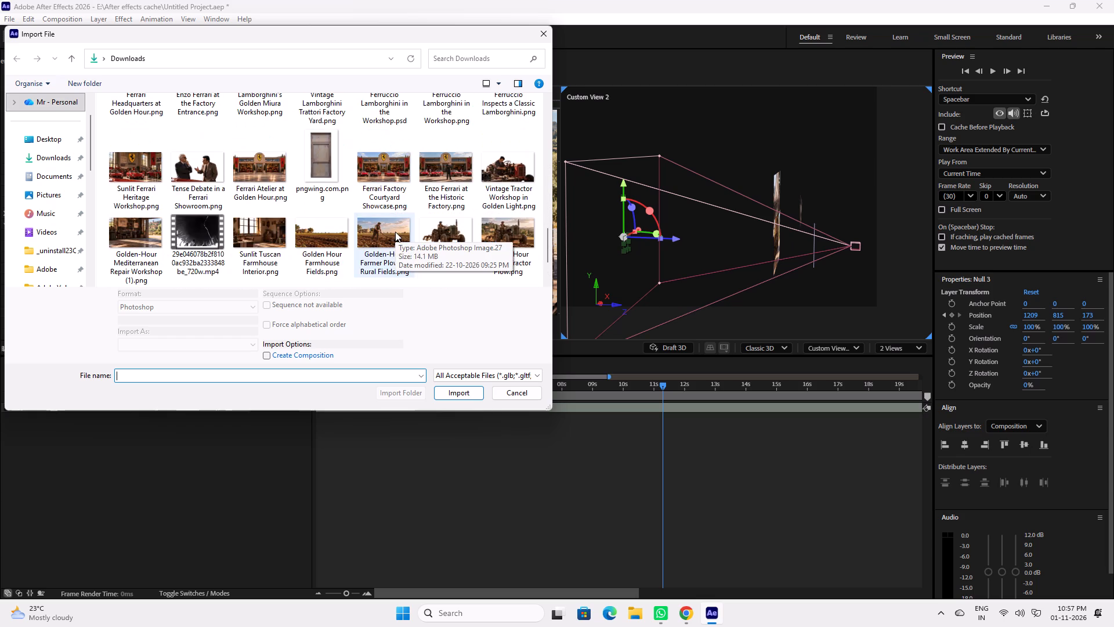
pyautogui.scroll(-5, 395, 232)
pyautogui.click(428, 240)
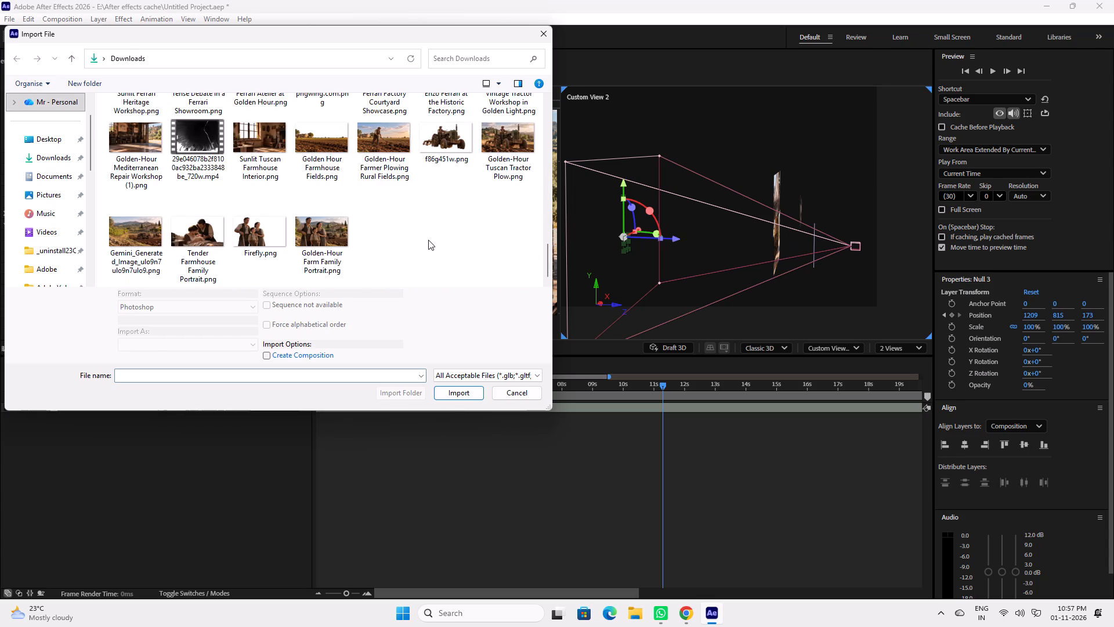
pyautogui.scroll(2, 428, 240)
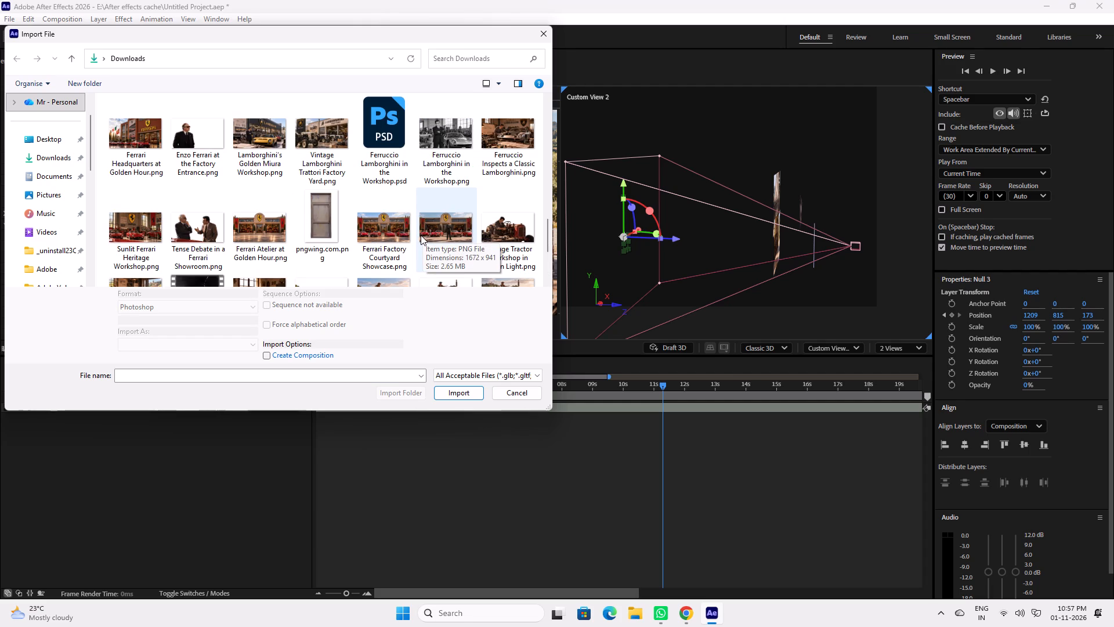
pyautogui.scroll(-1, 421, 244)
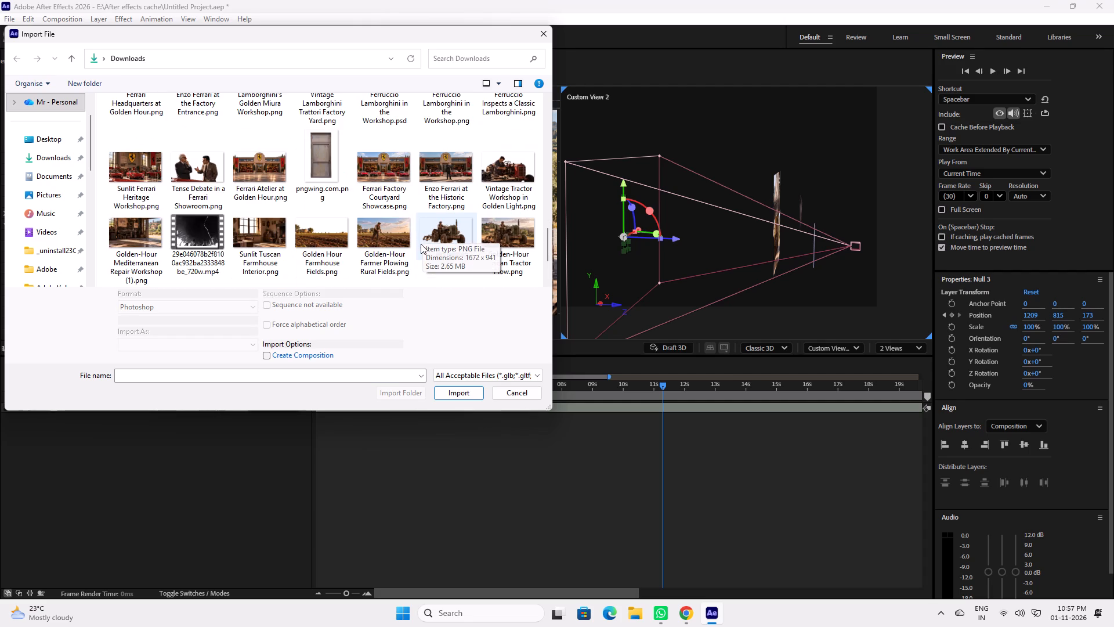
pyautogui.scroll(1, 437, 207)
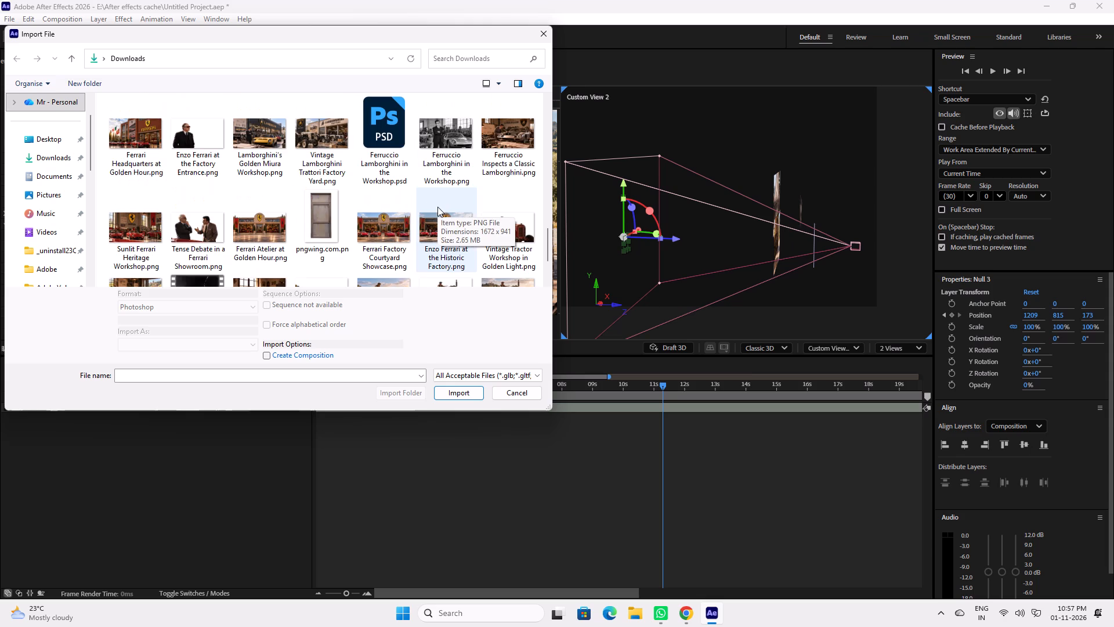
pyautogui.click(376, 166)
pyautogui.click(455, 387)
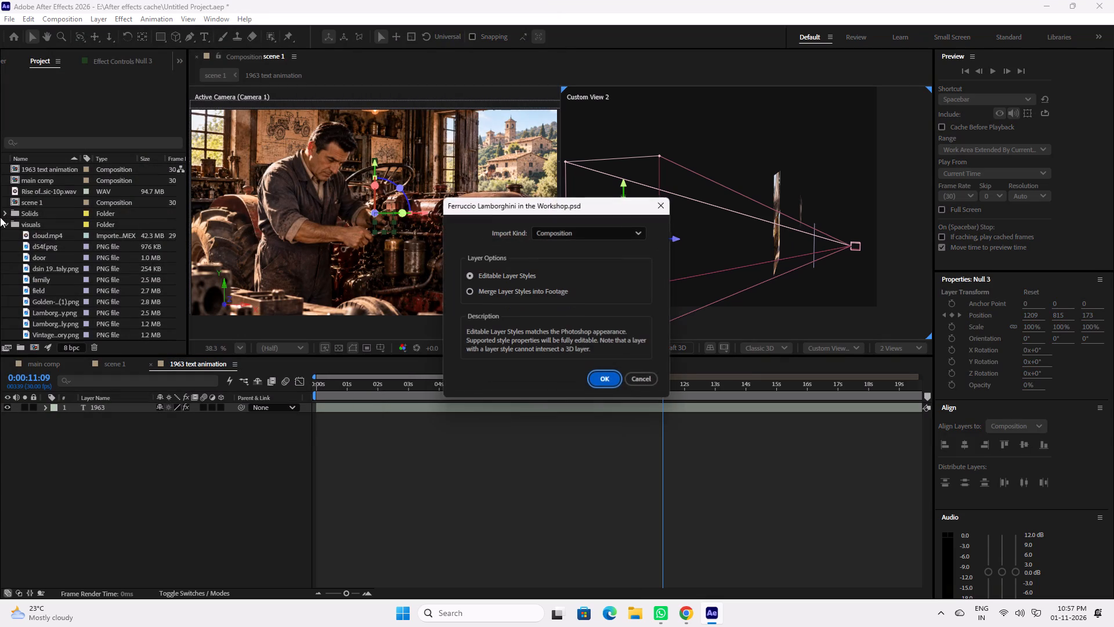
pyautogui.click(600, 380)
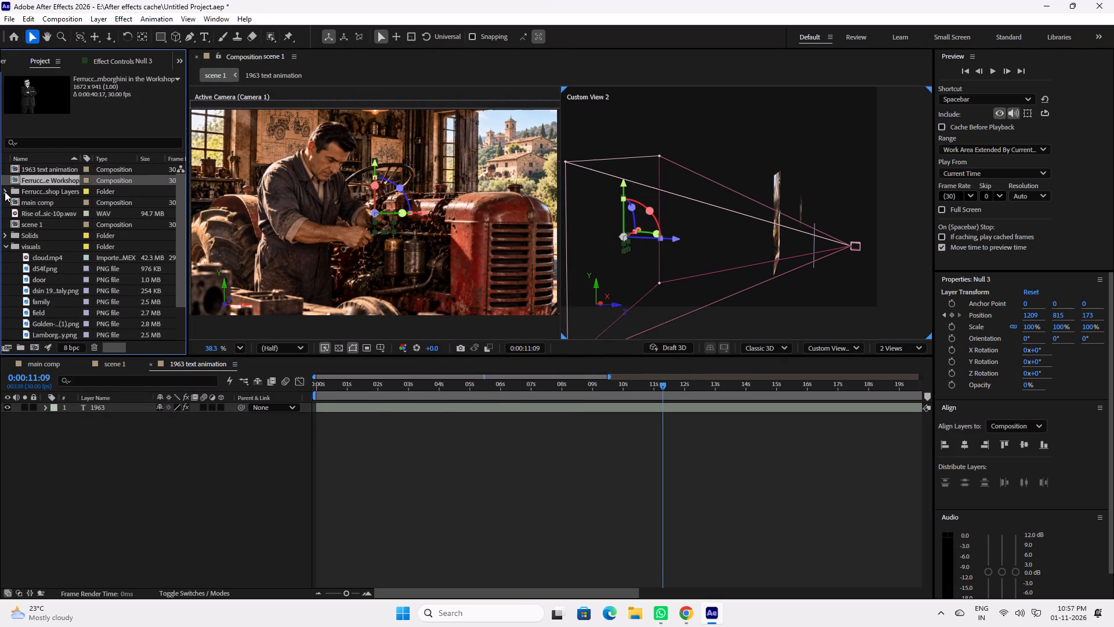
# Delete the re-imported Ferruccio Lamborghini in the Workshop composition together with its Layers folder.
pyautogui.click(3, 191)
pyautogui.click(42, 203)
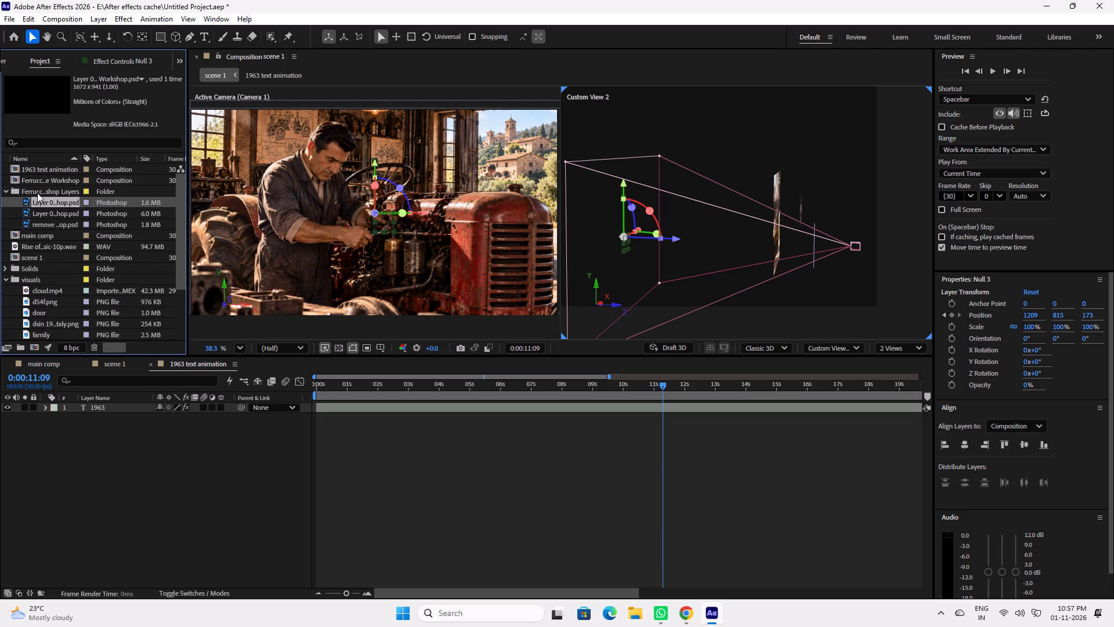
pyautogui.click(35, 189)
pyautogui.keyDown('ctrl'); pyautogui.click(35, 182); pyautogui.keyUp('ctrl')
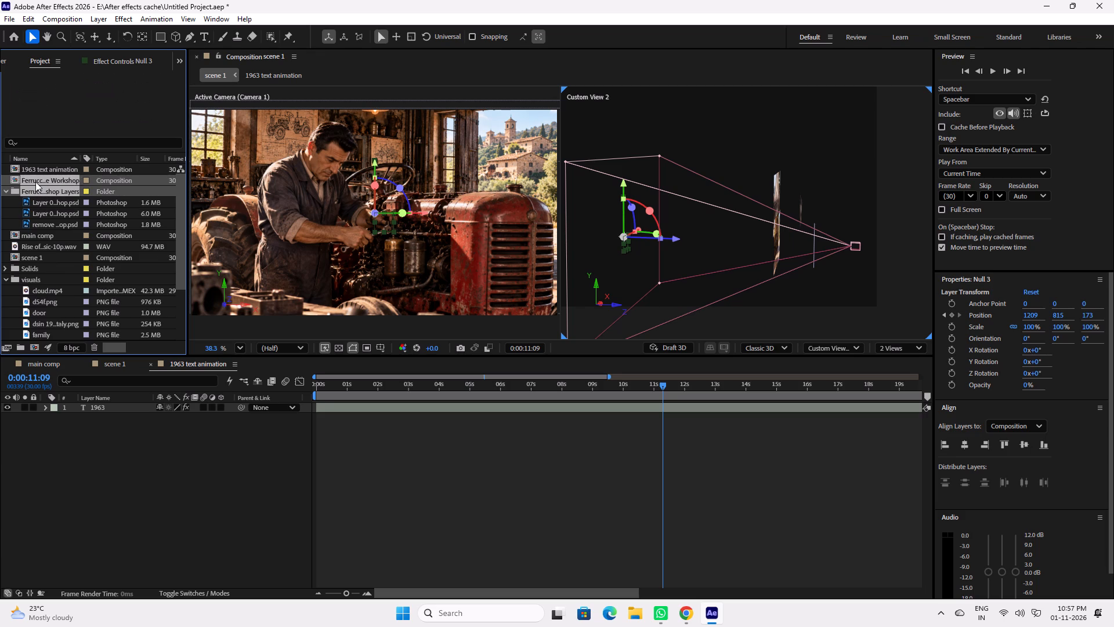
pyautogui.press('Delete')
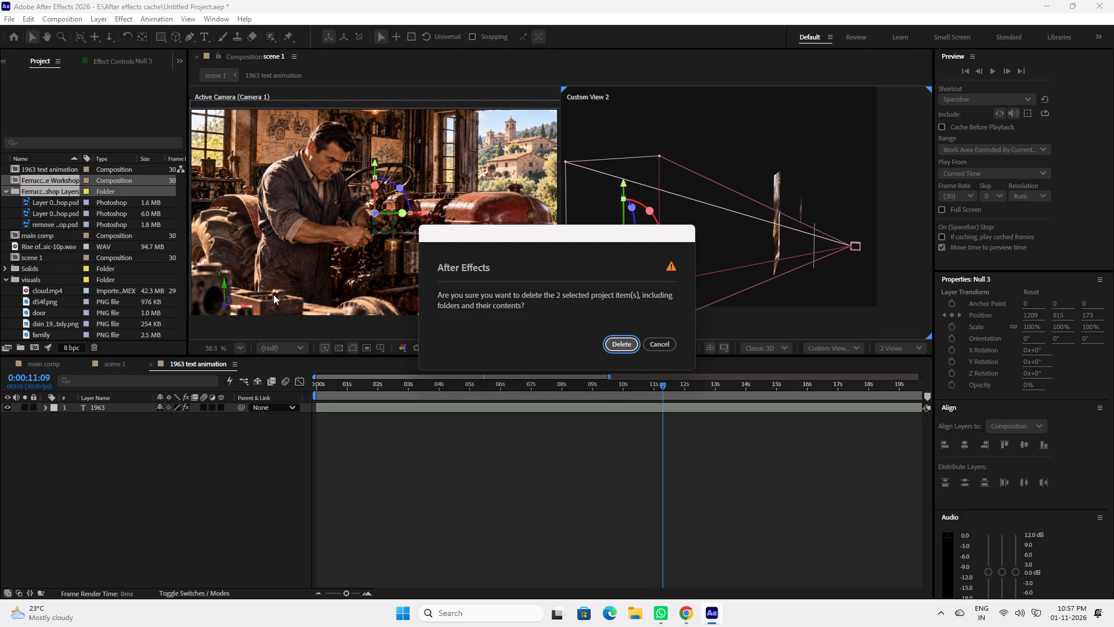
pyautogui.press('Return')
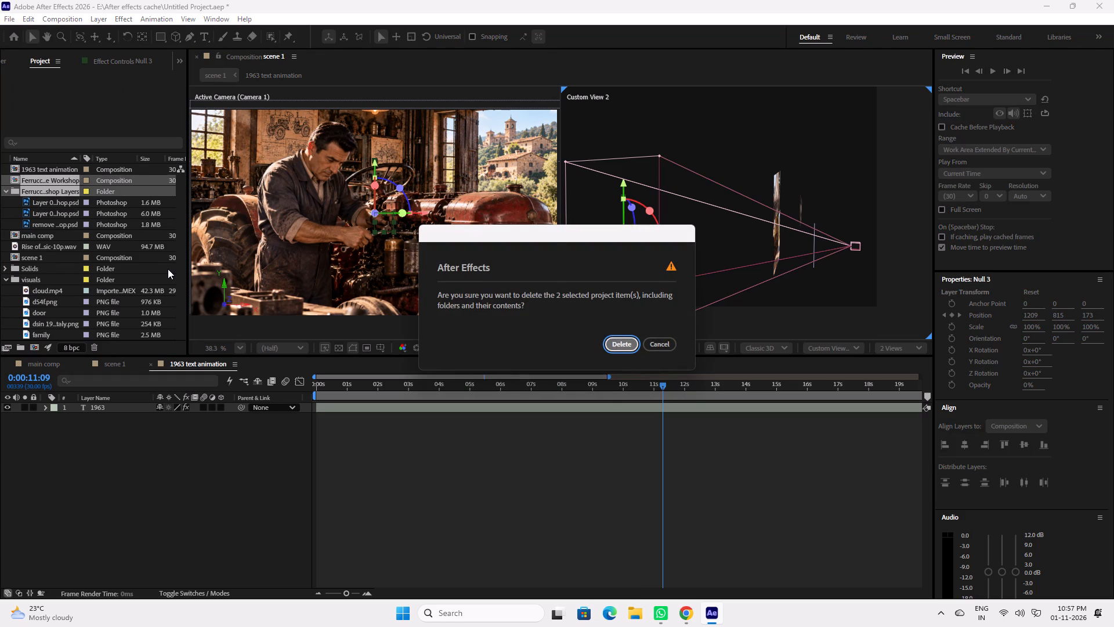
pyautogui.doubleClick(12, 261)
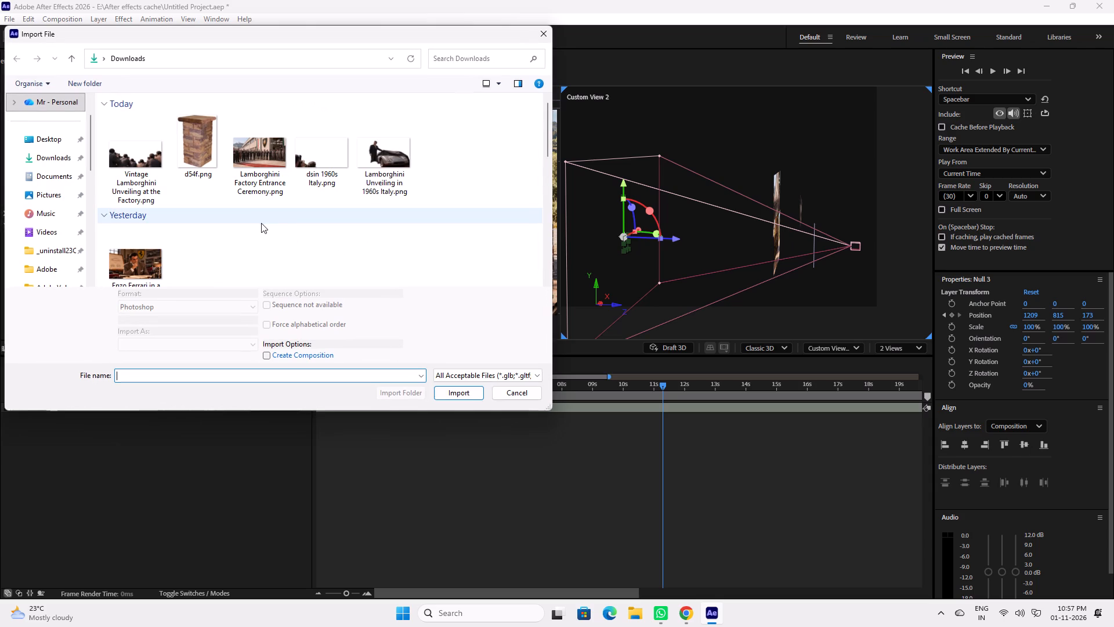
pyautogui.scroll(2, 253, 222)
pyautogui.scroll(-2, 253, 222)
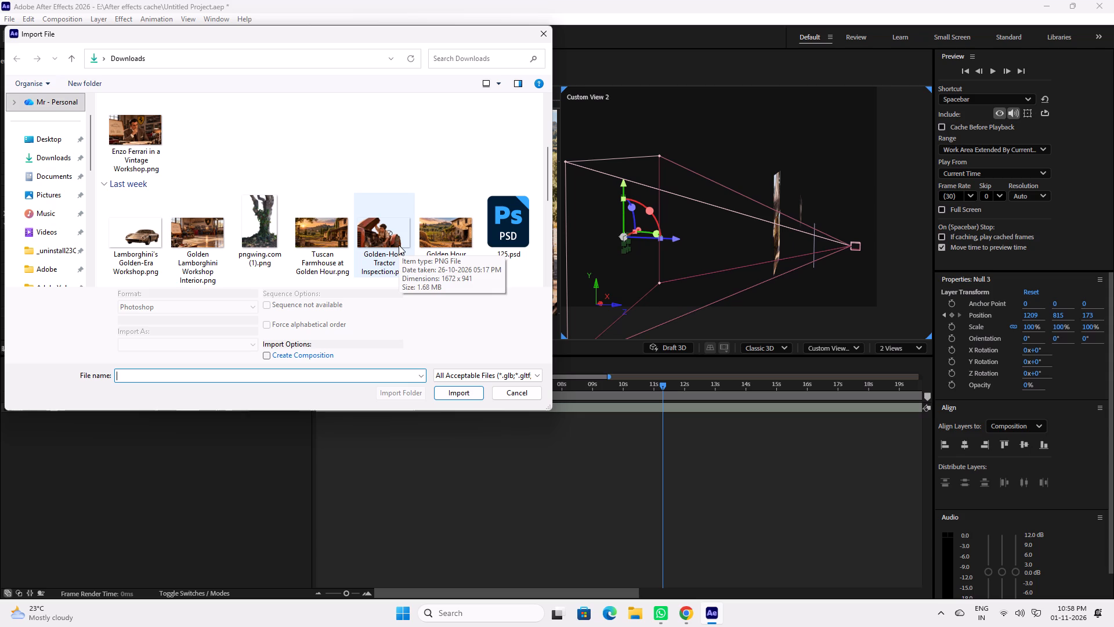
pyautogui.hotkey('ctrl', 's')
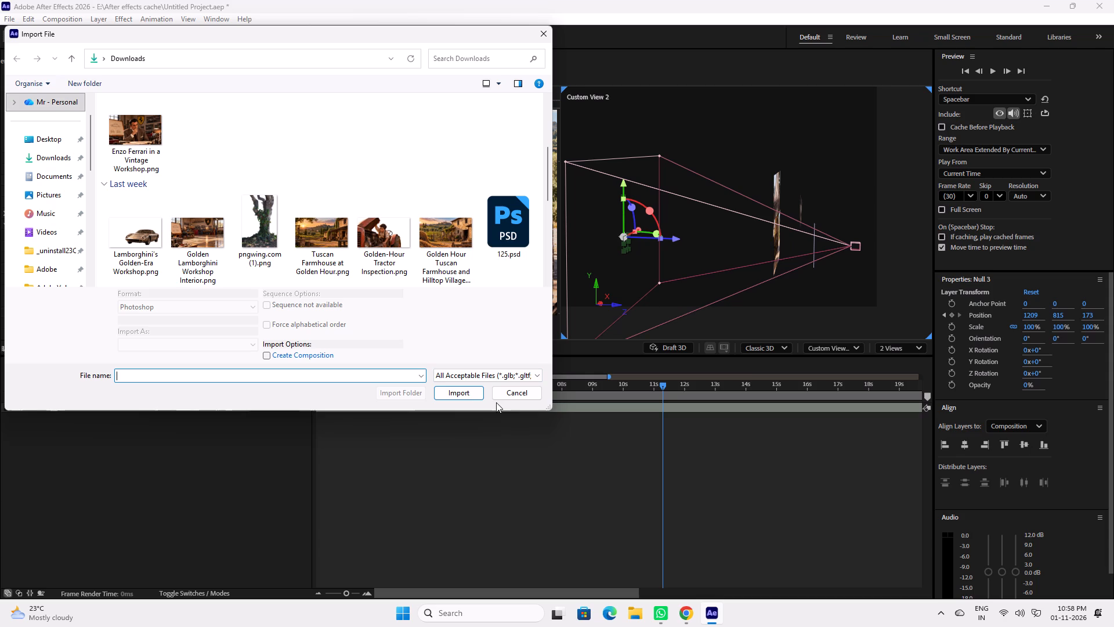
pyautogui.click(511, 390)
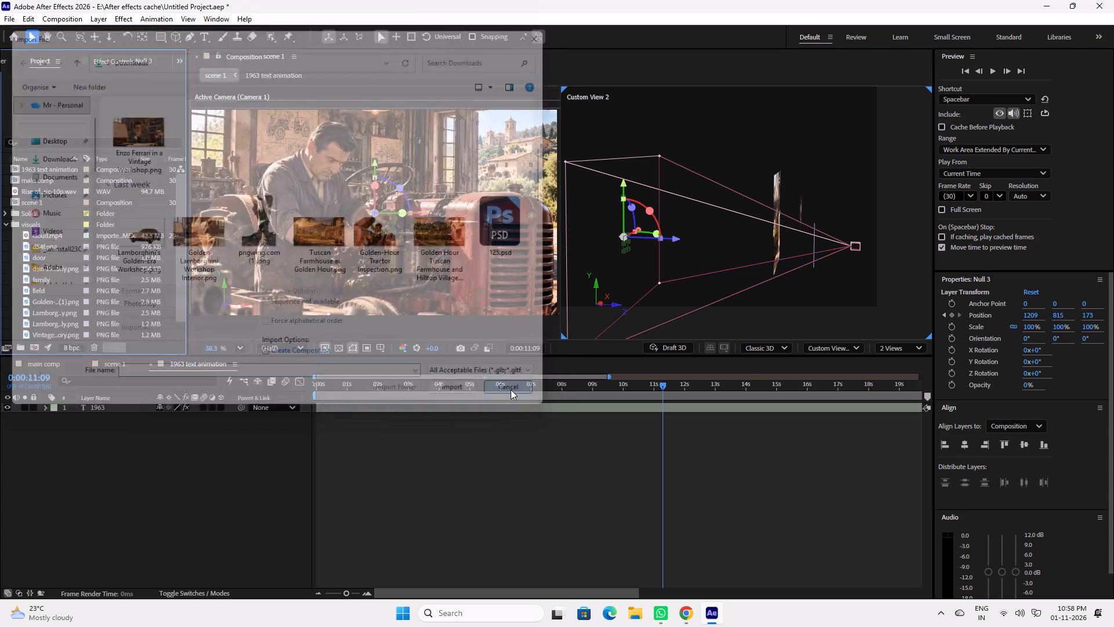
# Scrub the 1963 text animation back to 0:00:00:00 and close its timeline to return to scene 1.
pyautogui.moveTo(508, 388); pyautogui.dragTo(377, 382)
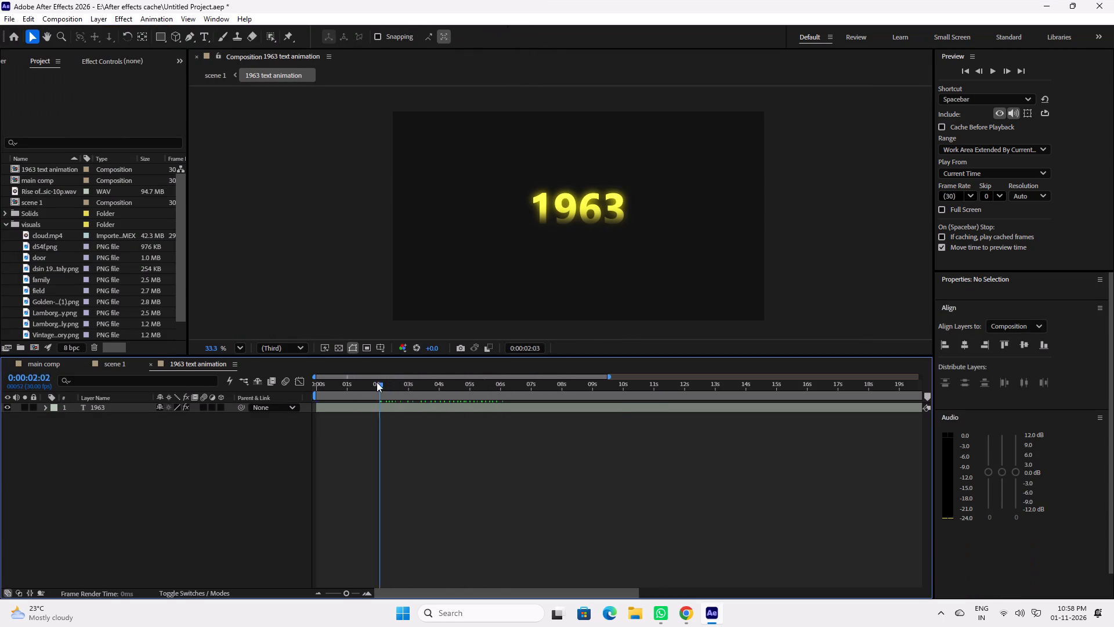
pyautogui.moveTo(377, 382); pyautogui.dragTo(306, 383)
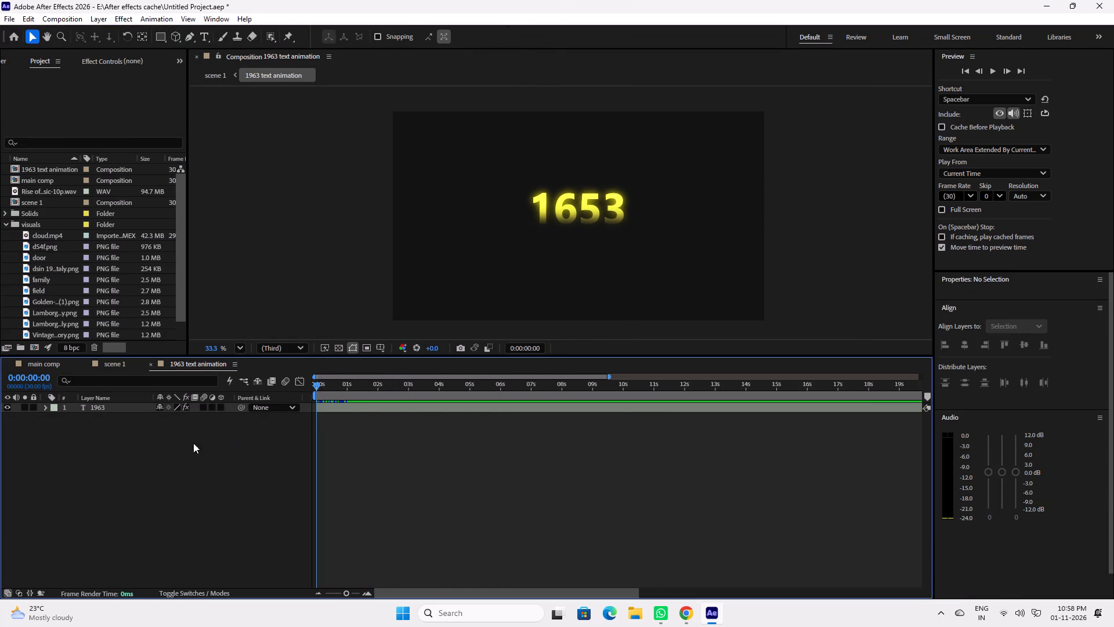
pyautogui.click(117, 360)
pyautogui.click(166, 365)
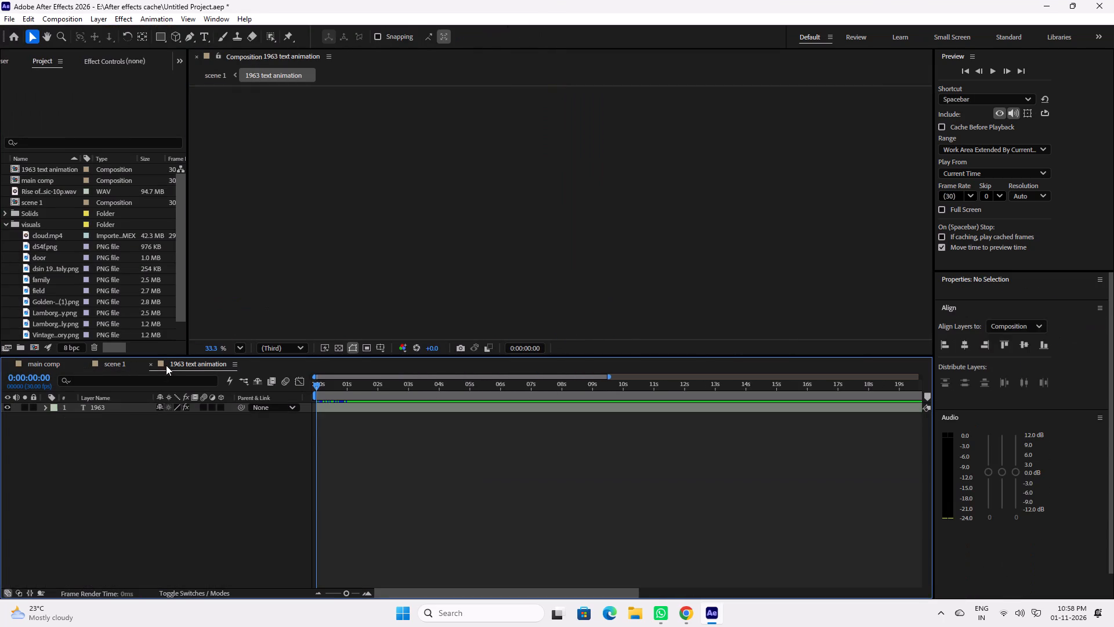
pyautogui.click(153, 365)
# Save the project.
pyautogui.hotkey('ctrl', 's')
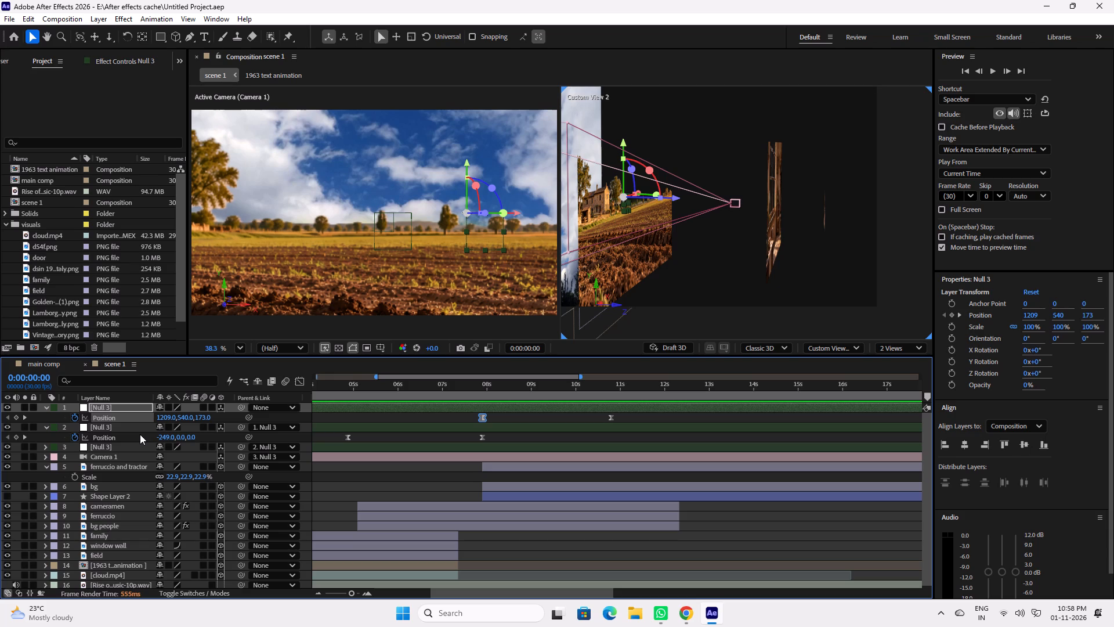
# Examine the scene 1 timeline and scrub between about 7 and 11 seconds to review the camera move from car unveiling to workshop.
pyautogui.scroll(-4, 663, 506)
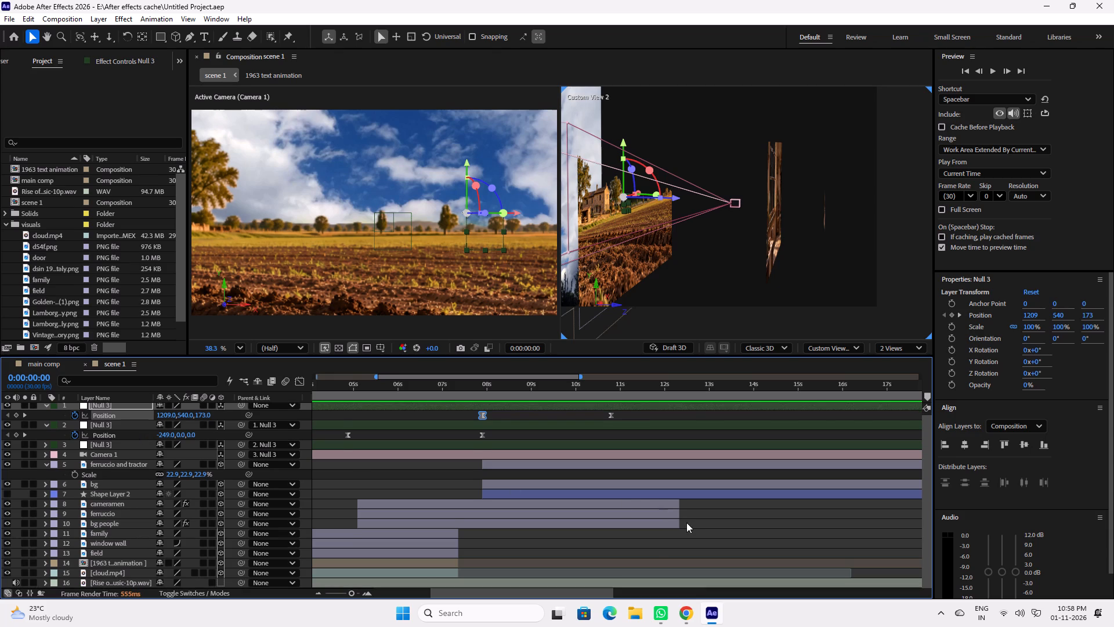
pyautogui.scroll(4, 692, 522)
pyautogui.scroll(-1, 719, 528)
pyautogui.moveTo(585, 594); pyautogui.dragTo(620, 593)
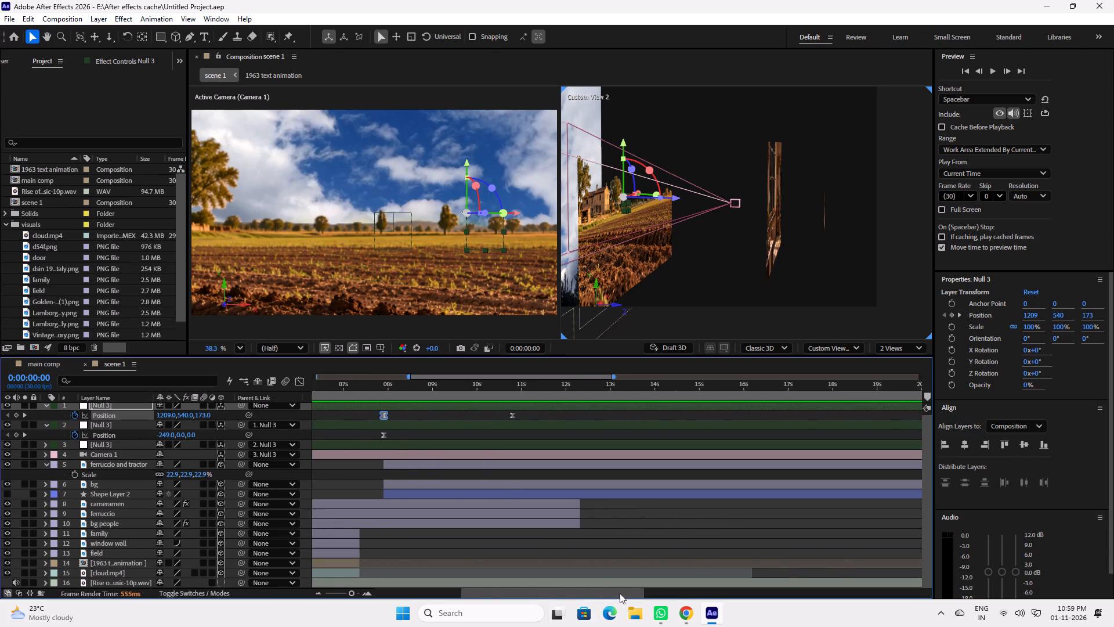
pyautogui.moveTo(620, 593); pyautogui.dragTo(892, 604)
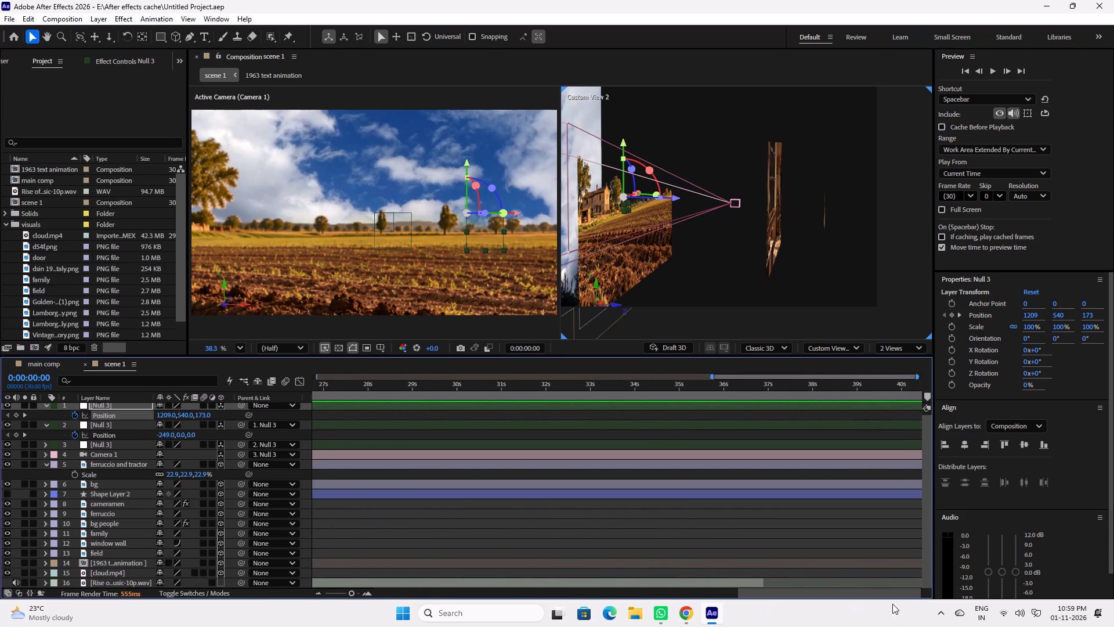
pyautogui.moveTo(892, 604); pyautogui.dragTo(578, 594)
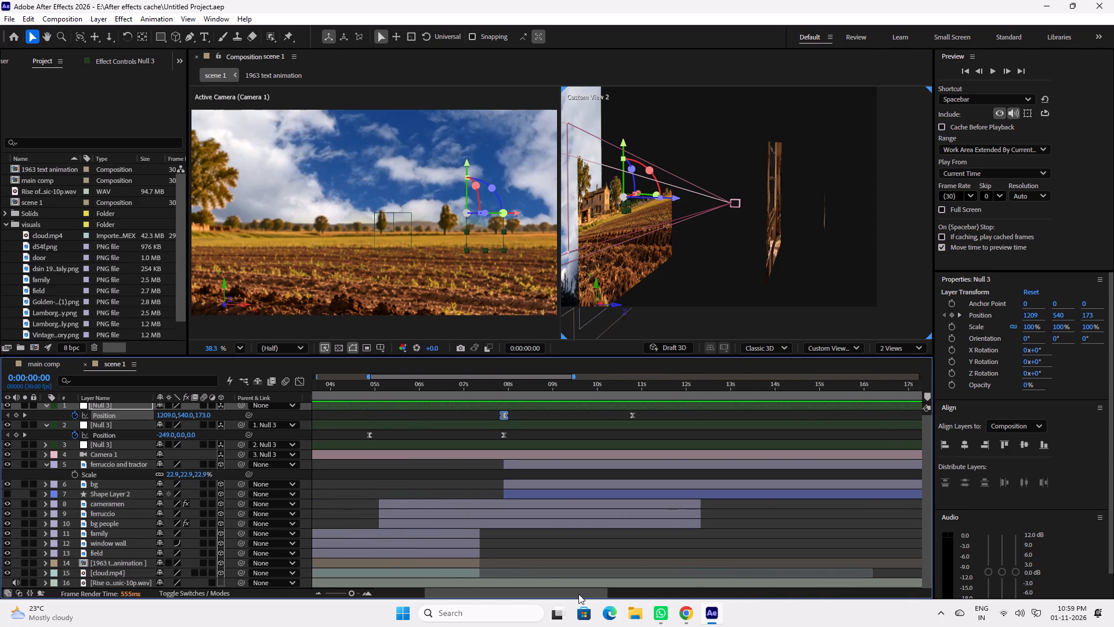
pyautogui.moveTo(578, 594); pyautogui.dragTo(680, 596)
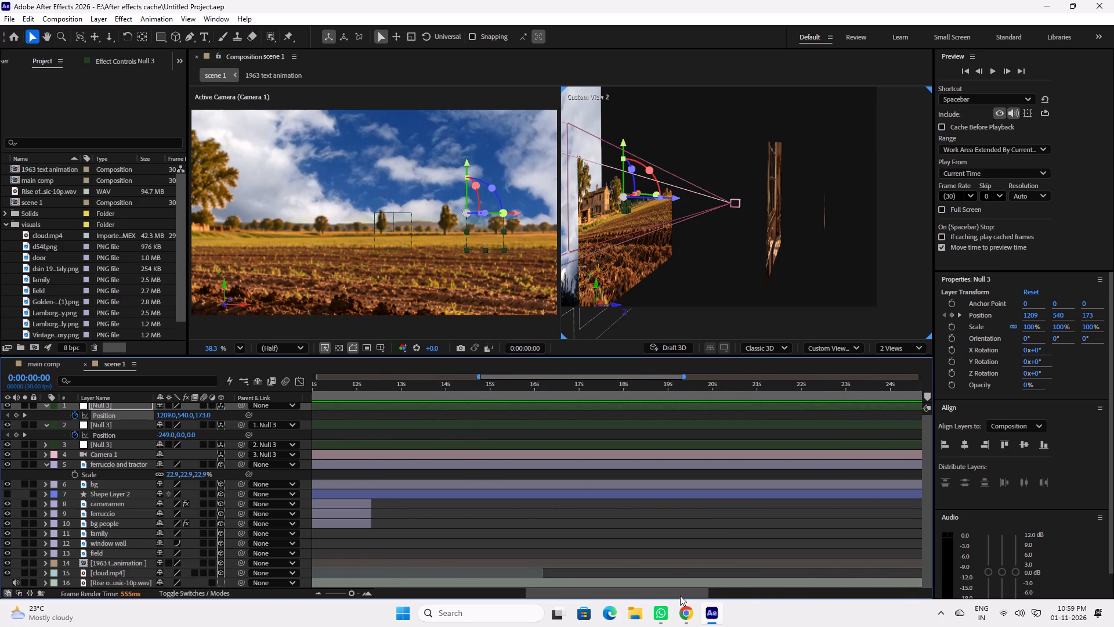
pyautogui.moveTo(680, 596); pyautogui.dragTo(584, 589)
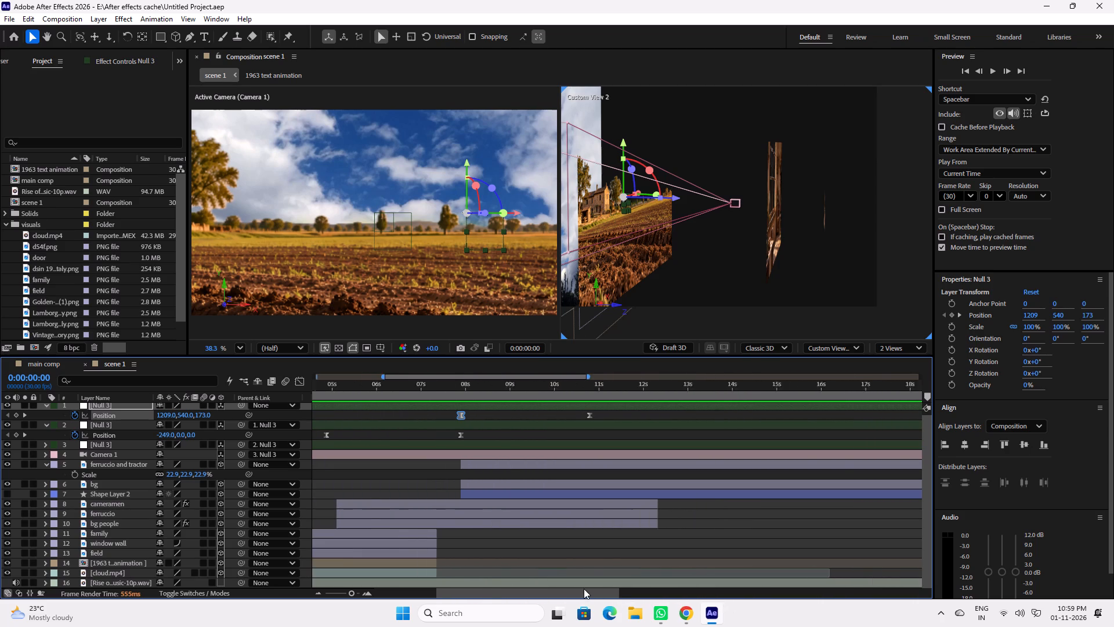
pyautogui.moveTo(584, 589); pyautogui.dragTo(574, 588)
pyautogui.moveTo(518, 387); pyautogui.dragTo(503, 387)
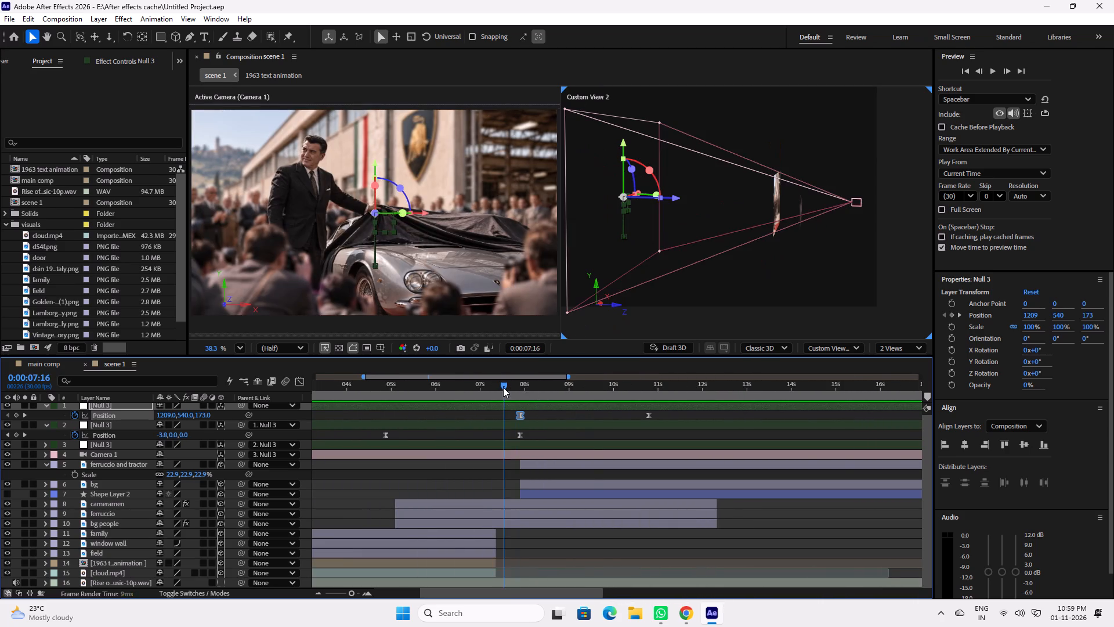
pyautogui.moveTo(503, 387); pyautogui.dragTo(654, 398)
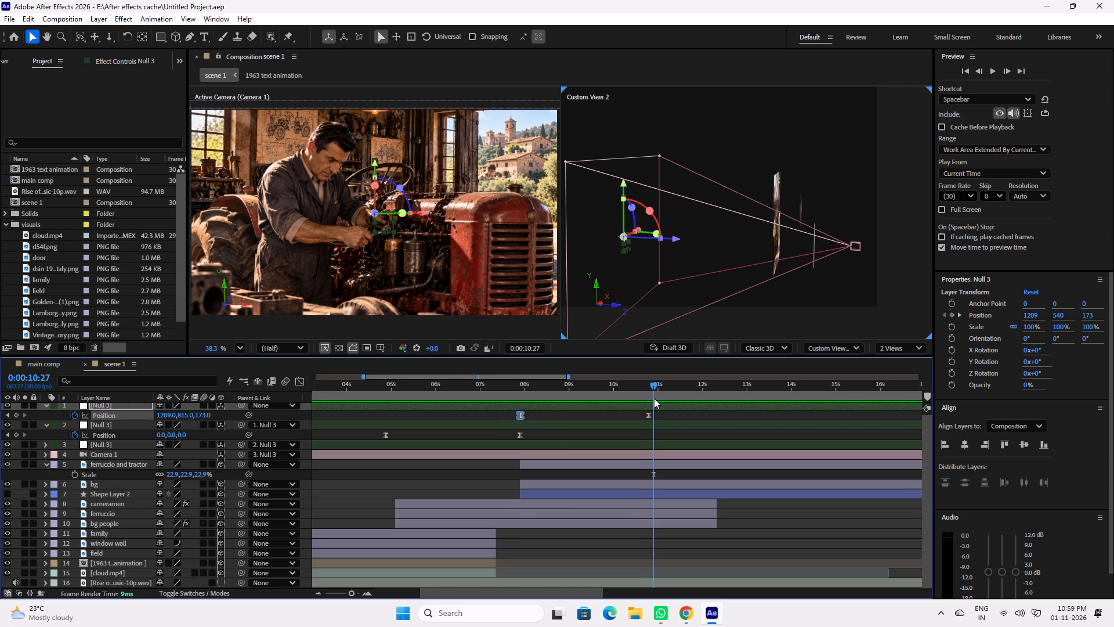
pyautogui.moveTo(524, 386); pyautogui.dragTo(530, 386)
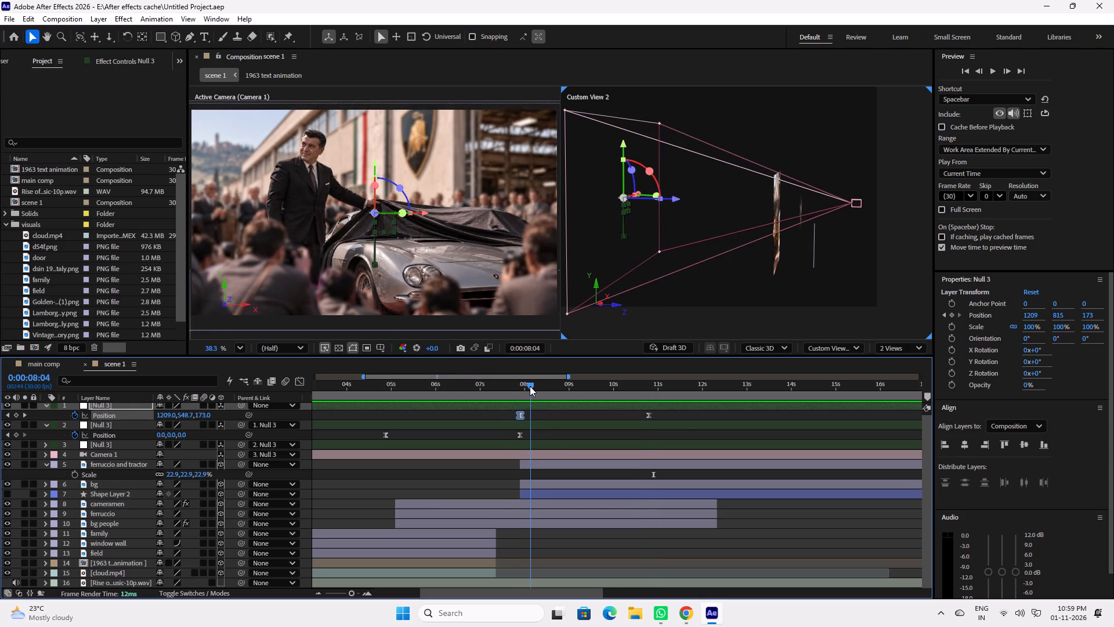
pyautogui.moveTo(530, 386); pyautogui.dragTo(523, 387)
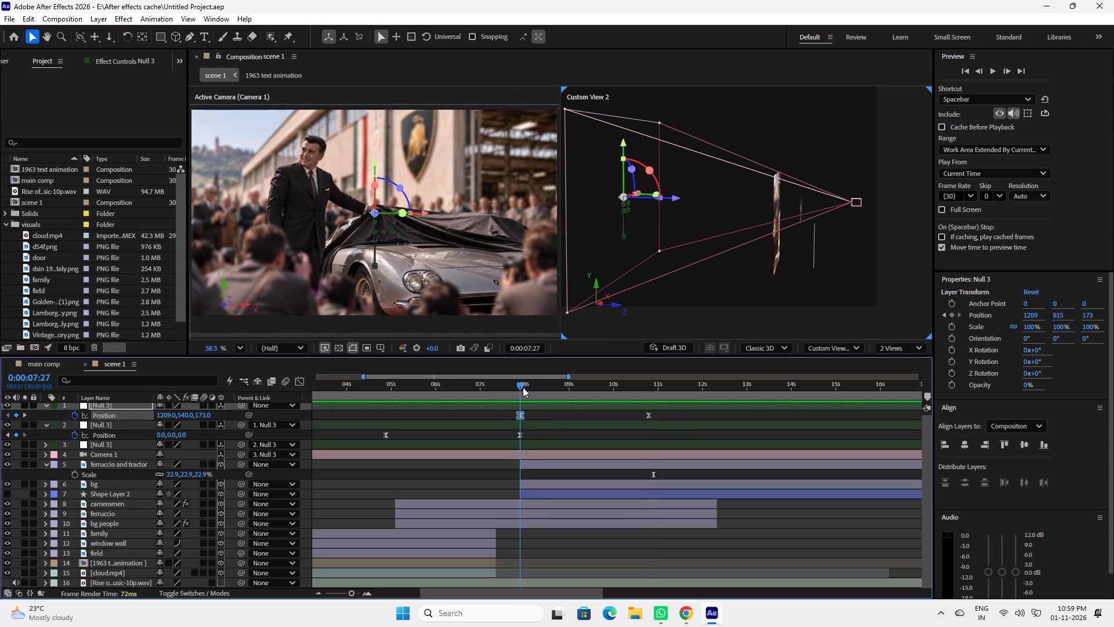
pyautogui.moveTo(523, 387); pyautogui.dragTo(588, 395)
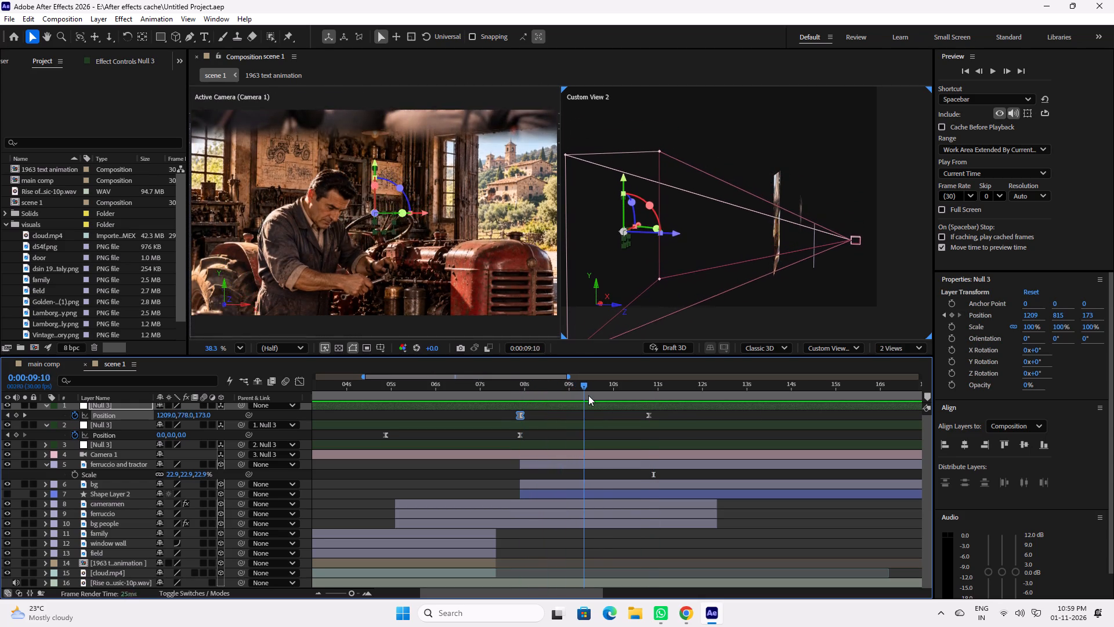
pyautogui.moveTo(588, 395); pyautogui.dragTo(639, 405)
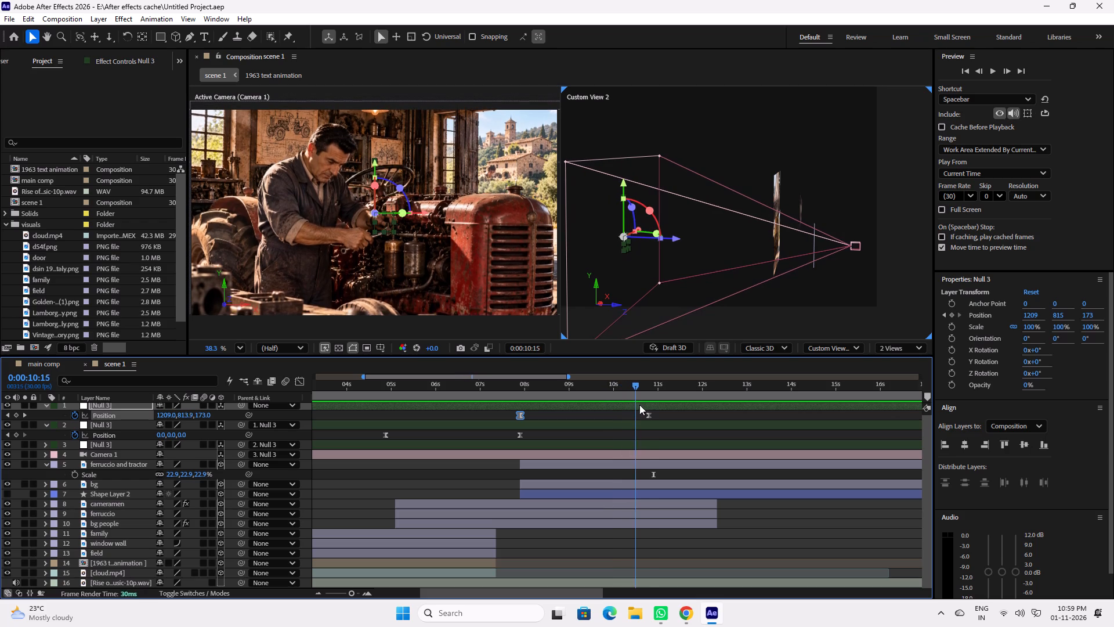
# Trim the ends of the cameramen, ferruccio and bg people layers to 0:00:10:24, at the last Null 3 position keyframe.
pyautogui.moveTo(639, 405); pyautogui.dragTo(643, 405)
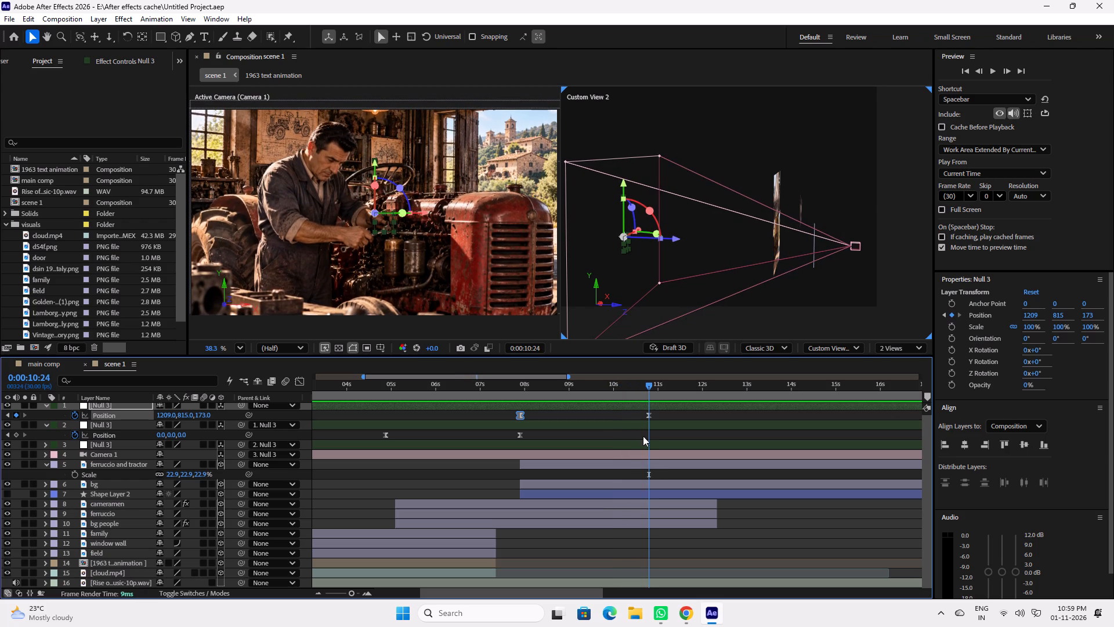
pyautogui.keyDown('ctrl'); pyautogui.click(664, 524); pyautogui.keyUp('ctrl')
pyautogui.keyDown('ctrl'); pyautogui.click(670, 513); pyautogui.keyUp('ctrl')
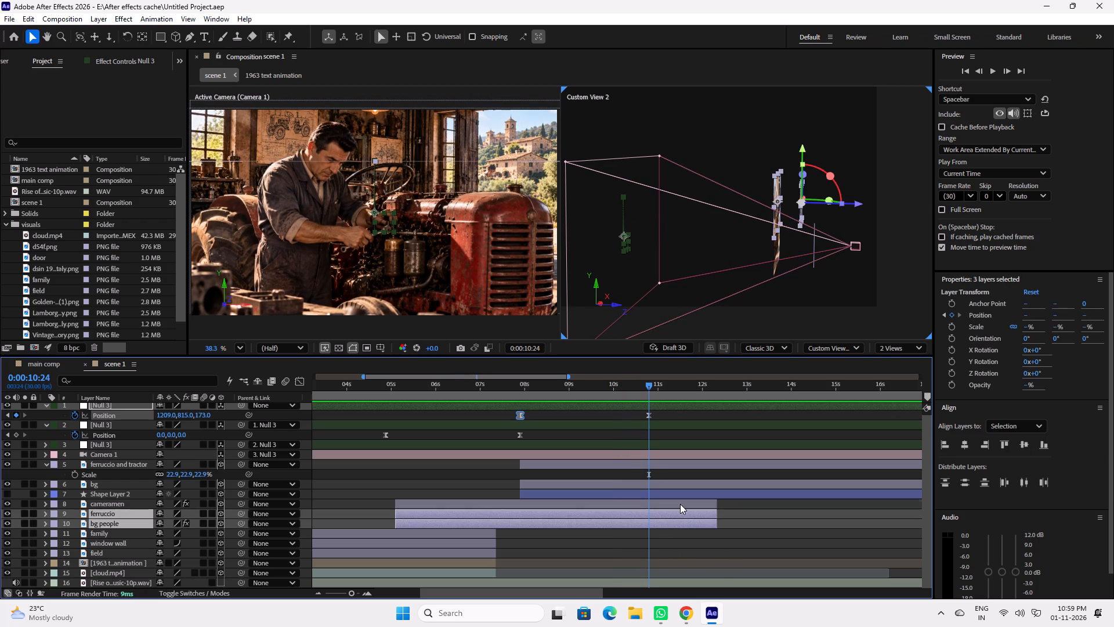
pyautogui.keyDown('ctrl'); pyautogui.click(680, 504); pyautogui.keyUp('ctrl')
pyautogui.moveTo(719, 503); pyautogui.dragTo(683, 503)
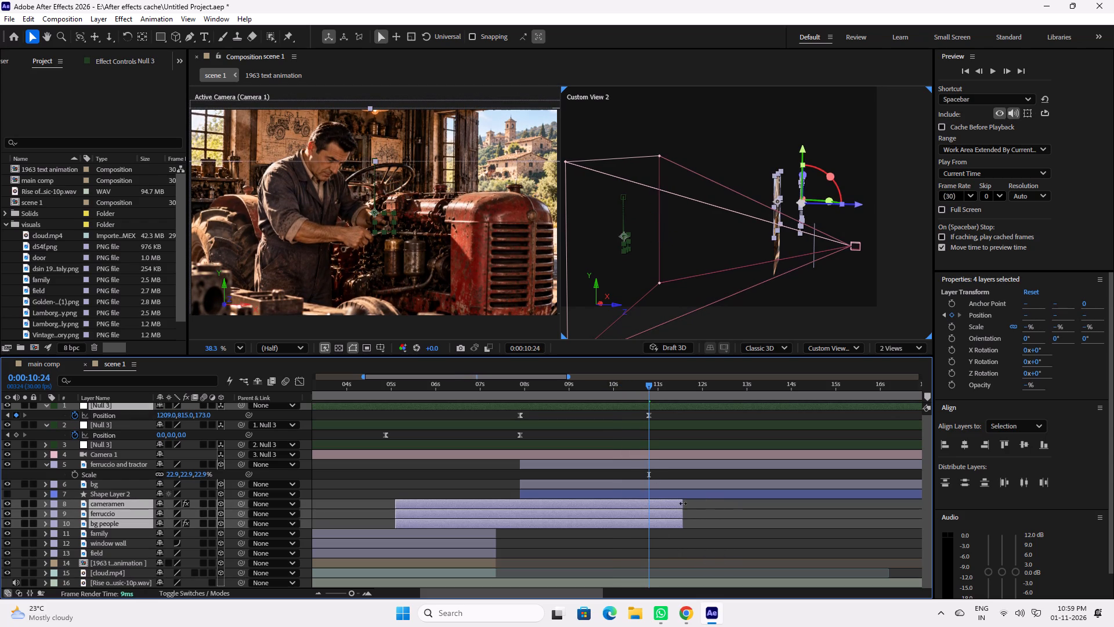
pyautogui.moveTo(683, 503); pyautogui.dragTo(659, 507)
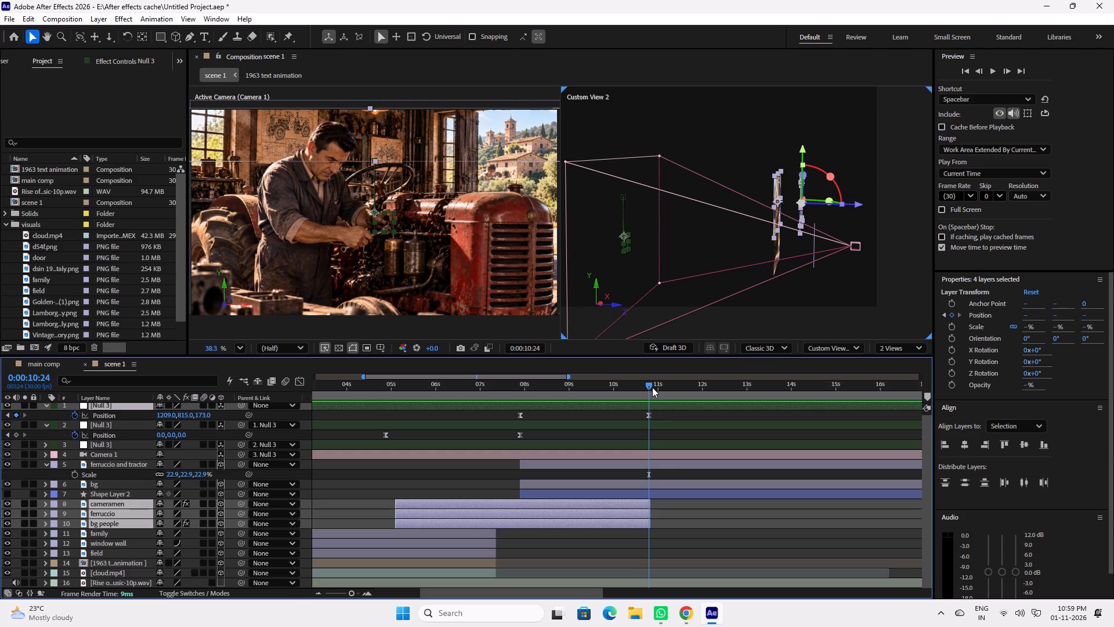
pyautogui.moveTo(652, 387); pyautogui.dragTo(687, 390)
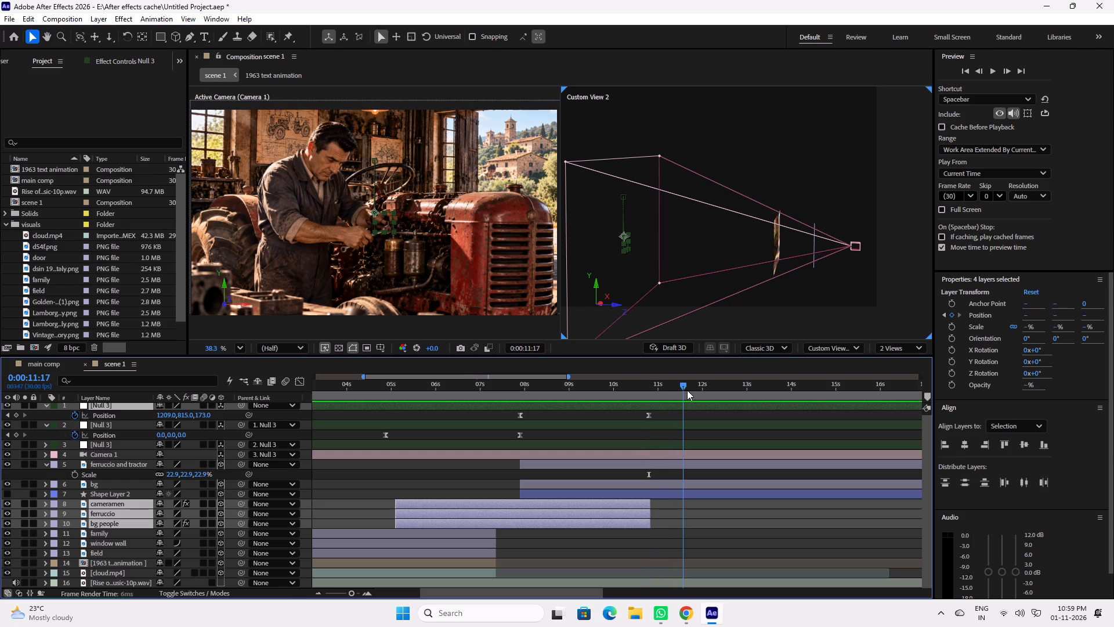
pyautogui.moveTo(687, 390); pyautogui.dragTo(656, 395)
# Save the project.
pyautogui.hotkey('ctrl', 's')
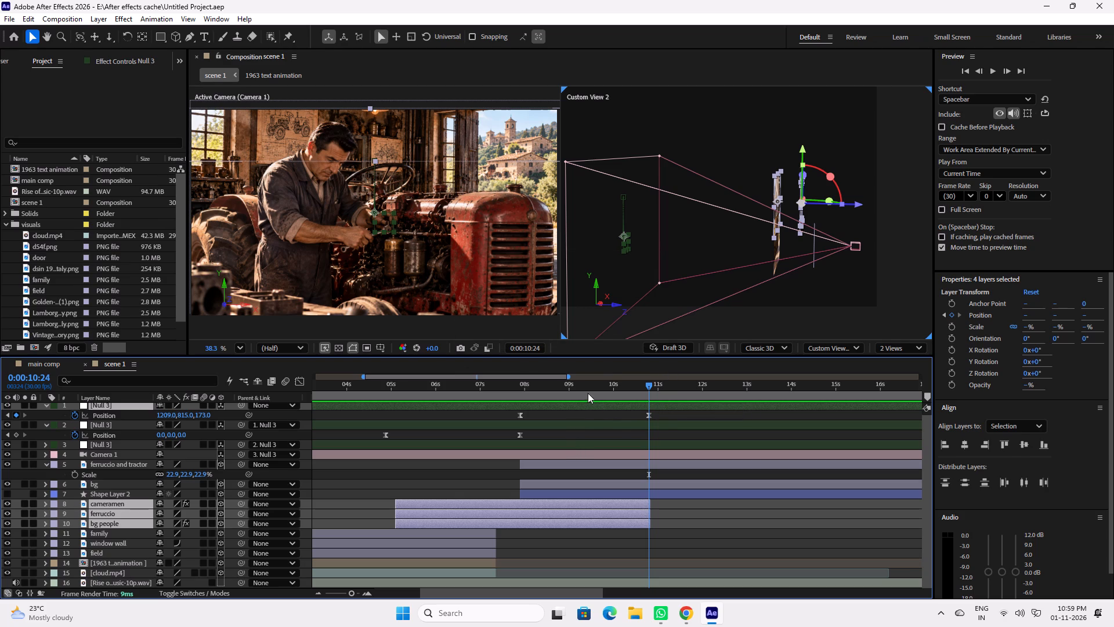
# Apply the Gaussian Blur effect to the workshop's bg layer and set its Blurriness to 15.
pyautogui.moveTo(570, 387); pyautogui.dragTo(555, 388)
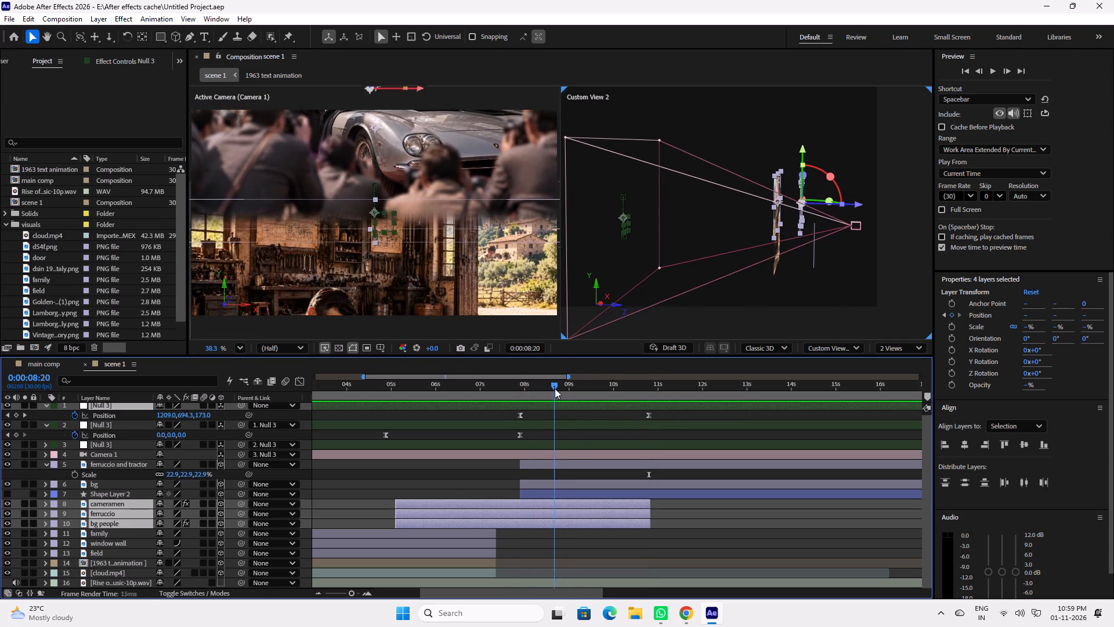
pyautogui.moveTo(555, 388); pyautogui.dragTo(605, 391)
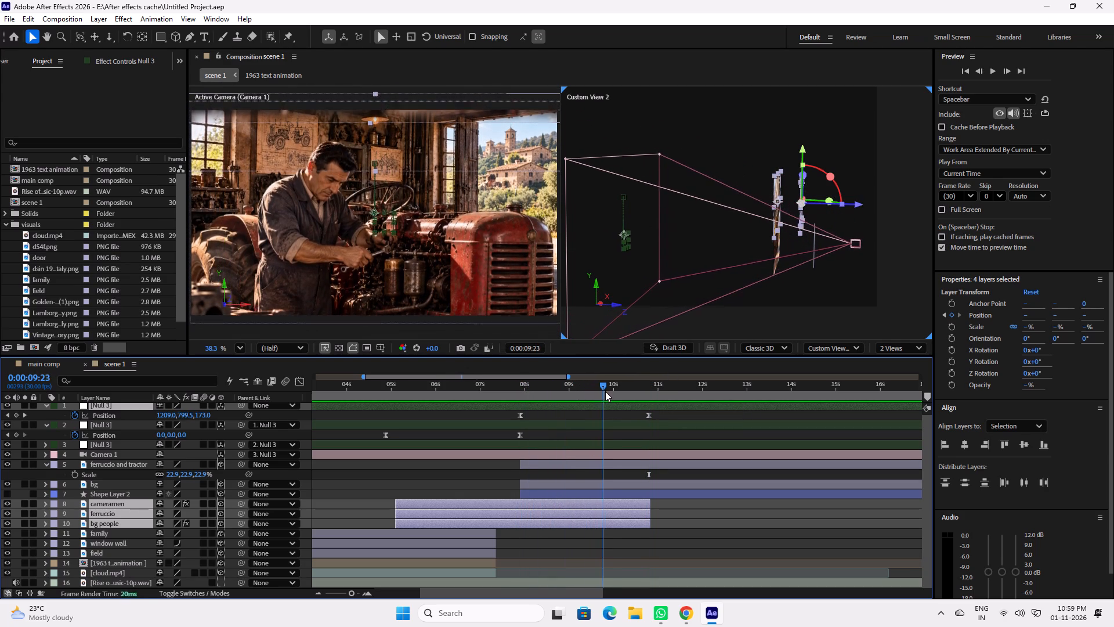
pyautogui.moveTo(605, 391); pyautogui.dragTo(583, 394)
pyautogui.click(693, 521)
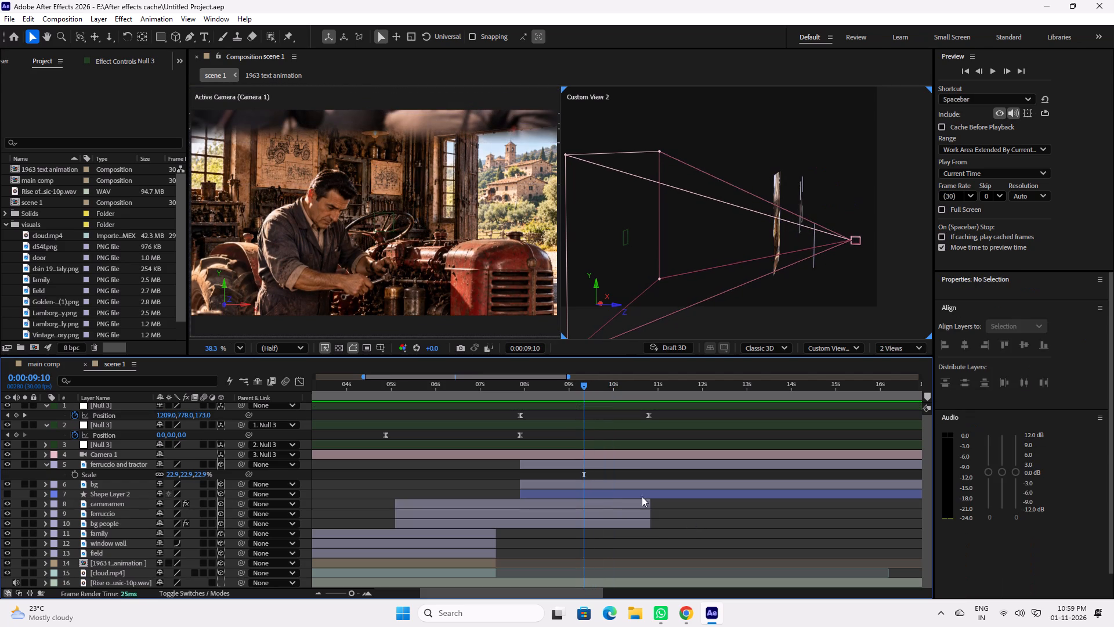
pyautogui.click(580, 481)
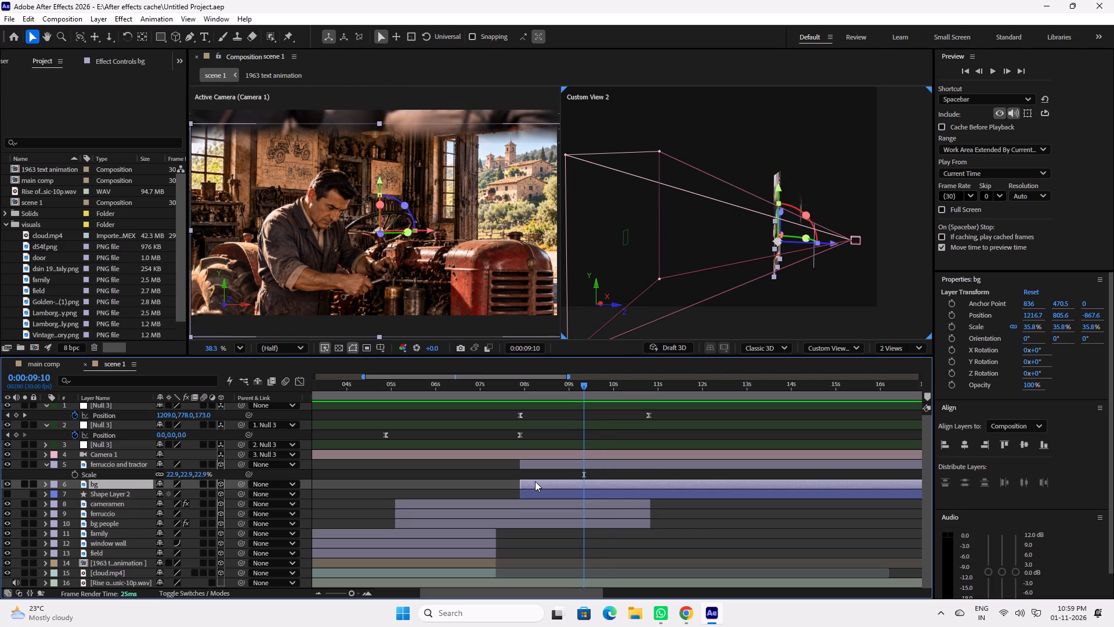
pyautogui.hotkey('ctrl', 'space')
pyautogui.write('gau')
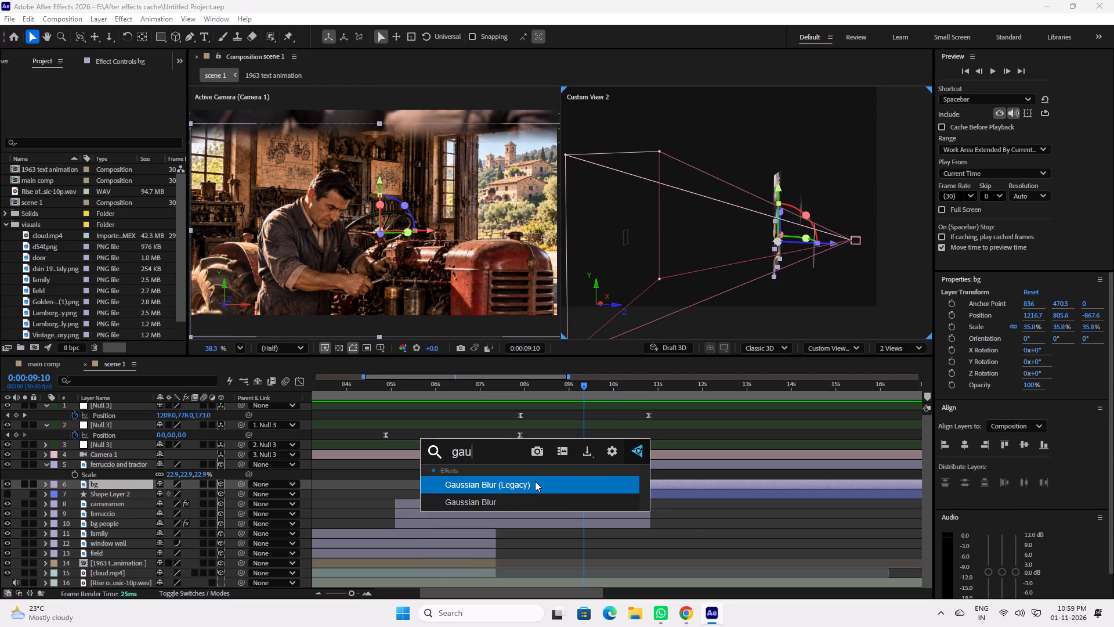
pyautogui.press('Down')
pyautogui.press('Return')
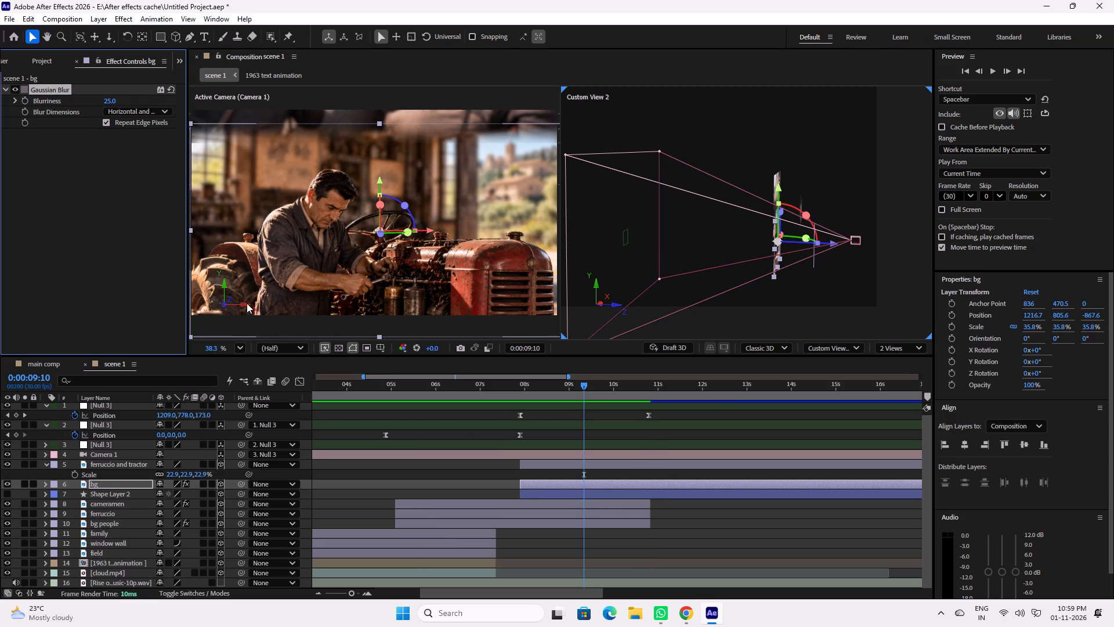
pyautogui.click(113, 101)
pyautogui.write('15')
pyautogui.press('Return')
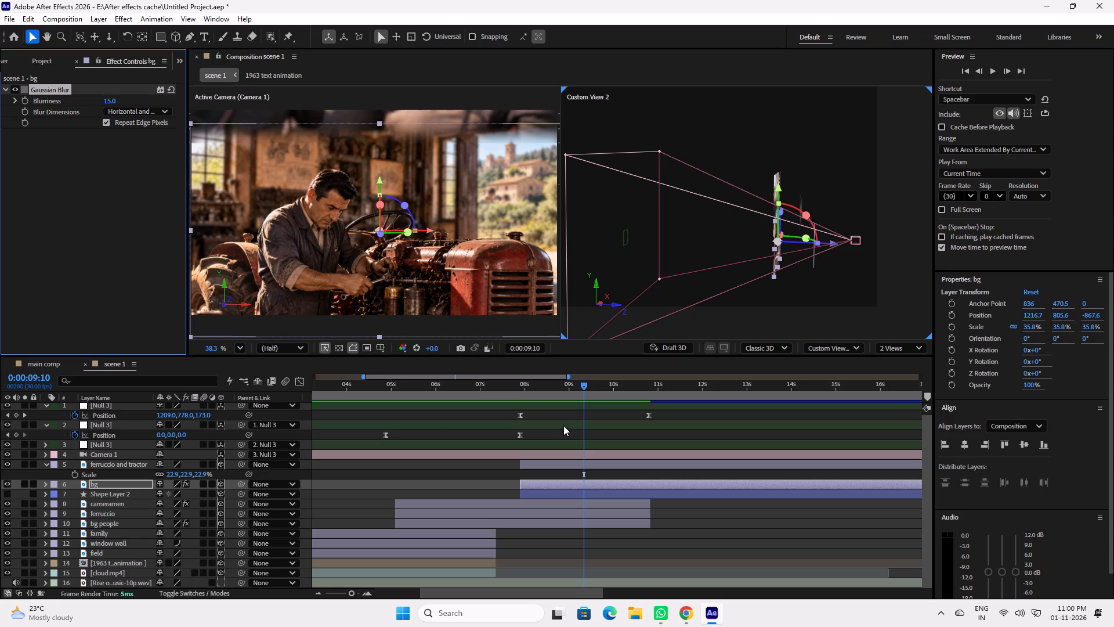
# Delete the hidden Shape Layer 2 from scene 1.
pyautogui.click(108, 497)
pyautogui.press('Delete')
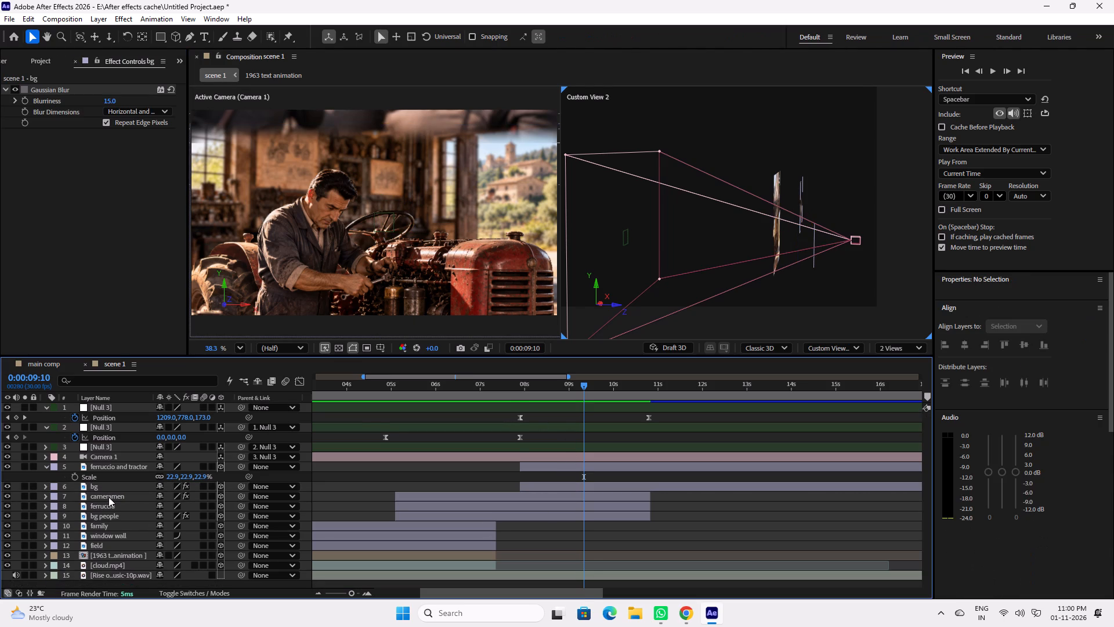
pyautogui.scroll(2, 590, 480)
# Scrub scene 1 between about 6 and 10 seconds to review the transition from the car unveiling down to the blurred workshop.
pyautogui.moveTo(554, 390); pyautogui.dragTo(547, 390)
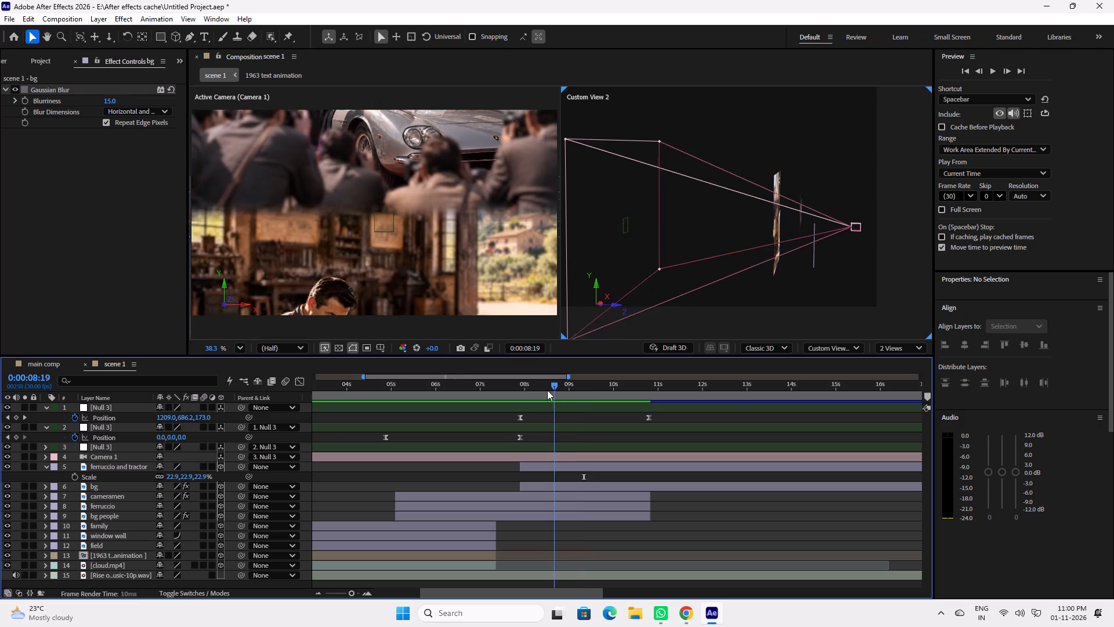
pyautogui.moveTo(547, 390); pyautogui.dragTo(446, 386)
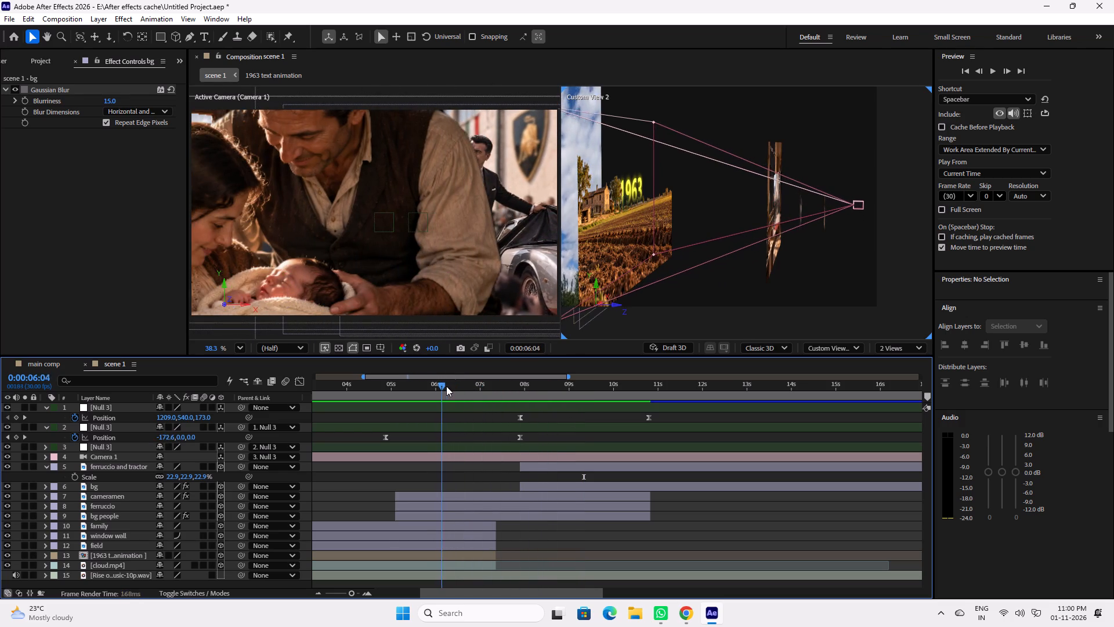
pyautogui.moveTo(446, 386); pyautogui.dragTo(566, 397)
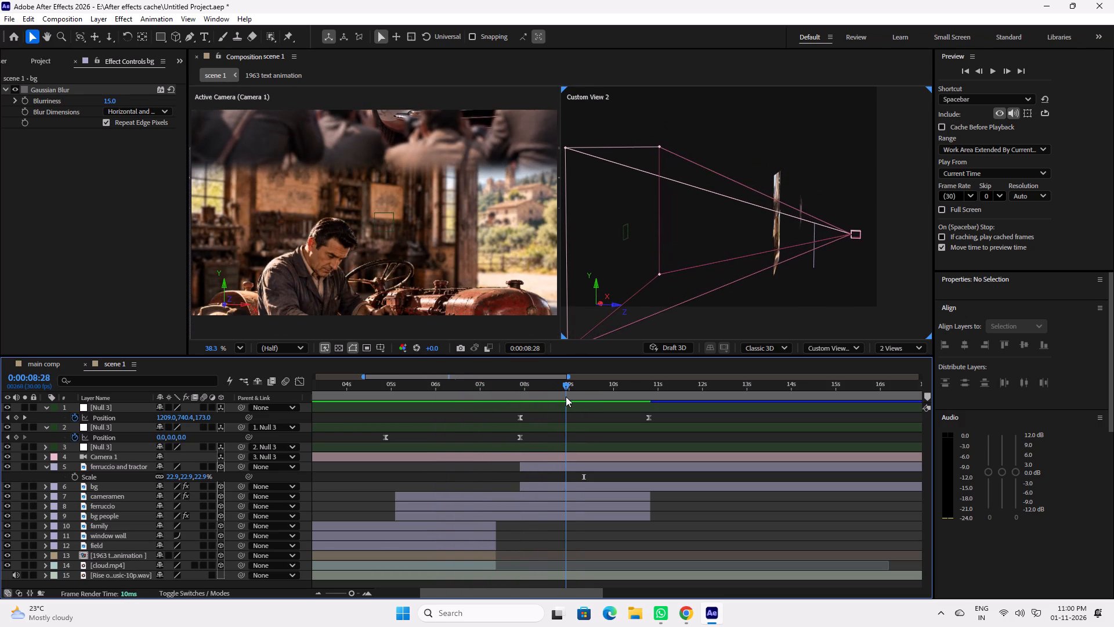
pyautogui.moveTo(566, 397); pyautogui.dragTo(548, 399)
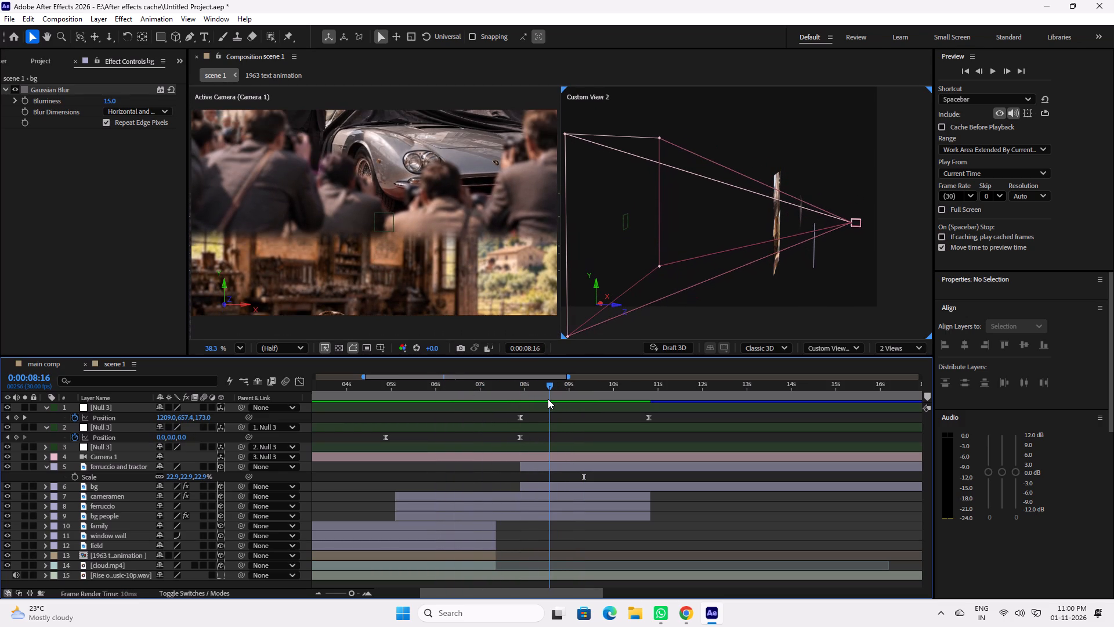
pyautogui.moveTo(548, 399); pyautogui.dragTo(558, 399)
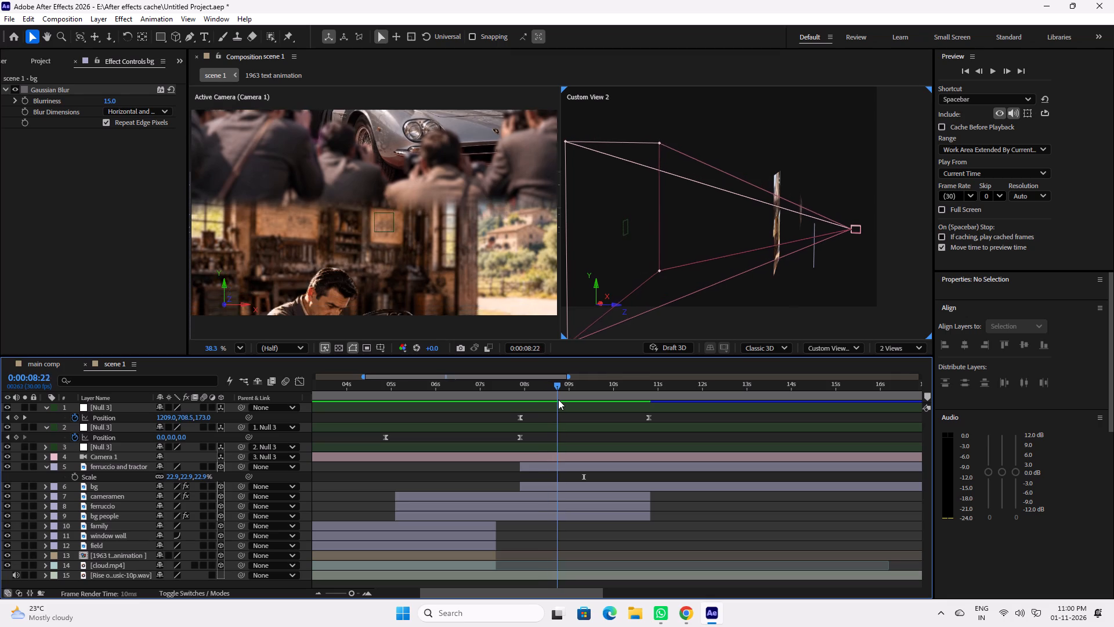
pyautogui.moveTo(558, 399); pyautogui.dragTo(617, 392)
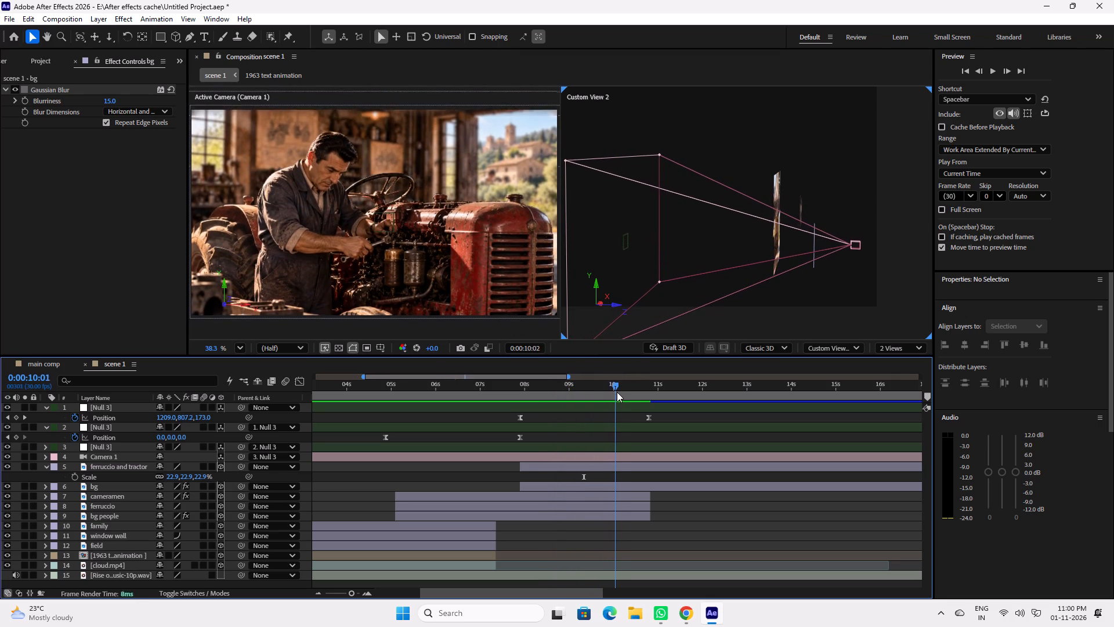
pyautogui.moveTo(617, 392); pyautogui.dragTo(603, 389)
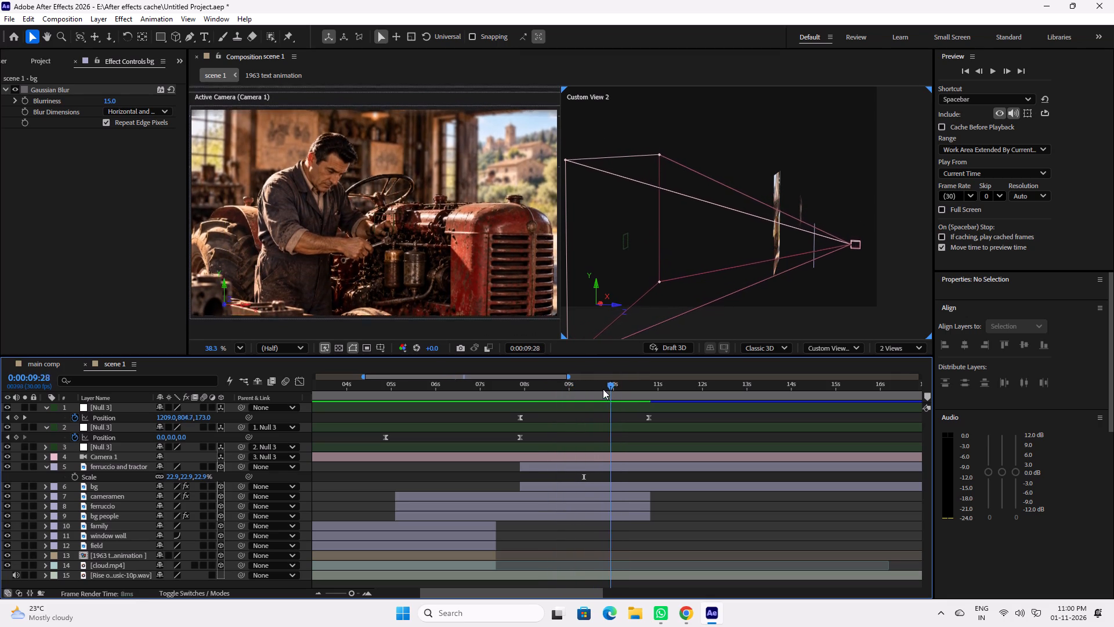
pyautogui.moveTo(603, 389); pyautogui.dragTo(548, 393)
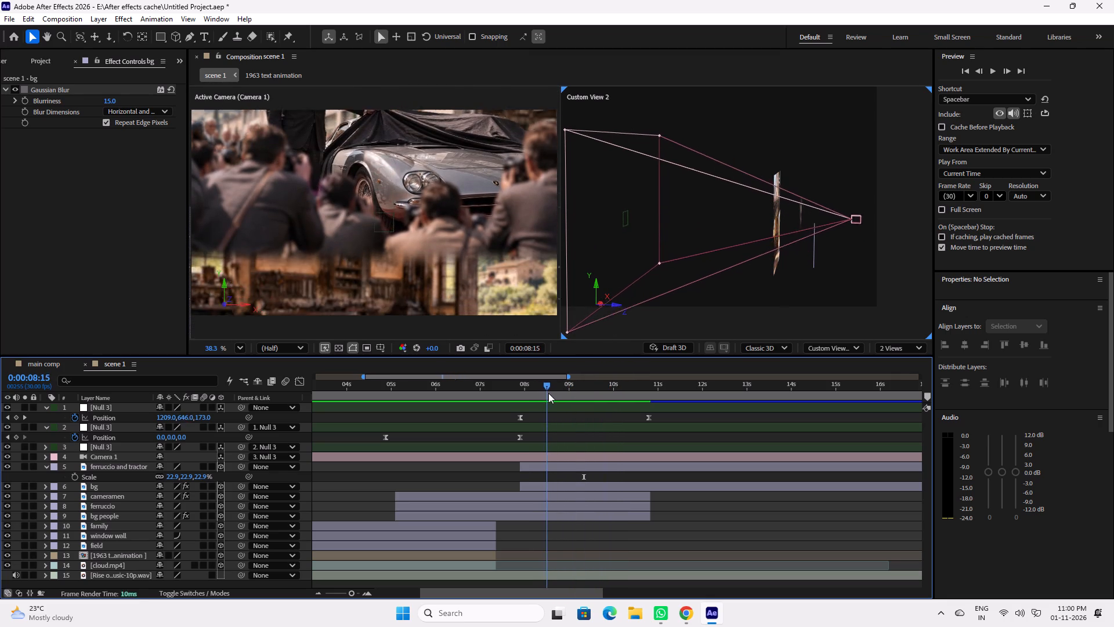
# Save the project.
pyautogui.moveTo(548, 393); pyautogui.dragTo(617, 394)
pyautogui.hotkey('ctrl', 's')
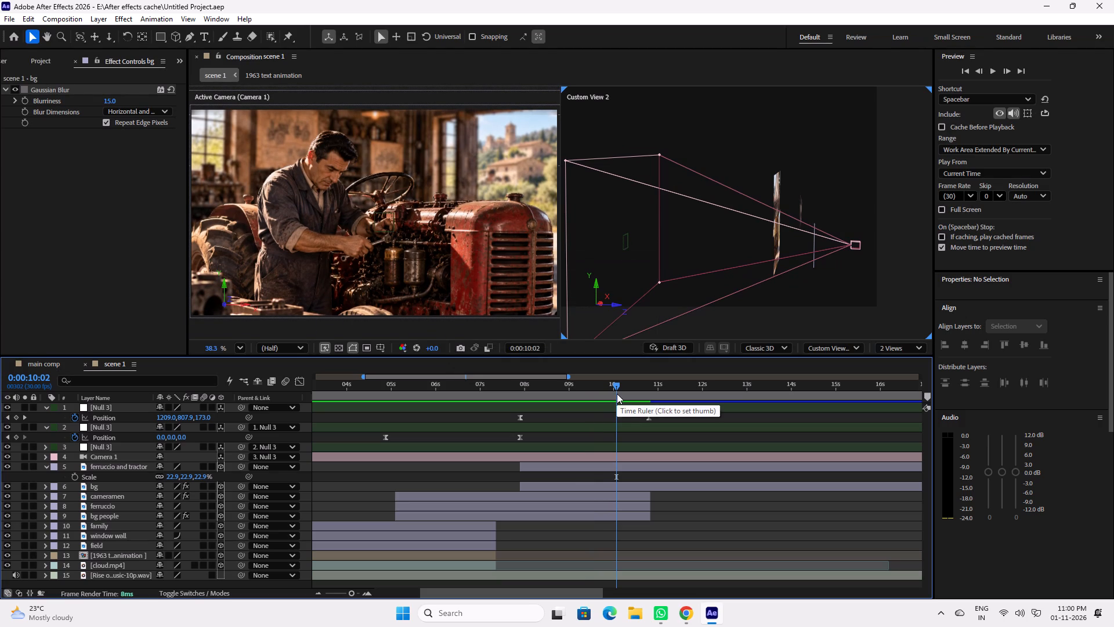
# Return scene 1 to its first frame and play it through to the tractor workshop shot to review the whole sequence.
pyautogui.moveTo(587, 394); pyautogui.dragTo(480, 394)
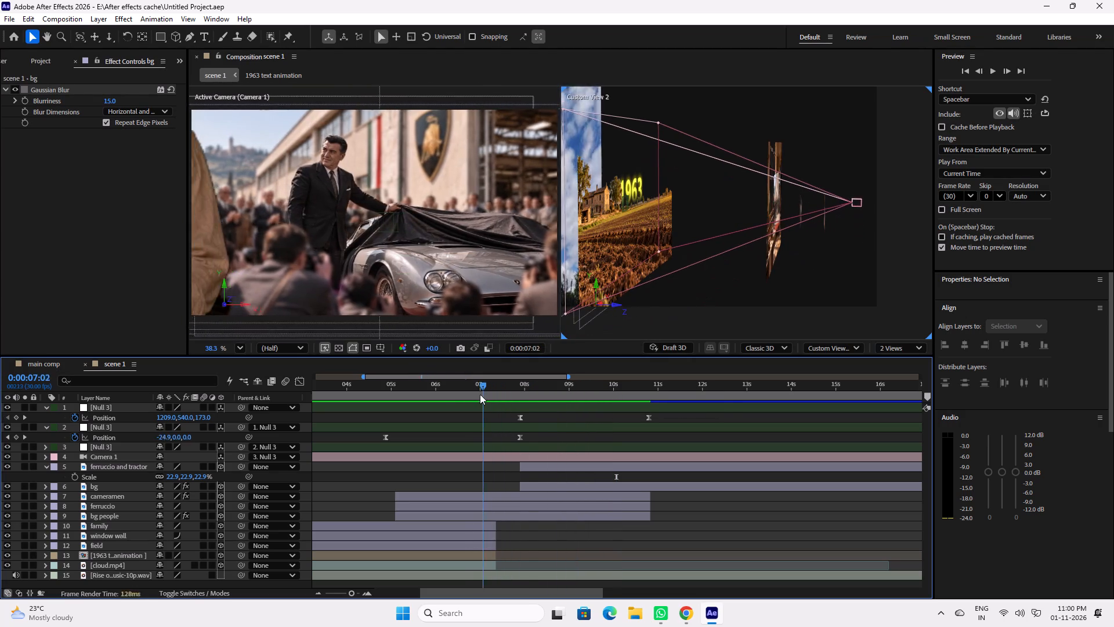
pyautogui.moveTo(480, 394); pyautogui.dragTo(399, 395)
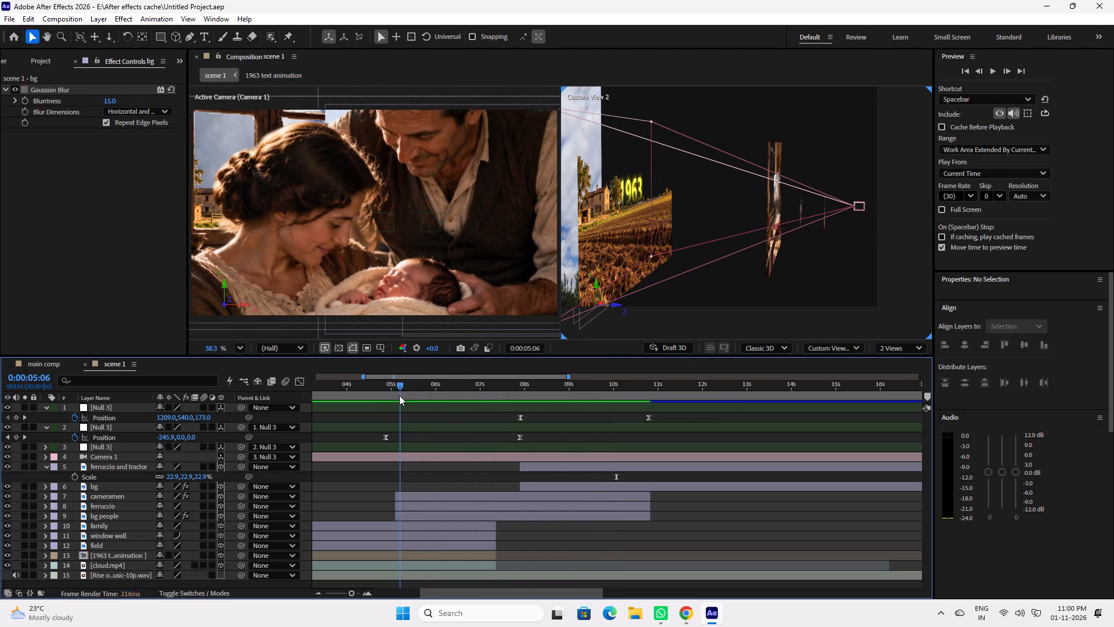
pyautogui.moveTo(399, 395); pyautogui.dragTo(404, 398)
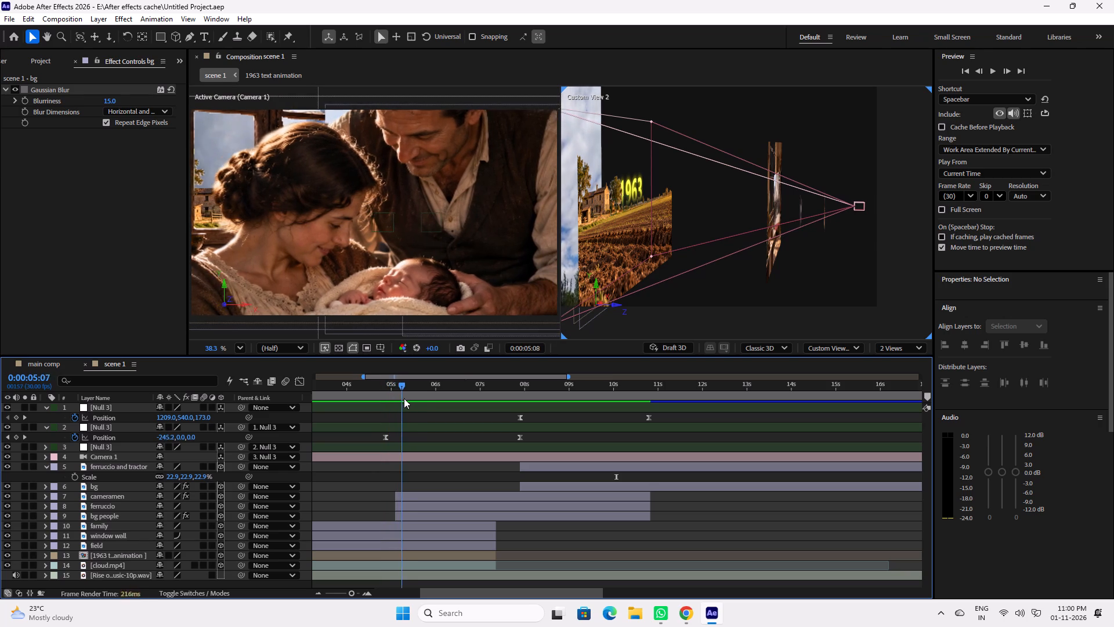
pyautogui.moveTo(404, 398); pyautogui.dragTo(367, 401)
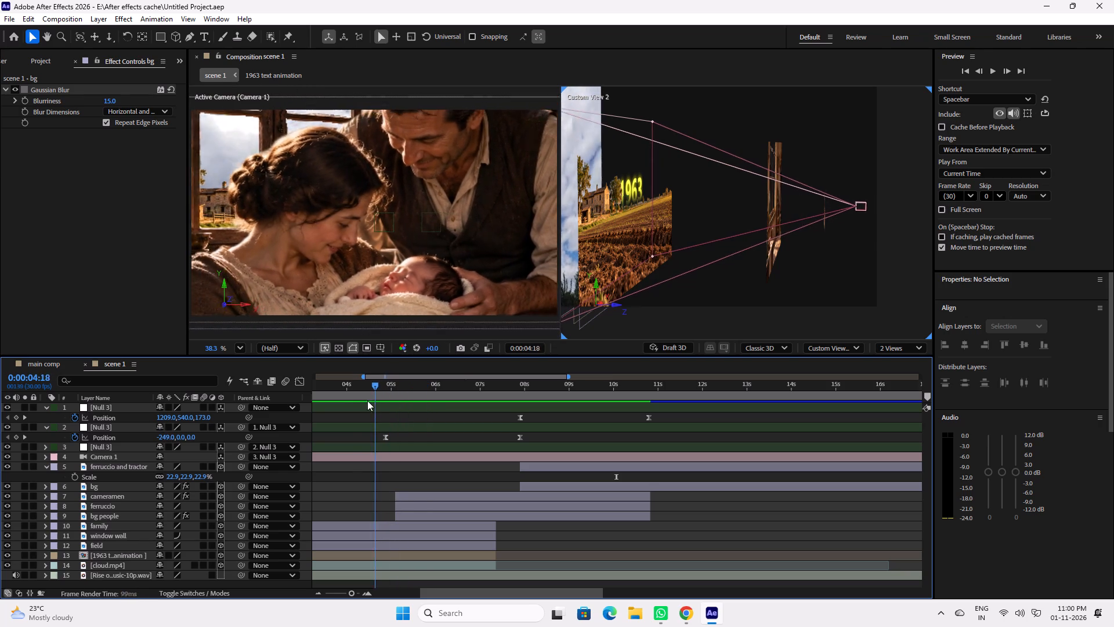
pyautogui.moveTo(367, 401); pyautogui.dragTo(310, 400)
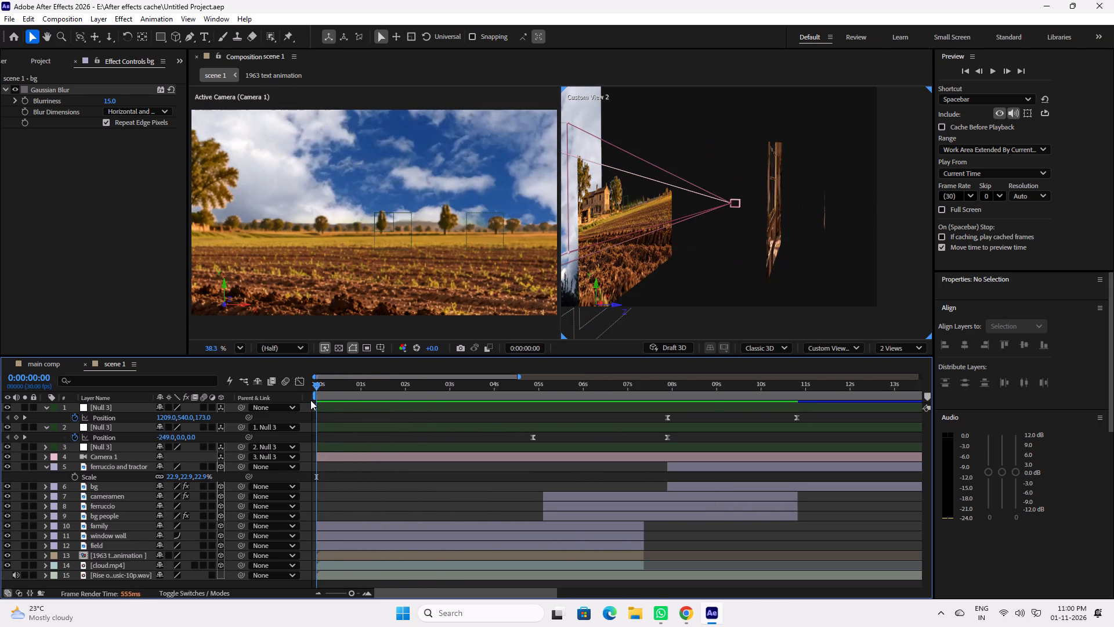
pyautogui.moveTo(310, 400); pyautogui.dragTo(302, 400)
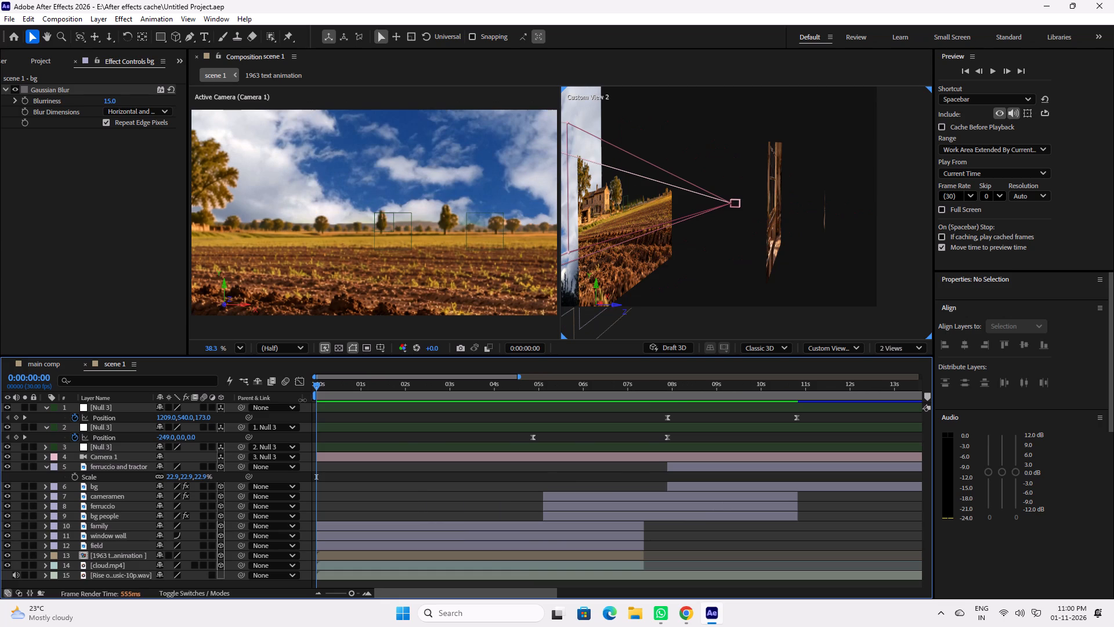
pyautogui.press('space')
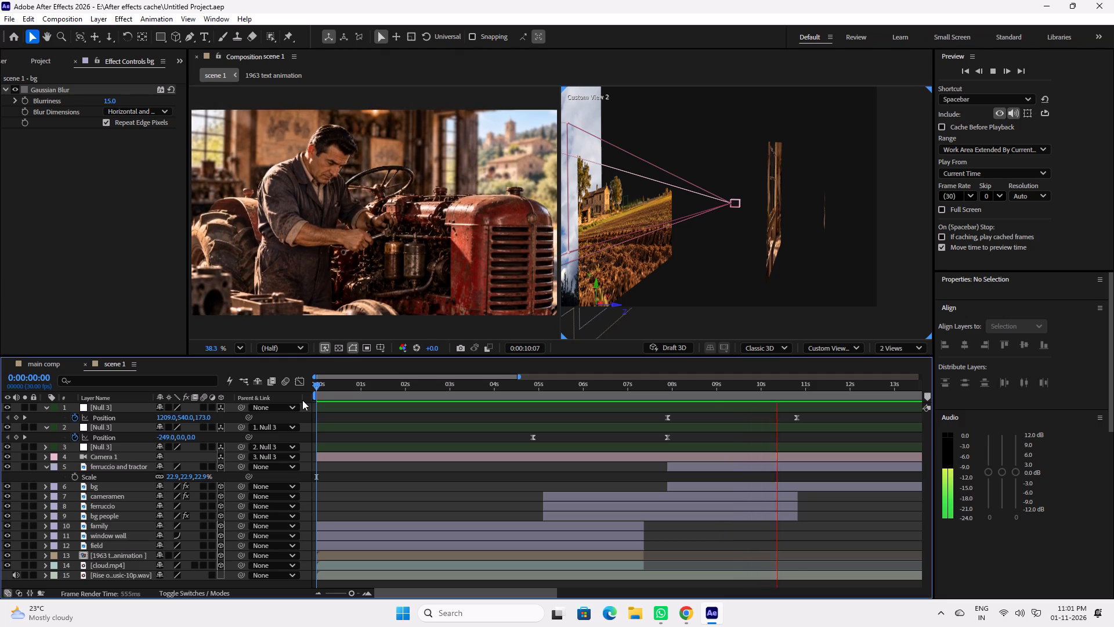
pyautogui.press('space')
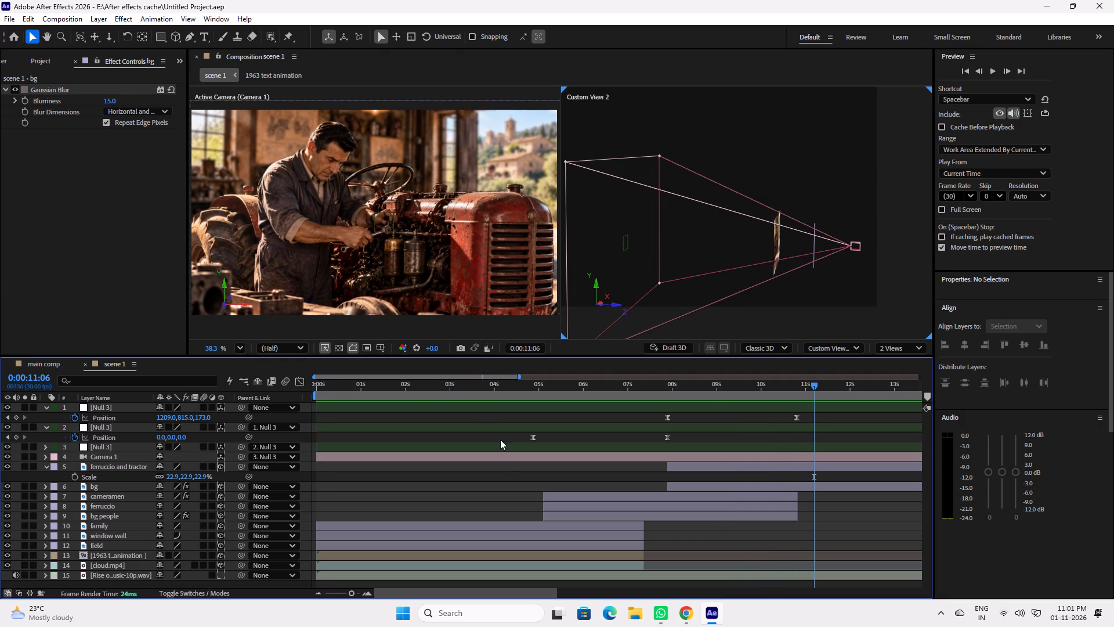
pyautogui.moveTo(813, 387); pyautogui.dragTo(801, 389)
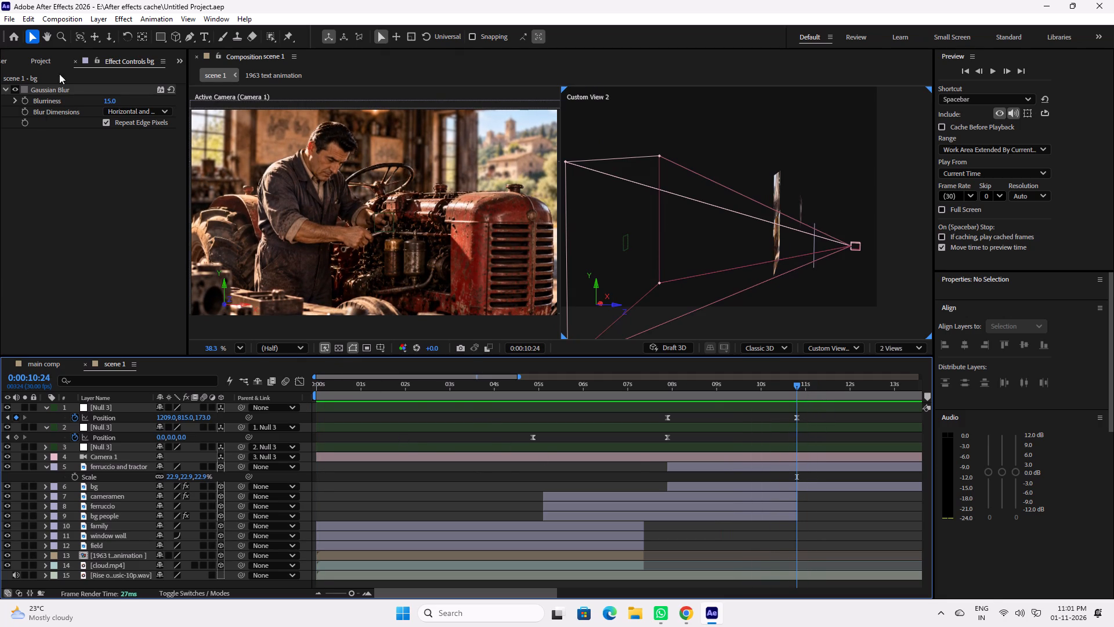
# Show the effect settings of the cameramen layer.
pyautogui.click(41, 62)
pyautogui.click(7, 64)
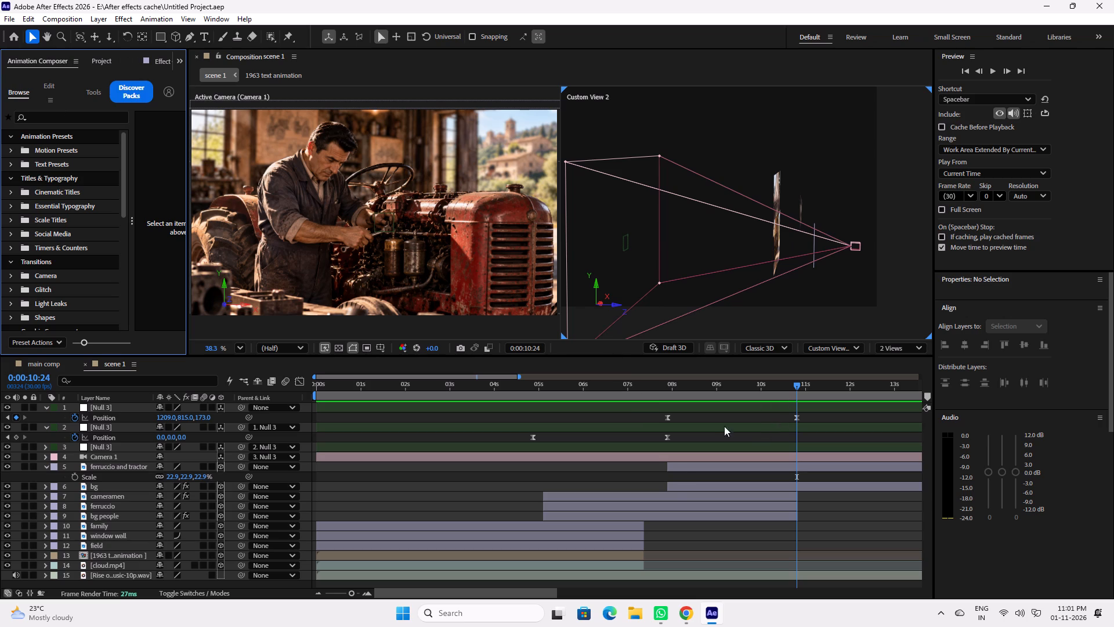
pyautogui.moveTo(754, 390); pyautogui.dragTo(745, 391)
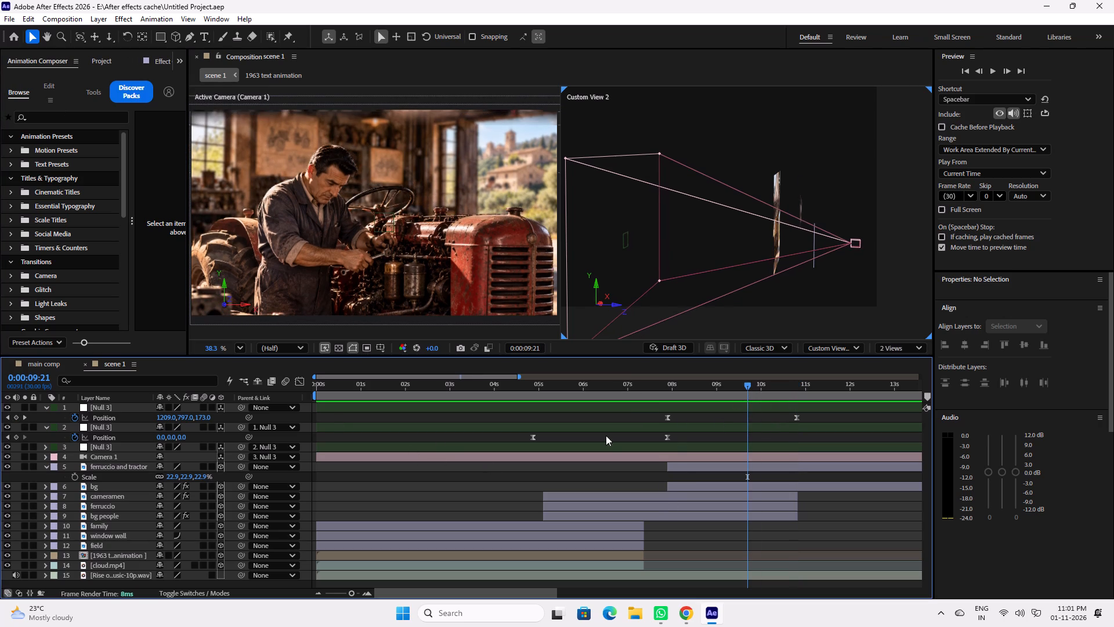
pyautogui.click(111, 496)
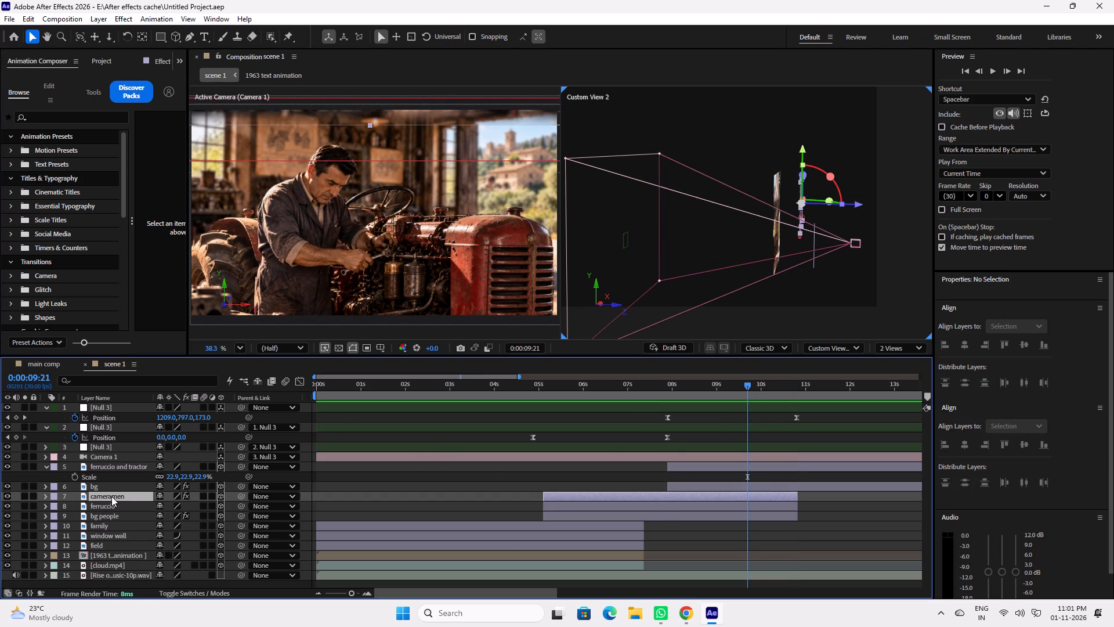
pyautogui.click(153, 60)
pyautogui.click(125, 185)
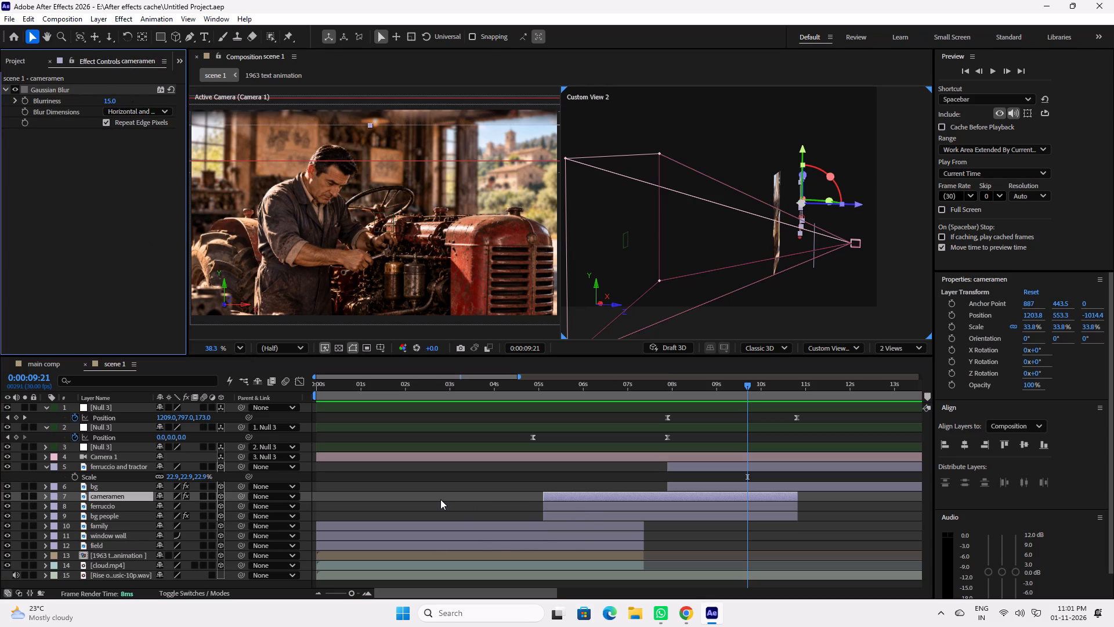
# Scrub and play scene 1 between about 8 and 11 seconds to check the camera move from the cameramen down to the workshop.
pyautogui.moveTo(754, 381); pyautogui.dragTo(698, 390)
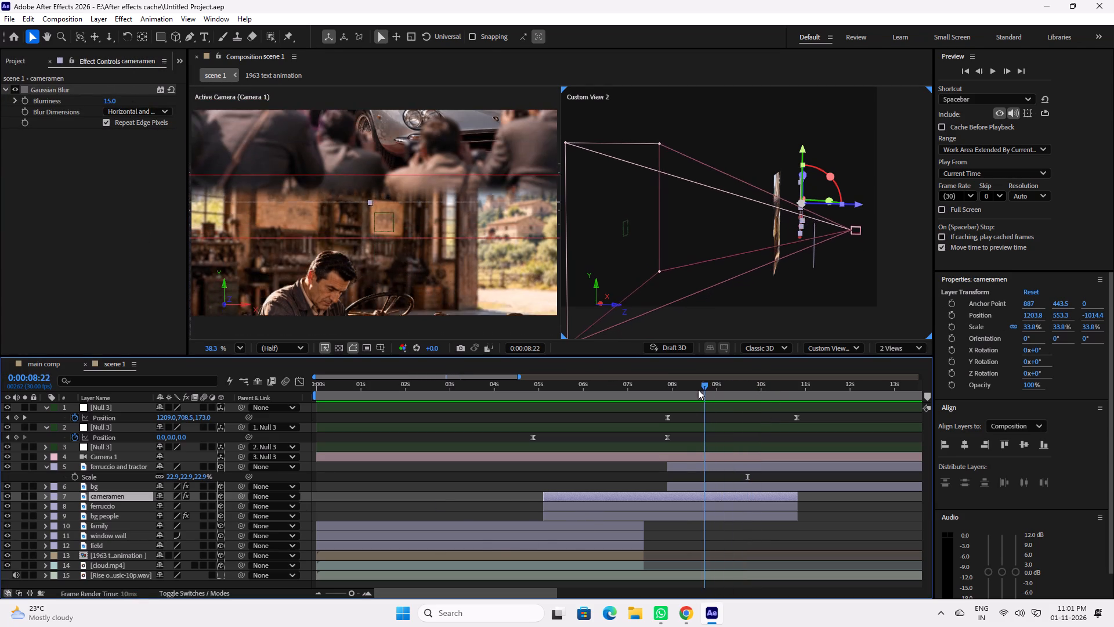
pyautogui.moveTo(698, 390); pyautogui.dragTo(703, 393)
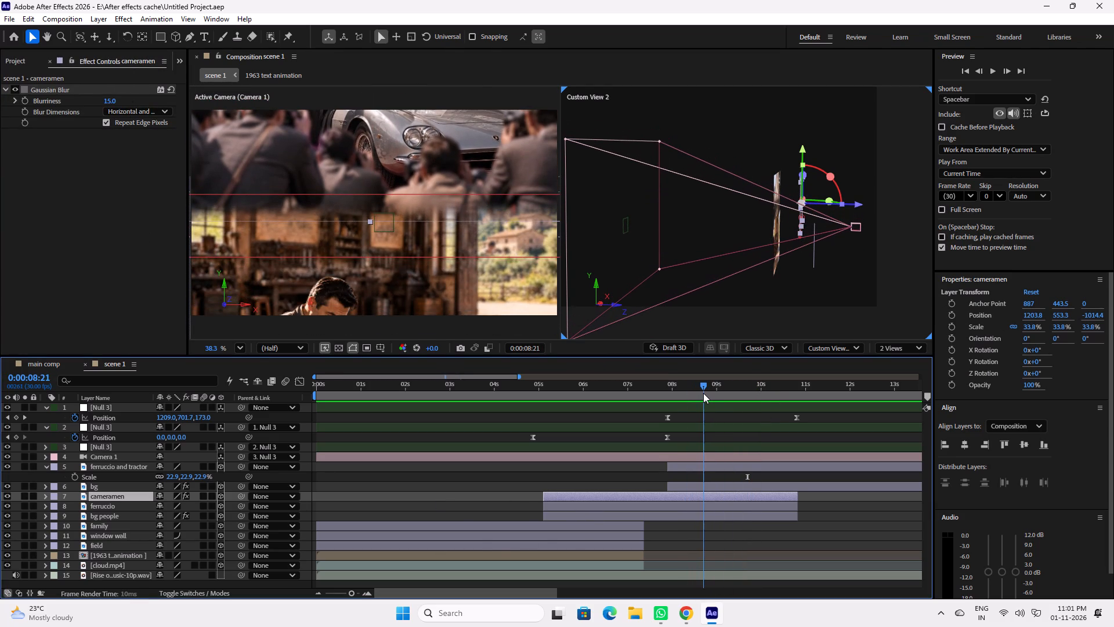
pyautogui.moveTo(703, 393); pyautogui.dragTo(719, 393)
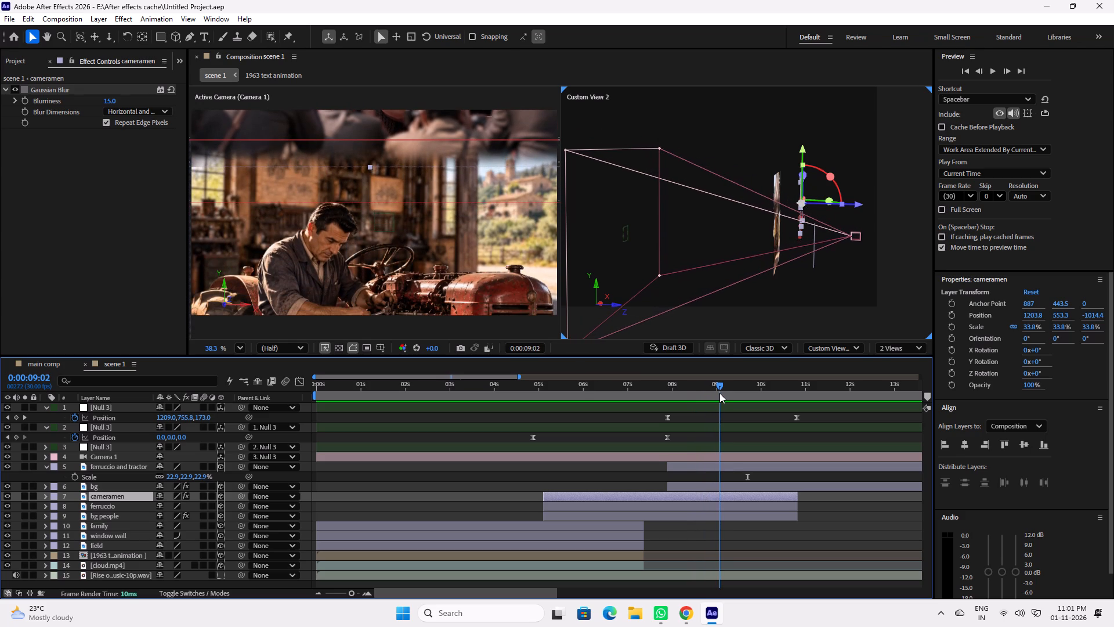
pyautogui.moveTo(719, 393); pyautogui.dragTo(725, 393)
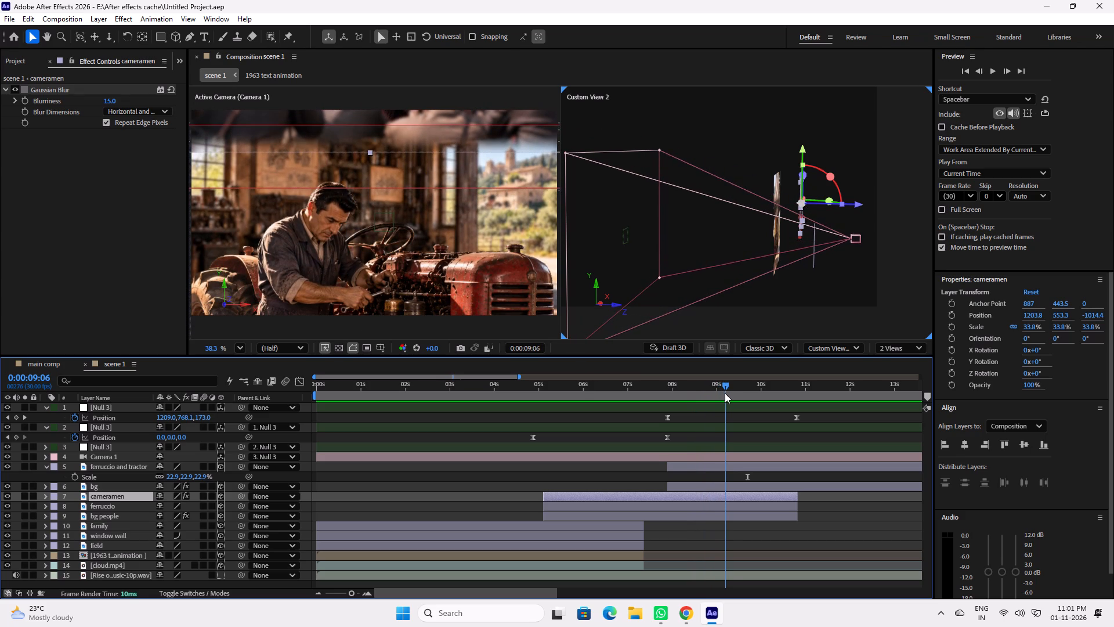
pyautogui.moveTo(725, 393); pyautogui.dragTo(684, 397)
pyautogui.press('space')
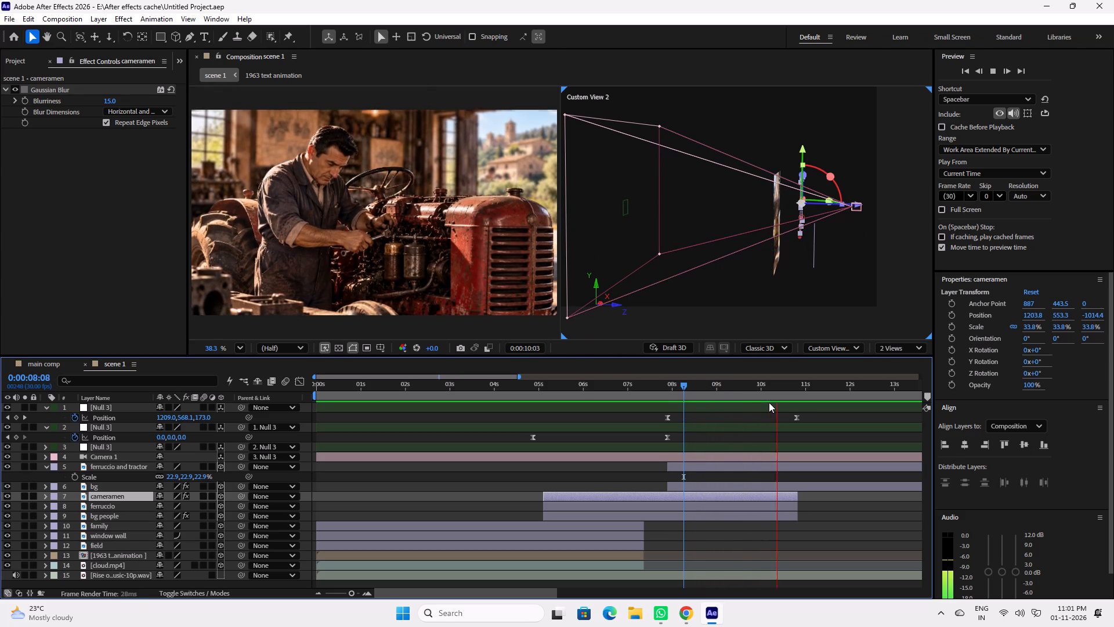
pyautogui.press('space')
pyautogui.moveTo(724, 387); pyautogui.dragTo(692, 388)
pyautogui.press('space')
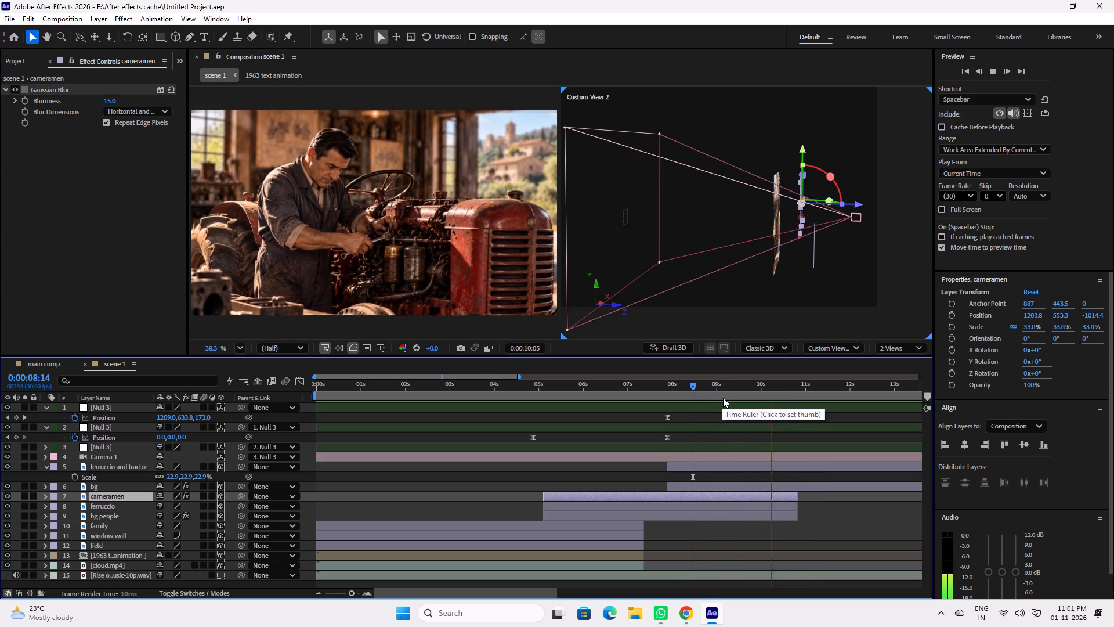
pyautogui.press('space')
pyautogui.press('space')
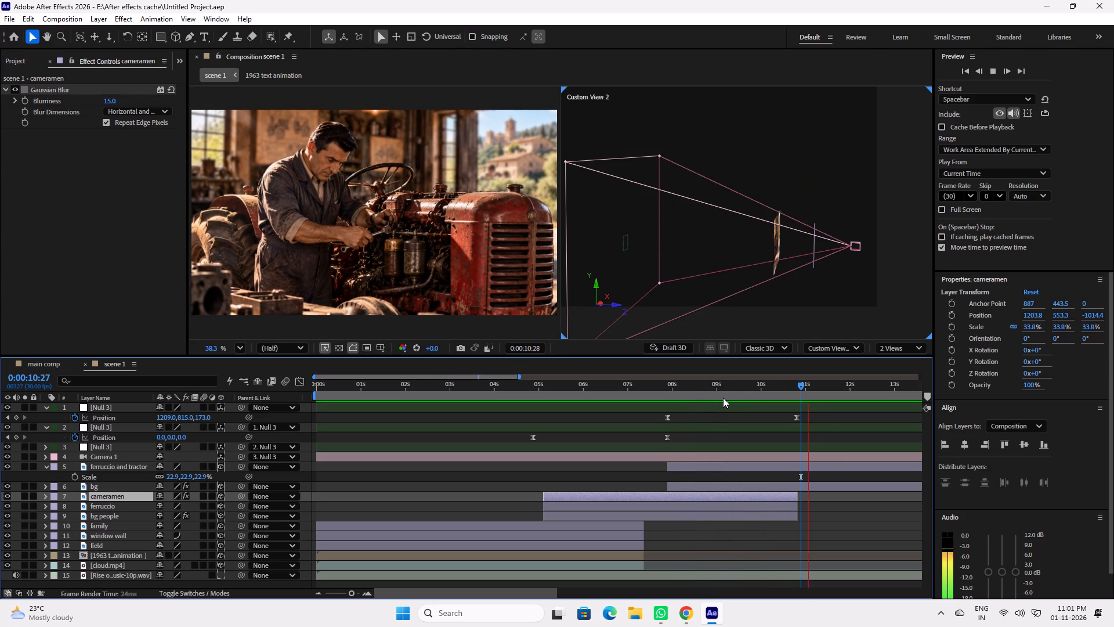
pyautogui.press('space')
# Save the project.
pyautogui.hotkey('ctrl', 's')
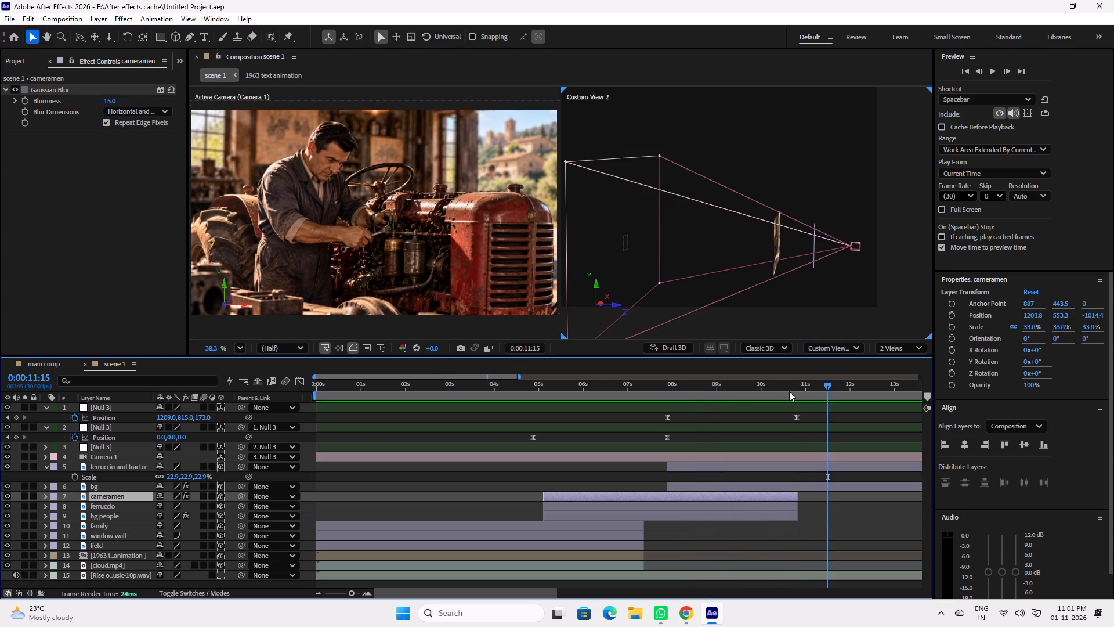
# Split the ferruccio and tractor layer and the workshop's bg layer at 0:00:10:24 and delete the parts after the cut.
pyautogui.moveTo(807, 387); pyautogui.dragTo(805, 392)
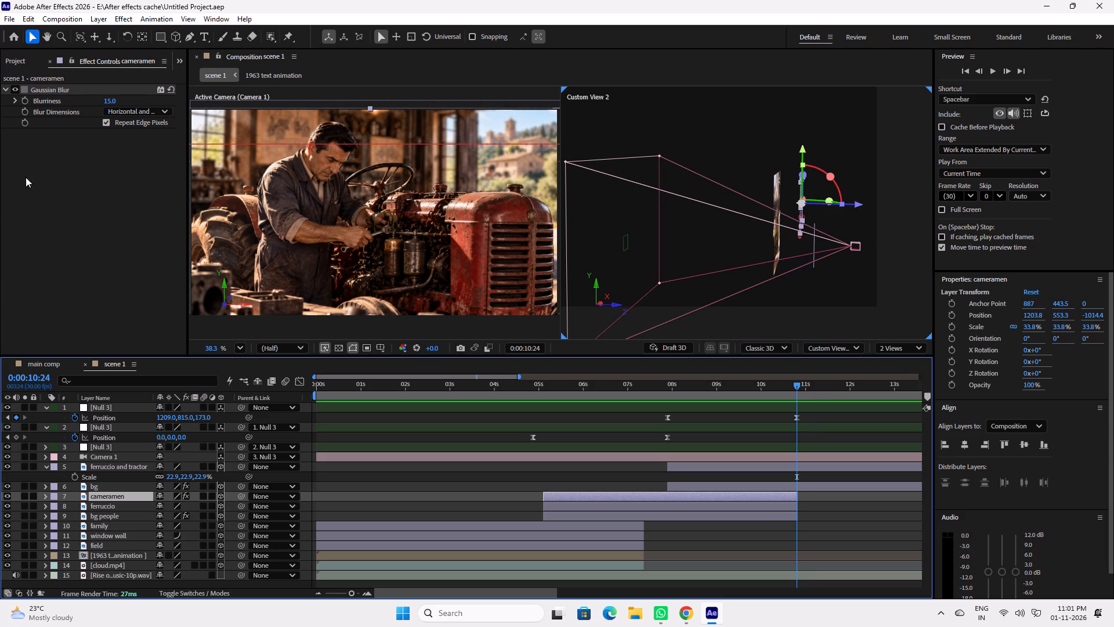
pyautogui.click(37, 168)
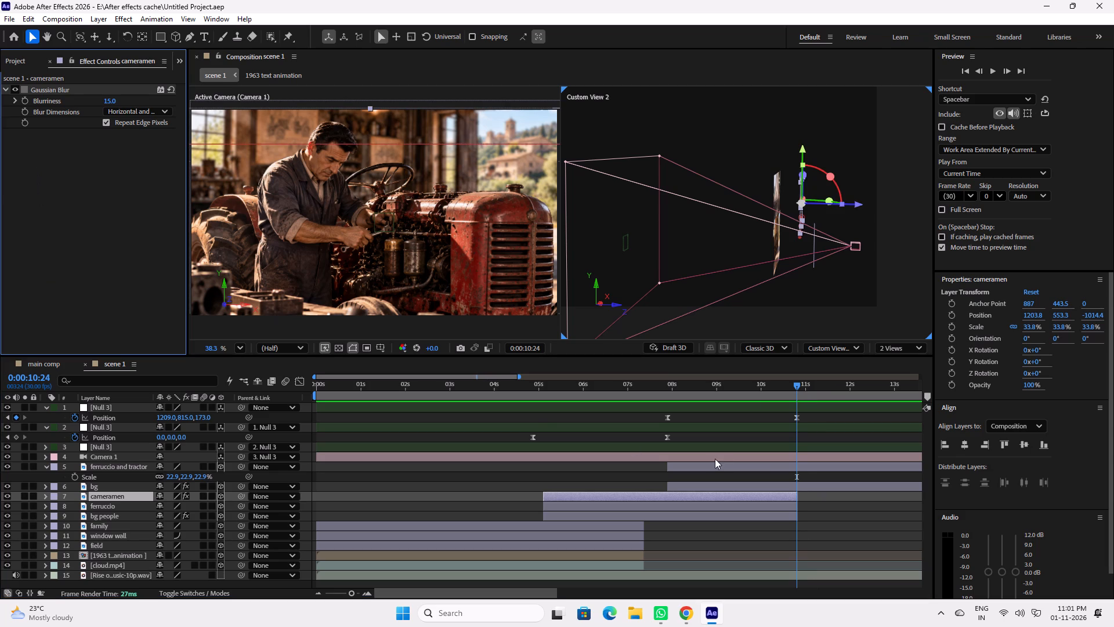
pyautogui.keyDown('ctrl'); pyautogui.click(802, 467); pyautogui.keyUp('ctrl')
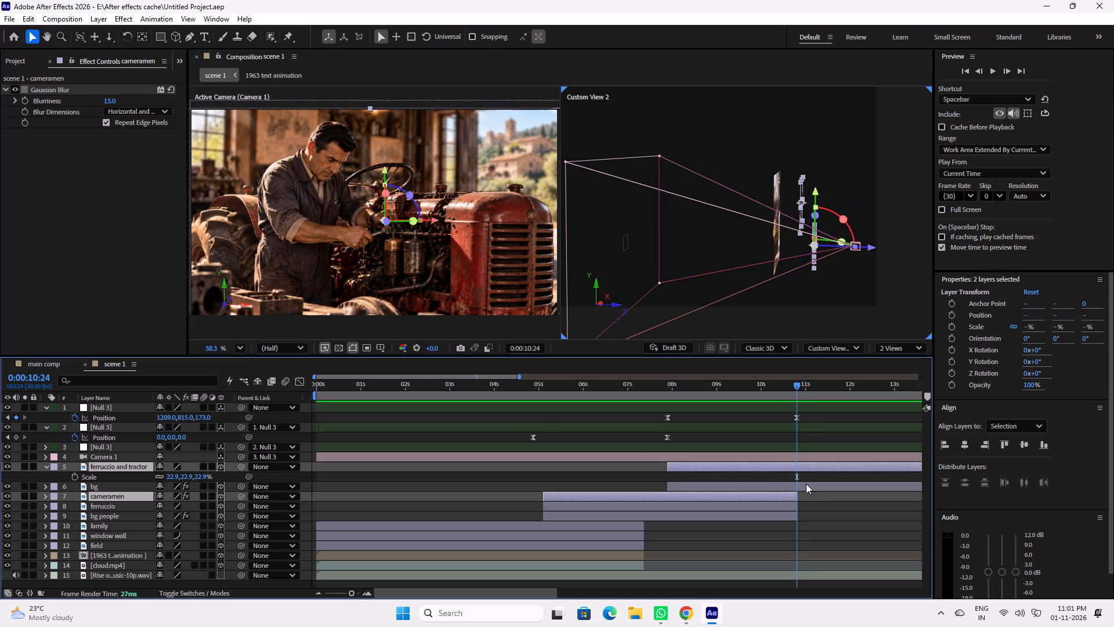
pyautogui.keyDown('ctrl'); pyautogui.click(806, 487); pyautogui.keyUp('ctrl')
pyautogui.hotkey('ctrl', 'shift', 'd')
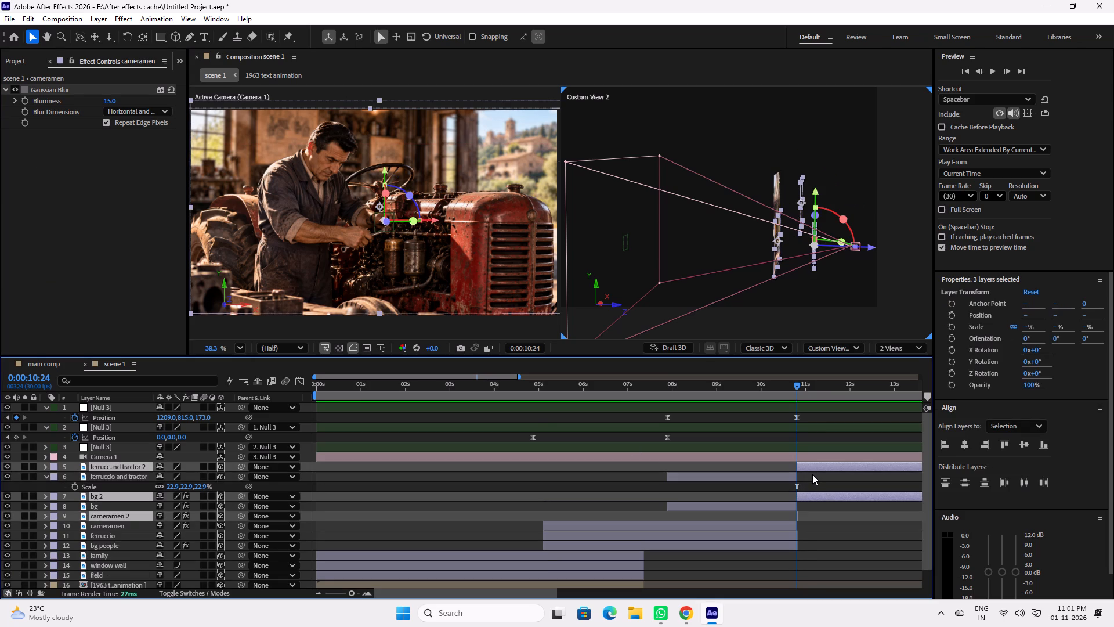
pyautogui.press('Delete')
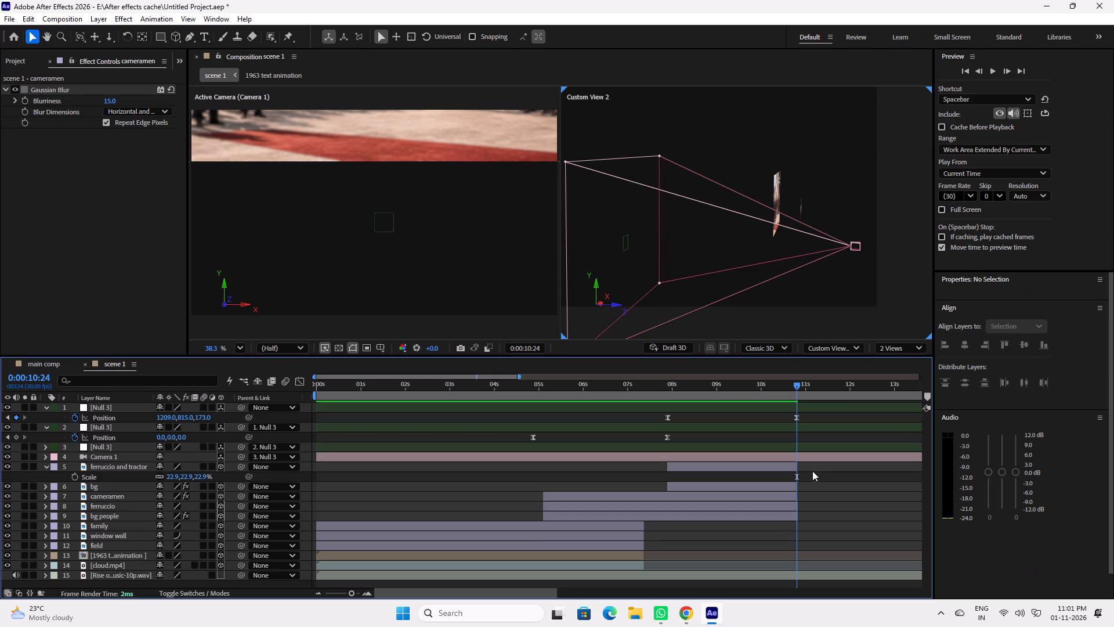
# Scrub across the layers' new end point and play scene 1 from 0:00:10:24 to review what follows the cut.
pyautogui.moveTo(795, 385); pyautogui.dragTo(783, 385)
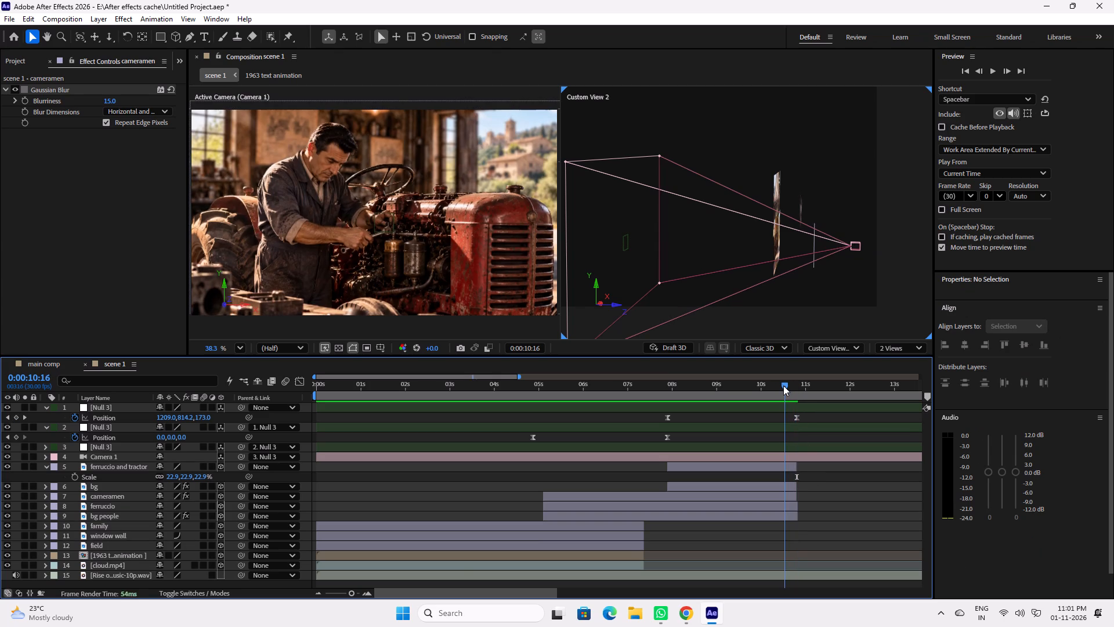
pyautogui.moveTo(783, 385); pyautogui.dragTo(805, 387)
pyautogui.press('space')
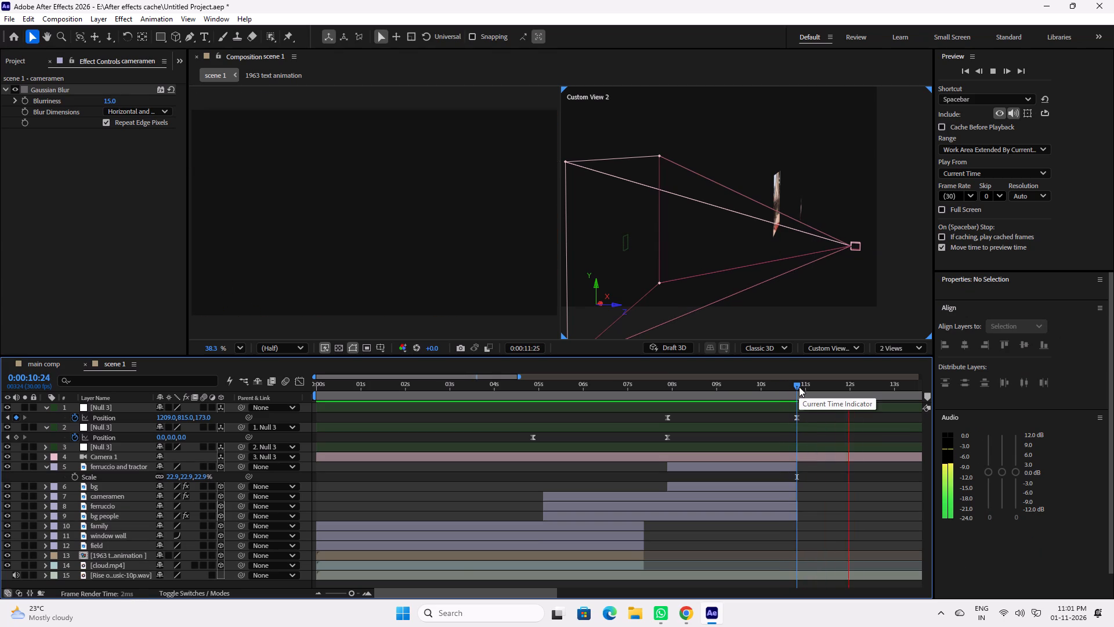